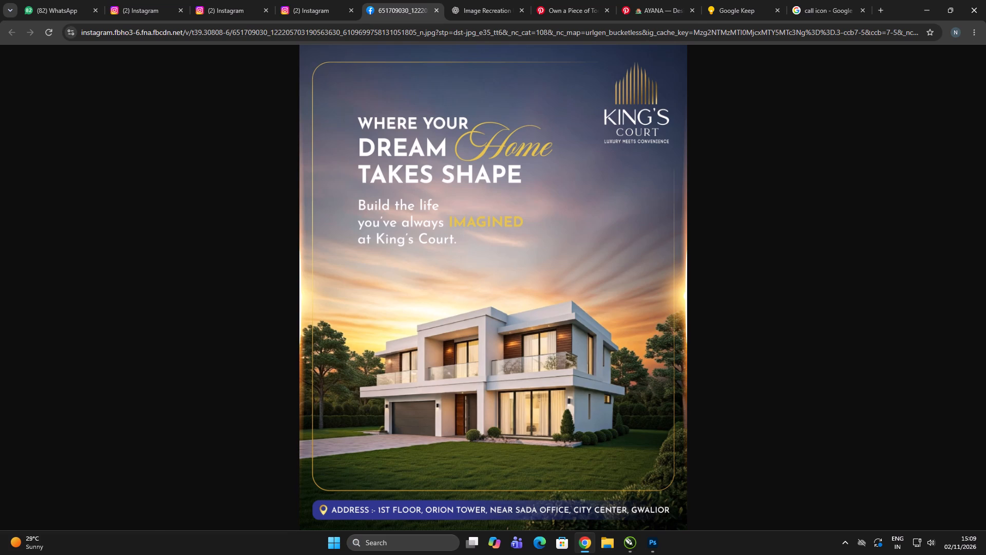
Browse Pinterest for real-estate poster references, going from the AYANA villa pin to the Residential Plots in Indore pin and its related designs.
left_click(646, 0)
scroll(601, 338, "down", 10)
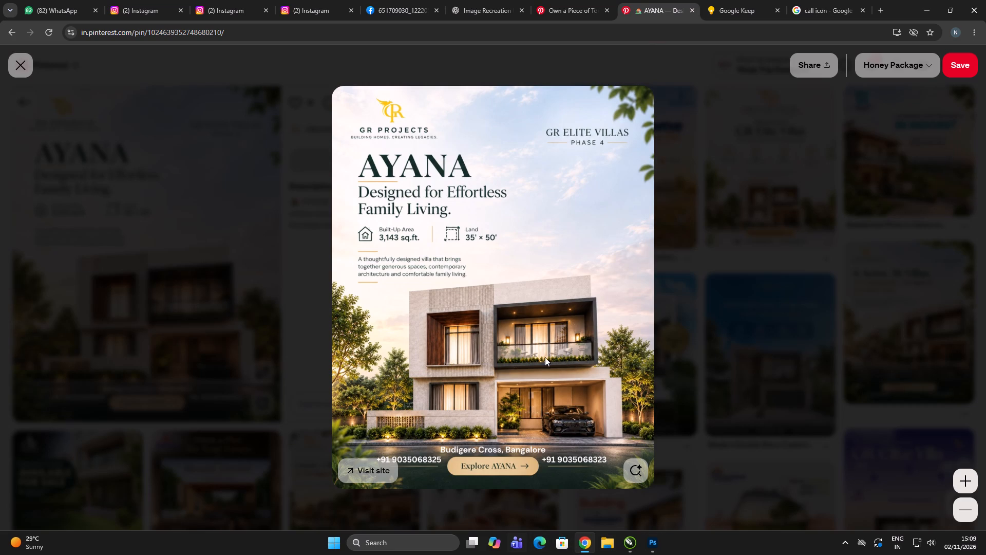
scroll(545, 357, "down", 2)
left_click(789, 273)
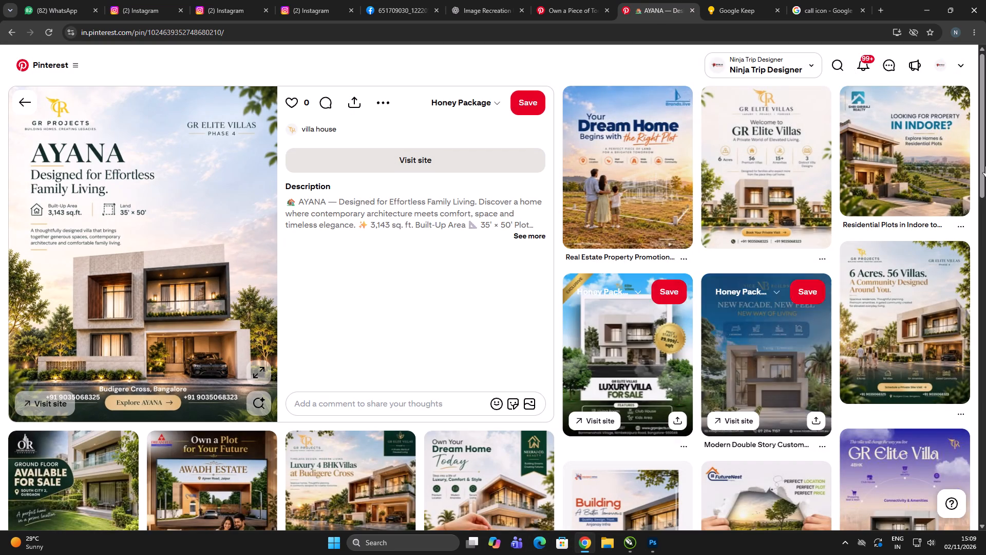
left_click(928, 169)
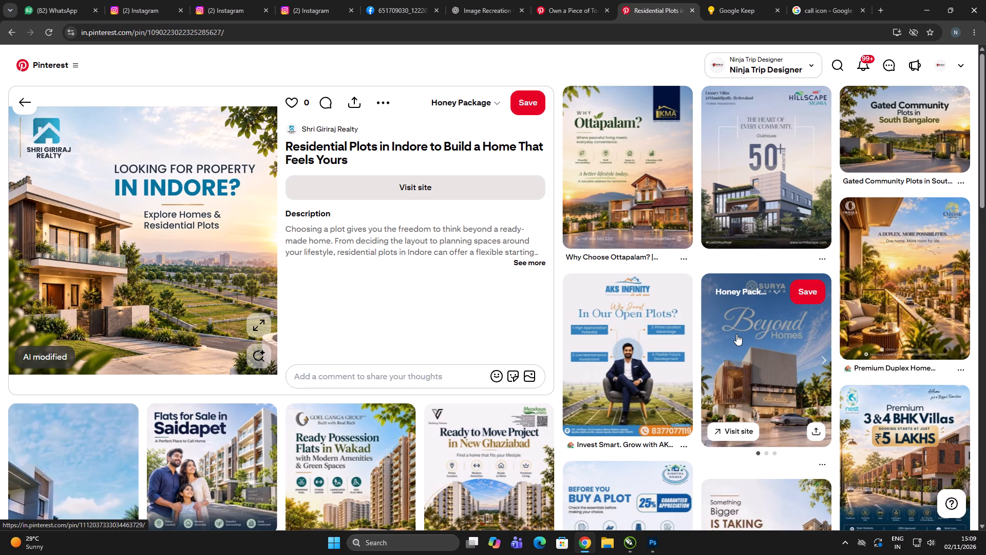
scroll(736, 334, "down", 8)
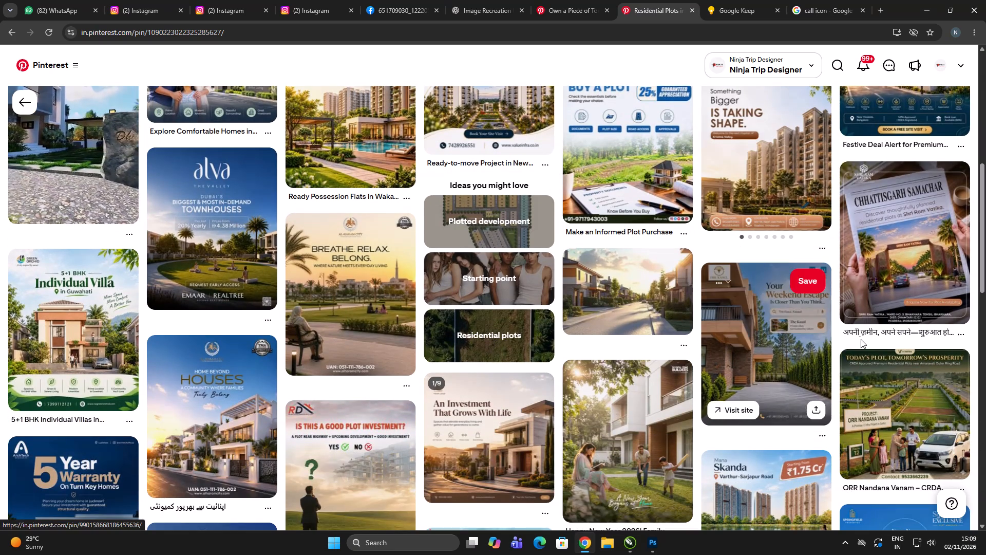
scroll(775, 334, "down", 2)
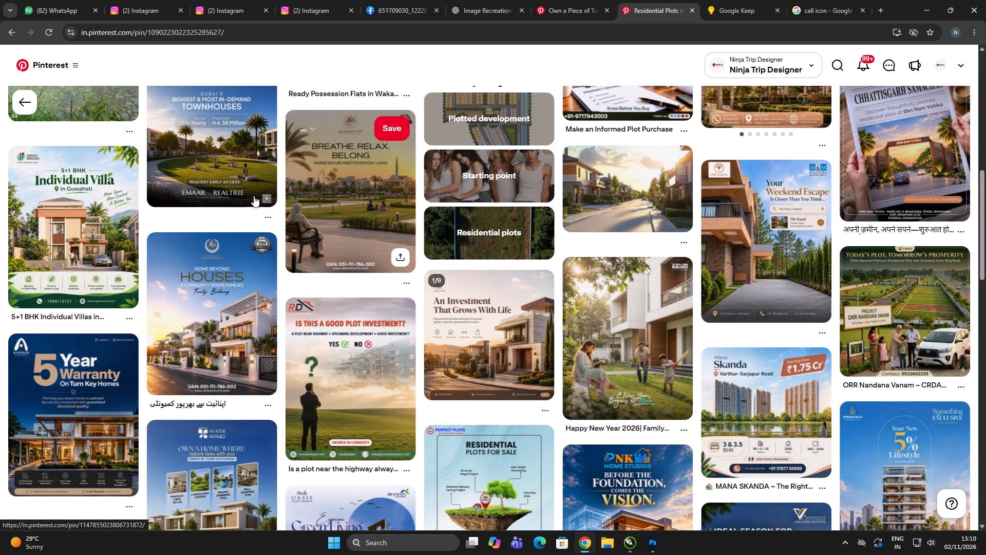
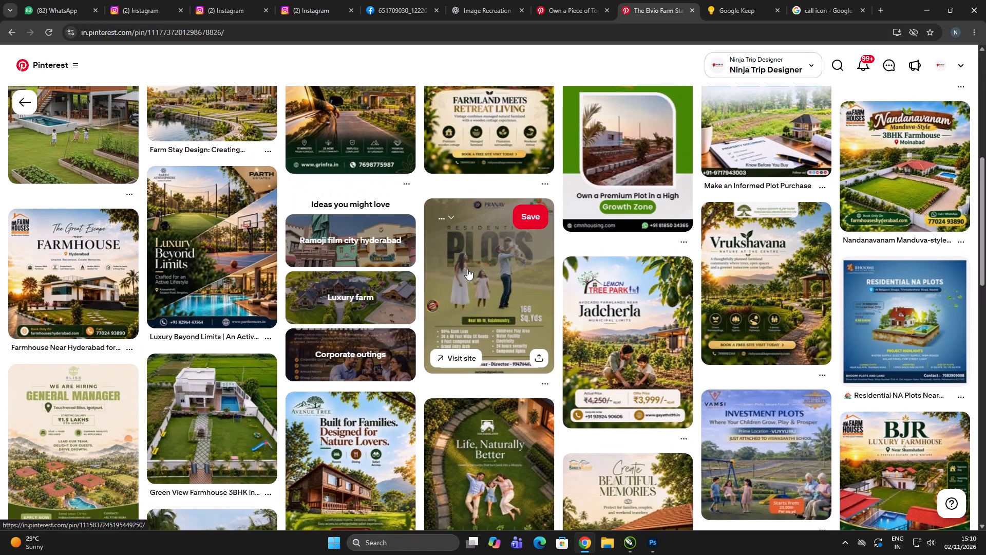
Browse the related farmhouse and residential-plot posters for design references.
scroll(467, 269, "down", 5)
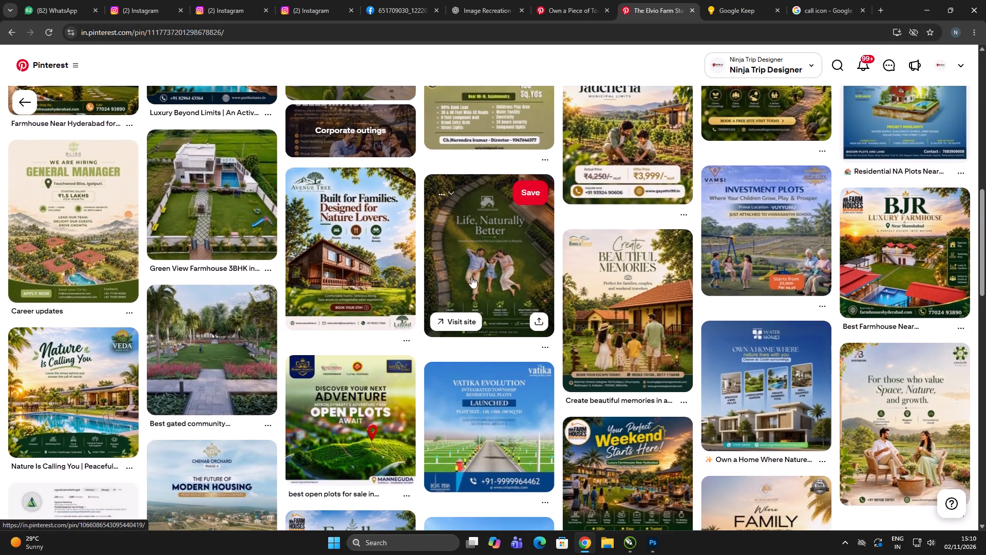
scroll(460, 277, "down", 7)
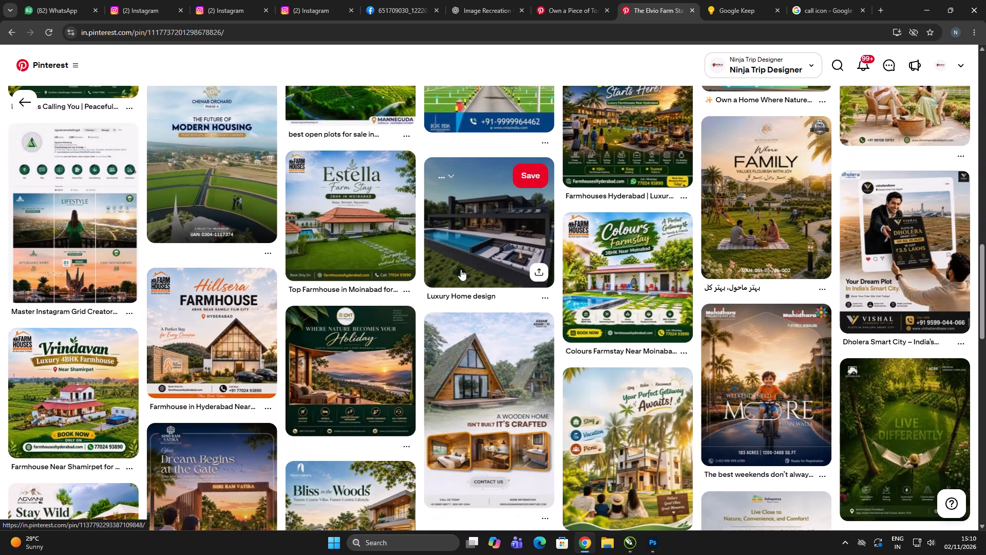
scroll(460, 264, "down", 11)
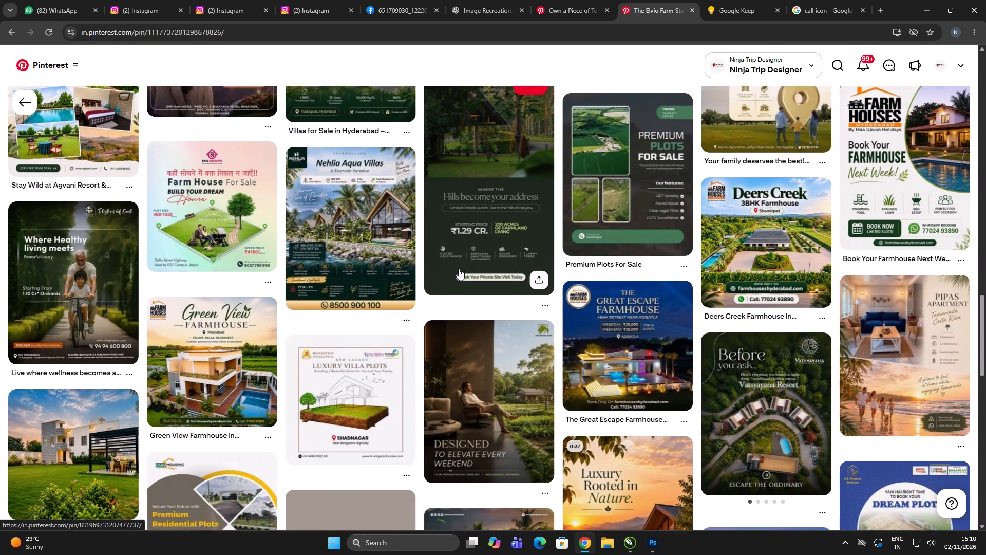
scroll(459, 269, "down", 8)
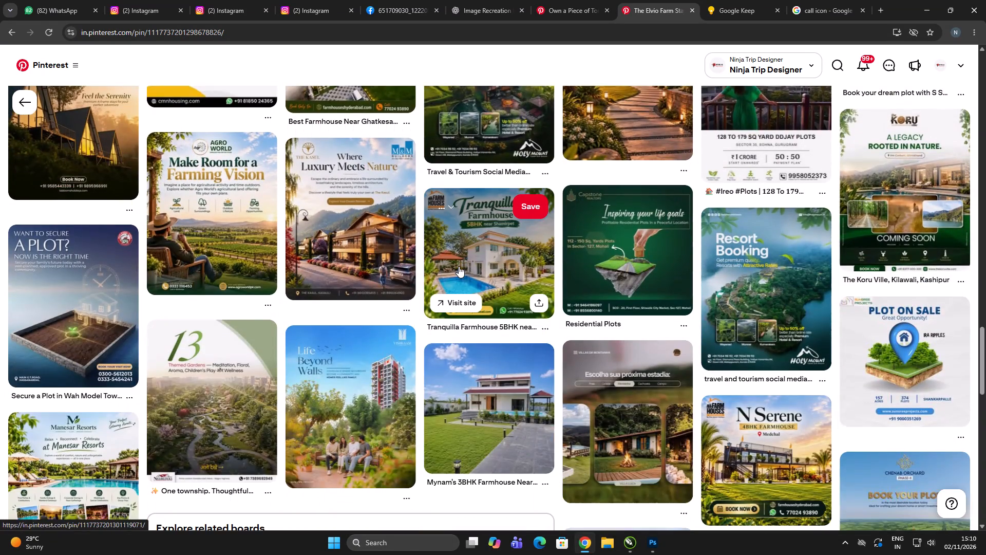
scroll(459, 266, "down", 11)
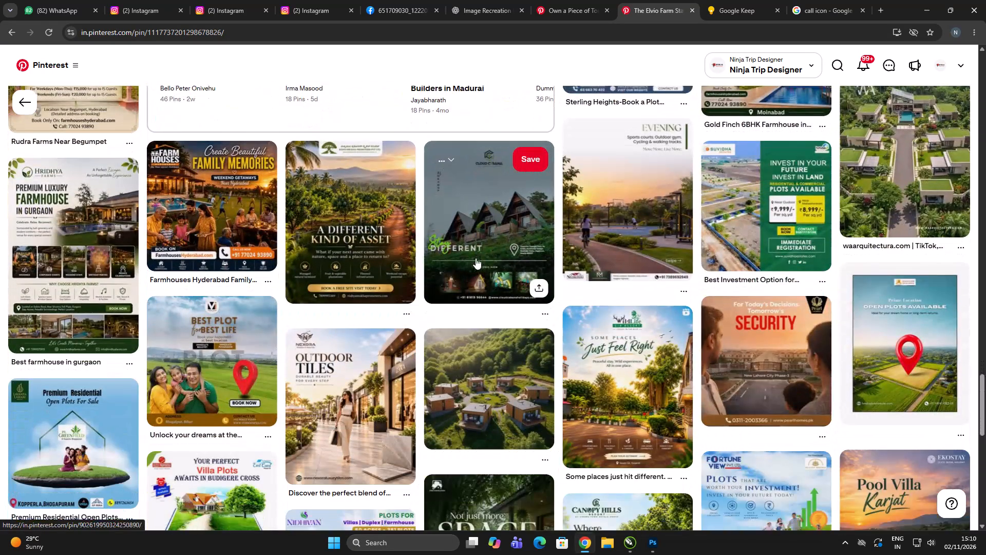
scroll(476, 260, "down", 9)
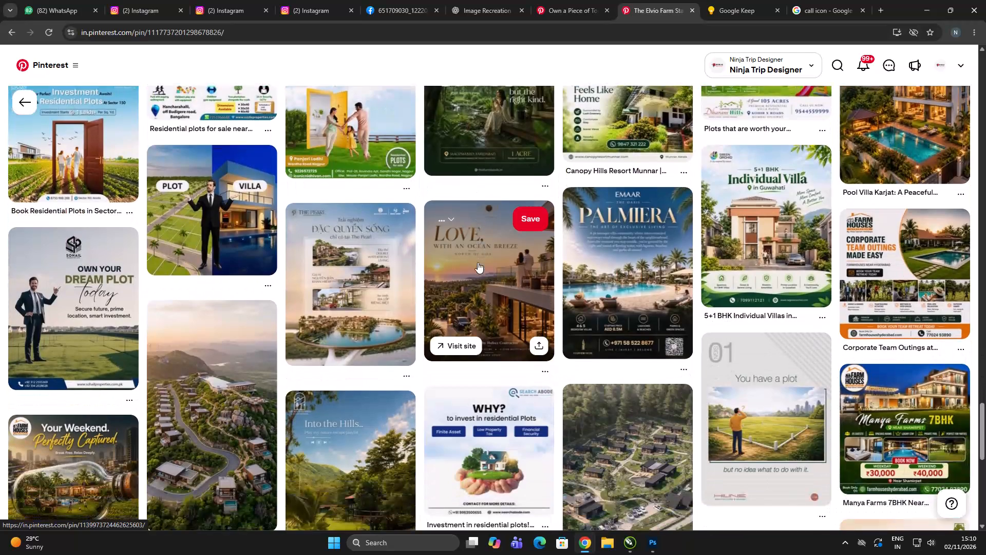
scroll(478, 262, "down", 6)
scroll(571, 265, "down", 3)
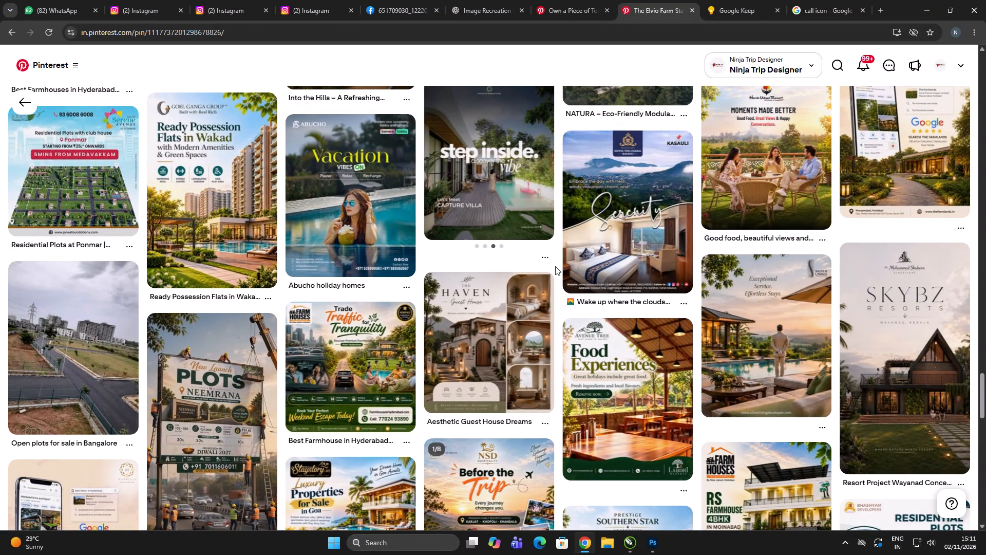
scroll(297, 195, "down", 7)
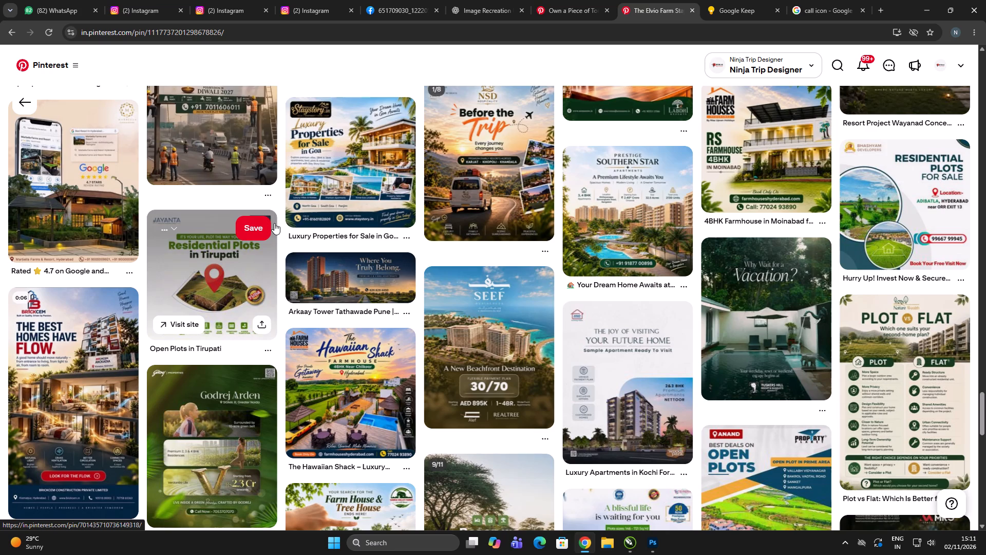
scroll(271, 222, "down", 8)
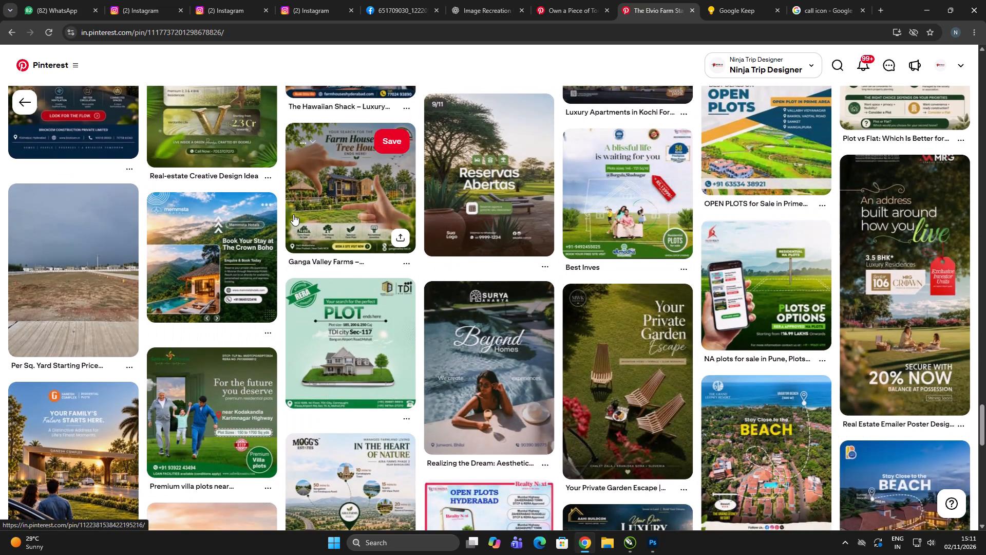
scroll(300, 288, "down", 5)
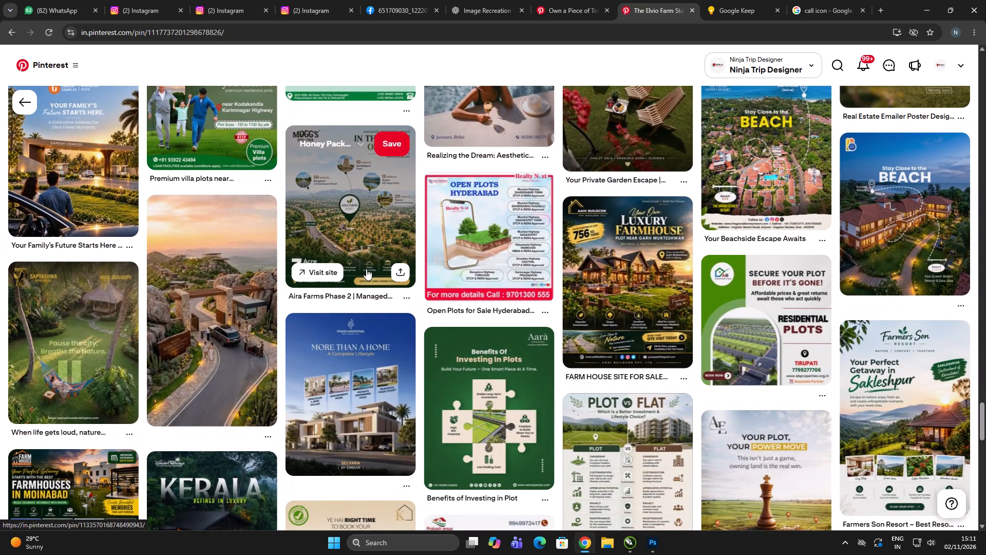
Open the Pancharatna "More Than a Home – A Complete Lifestyle" villa poster for a closer view.
scroll(365, 272, "down", 3)
left_click(365, 280)
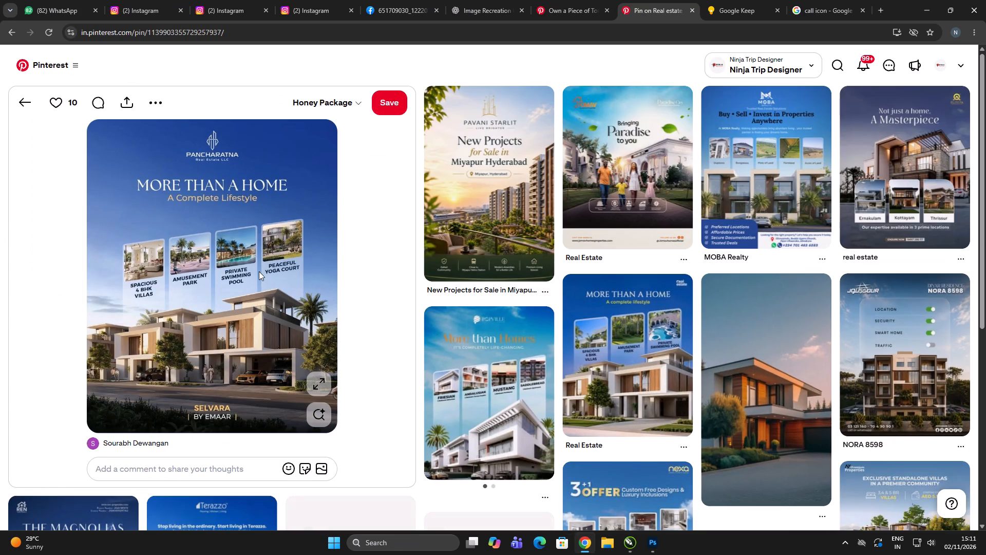
Examine the villa and apartment posters related to the "More Than a Home" design for layout ideas.
scroll(259, 271, "down", 1)
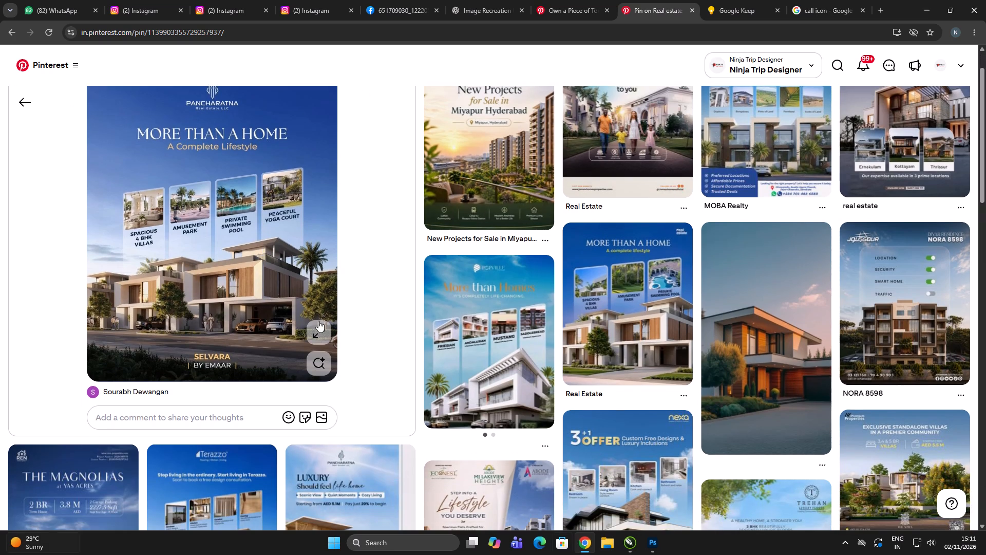
scroll(742, 279, "down", 7)
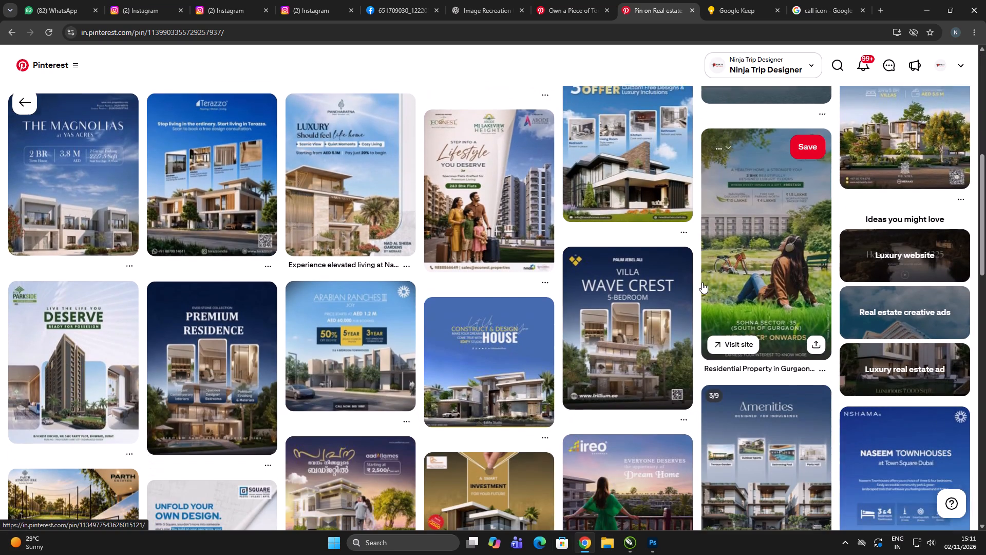
scroll(691, 279, "down", 5)
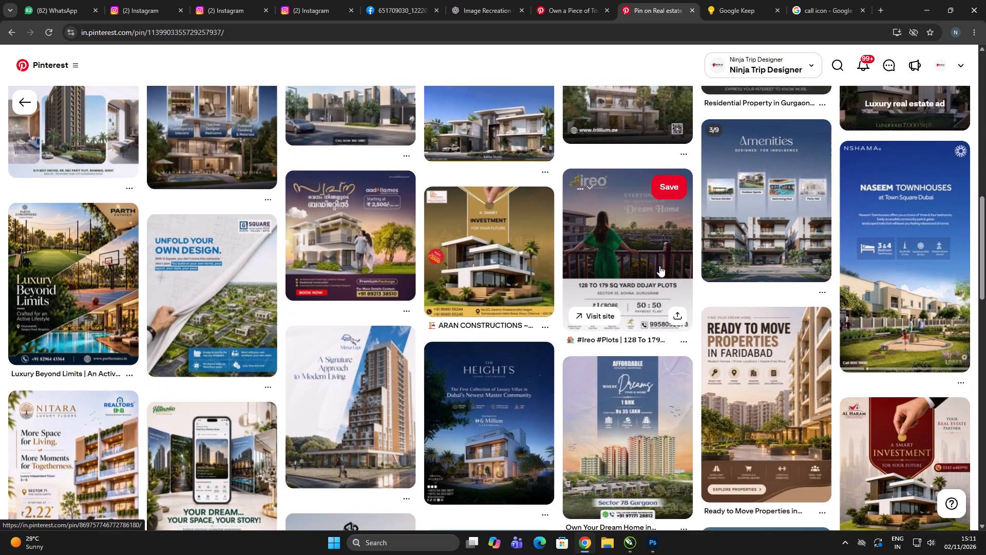
scroll(659, 266, "down", 7)
scroll(683, 231, "up", 1)
scroll(686, 238, "down", 4)
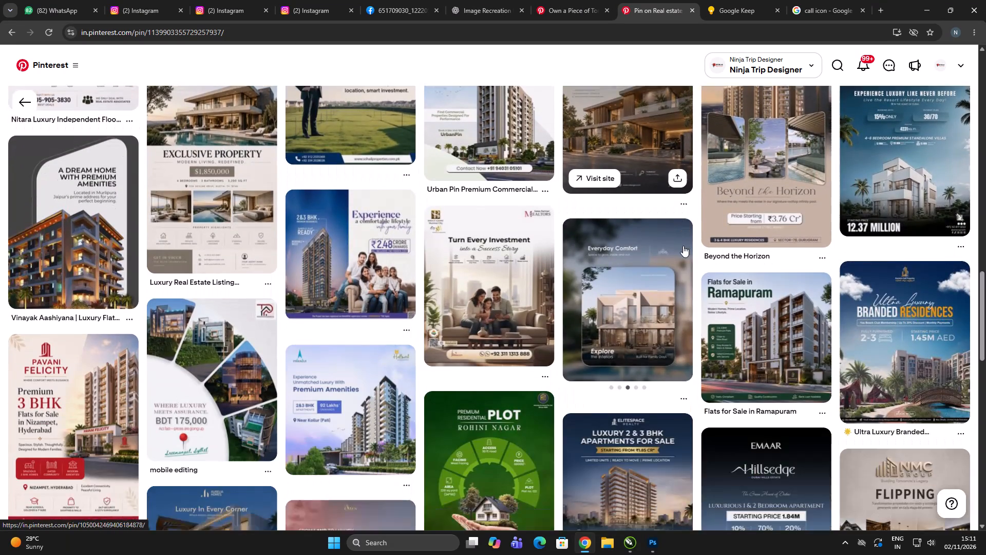
scroll(698, 247, "down", 7)
scroll(585, 256, "down", 4)
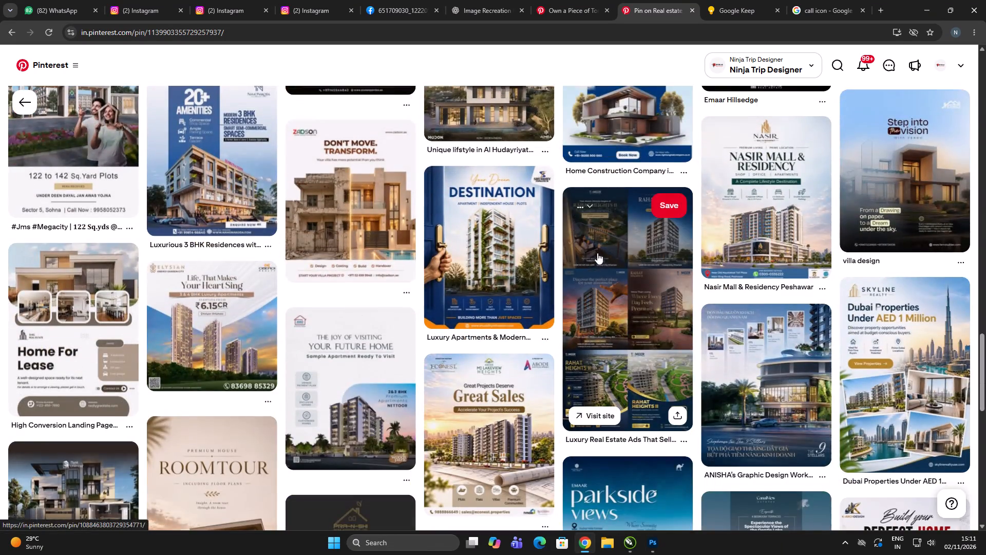
scroll(597, 253, "down", 7)
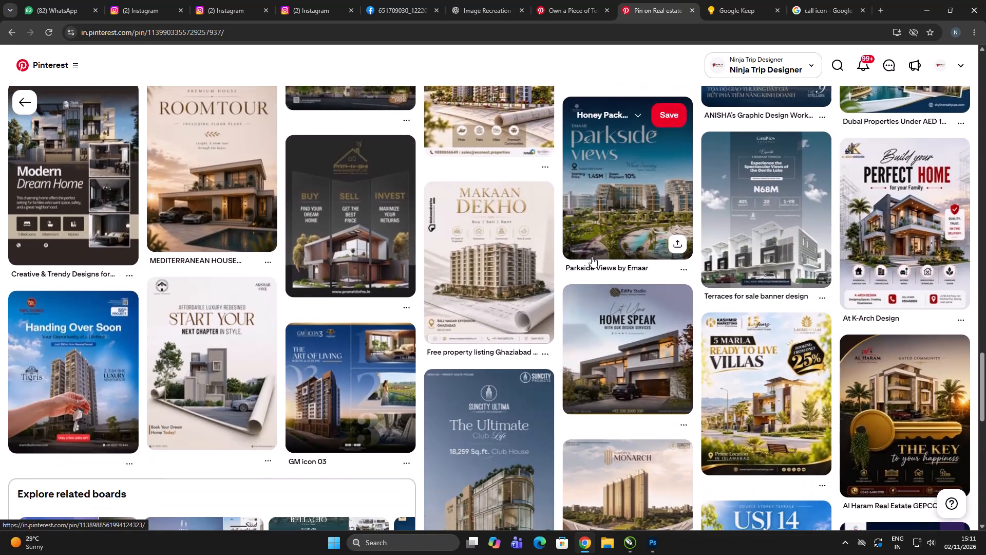
scroll(592, 256, "down", 5)
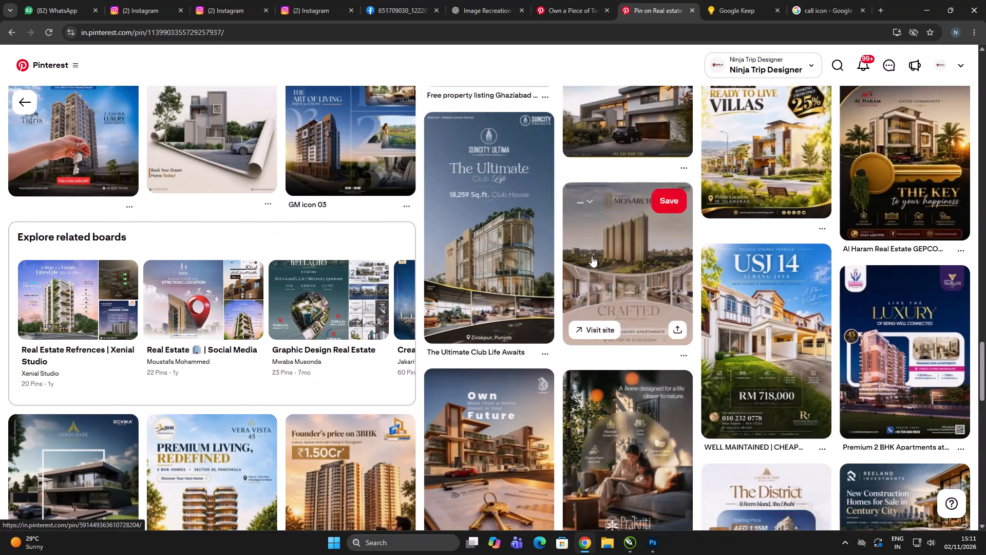
scroll(590, 256, "down", 3)
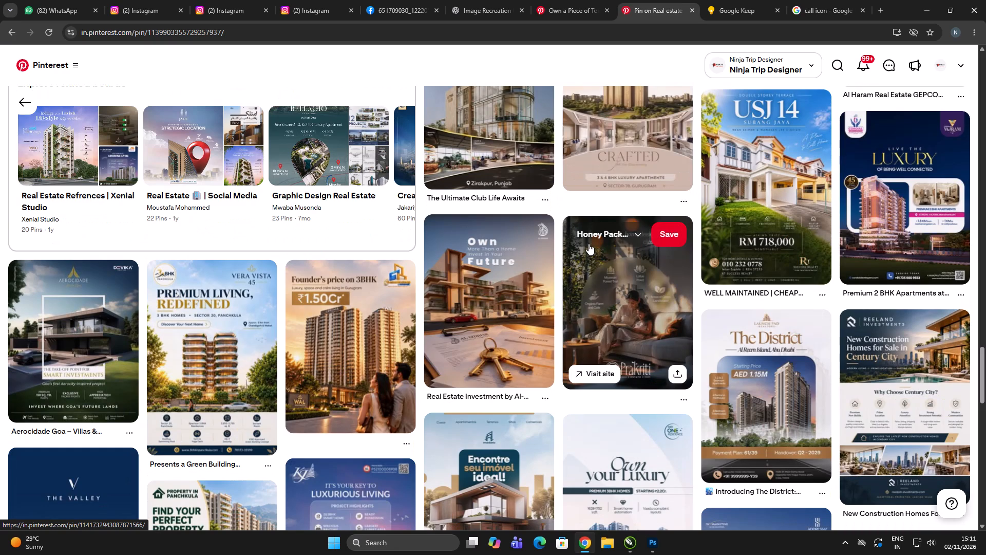
scroll(587, 244, "down", 3)
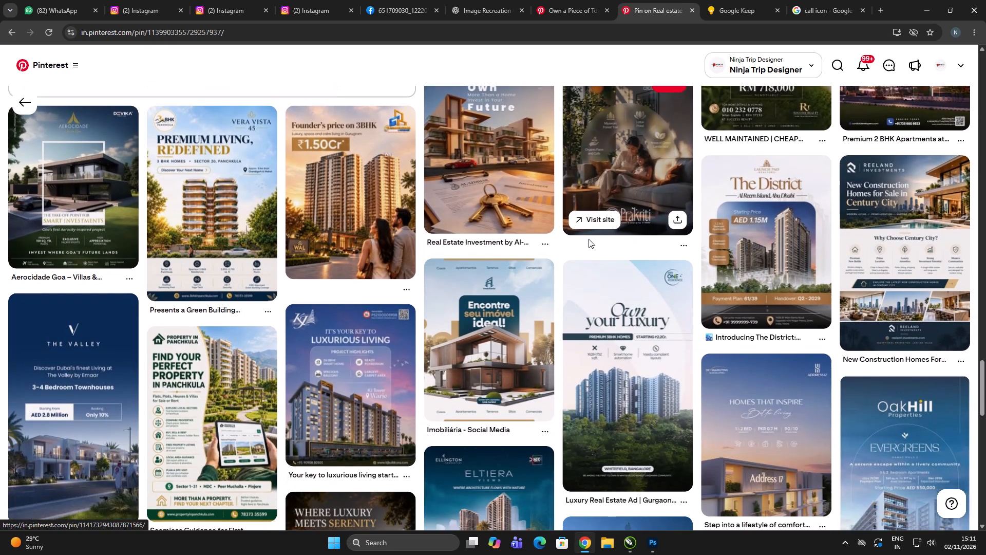
scroll(589, 239, "down", 9)
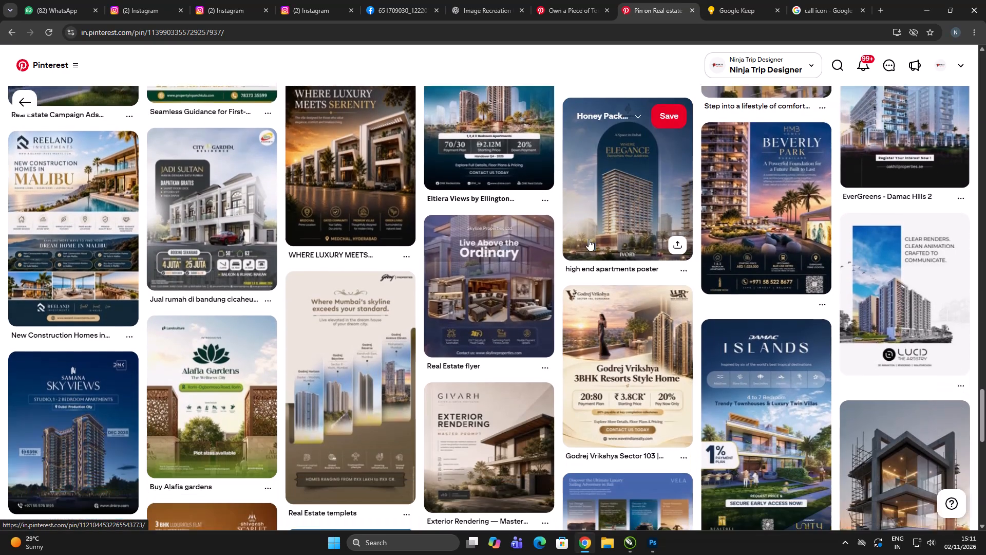
Open the DAMAC Islands townhouse poster, view it enlarged, and close the enlarged view.
scroll(516, 250, "down", 2)
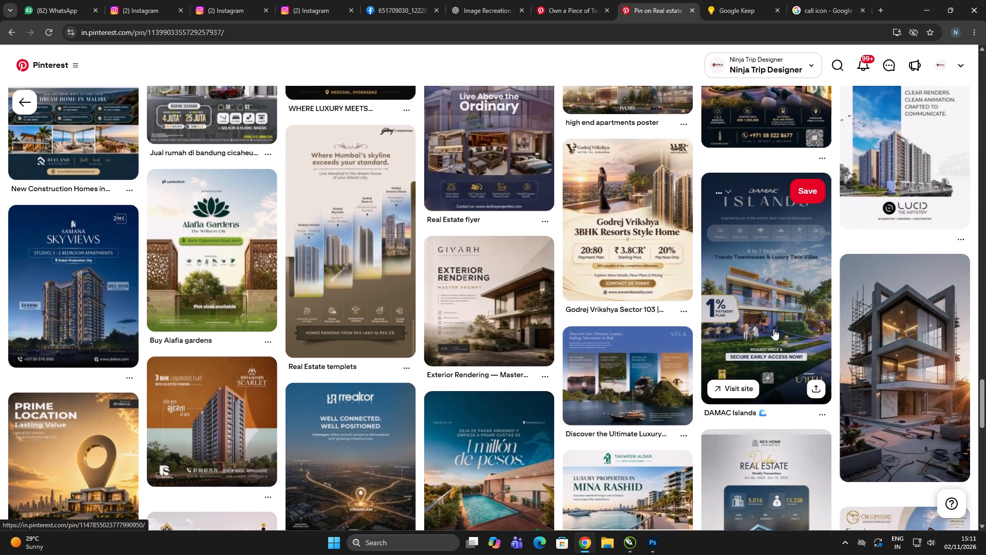
left_click(771, 326)
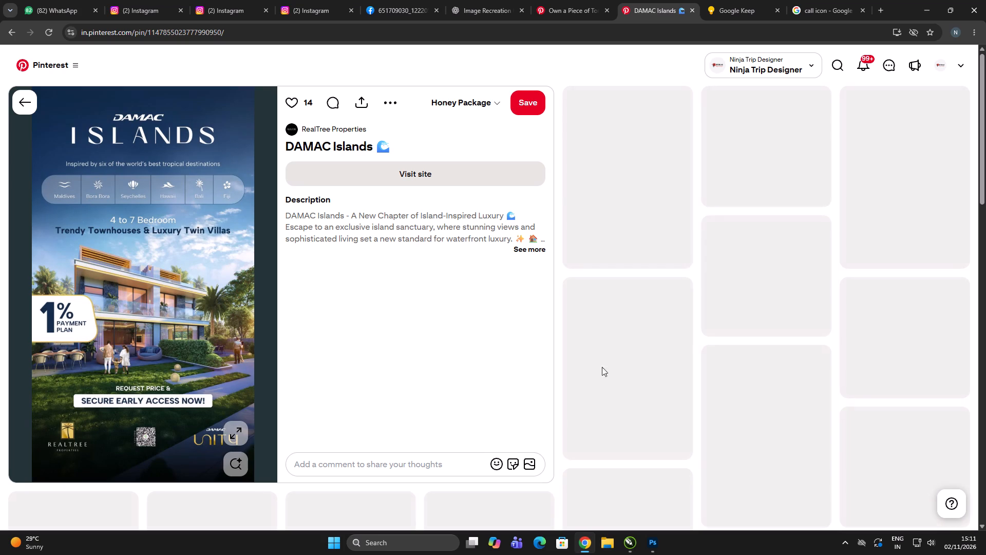
left_click(237, 429)
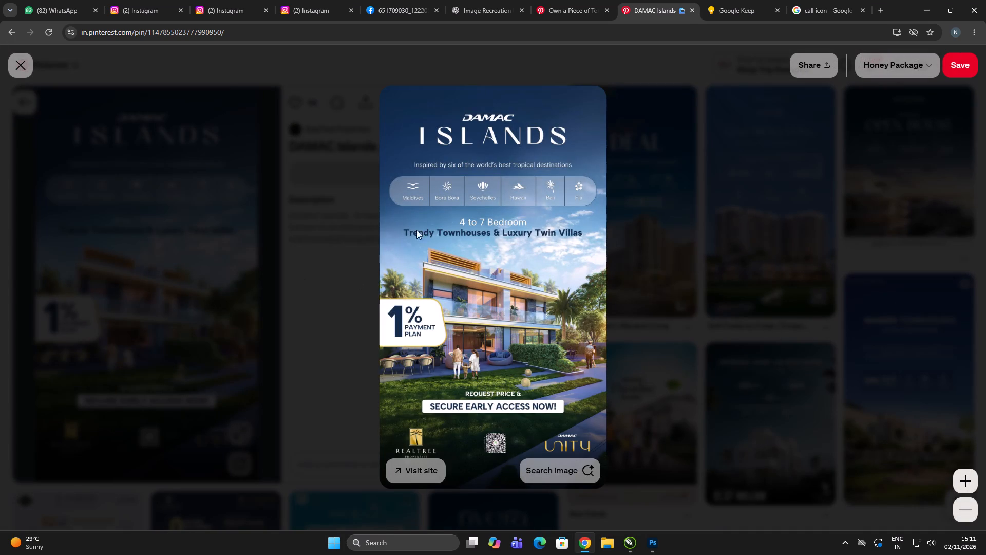
left_click(17, 62)
Open the Lakeshore City "25,000 Monthly Installment" poster from the designs related to DAMAC Islands.
scroll(733, 323, "down", 4)
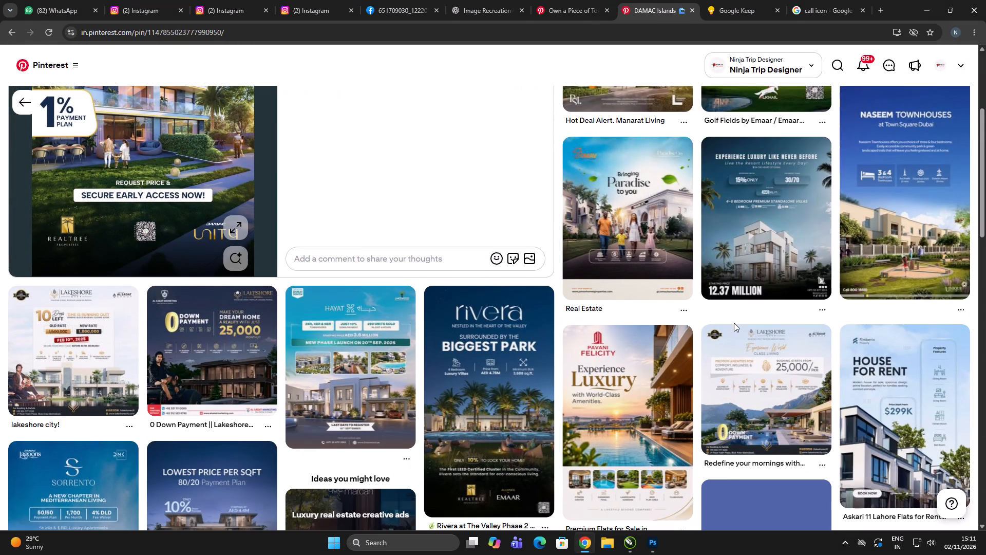
scroll(734, 322, "down", 7)
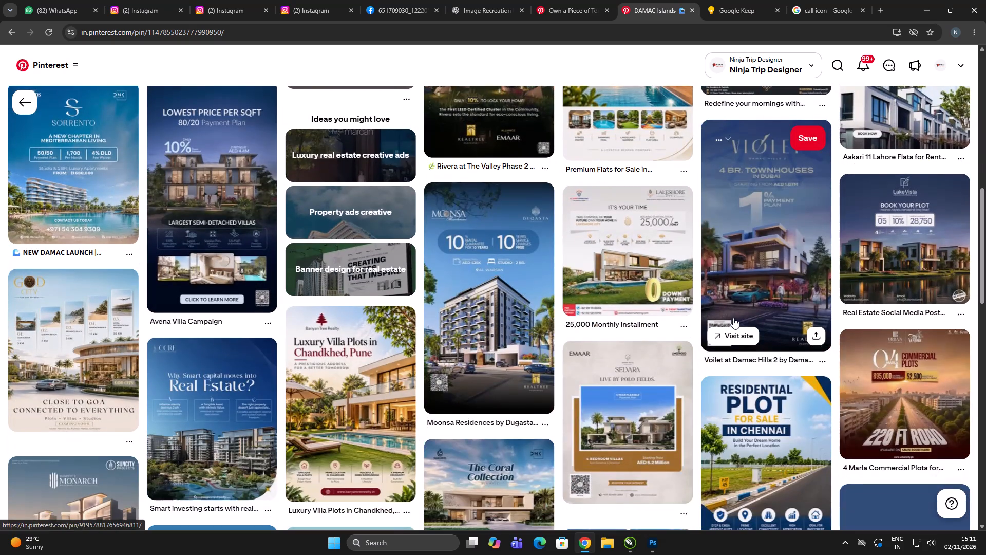
left_click(646, 256)
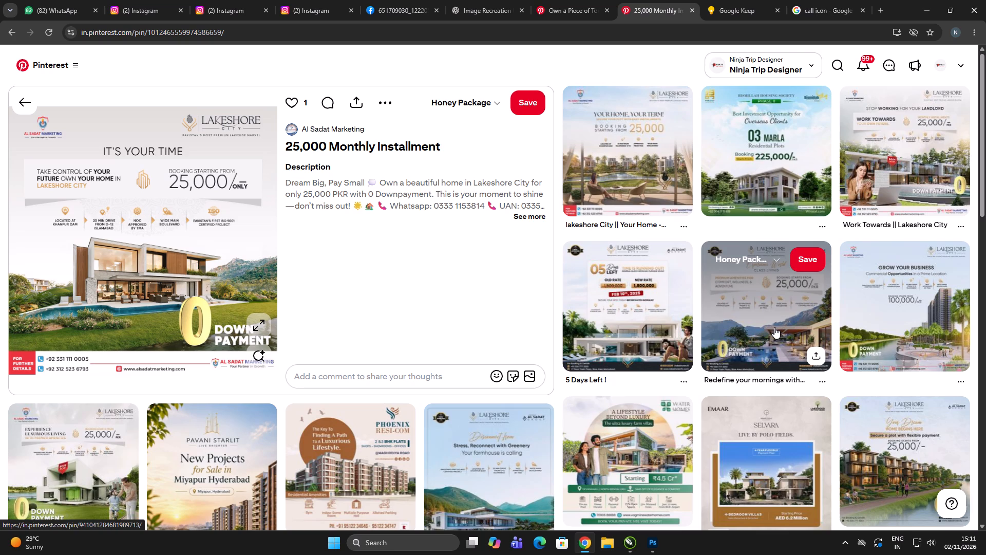
Examine the villa, plot and apartment posters related to the Lakeshore City "25,000 Monthly Installment" design for layout ideas.
scroll(612, 333, "down", 4)
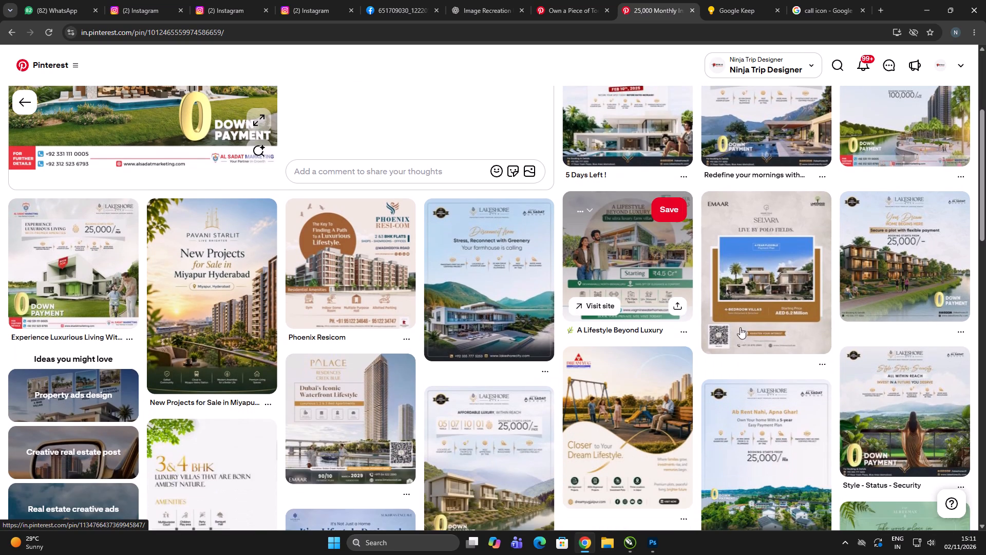
scroll(851, 302, "down", 2)
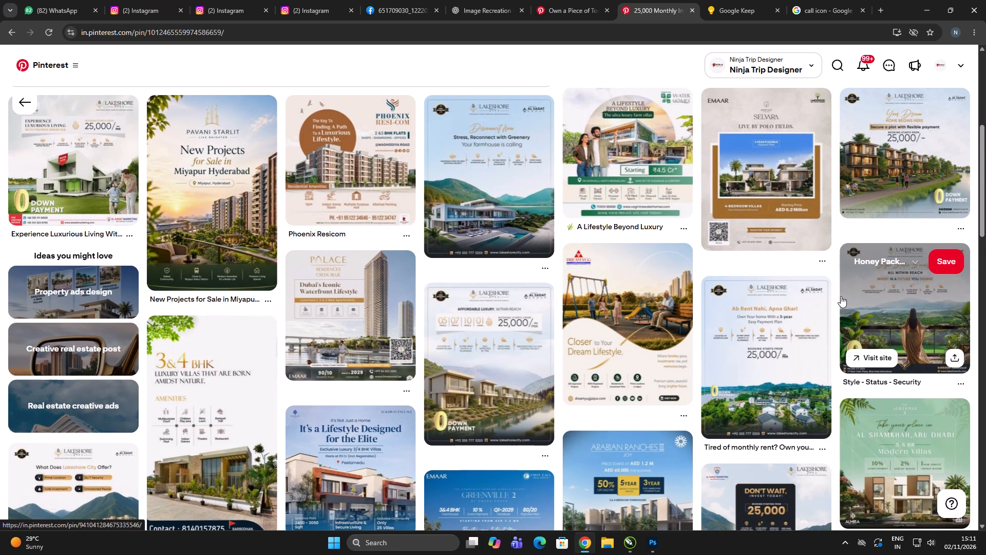
scroll(841, 296, "up", 2)
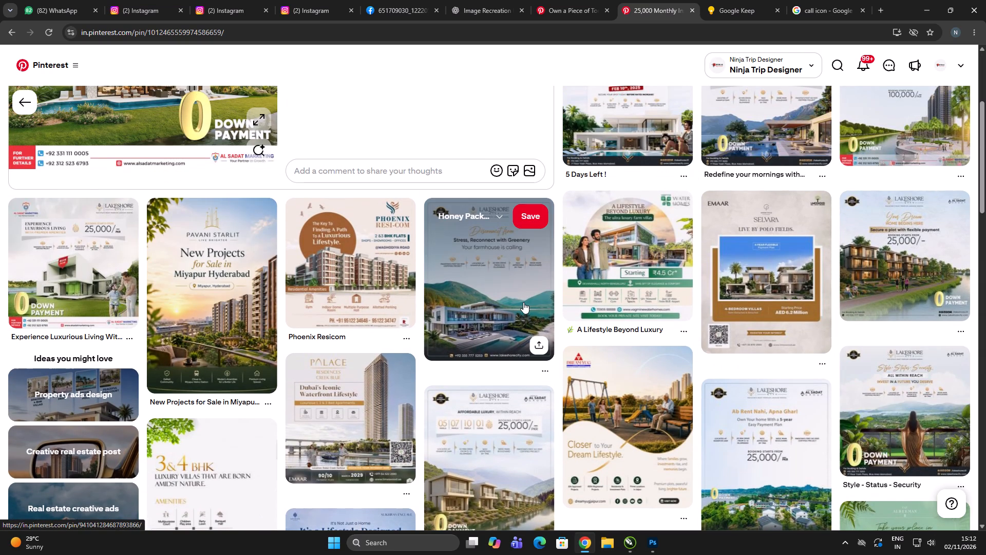
scroll(523, 302, "down", 6)
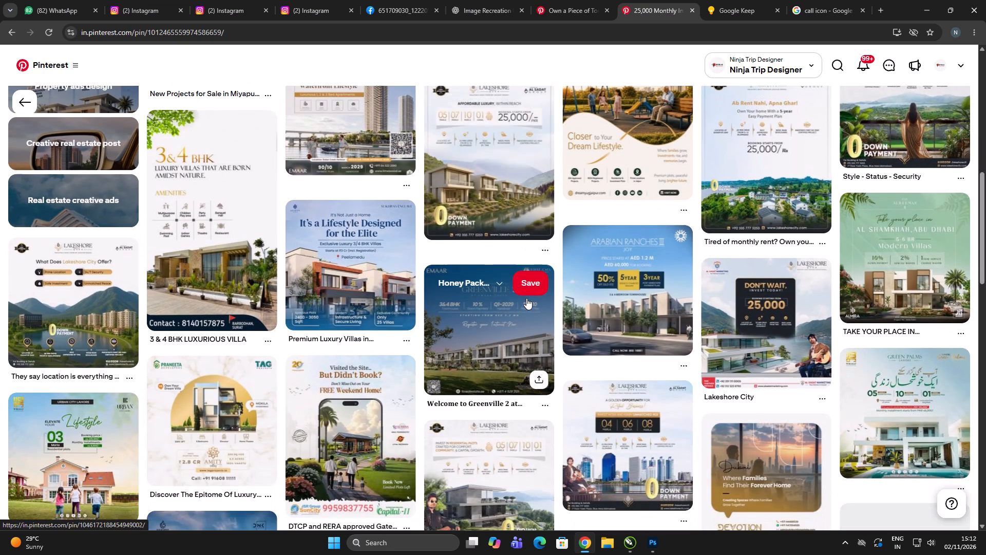
scroll(526, 298, "down", 6)
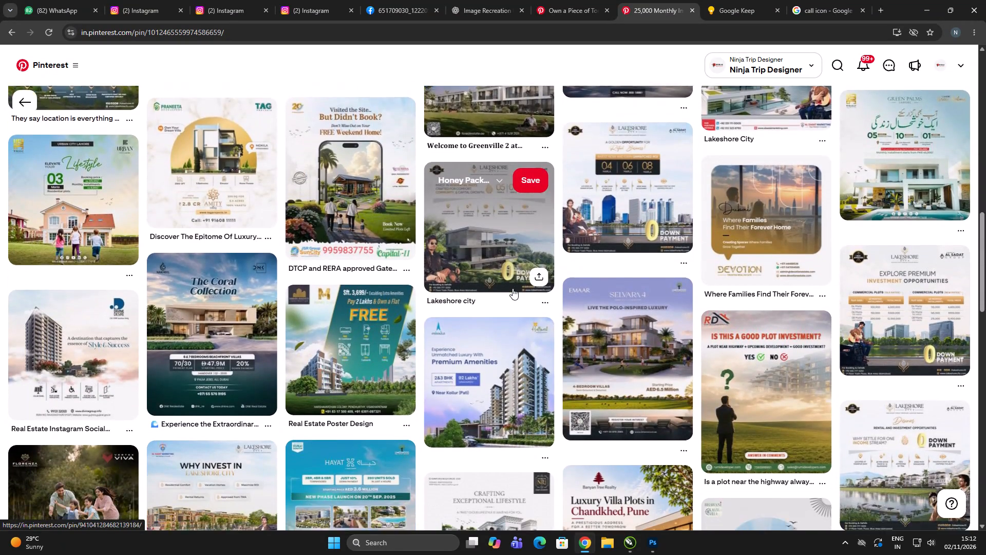
scroll(513, 285, "down", 1)
scroll(576, 311, "down", 1)
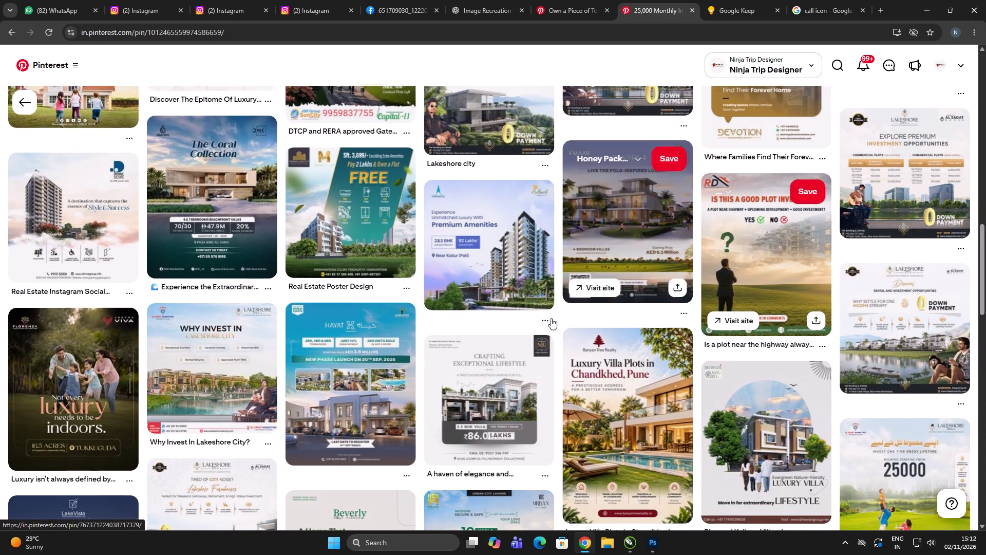
scroll(574, 310, "down", 4)
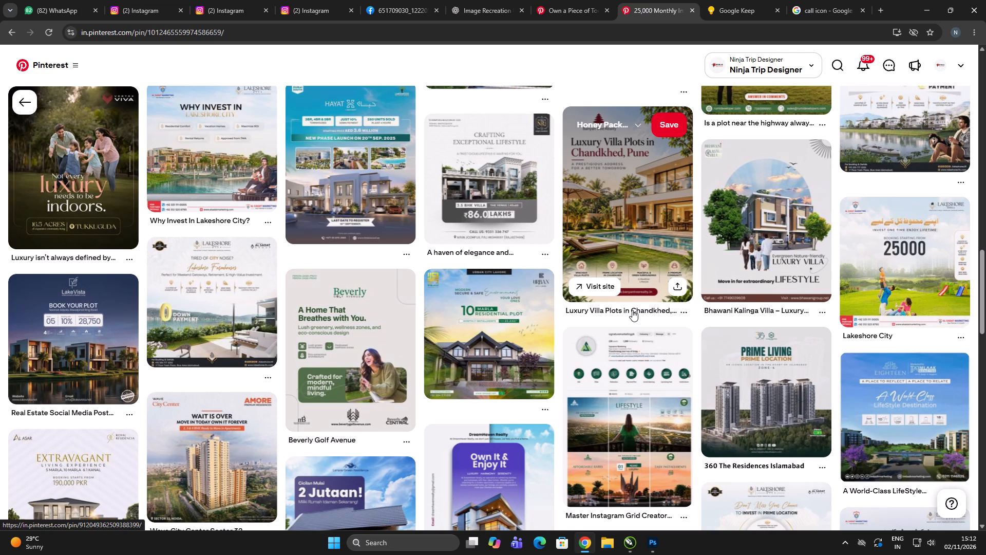
scroll(632, 310, "down", 8)
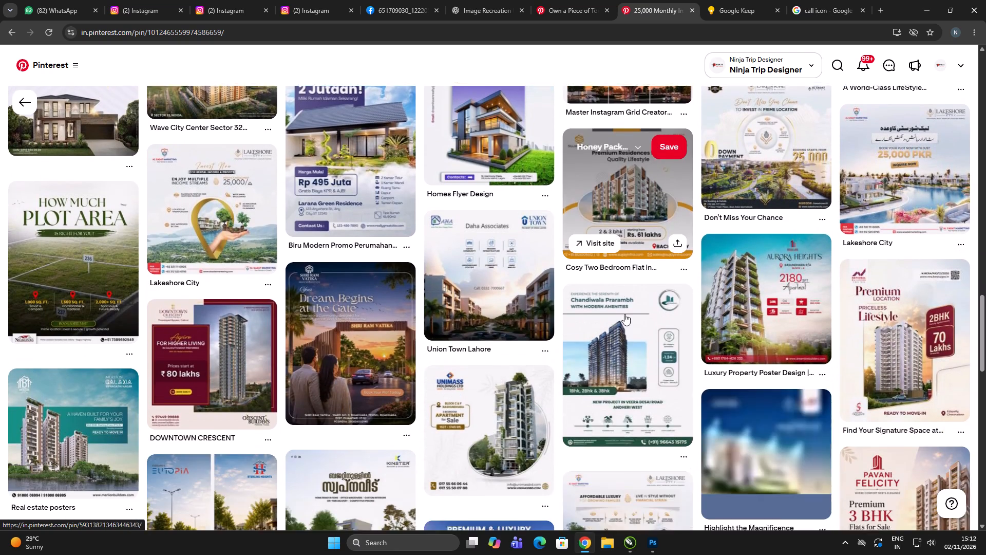
scroll(624, 314, "down", 6)
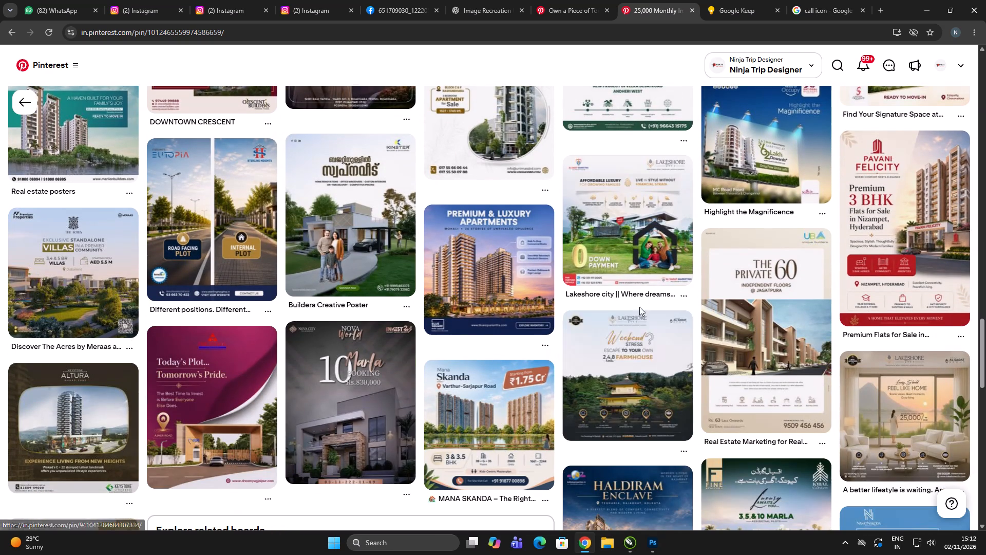
Open the Kinster "Builders Creative Poster" showing a family in front of a house.
left_click(345, 219)
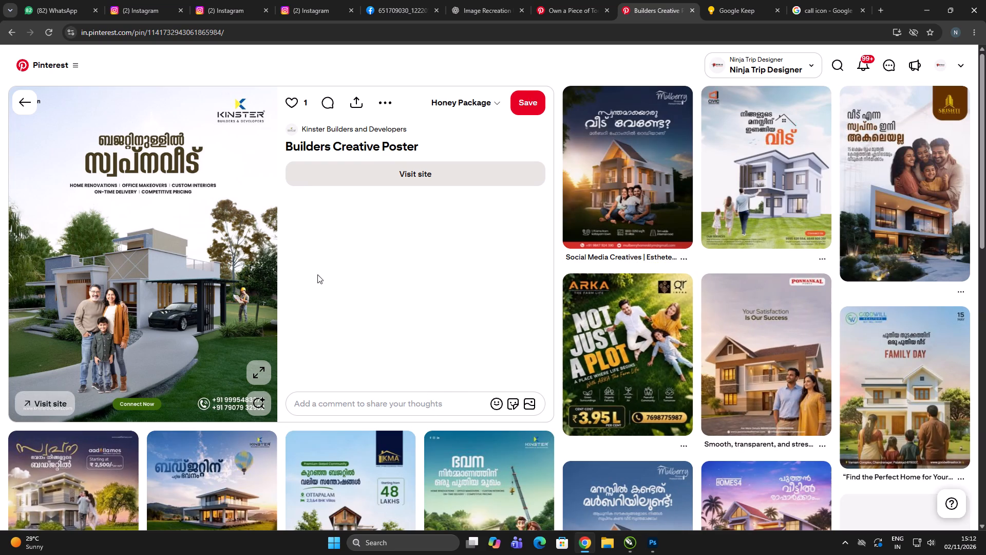
Open the Ameenz house construction services poster from the designs related to the Kinster poster.
scroll(561, 284, "down", 6)
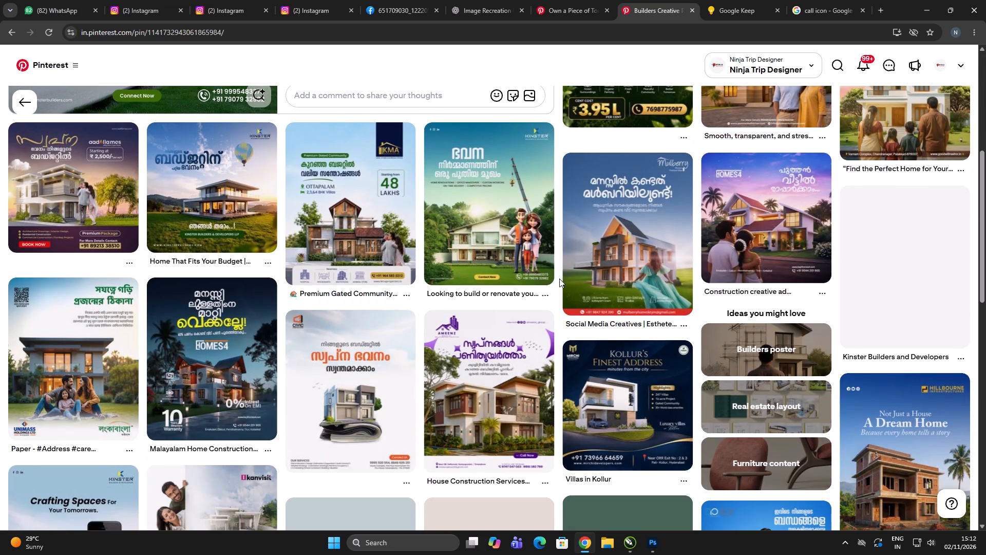
scroll(559, 279, "down", 3)
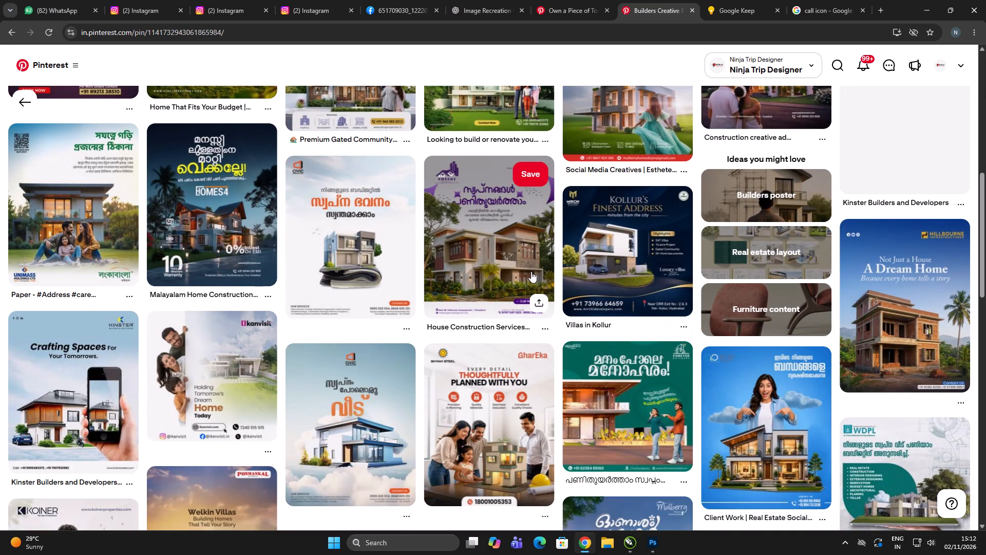
left_click(517, 266)
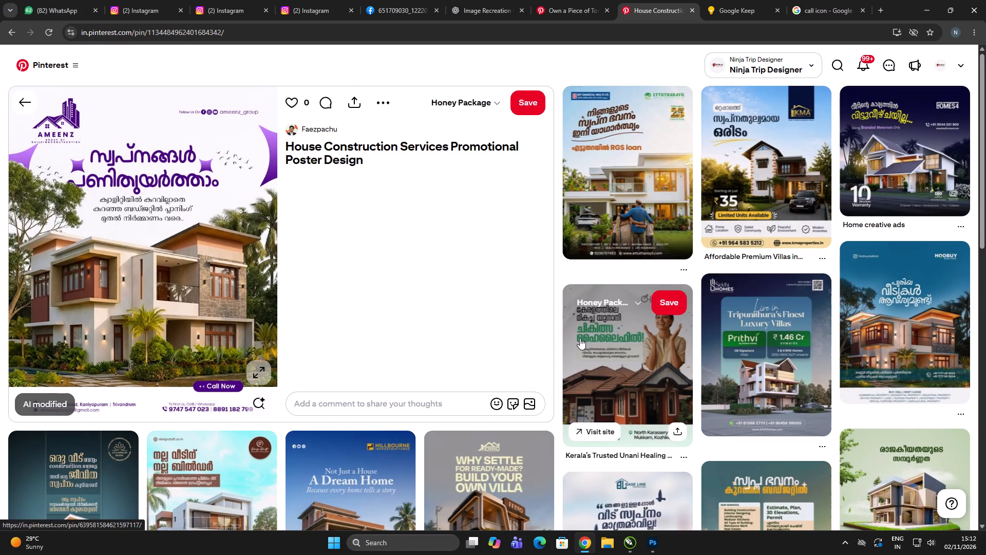
Open the Anandham Homz half-sketch, half-finished house poster from the designs related to the Ameenz poster.
scroll(580, 338, "down", 6)
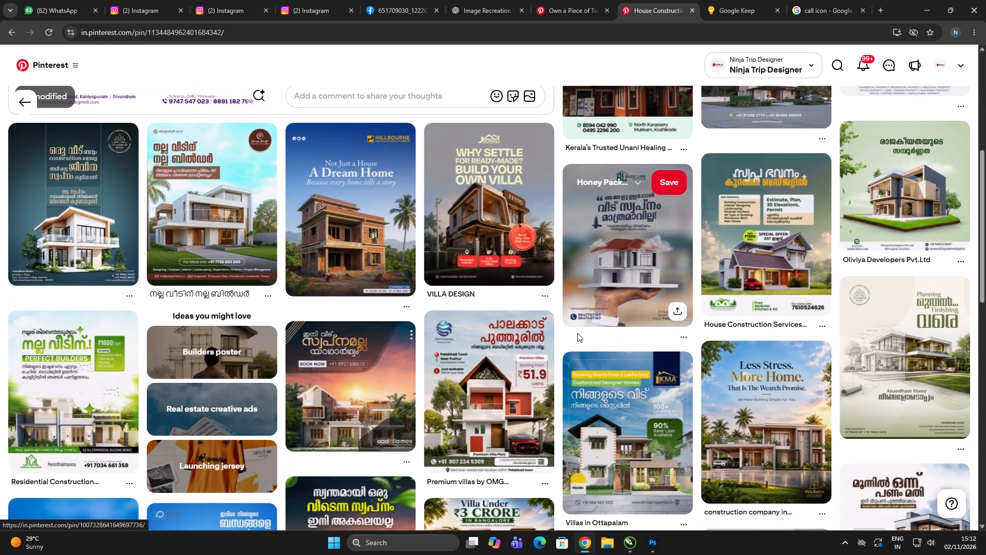
scroll(577, 333, "down", 3)
left_click(932, 223)
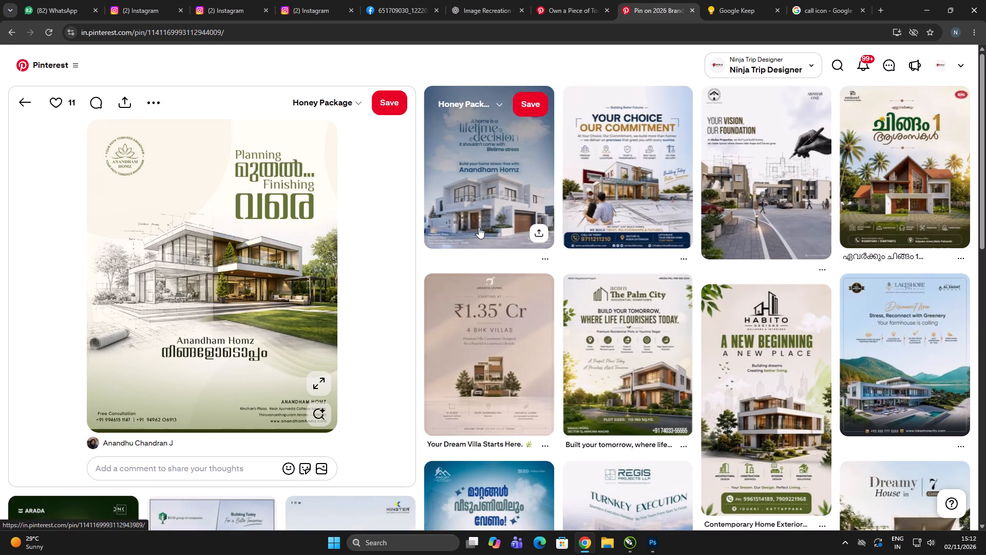
Open the related Palm City "Build Your Tomorrow, Where Life Flourishes Today" poster, view it enlarged, and close the enlarged view.
scroll(470, 230, "down", 2)
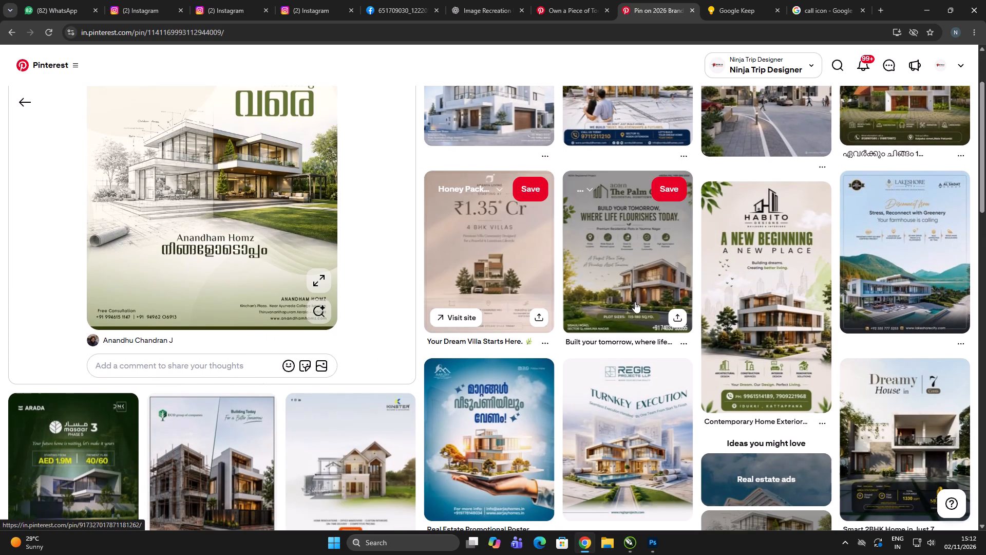
left_click(635, 300)
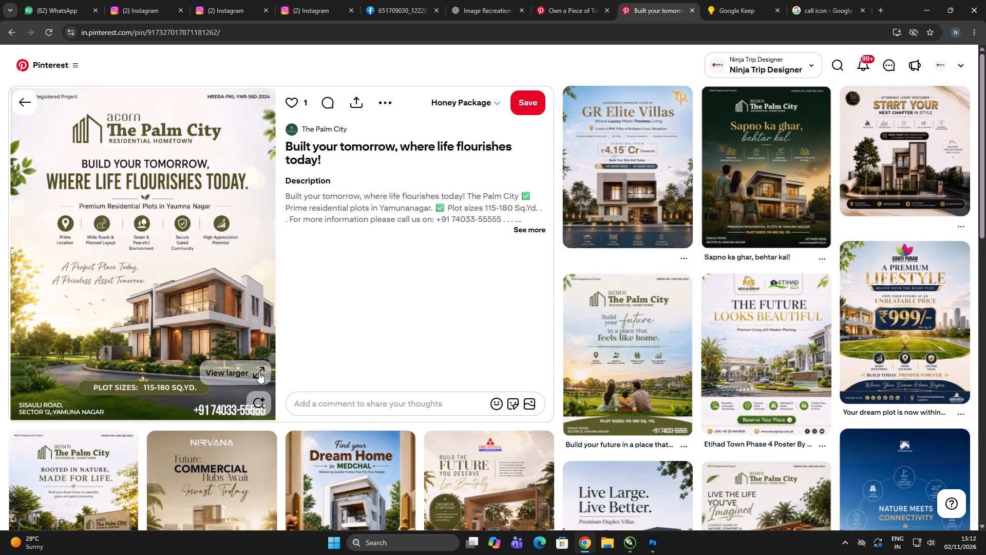
left_click(259, 371)
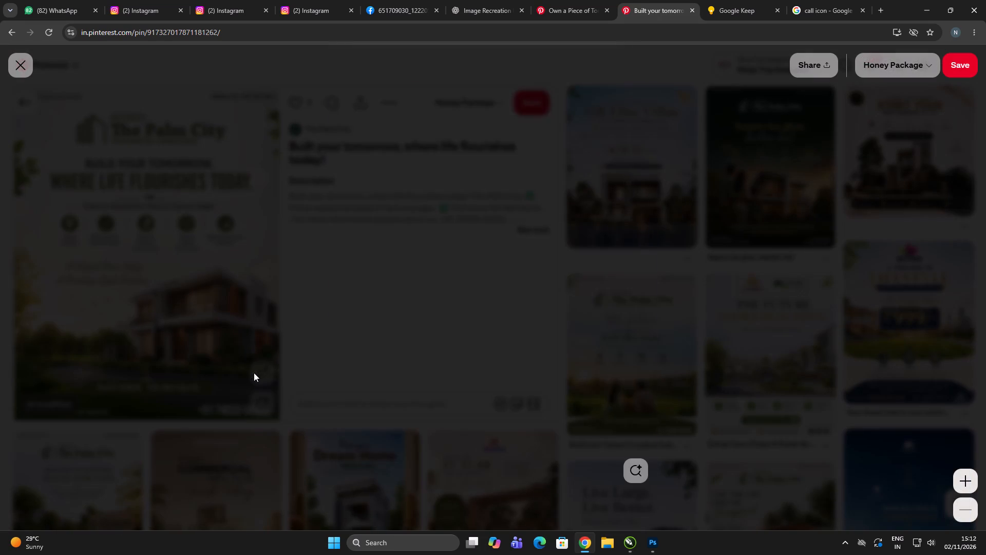
left_click(22, 67)
Open the Gomti Puram "A Premium Lifestyle" ₹999 plot poster from the designs related to The Palm City.
left_click(911, 319)
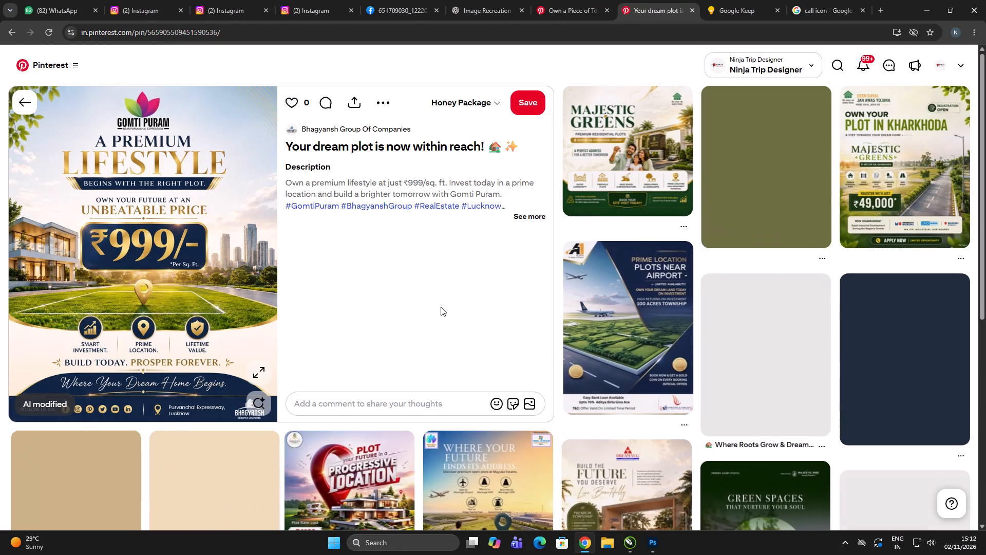
Examine the plot and property posters related to the Gomti Puram design for layout ideas.
scroll(446, 311, "down", 4)
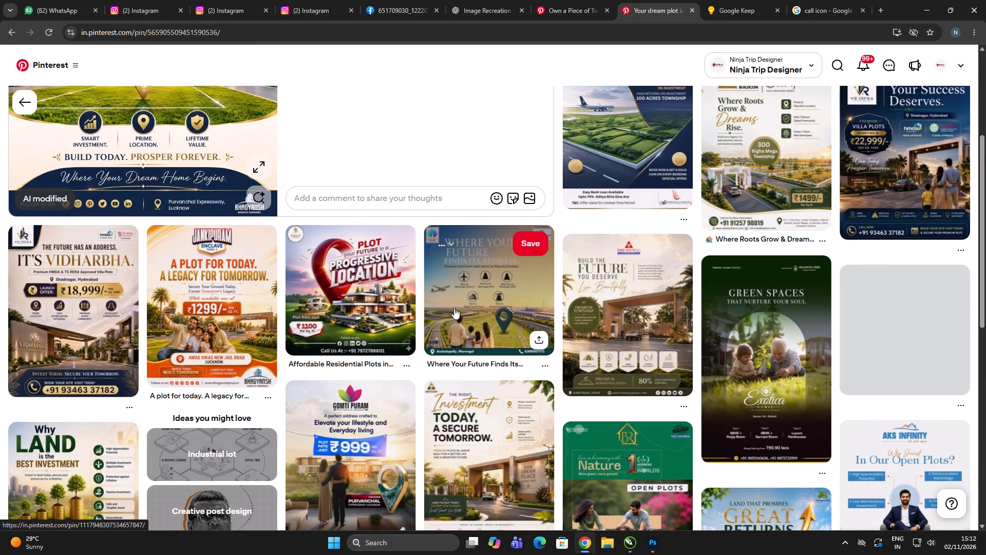
scroll(453, 311, "down", 4)
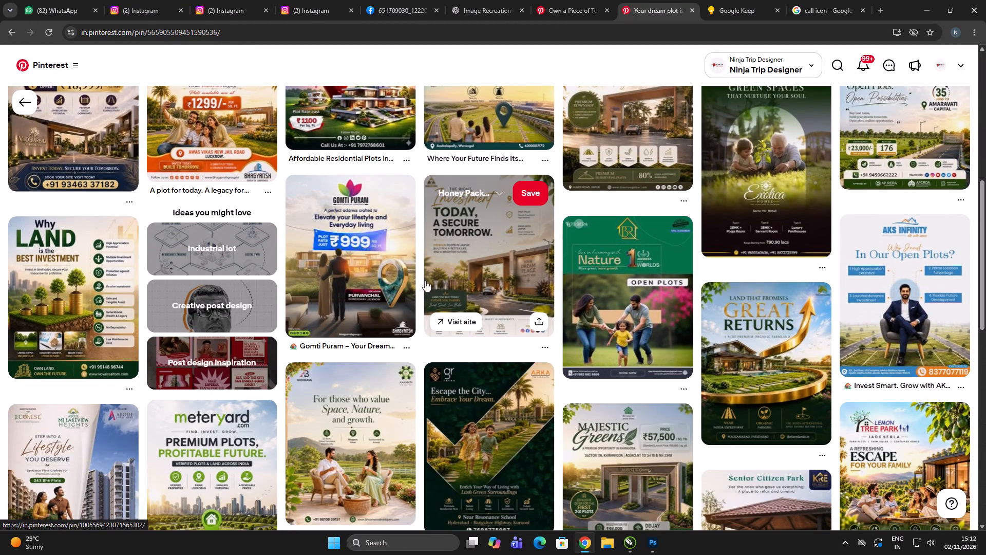
scroll(411, 288, "down", 6)
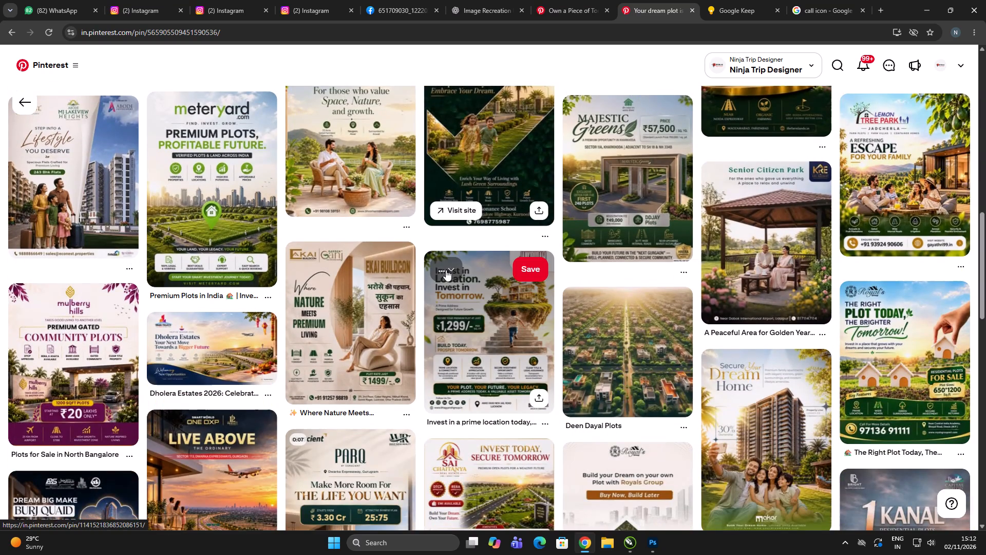
scroll(443, 270, "down", 4)
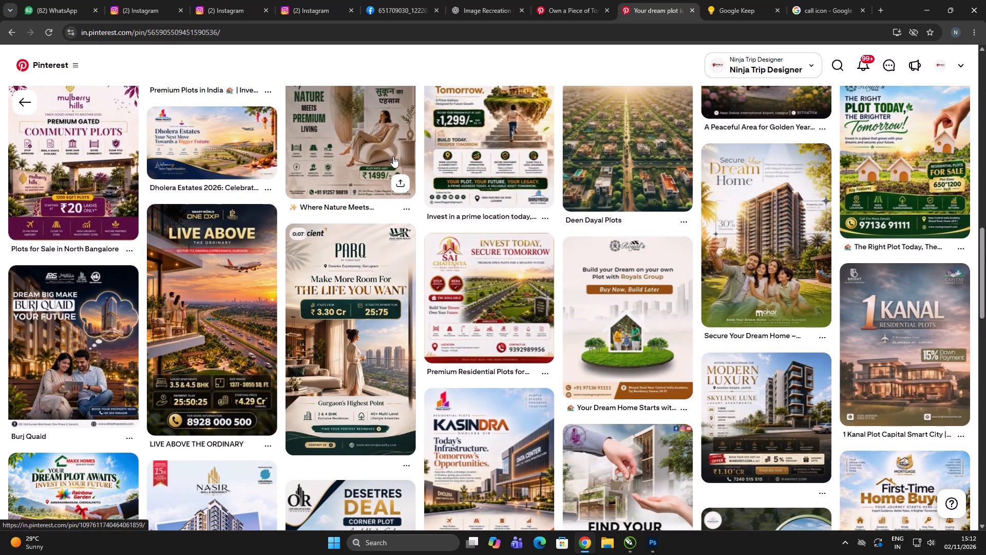
scroll(533, 233, "down", 2)
scroll(596, 310, "down", 5)
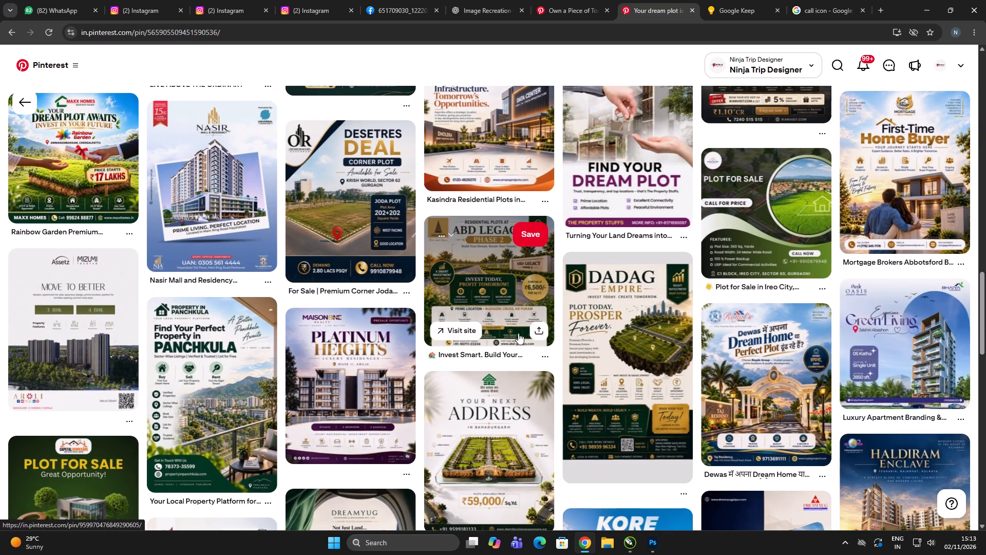
scroll(533, 327, "down", 5)
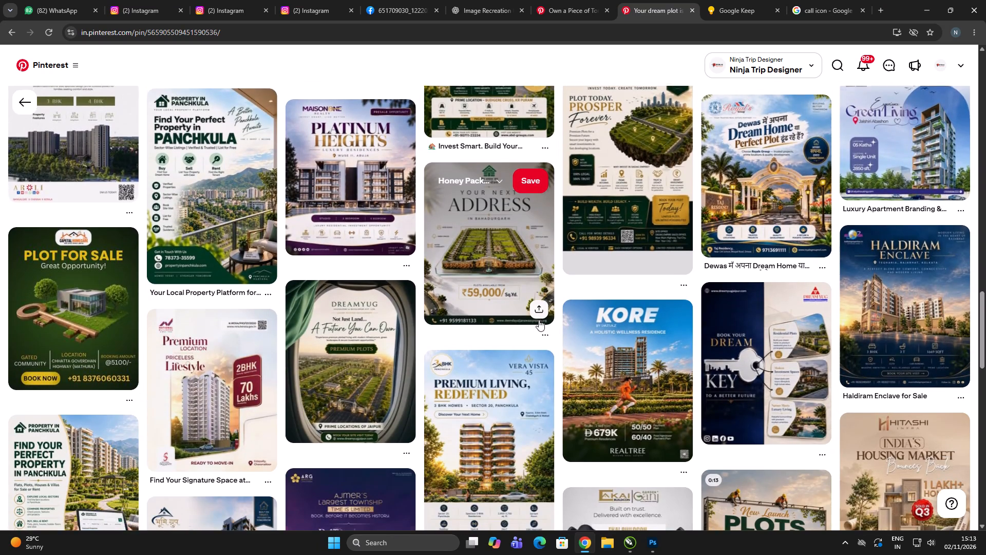
scroll(539, 320, "down", 1)
scroll(586, 320, "down", 3)
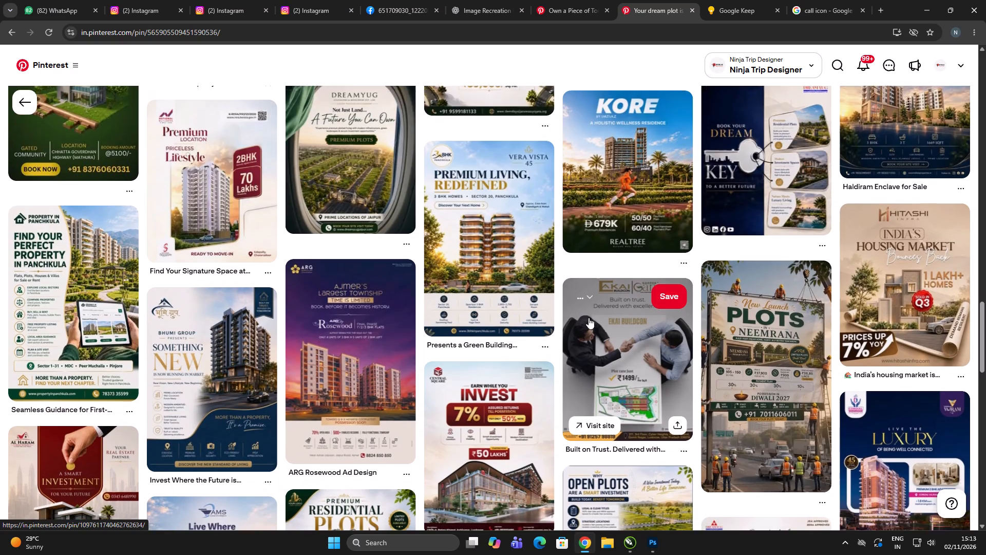
scroll(589, 318, "down", 8)
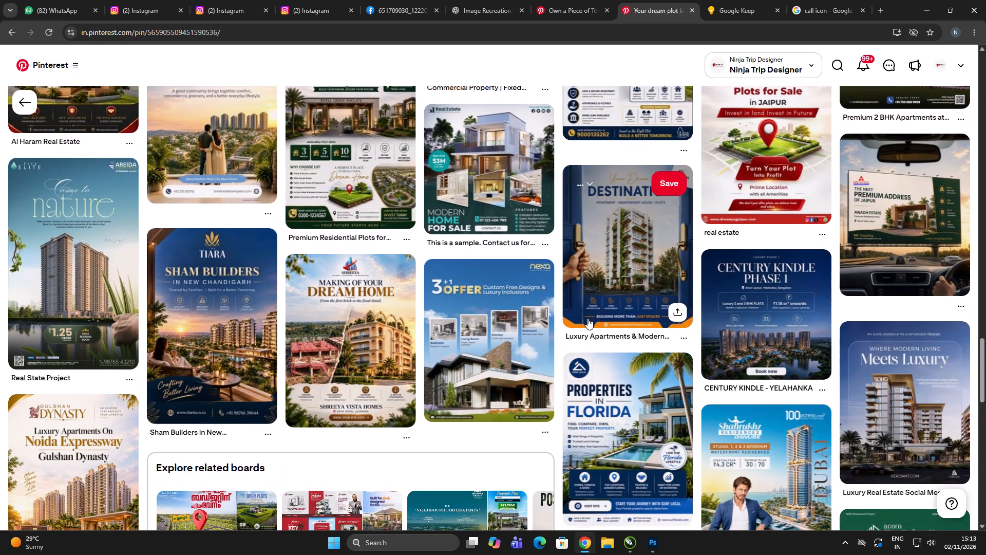
scroll(587, 318, "down", 3)
Open the Nexa Homes "3+1 Offer" poster with the row of interior photos above the house.
left_click(505, 243)
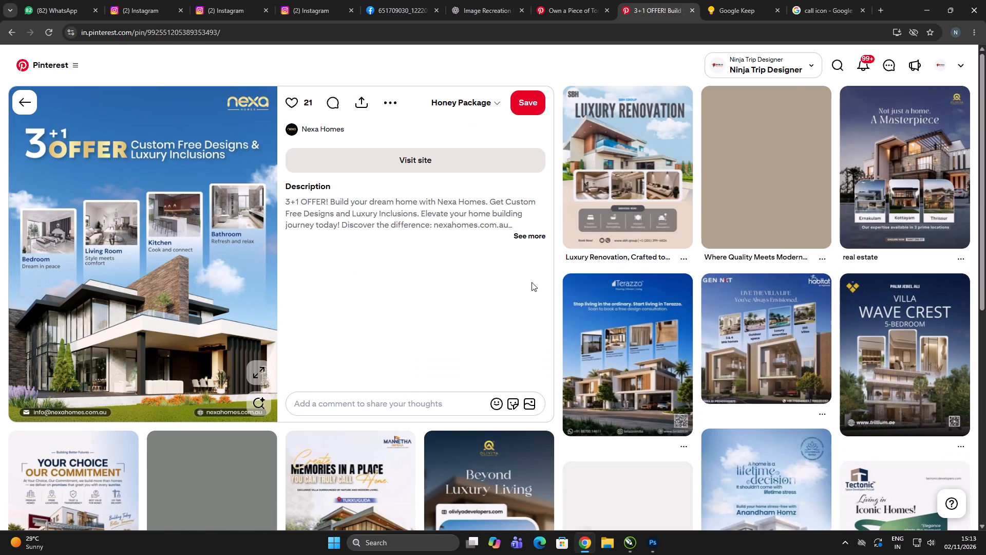
Examine the villa and dream-home posters related to the Nexa Homes "3+1 Offer" design for layout ideas.
scroll(509, 292, "down", 5)
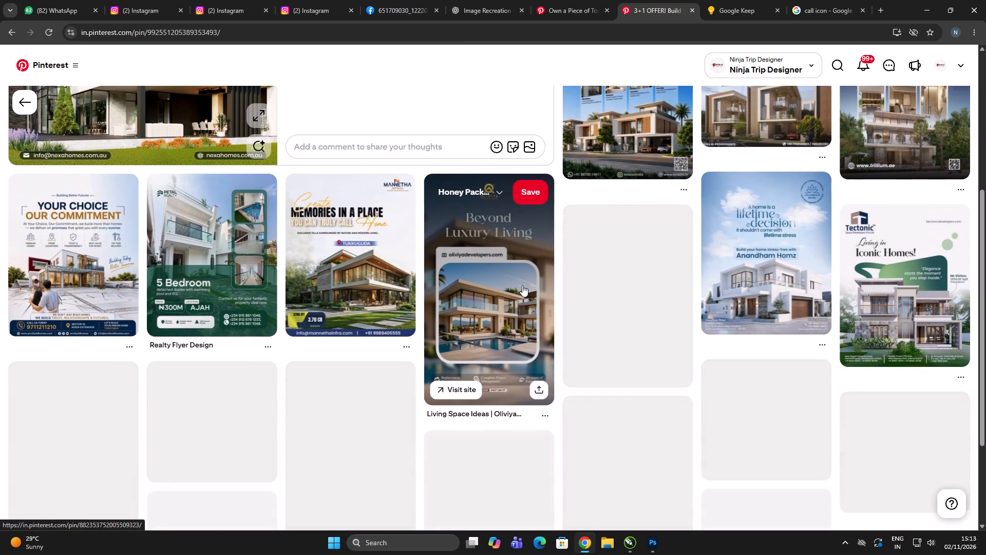
scroll(380, 295, "down", 1)
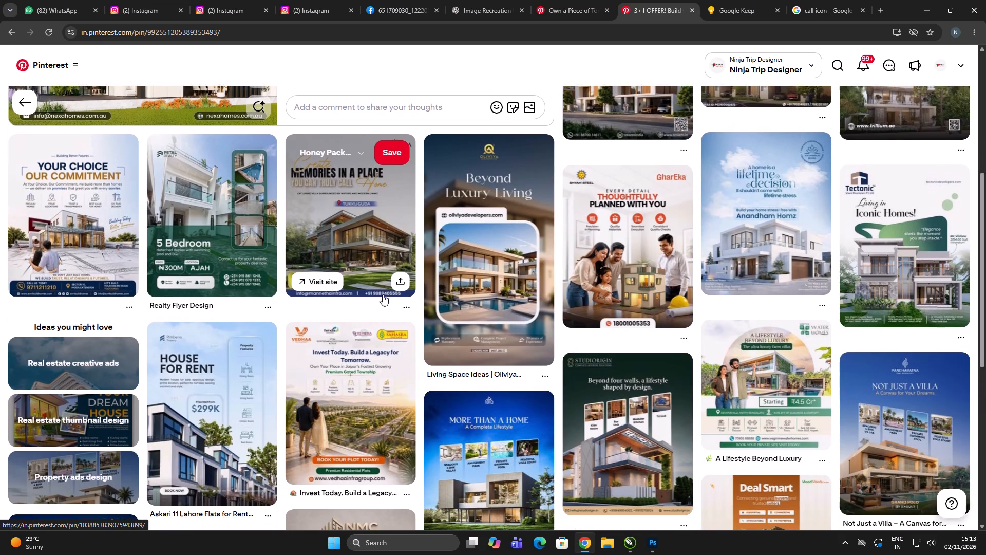
scroll(490, 285, "down", 3)
scroll(698, 285, "down", 2)
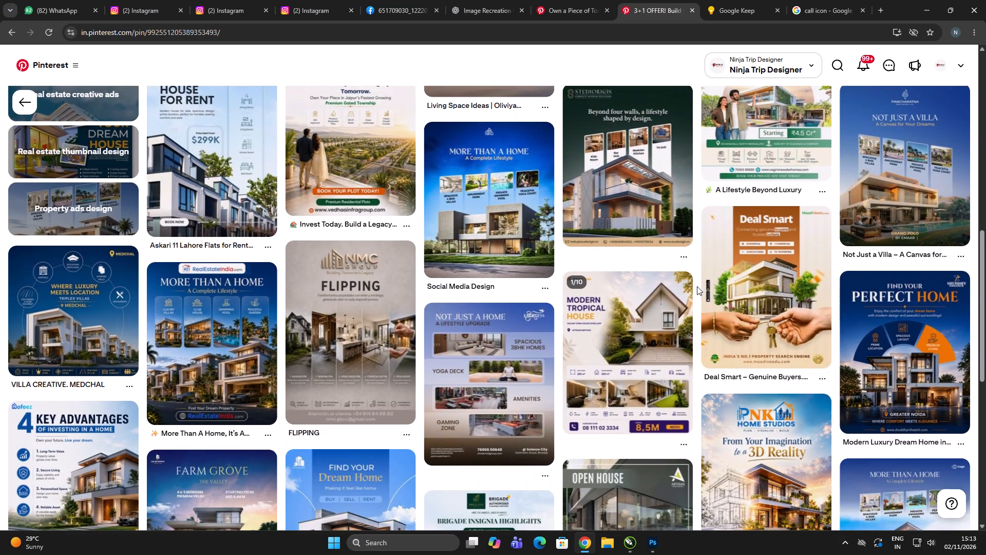
scroll(806, 314, "down", 4)
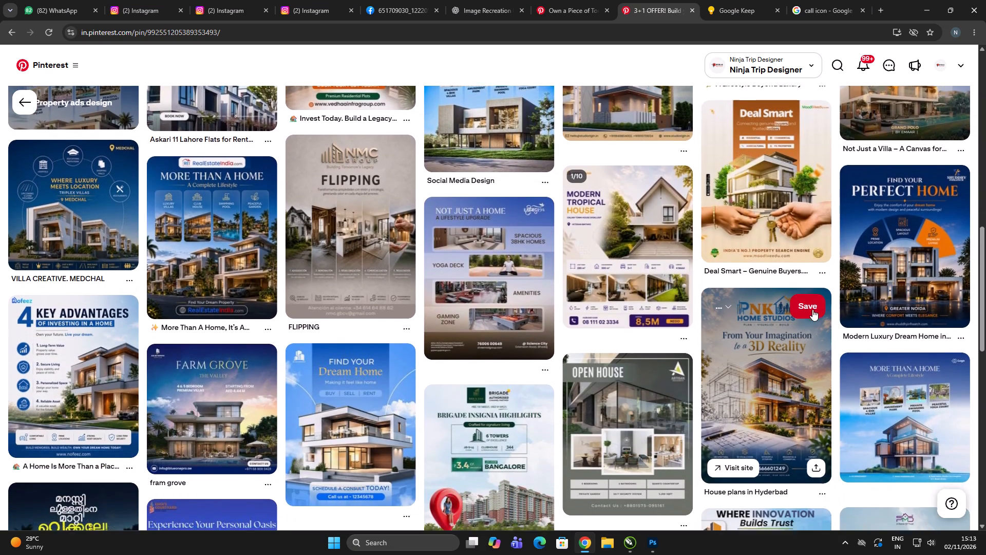
scroll(812, 309, "down", 8)
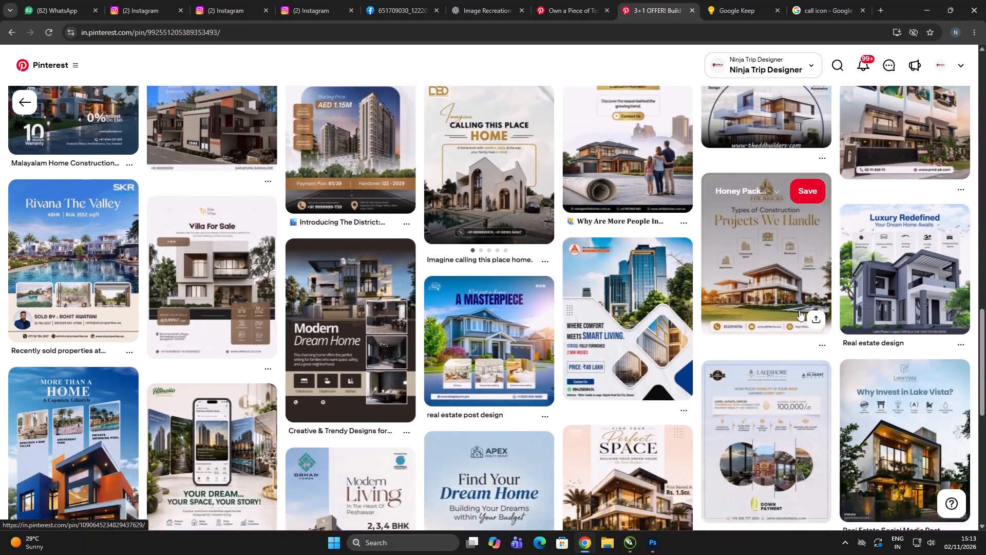
Open the FFK Bricks "Types of Construction Projects We Handle" poster and view it enlarged.
left_click(790, 263)
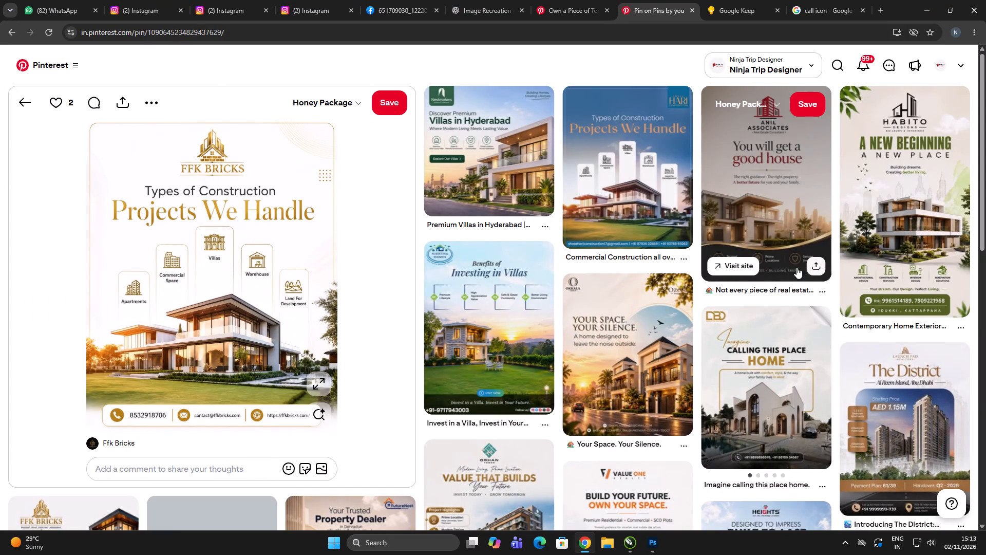
left_click(318, 380)
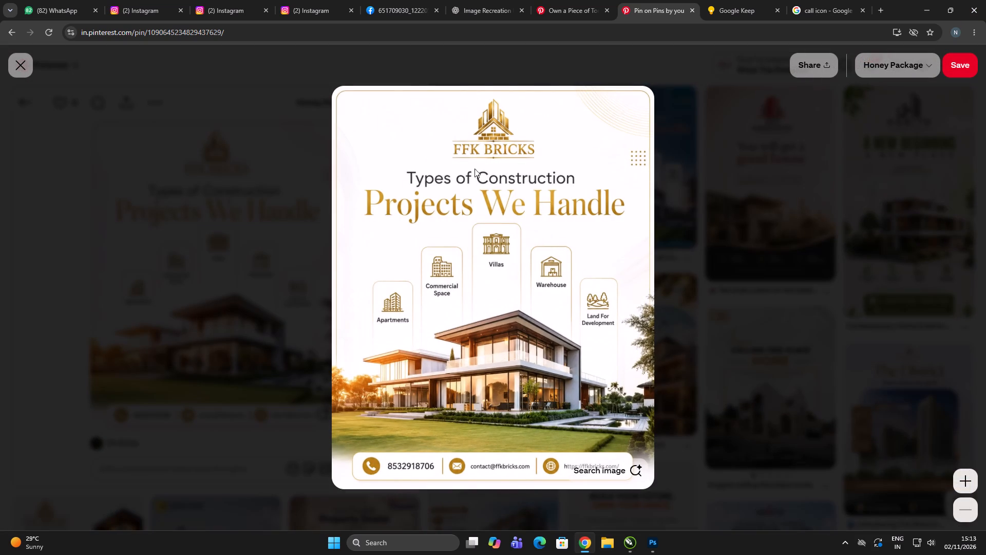
Save the enlarged FFK Bricks poster image as a JPG in the Downloads folder.
right_click(450, 136)
left_click(505, 164)
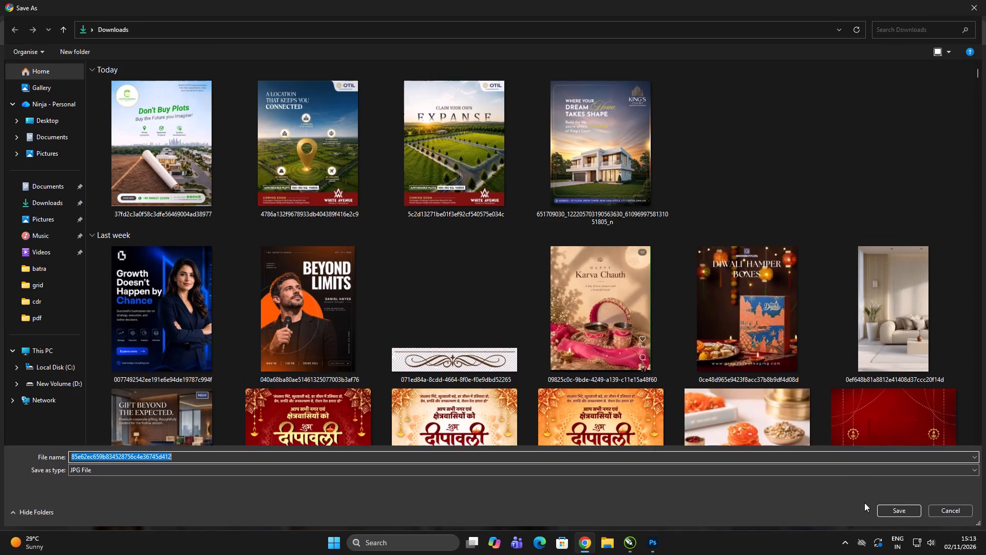
left_click(896, 512)
Switch to Photoshop and open the downloaded FFK Bricks poster JPG.
key("alt+Tab")
left_click(566, 214)
left_click(574, 209)
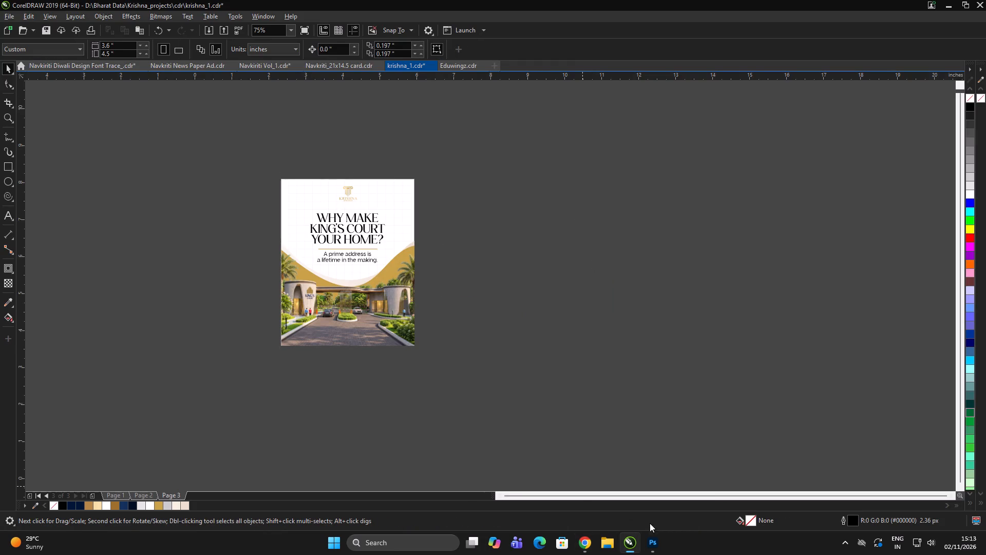
left_click(654, 545)
left_click(24, 5)
left_click(34, 28)
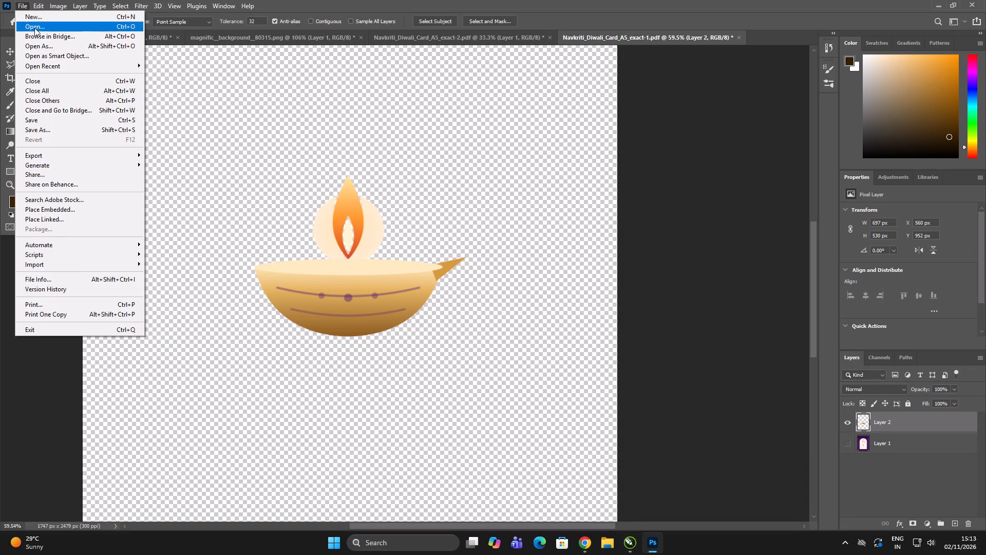
left_click(154, 144)
left_click(573, 312)
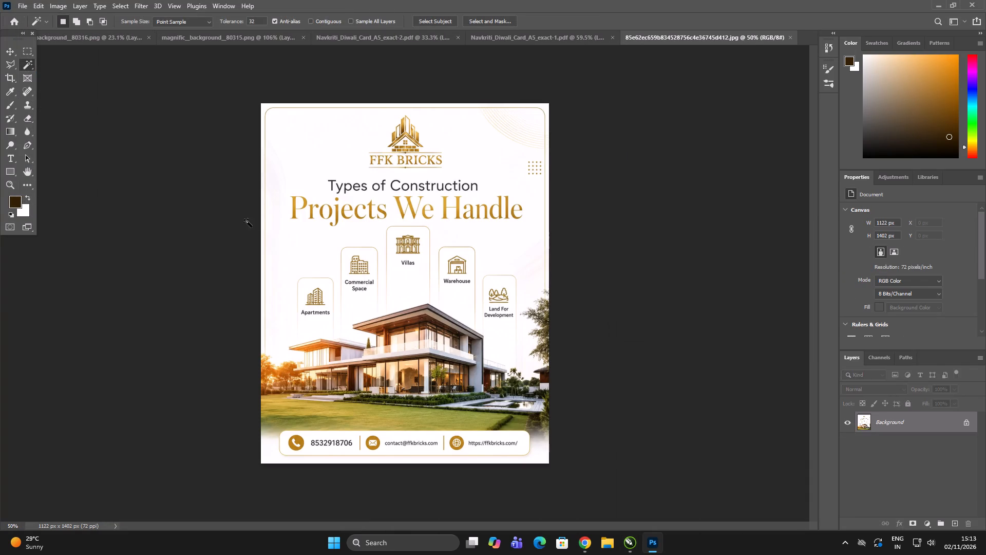
Unlock the background layer and delete a full-width rectangular area about 766 px high from the poster's top, then deselect.
left_click(28, 48)
left_click_drag(234, 100, 592, 300)
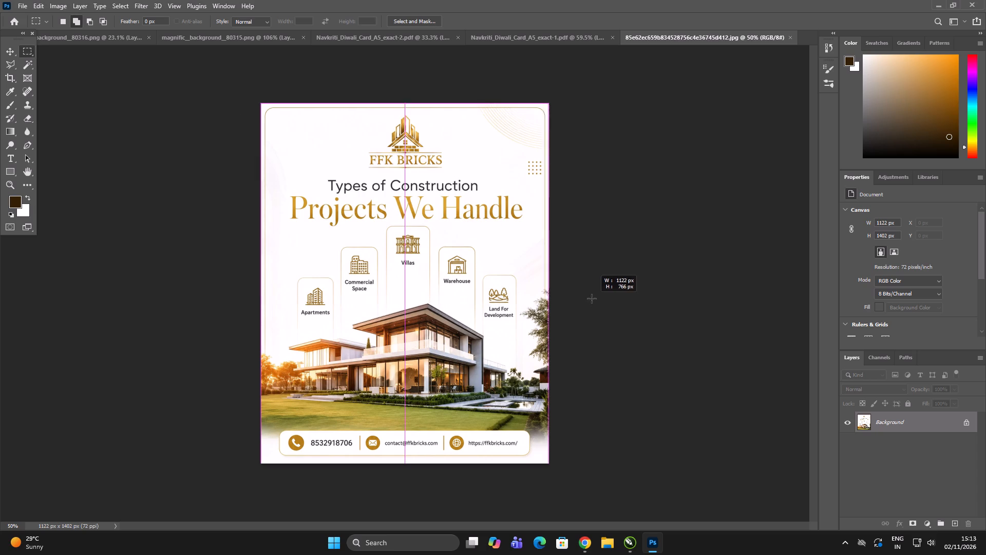
key("Delete")
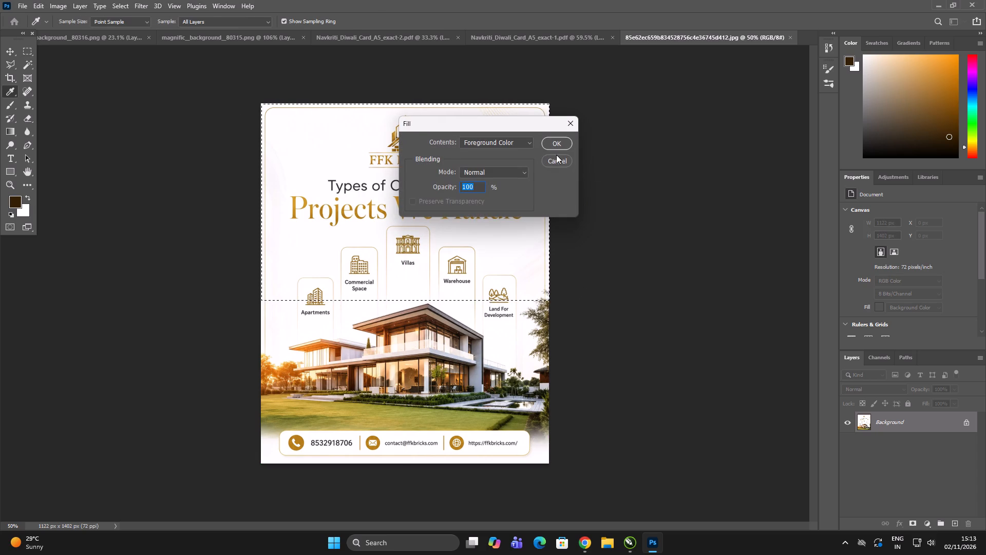
left_click(556, 160)
key("Delete")
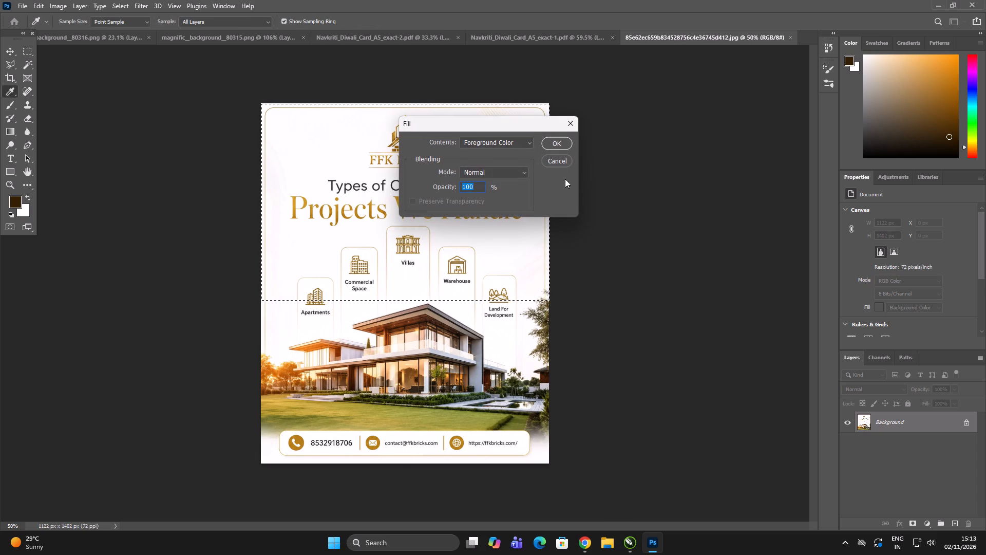
left_click(557, 160)
left_click(965, 423)
key("Delete")
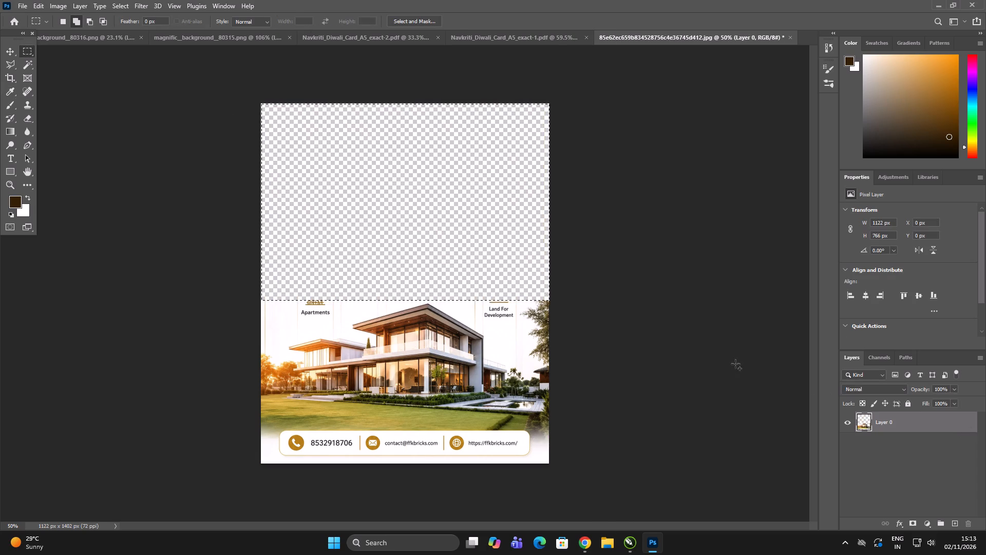
key("ctrl+d")
Outline the main roof's left side, small cypress and lower left roof with the Polygonal Lasso, and delete the enclosed sky and Apartments label.
scroll(437, 346, "up", 3, "alt")
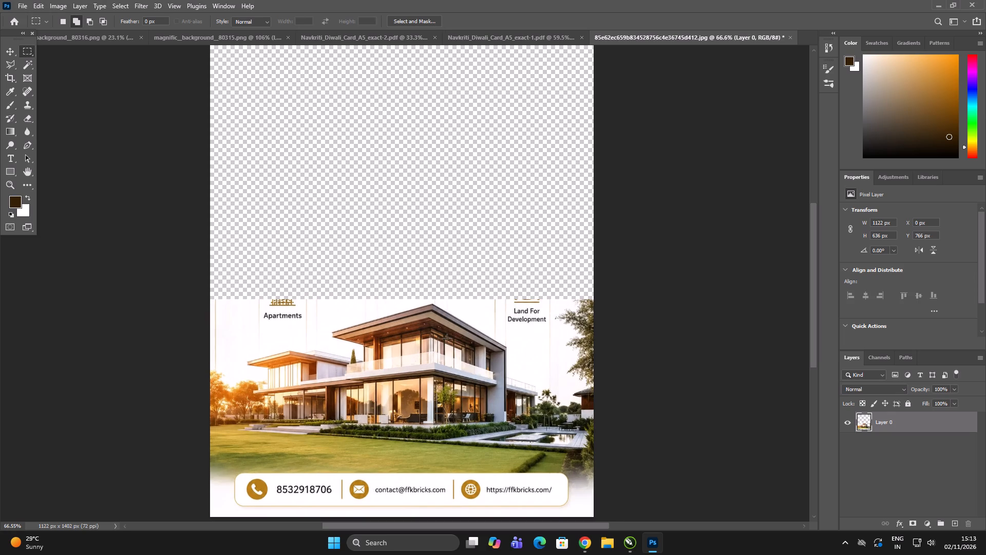
scroll(389, 324, "down", 5, "alt")
scroll(380, 336, "up", 16, "alt")
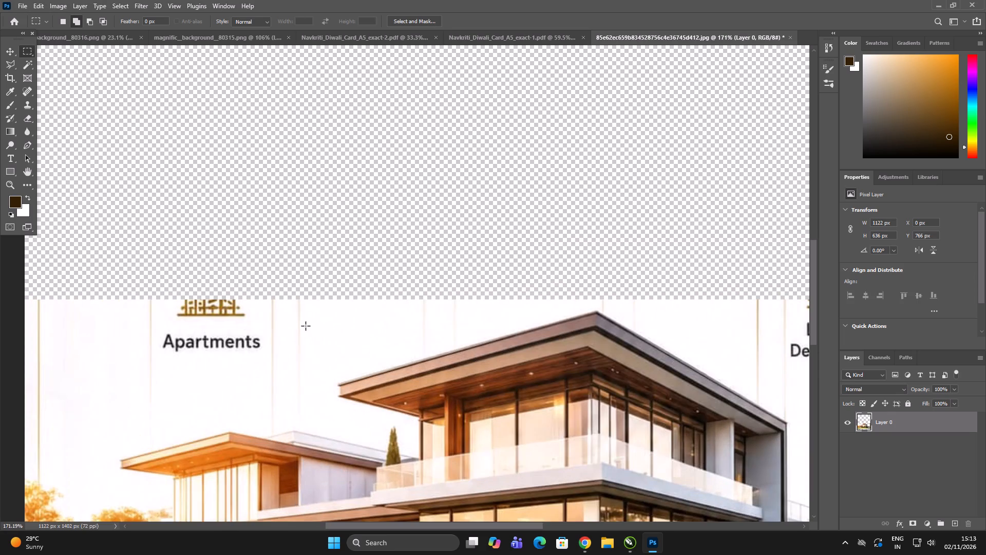
scroll(508, 312, "down", 7)
scroll(508, 321, "down", 9, "alt")
scroll(328, 326, "up", 3, "alt")
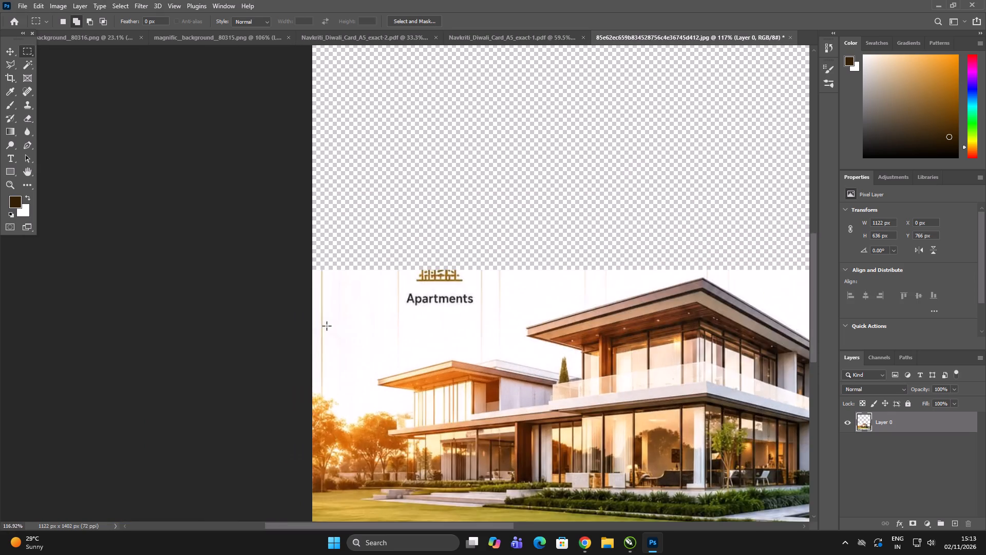
scroll(327, 326, "up", 6, "alt")
left_click(10, 66)
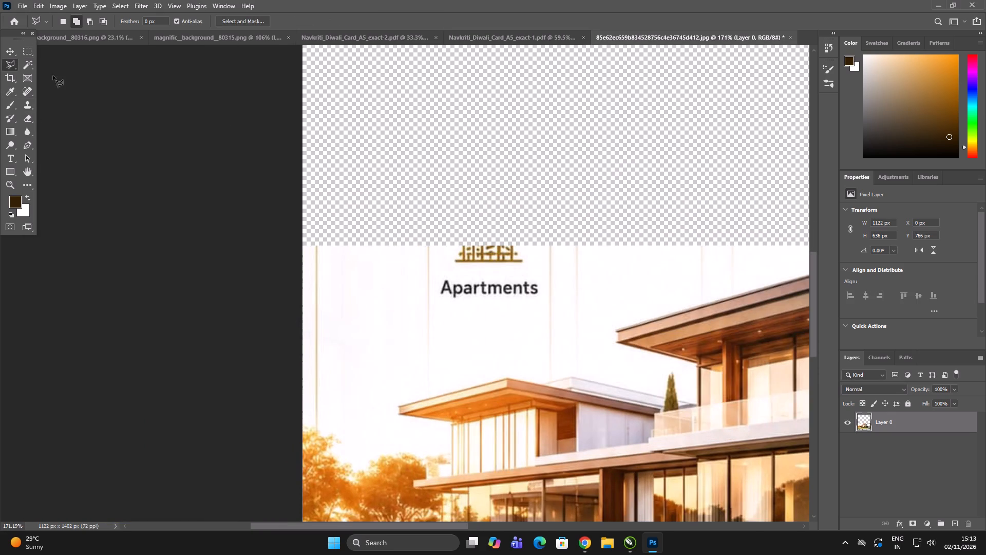
scroll(224, 169, "down", 5, "alt")
scroll(612, 235, "up", 10, "alt")
left_click(614, 168)
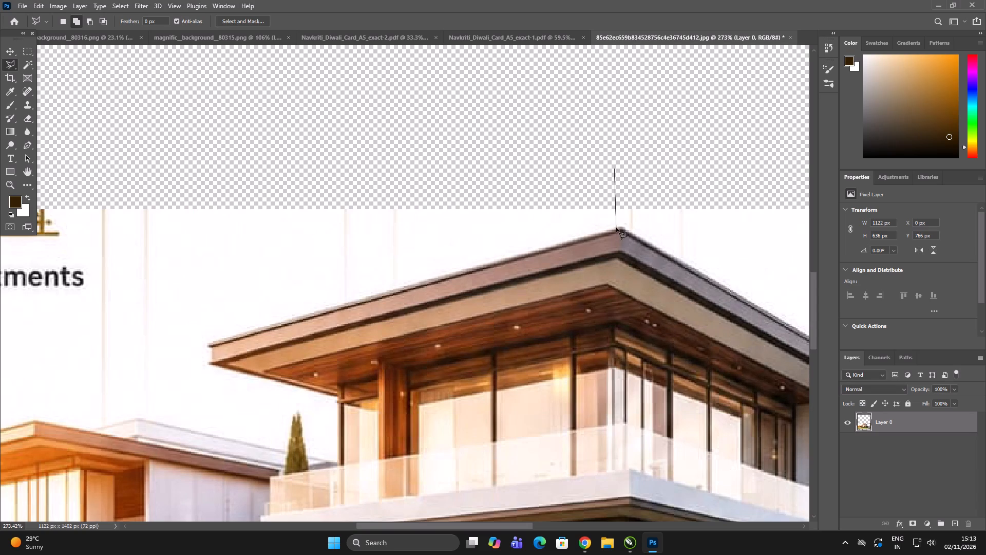
left_click(619, 227)
left_click(210, 344)
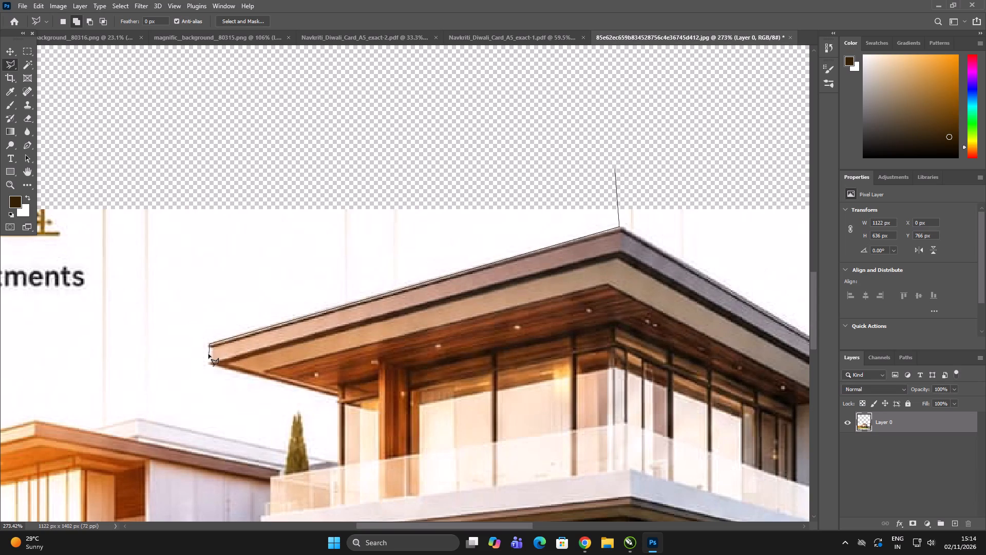
left_click(213, 347)
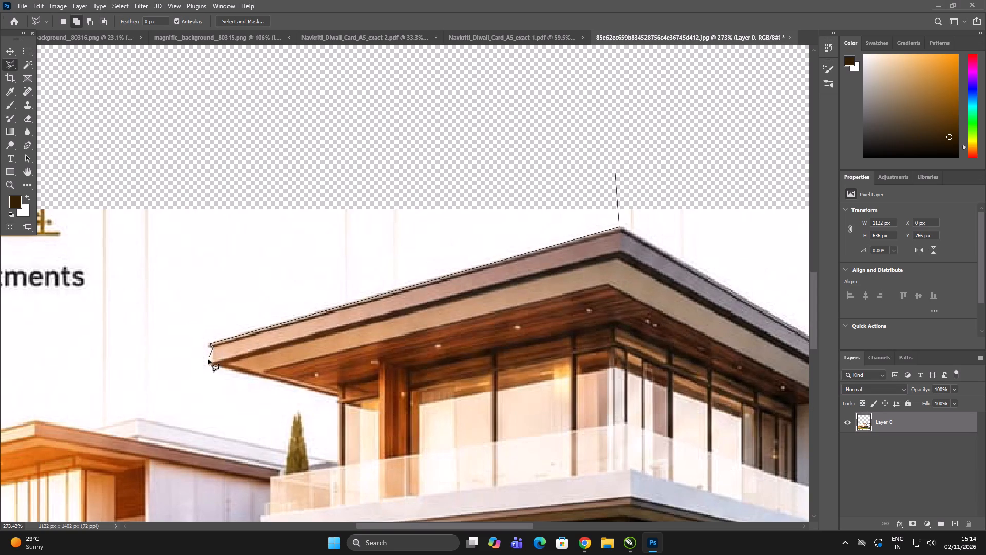
left_click(211, 364)
left_click(342, 398)
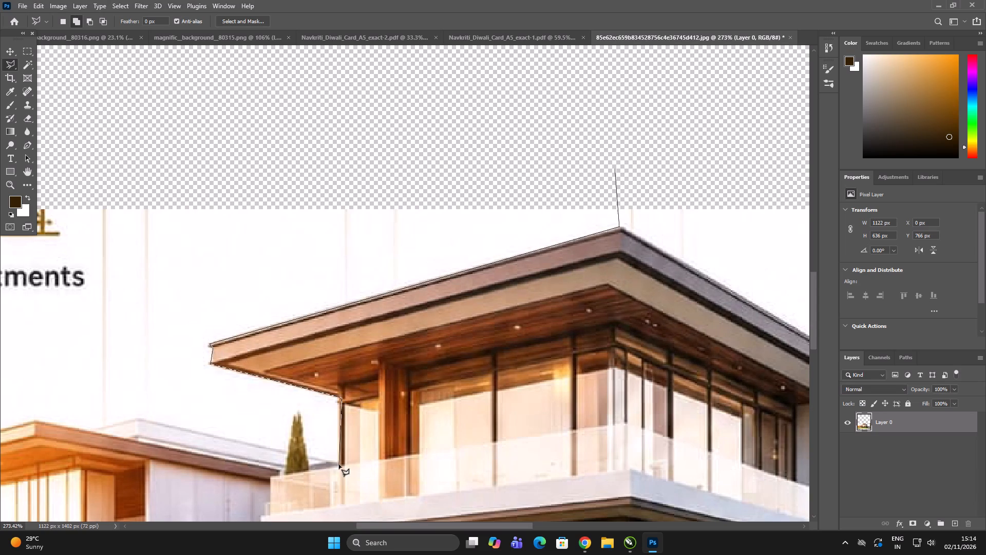
left_click(339, 462)
left_click(307, 454)
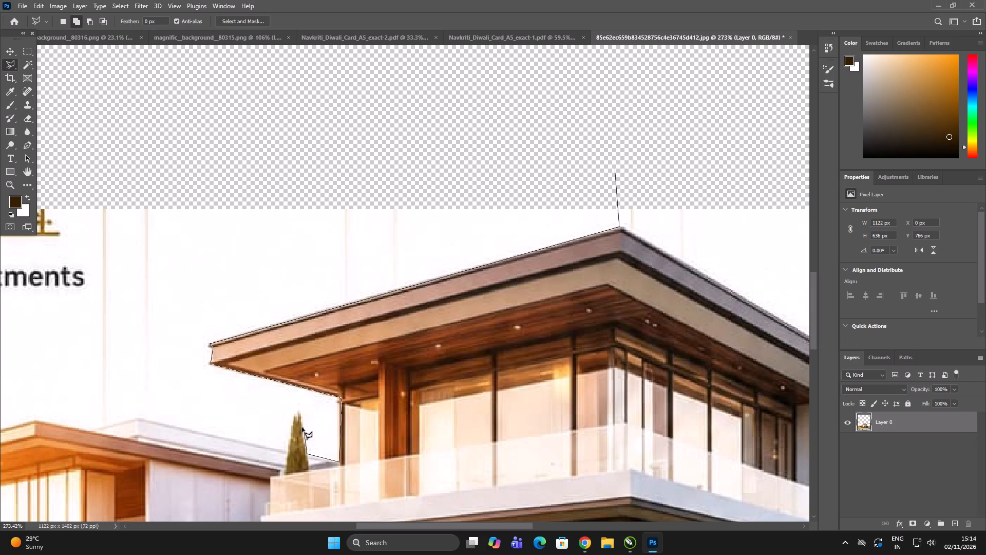
left_click(302, 427)
left_click(299, 412)
left_click(292, 415)
left_click(286, 452)
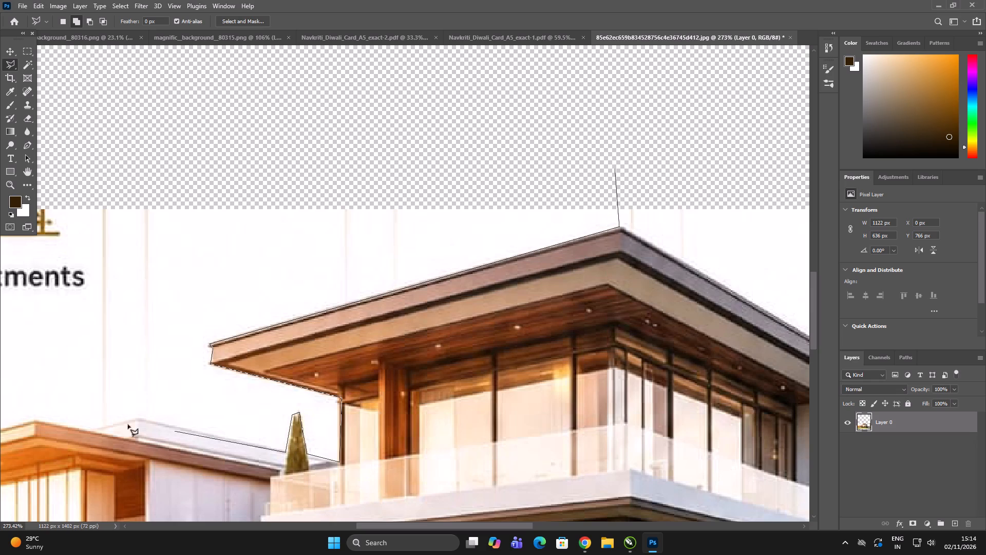
left_click(138, 420)
left_click(89, 431)
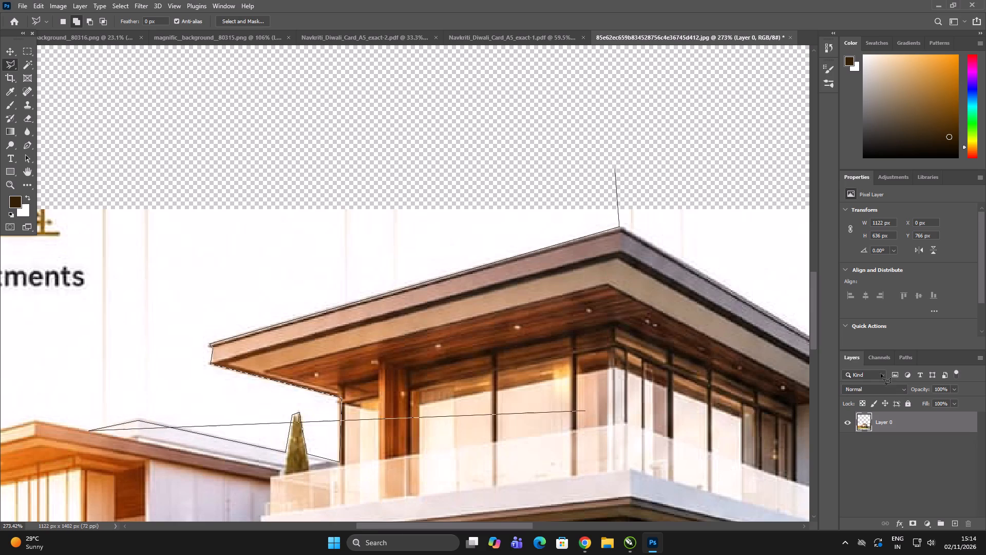
key("space")
key("space")
key("space")
key("space")
key("space")
key("space")
key("space")
key("space")
key("space")
left_click_drag(192, 445, 717, 400)
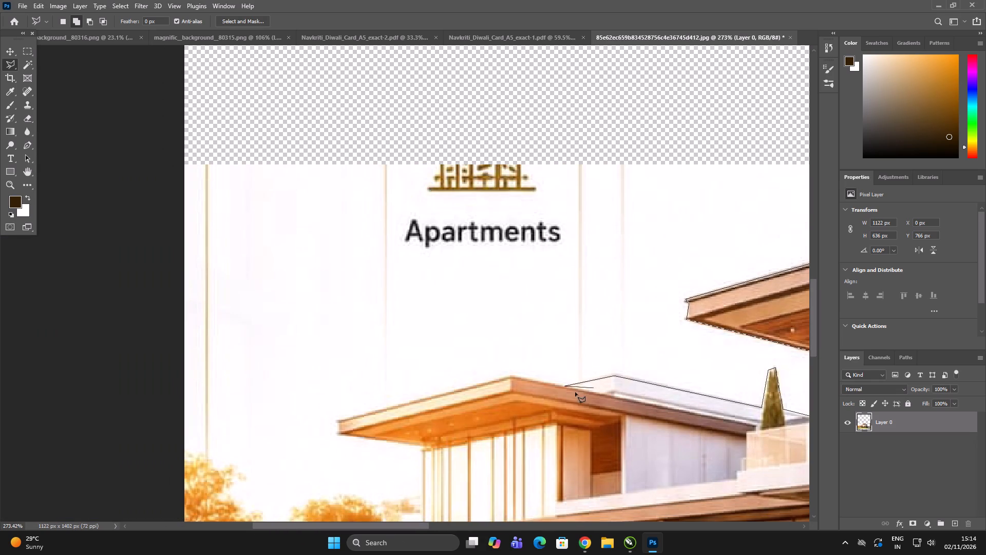
left_click(511, 377)
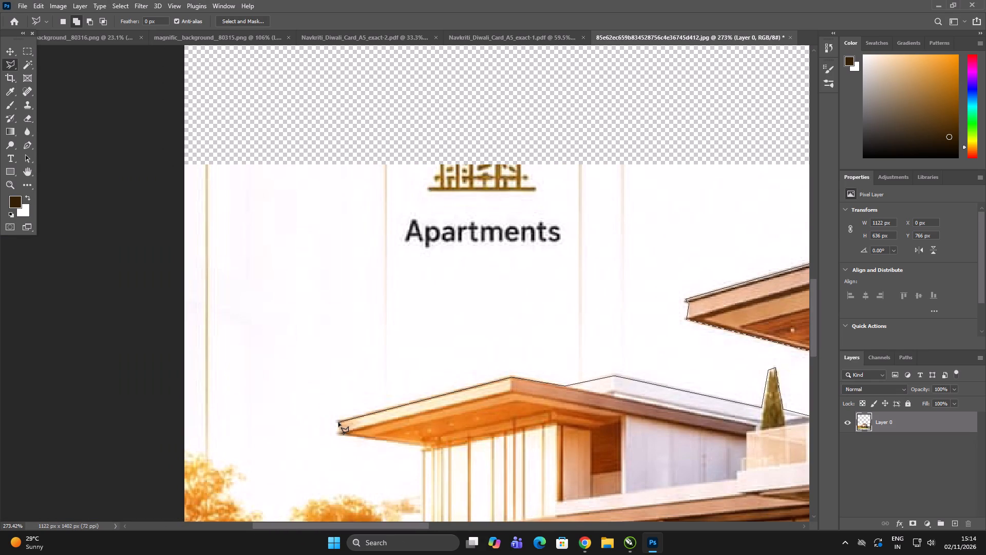
left_click(338, 422)
left_click(137, 418)
left_click(102, 143)
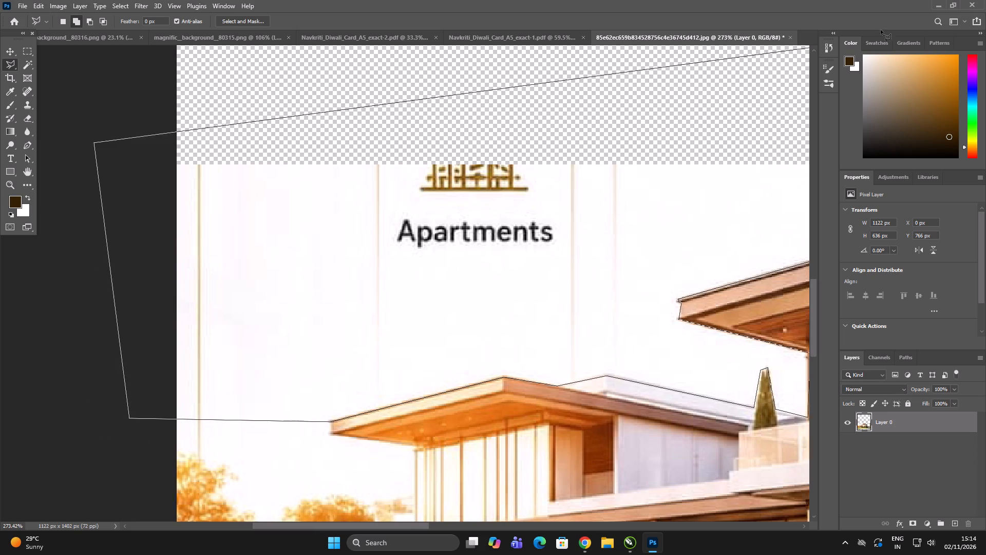
left_click(519, 198)
left_click(513, 199)
double_click(519, 192)
key("Delete")
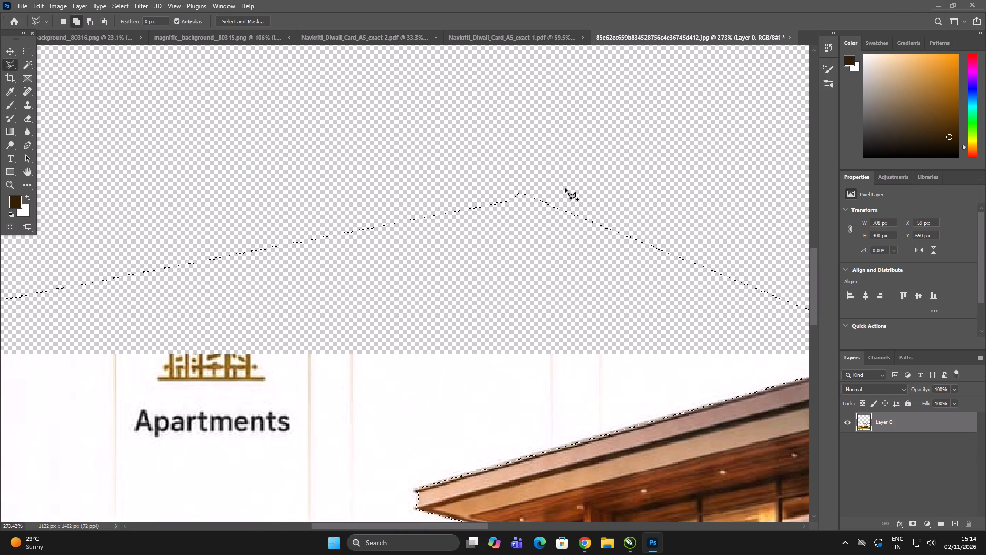
key("ctrl+d")
Outline the house's right roofline, wall and side terrace with the Polygonal Lasso, and delete the enclosed sky and Land For Development label.
scroll(401, 241, "down", 18, "alt")
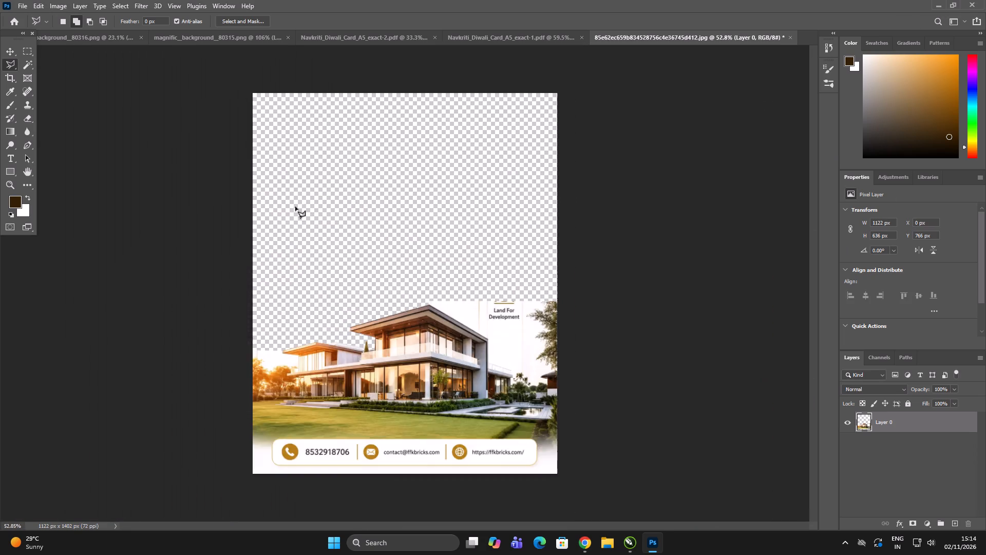
scroll(535, 278, "up", 16, "alt")
scroll(981, 298, "down", 7, "alt")
scroll(704, 245, "down", 4, "alt")
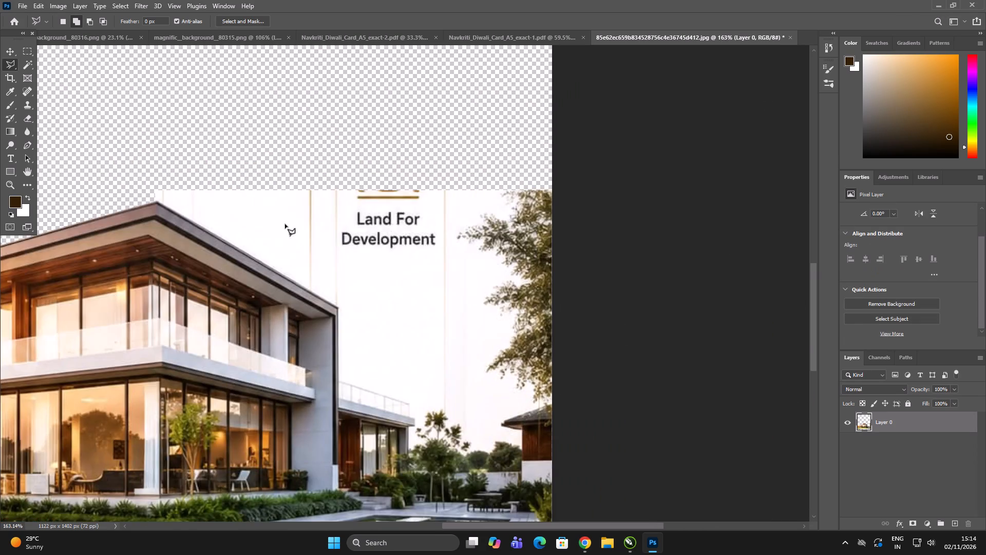
scroll(131, 178, "up", 5, "alt")
left_click(153, 165)
left_click(159, 211)
left_click(170, 216)
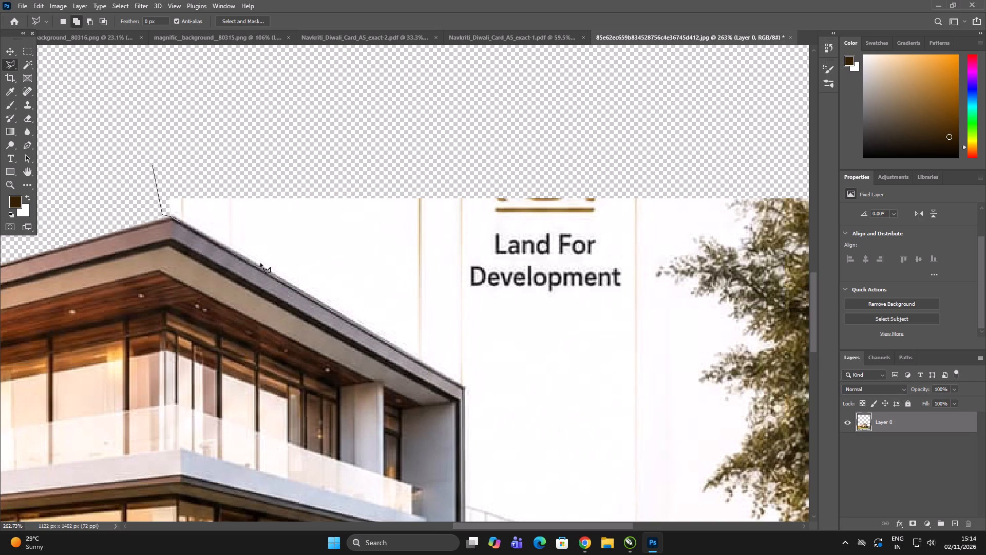
left_click(465, 387)
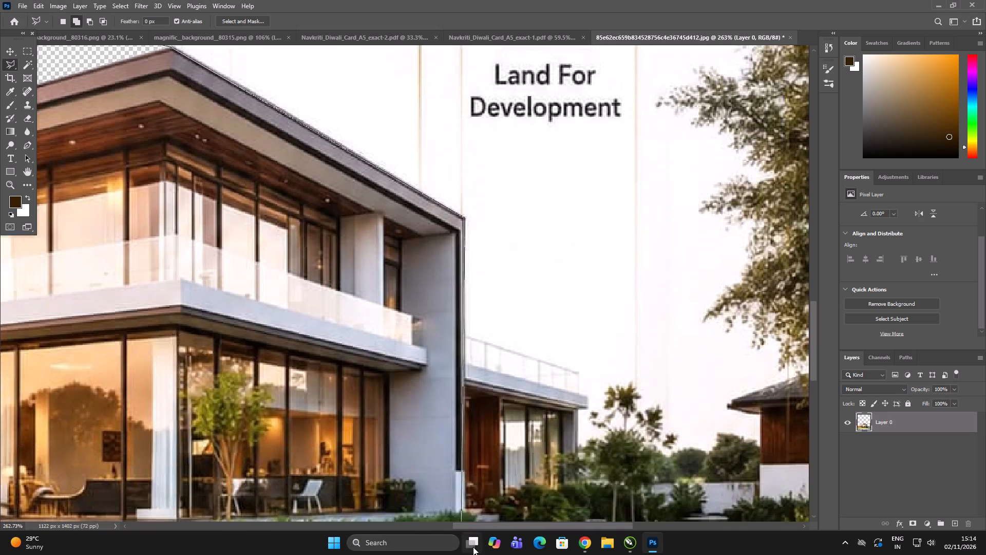
left_click(465, 189)
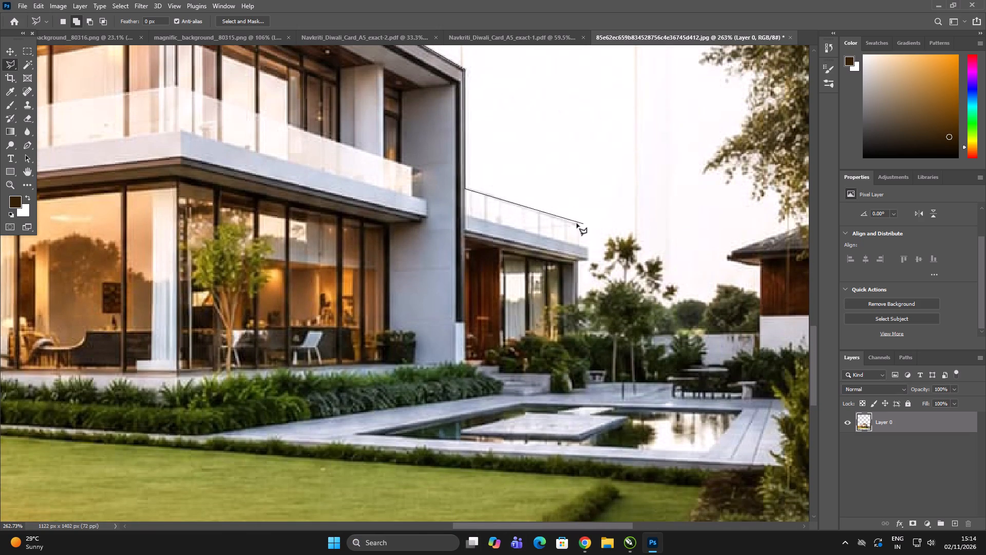
left_click(579, 224)
left_click(579, 246)
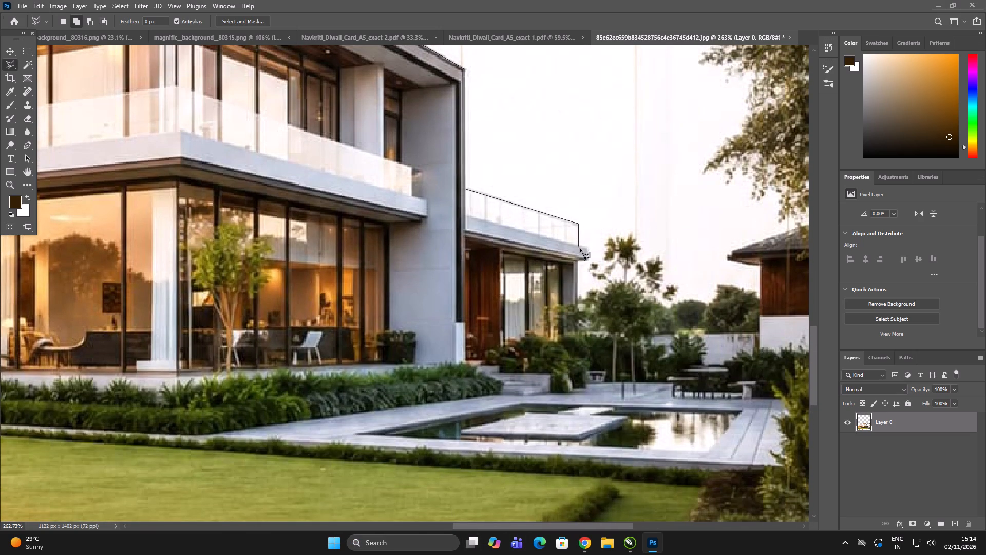
left_click(587, 247)
left_click(615, 226)
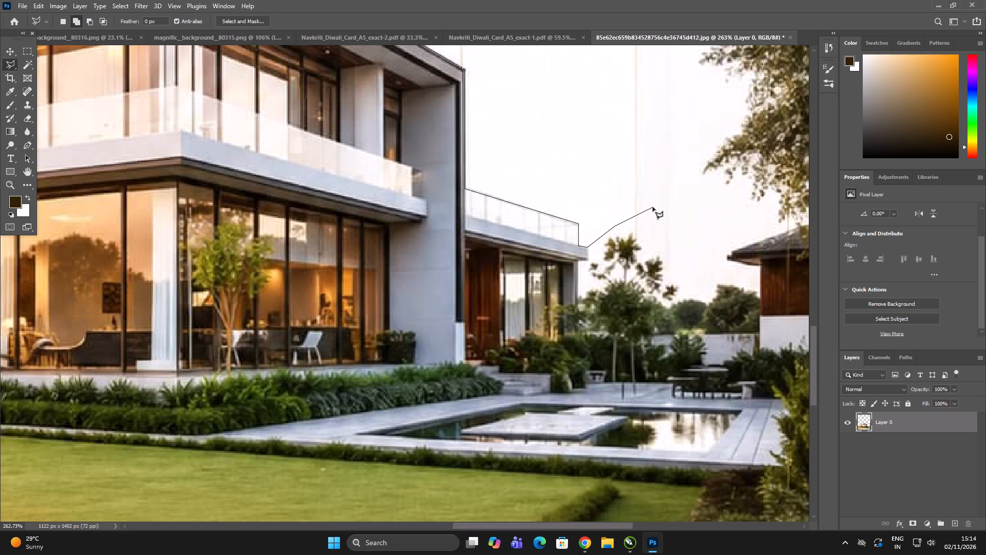
left_click(653, 207)
left_click(698, 124)
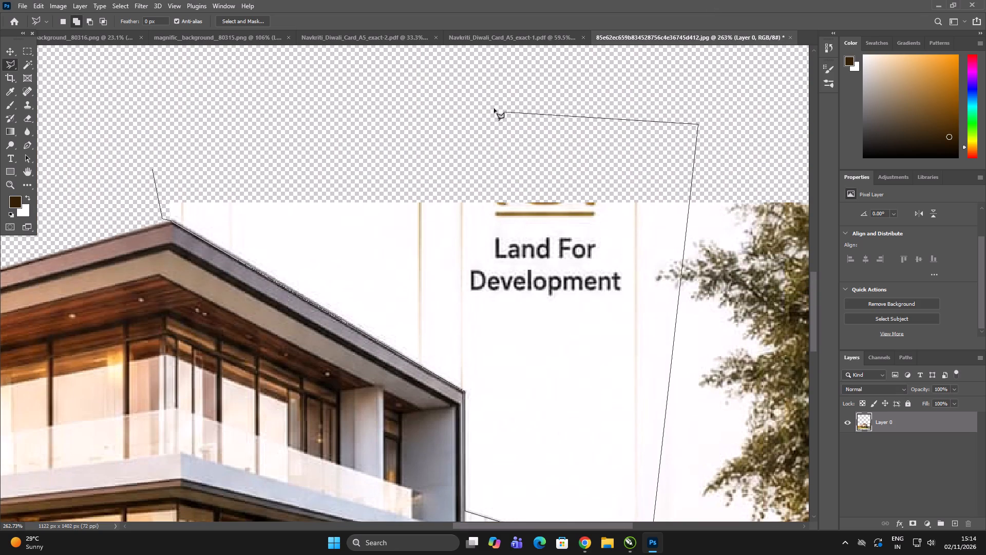
left_click(488, 107)
double_click(175, 114)
key("Delete")
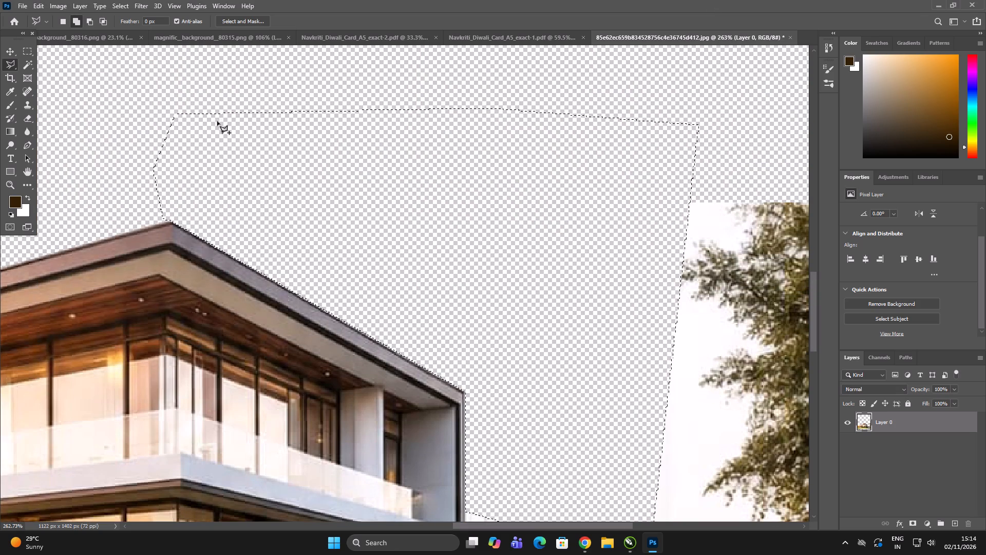
key("ctrl+d")
Select the near-white areas with the Magic Wand at tolerance 32, sampling the sky beside the tree; try deleting them and undo the deletion.
scroll(408, 225, "down", 8, "alt")
scroll(578, 319, "up", 2, "alt")
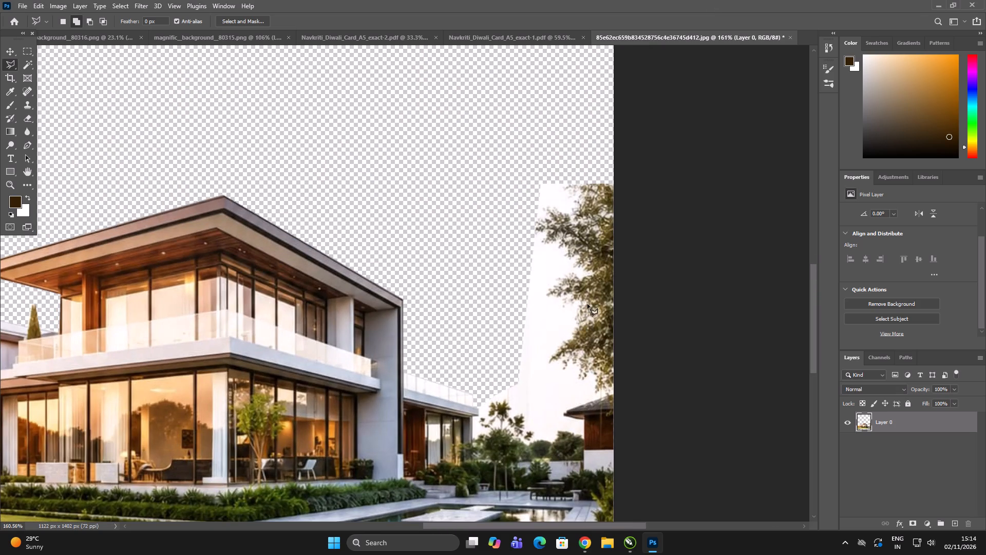
scroll(696, 327, "up", 1, "alt")
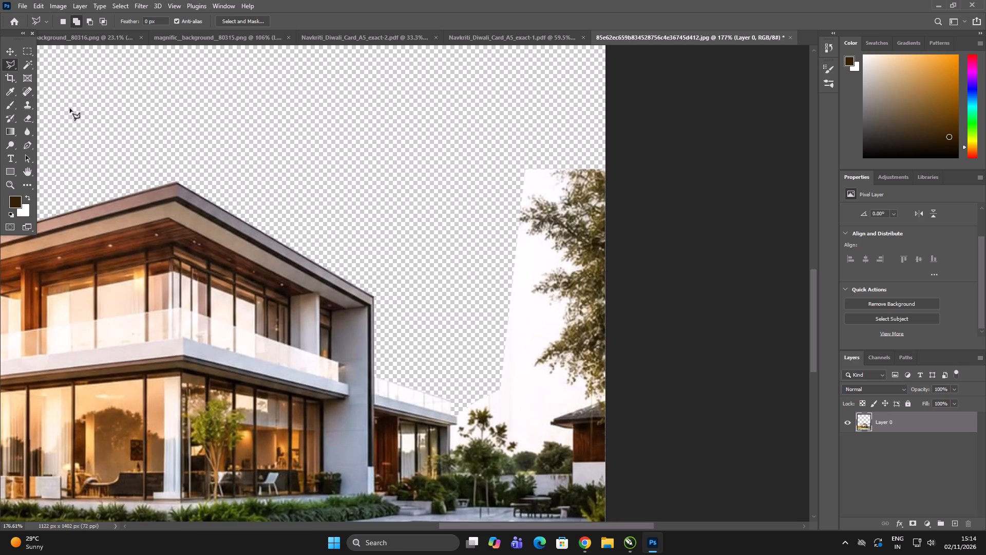
left_click(22, 66)
left_click(542, 337)
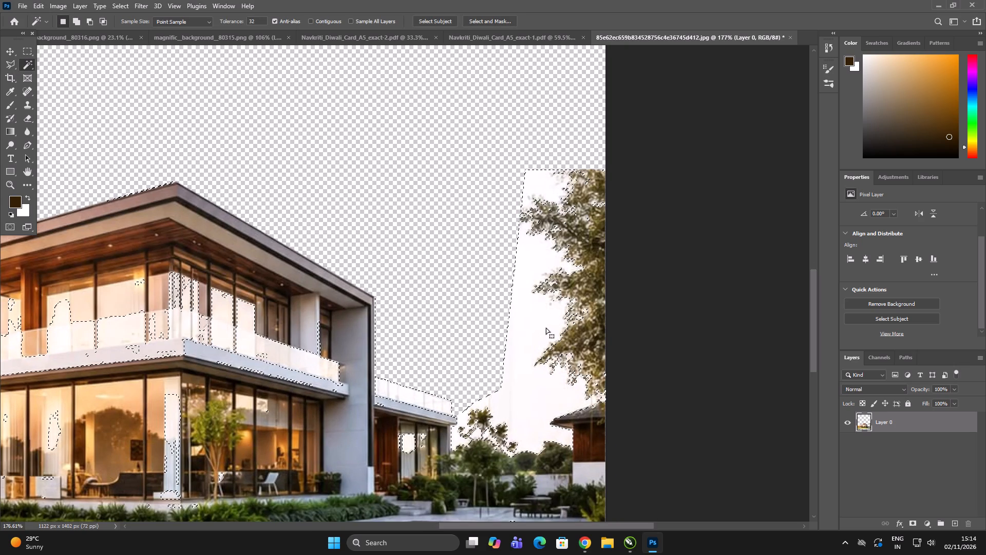
key("Delete")
key("ctrl+z")
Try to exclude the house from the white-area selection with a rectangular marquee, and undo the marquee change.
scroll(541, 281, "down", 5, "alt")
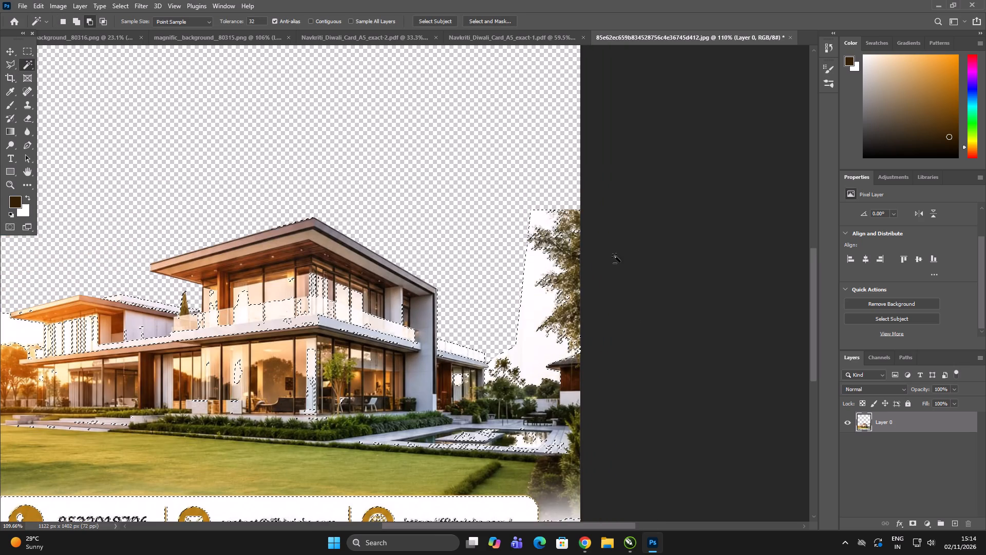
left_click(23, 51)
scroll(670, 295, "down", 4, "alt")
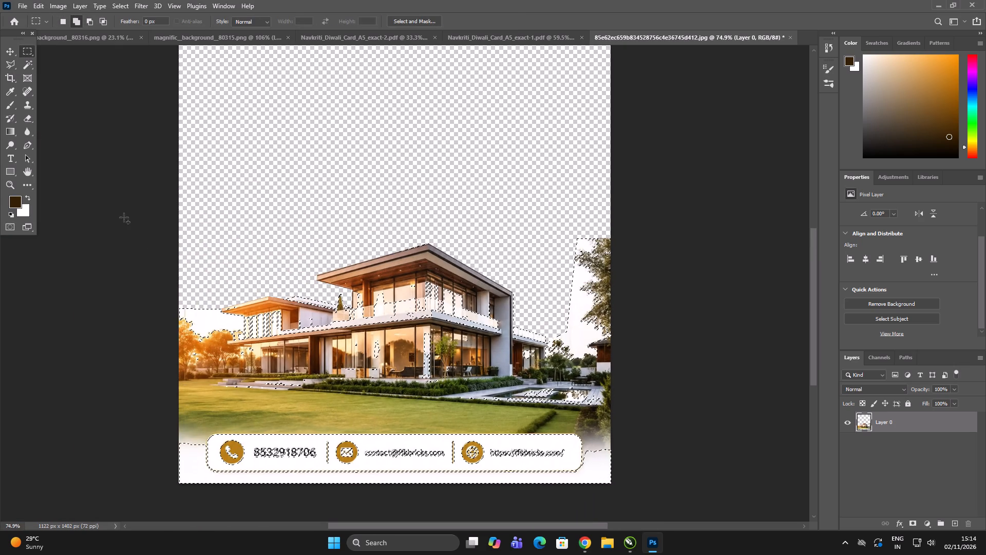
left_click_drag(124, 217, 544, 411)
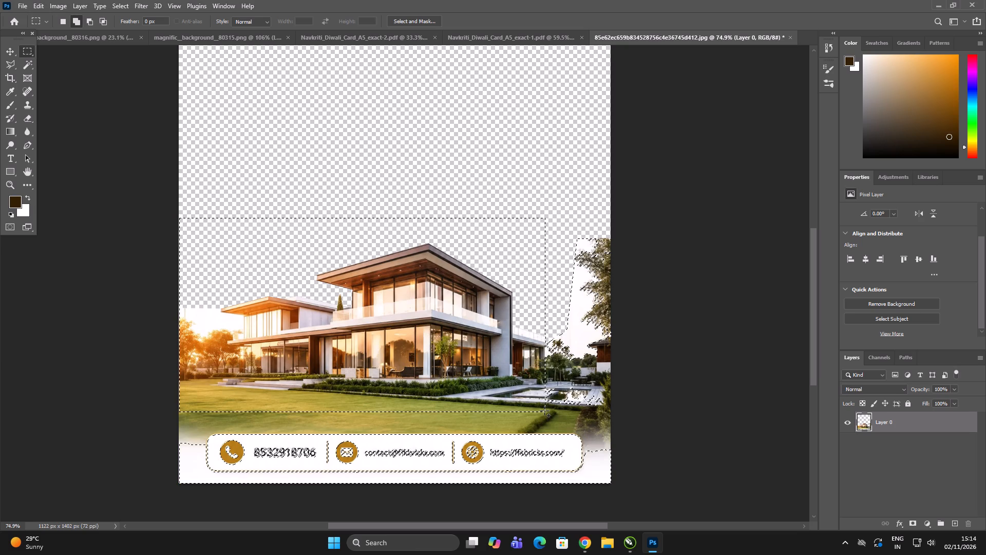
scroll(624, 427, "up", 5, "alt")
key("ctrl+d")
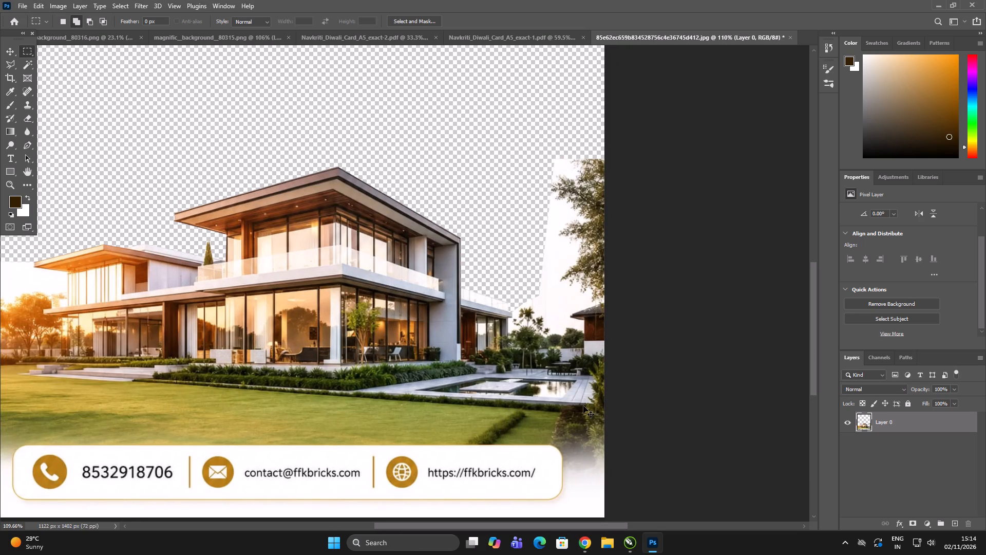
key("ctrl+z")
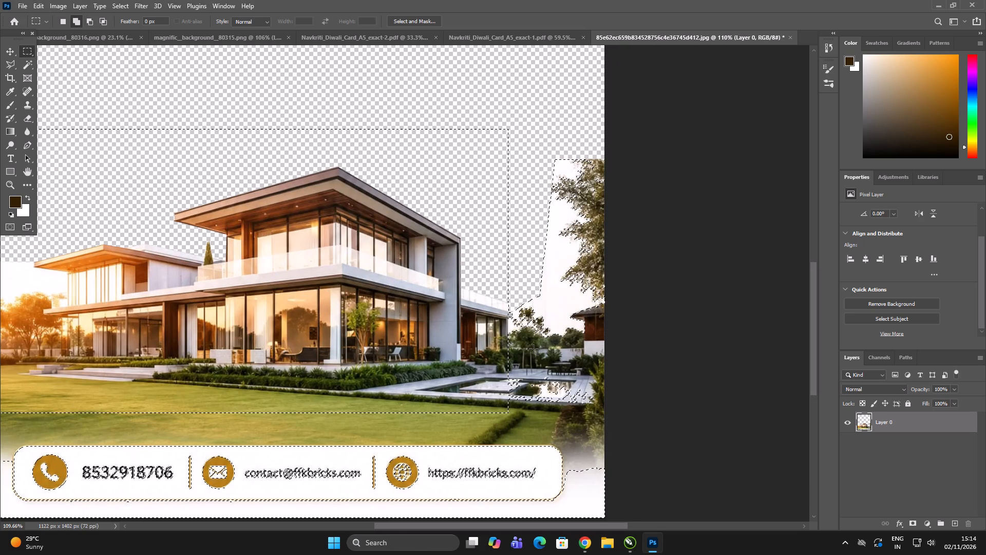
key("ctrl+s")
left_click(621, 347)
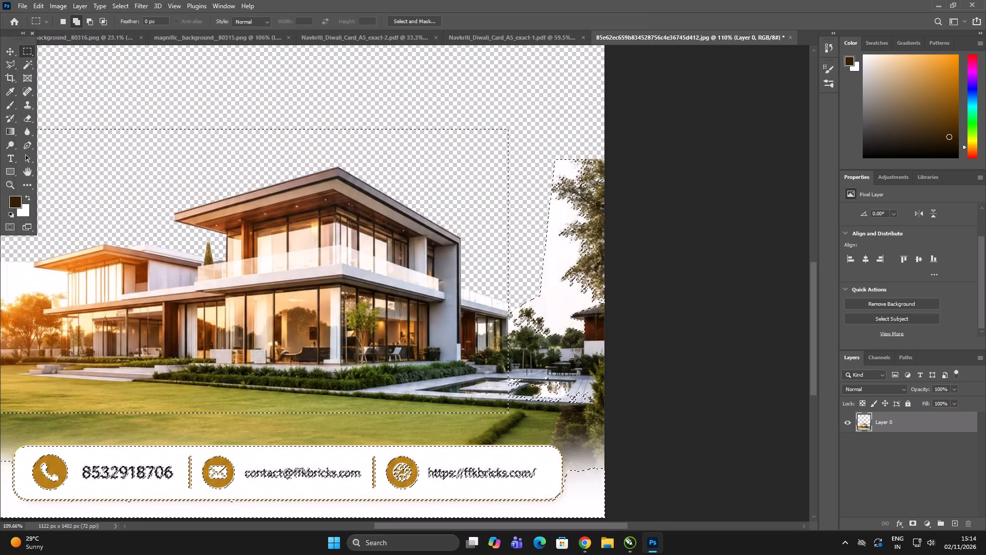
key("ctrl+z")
Subtract the house, pool and contact strip from the selection with rectangular marquees, delete the remaining white sky beside the tree, and deselect.
scroll(631, 334, "down", 3)
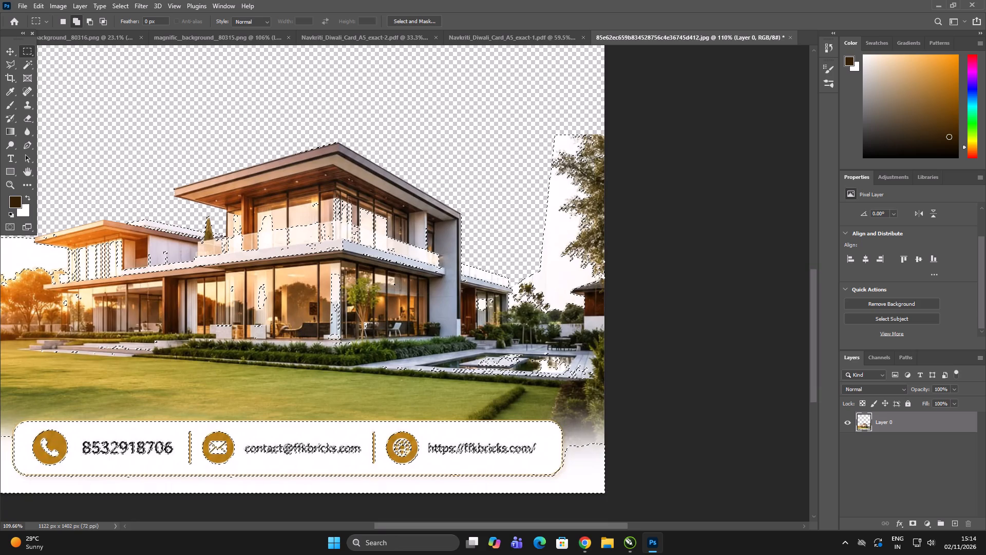
scroll(576, 331, "down", 7, "alt")
left_click_drag(189, 283, 517, 419, "alt")
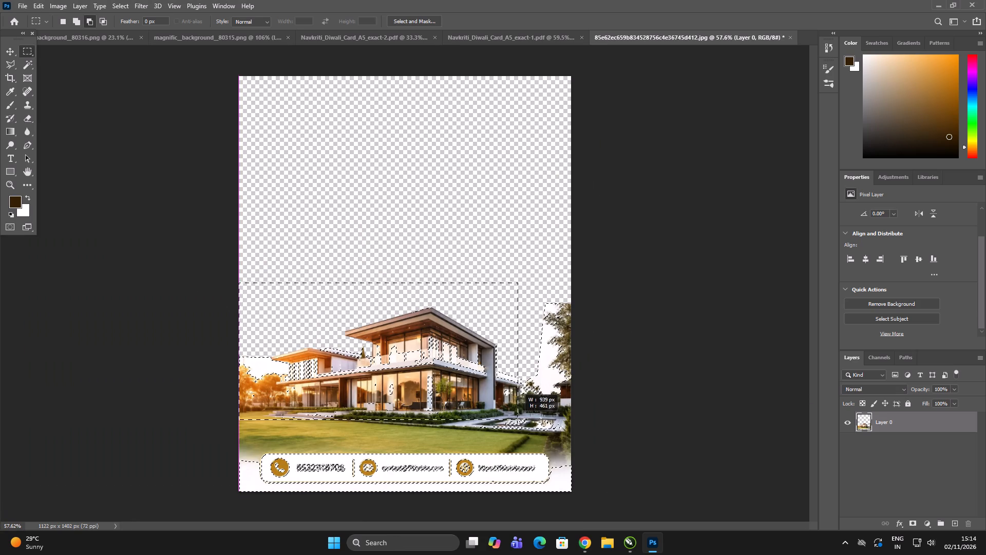
left_click_drag(517, 419, 520, 420, "alt")
scroll(608, 446, "up", 2, "alt")
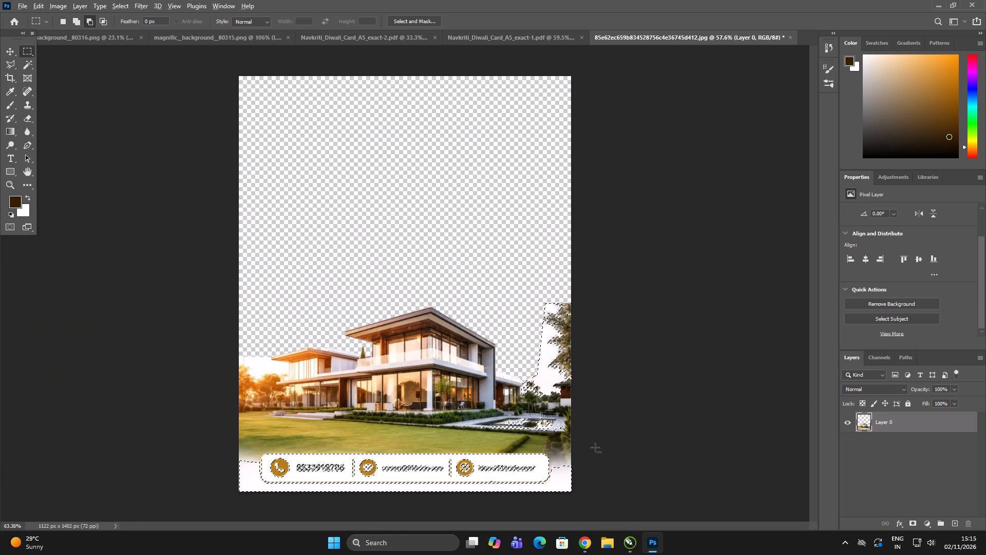
scroll(595, 448, "up", 5, "alt")
left_click_drag(394, 403, 603, 464, "alt")
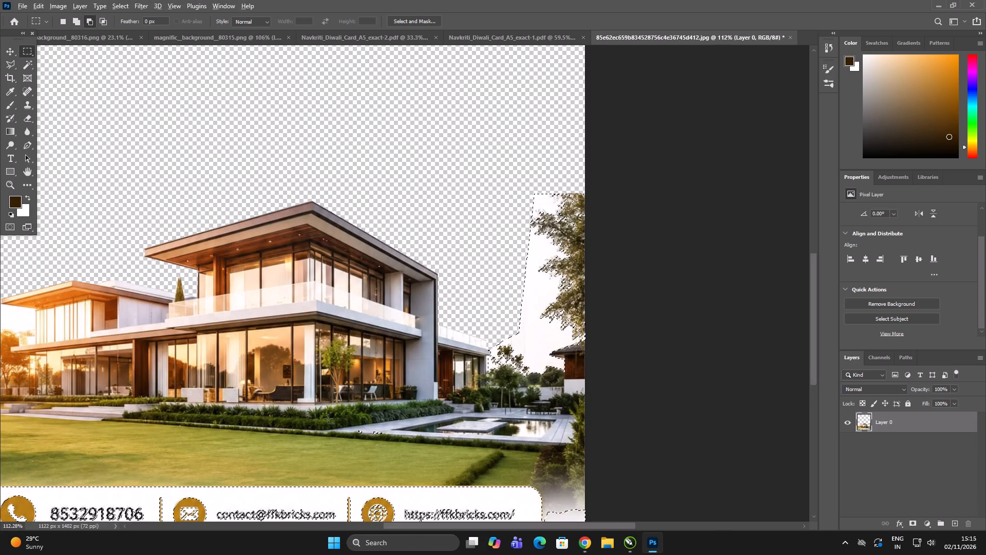
left_click_drag(325, 418, 636, 540, "alt")
scroll(561, 386, "down", 4, "alt")
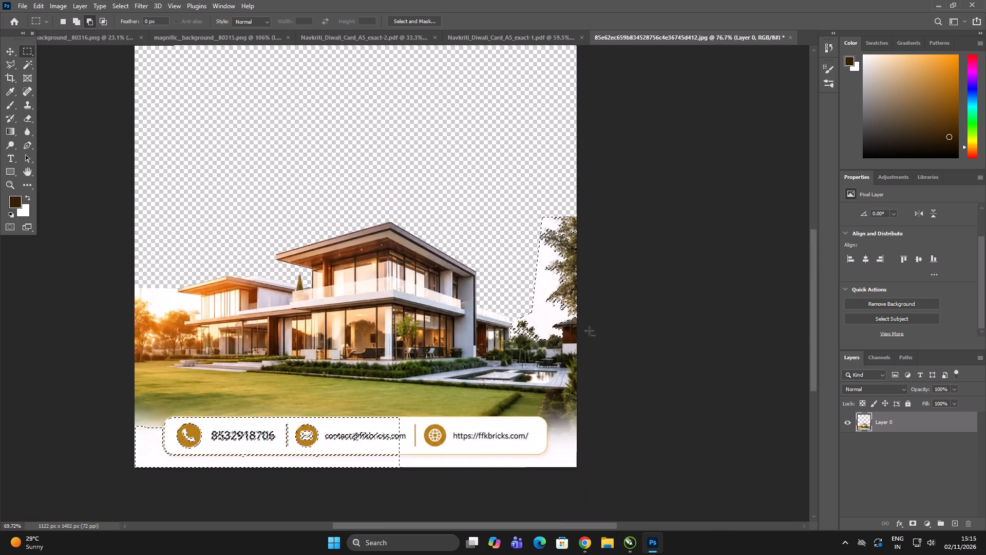
scroll(589, 331, "down", 2, "alt")
left_click_drag(586, 465, 134, 527, "alt")
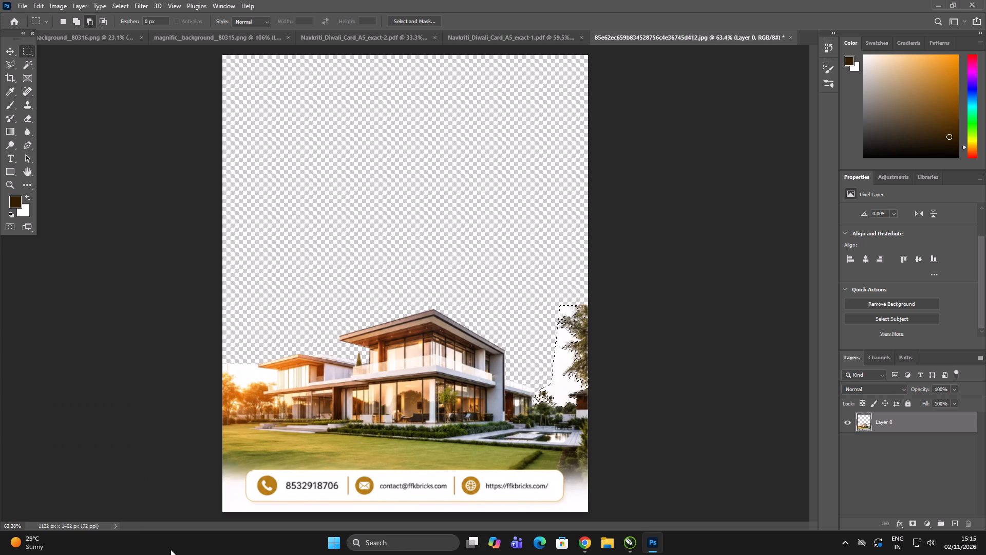
key("Delete")
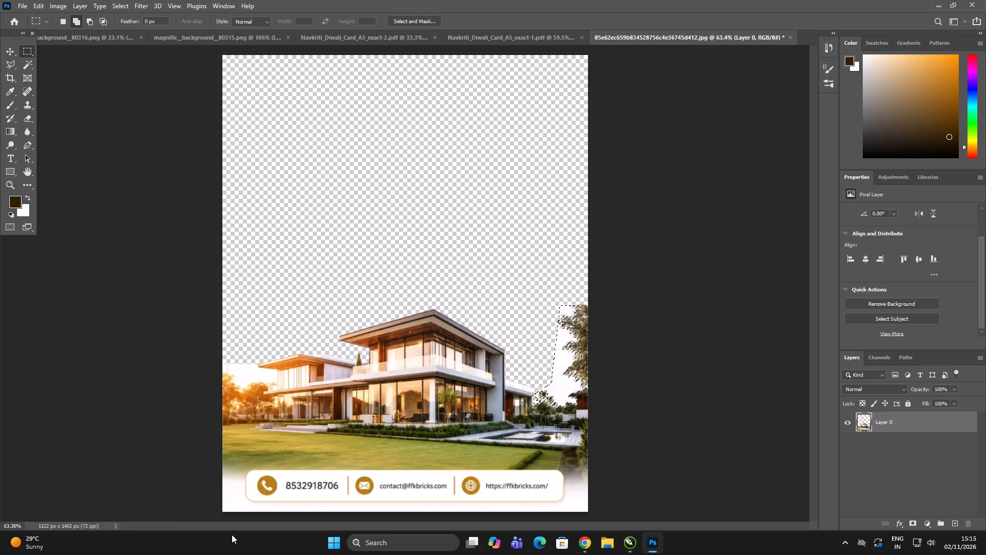
key("ctrl+d")
Delete a full-width rectangular band covering the contact strip and white fade at the image's bottom, then deselect.
scroll(572, 479, "up", 12, "alt")
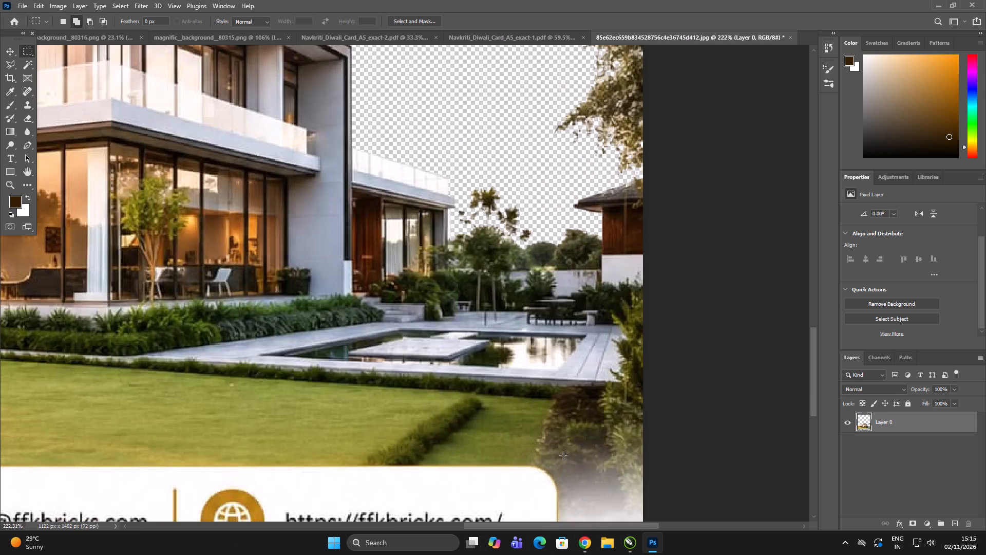
scroll(563, 456, "up", 3, "alt")
scroll(490, 311, "down", 18, "alt")
scroll(395, 466, "up", 13, "alt")
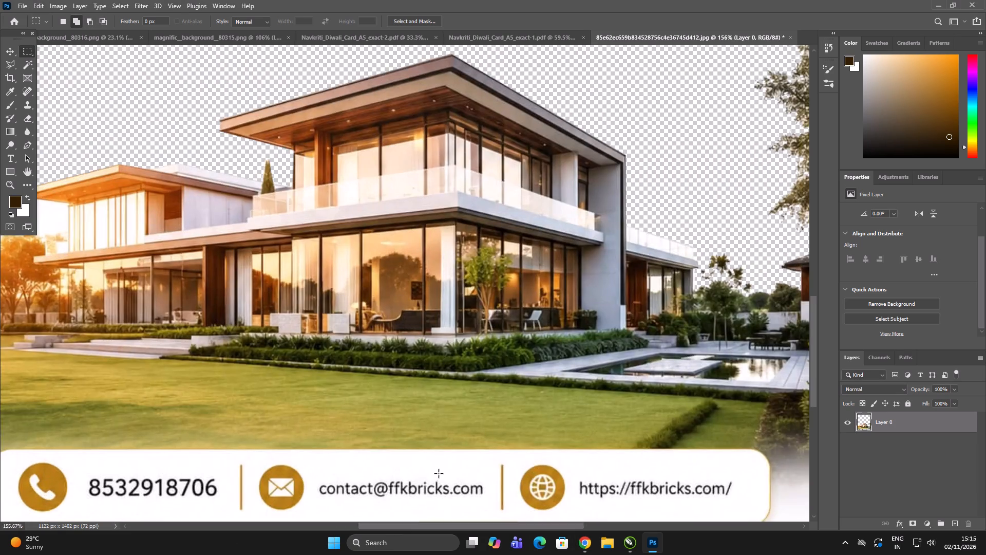
scroll(455, 297, "down", 7, "alt")
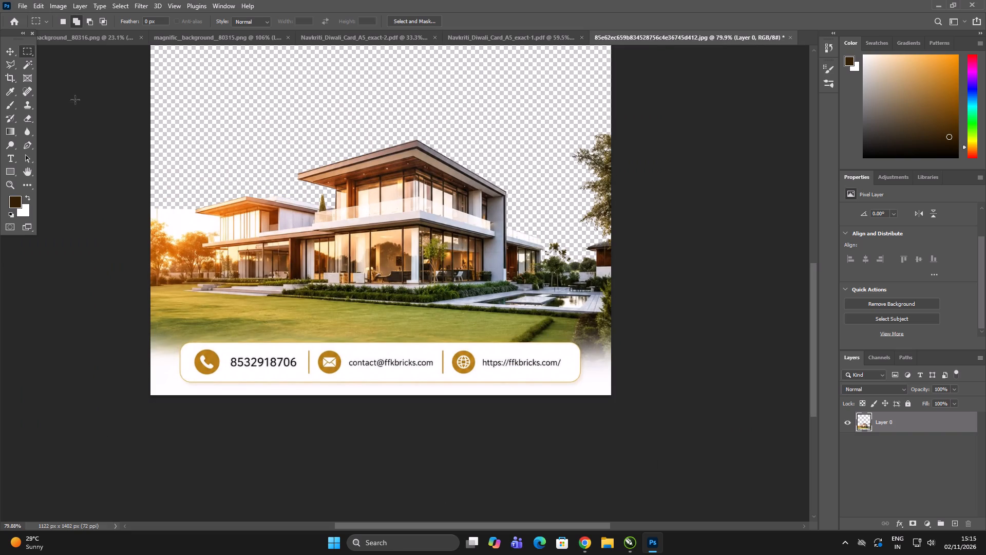
left_click(28, 52)
left_click_drag(149, 340, 637, 488)
key("Delete")
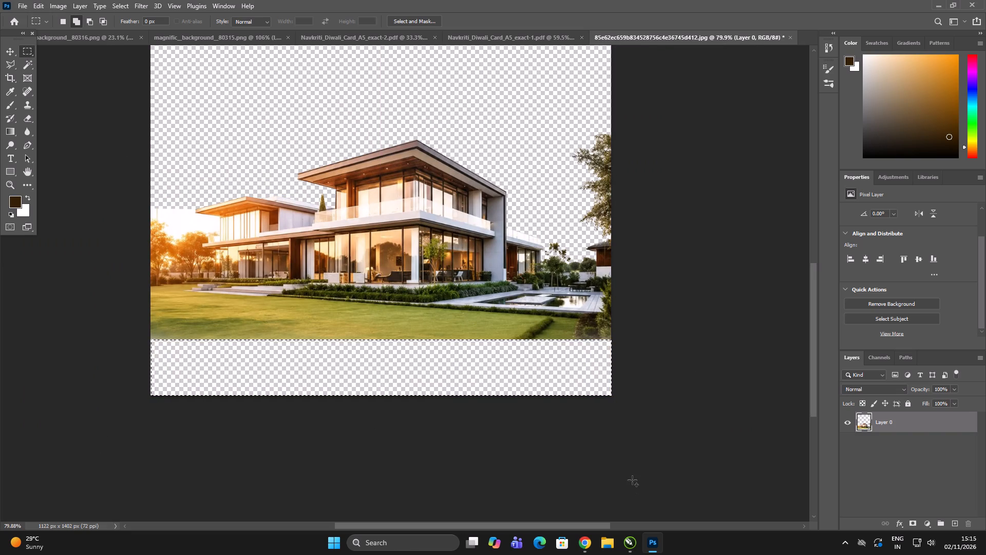
key("ctrl+d")
Select the emptied full-width bottom band, about 139 px high, try filling it with the foreground color, and undo the fill.
left_click_drag(149, 339, 642, 529)
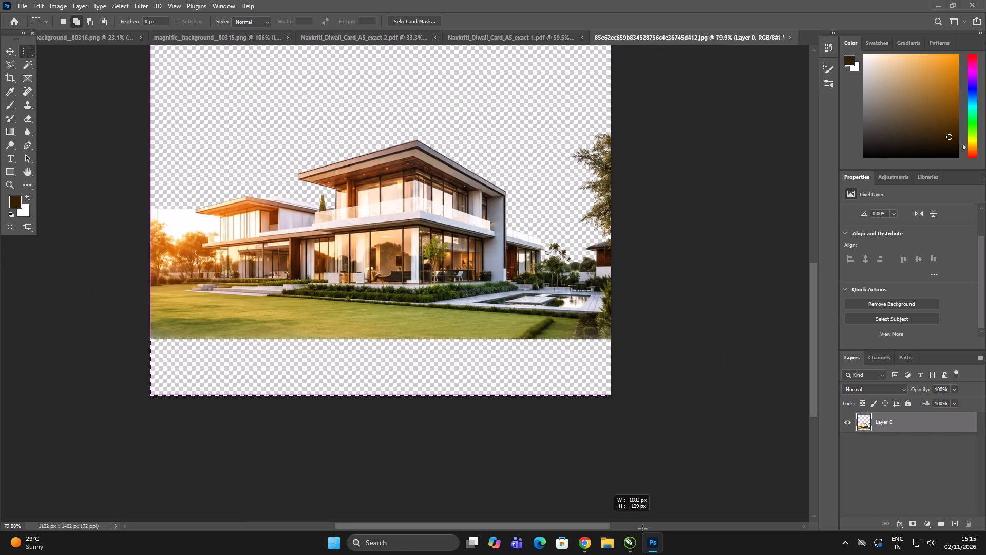
left_click_drag(642, 529, 691, 542)
key("shift+BackSpace")
key("Return")
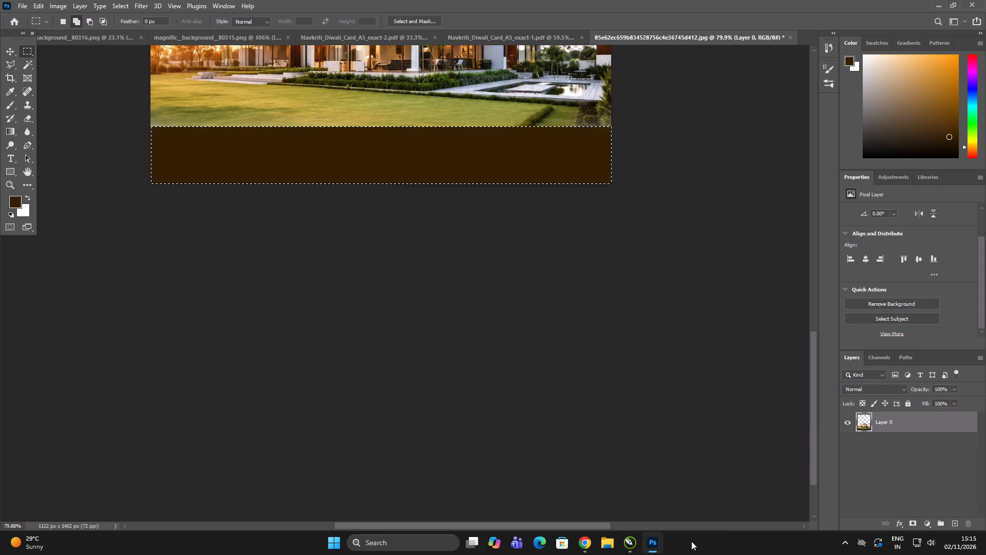
key("ctrl+z")
Fill the selected bottom band using Content-Aware contents to extend the lawn, then deselect.
key("shift+BackSpace")
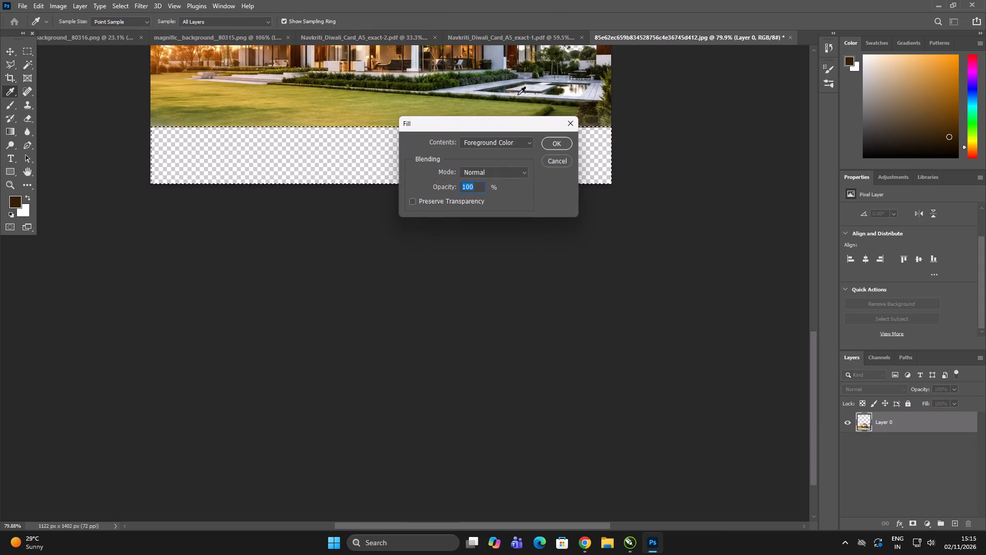
left_click(497, 144)
left_click(486, 183)
left_click(559, 145)
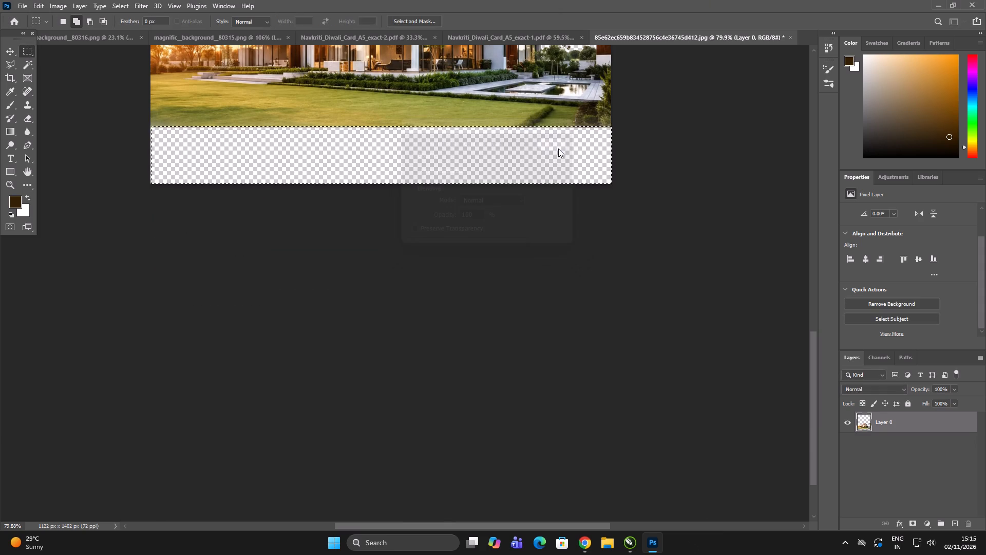
key("ctrl+d")
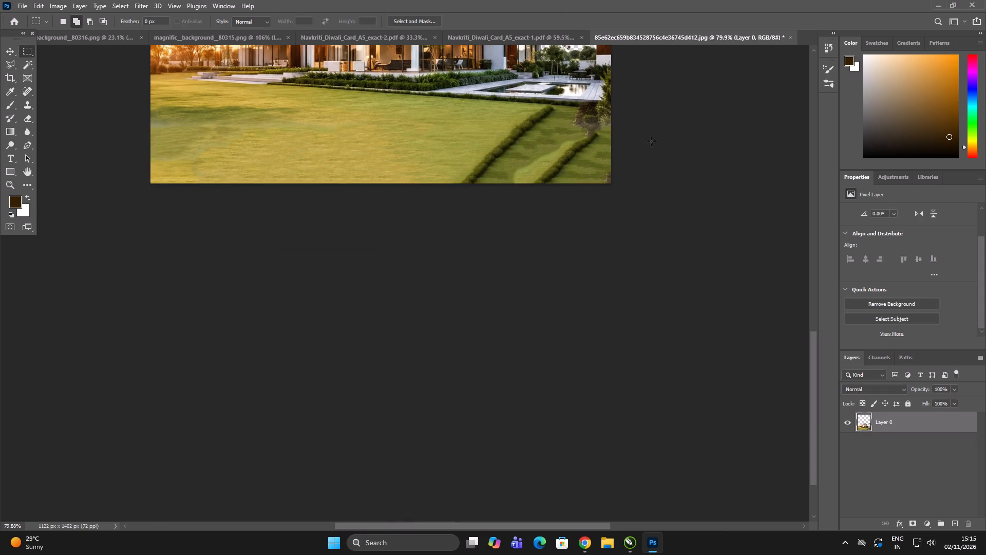
Outline the duplicated hedge and light grass path in the lawn's lower right corner with the Polygonal Lasso, replace them with Content-Aware fill, and deselect.
scroll(660, 118, "up", 10, "alt")
scroll(532, 155, "down", 5, "alt")
scroll(440, 153, "down", 6, "alt")
scroll(500, 118, "up", 4, "alt")
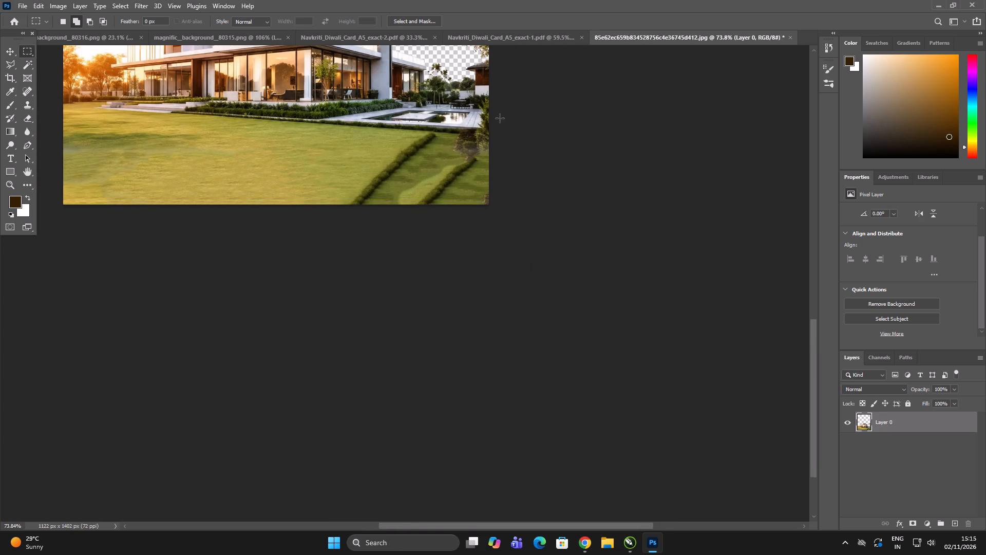
left_click(27, 51)
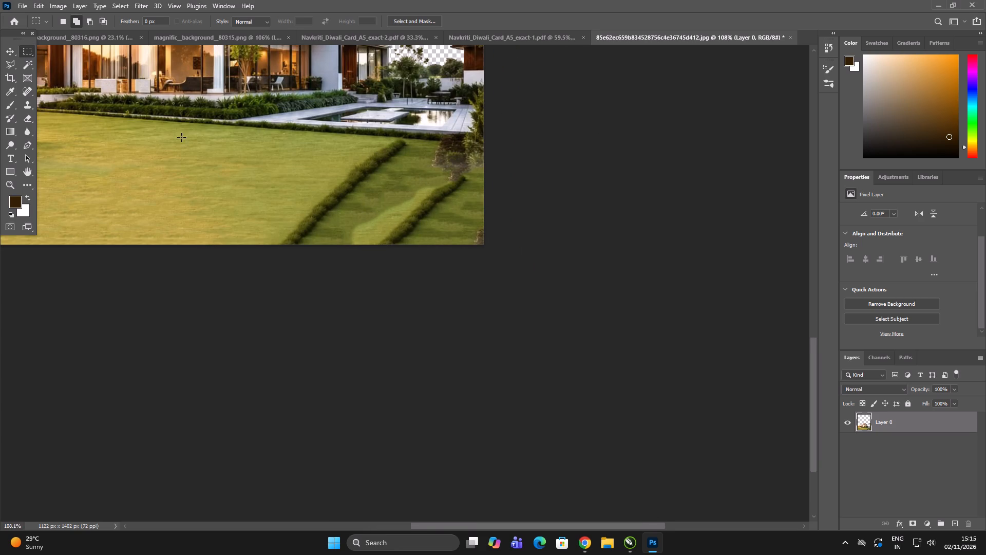
left_click(9, 65)
left_click(337, 246)
left_click(397, 188)
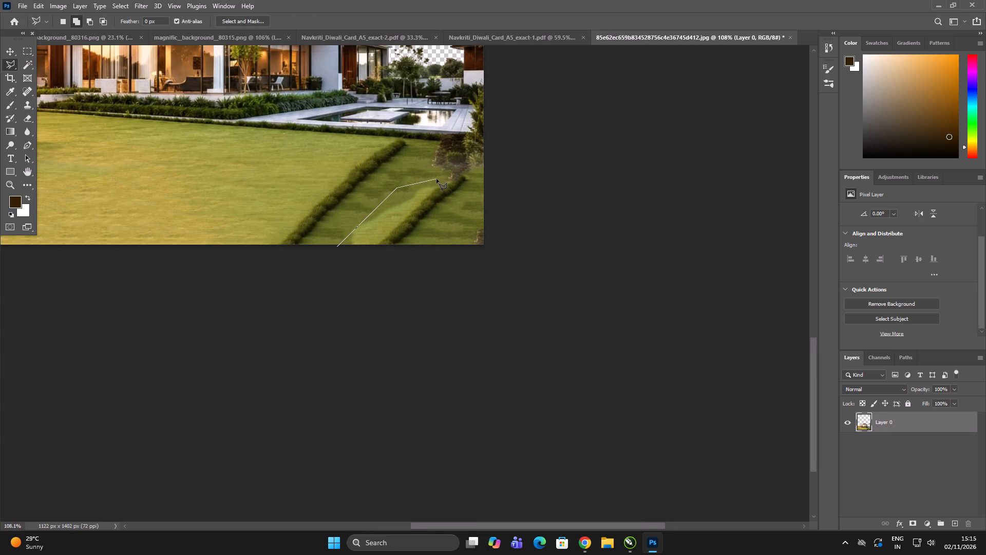
left_click(438, 178)
left_click(480, 177)
left_click(446, 248)
left_click(367, 306)
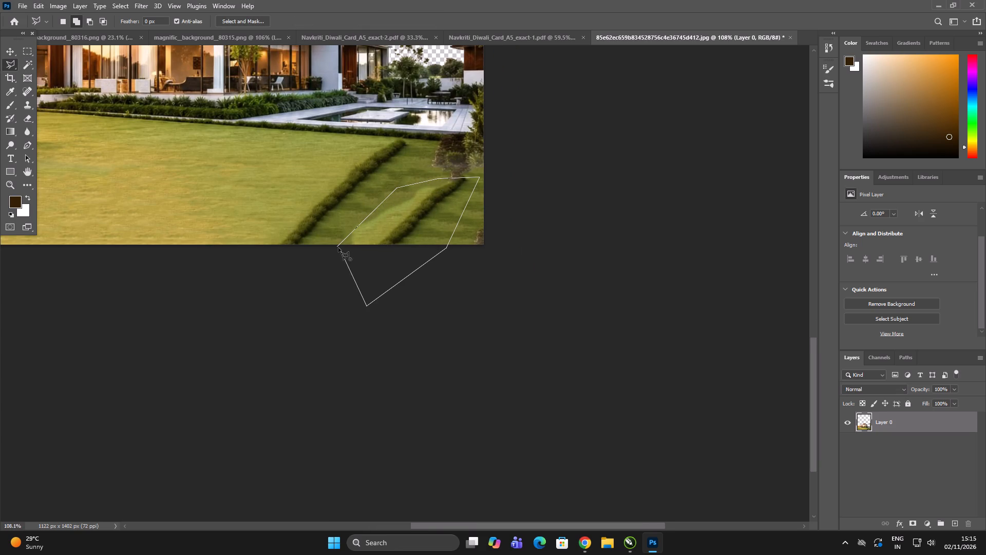
left_click(338, 247)
key("shift+BackSpace")
key("backslash")
key("Return")
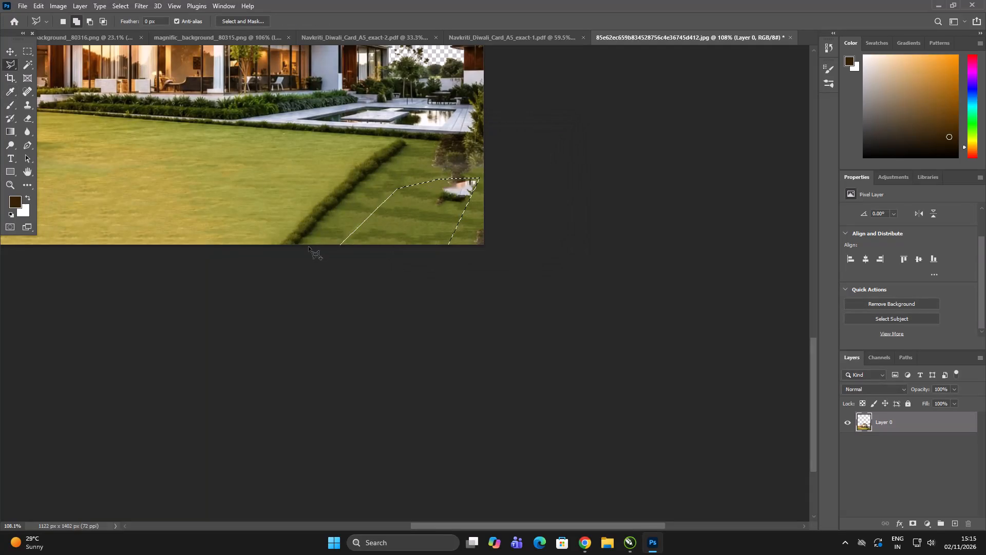
key("ctrl+d")
Outline the stray white paving patch below the right-hand bush with the Polygonal Lasso, replace it with Content-Aware fill, and deselect.
scroll(497, 169, "up", 10, "alt")
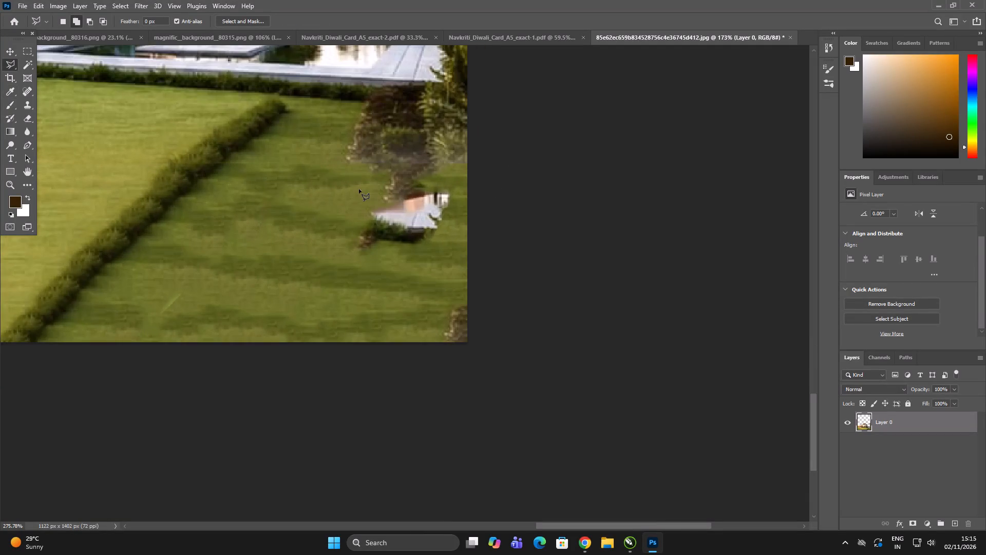
left_click(329, 192)
left_click(462, 183)
left_click(477, 247)
left_click(357, 285)
left_click(294, 275)
left_click(309, 216)
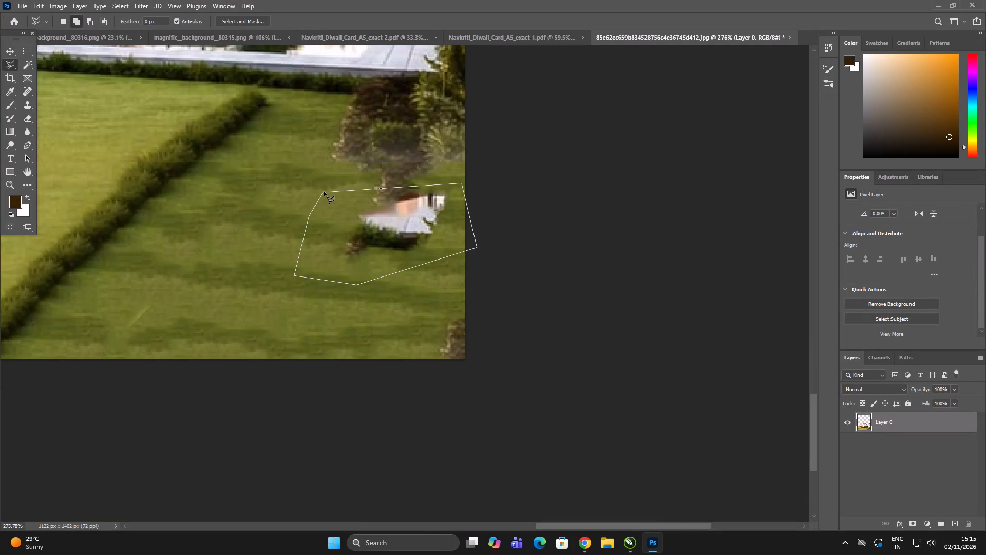
left_click(327, 192)
key("shift+BackSpace")
key("Return")
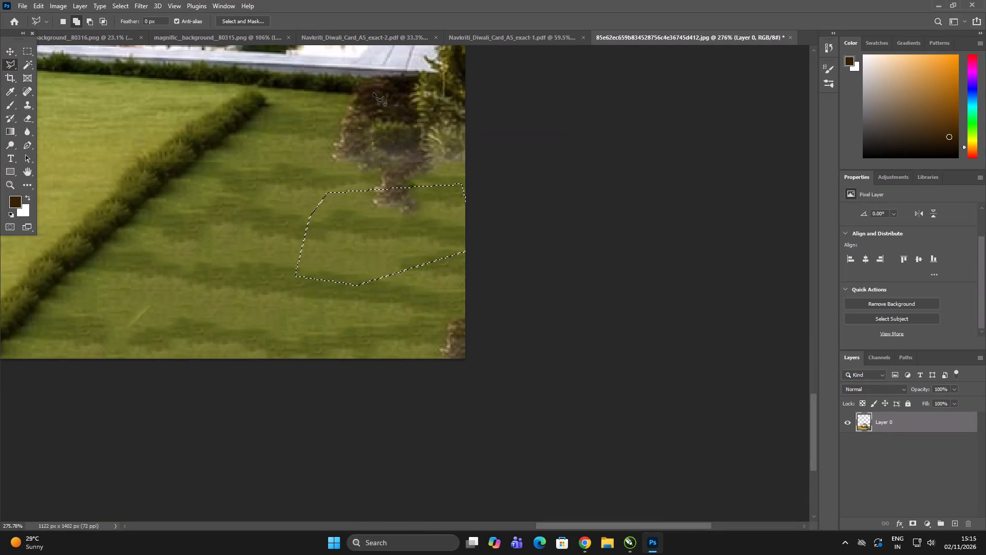
key("ctrl+d")
Outline the light diagonal streak near the lawn's lower edge with the Polygonal Lasso, replace it with Content-Aware fill, and deselect.
left_click_drag(162, 283, 151, 295)
left_click_drag(58, 357, 59, 362)
left_click_drag(145, 371, 155, 369)
left_click(188, 294)
left_click(187, 290)
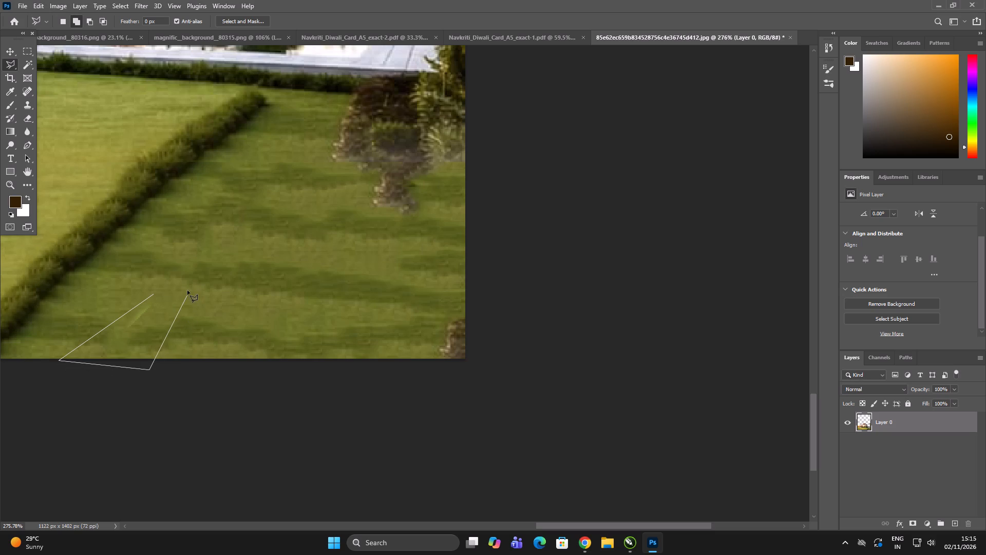
double_click(164, 288)
key("shift+BackSpace")
key("Return")
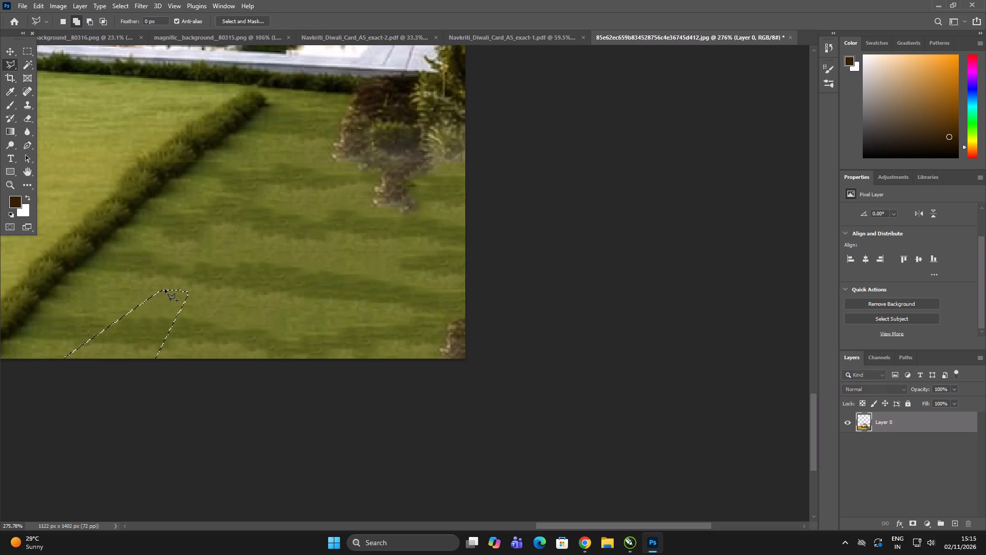
key("ctrl+d")
scroll(203, 308, "down", 16, "alt")
scroll(561, 498, "up", 5, "alt")
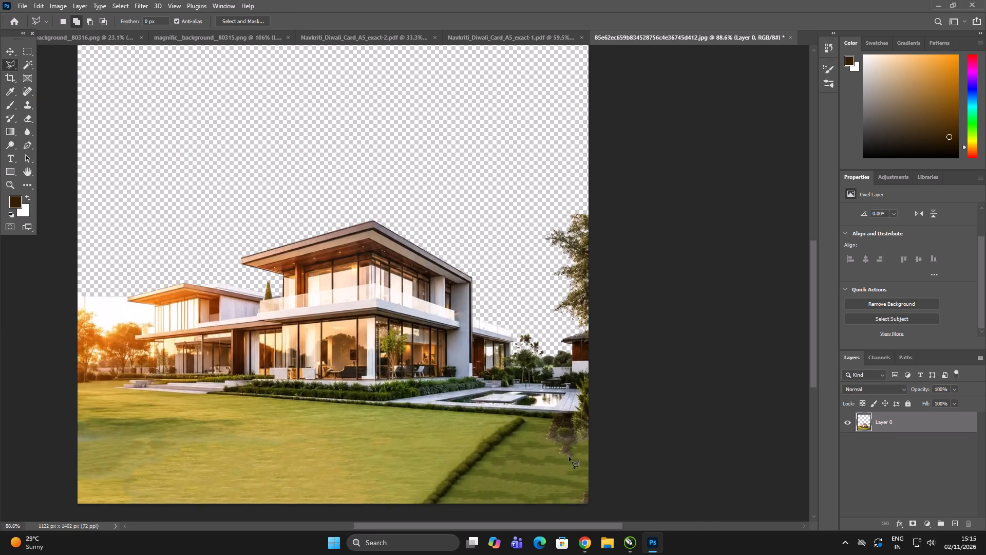
Outline the brown bush remnant in the lawn's lower right corner with the Polygonal Lasso, replace it with Content-Aware fill, and deselect.
scroll(569, 457, "up", 4, "alt")
scroll(471, 169, "down", 6, "alt")
scroll(478, 340, "up", 3, "alt")
left_click(465, 321)
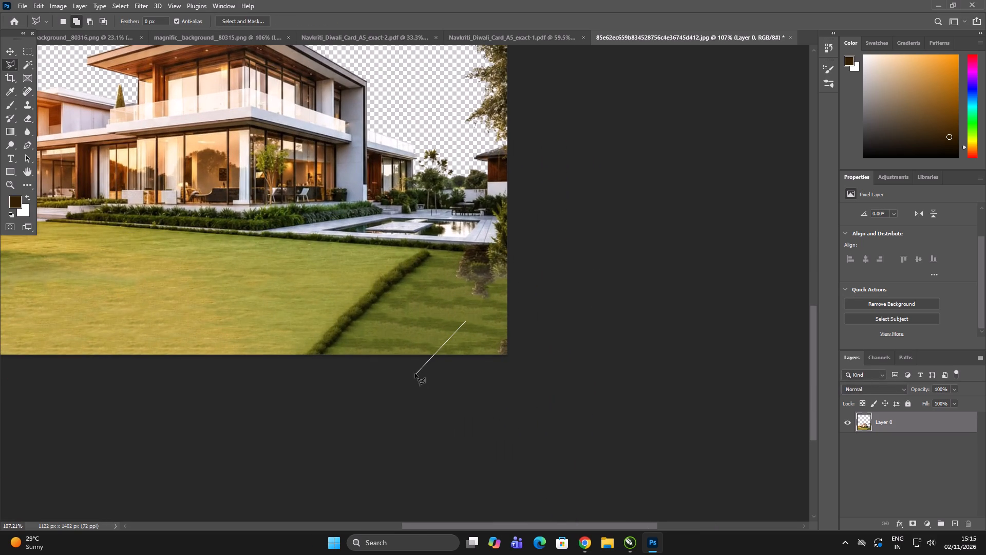
left_click(415, 375)
left_click(609, 369)
left_click(586, 304)
left_click(495, 320)
left_click(464, 321)
key("shift+BackSpace")
key("Return")
key("ctrl+d")
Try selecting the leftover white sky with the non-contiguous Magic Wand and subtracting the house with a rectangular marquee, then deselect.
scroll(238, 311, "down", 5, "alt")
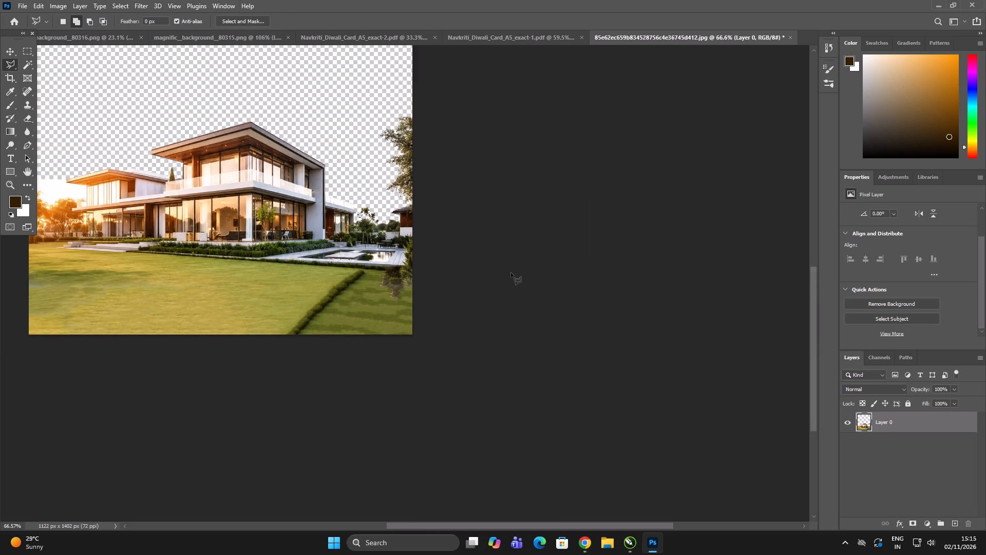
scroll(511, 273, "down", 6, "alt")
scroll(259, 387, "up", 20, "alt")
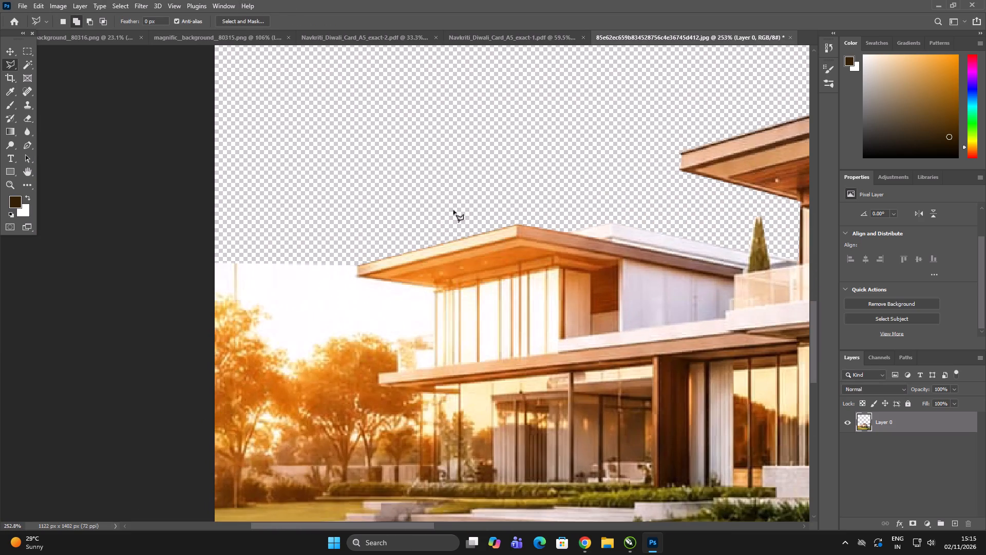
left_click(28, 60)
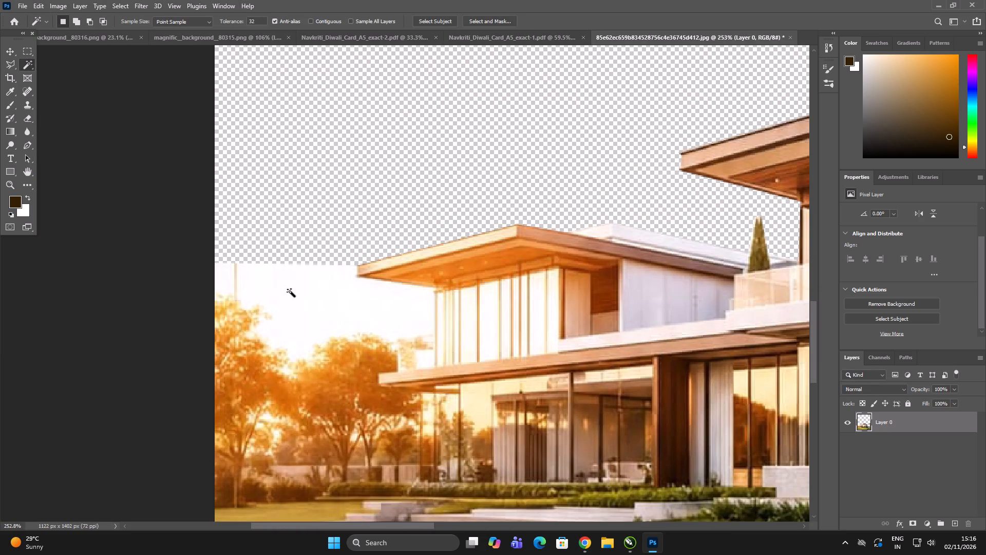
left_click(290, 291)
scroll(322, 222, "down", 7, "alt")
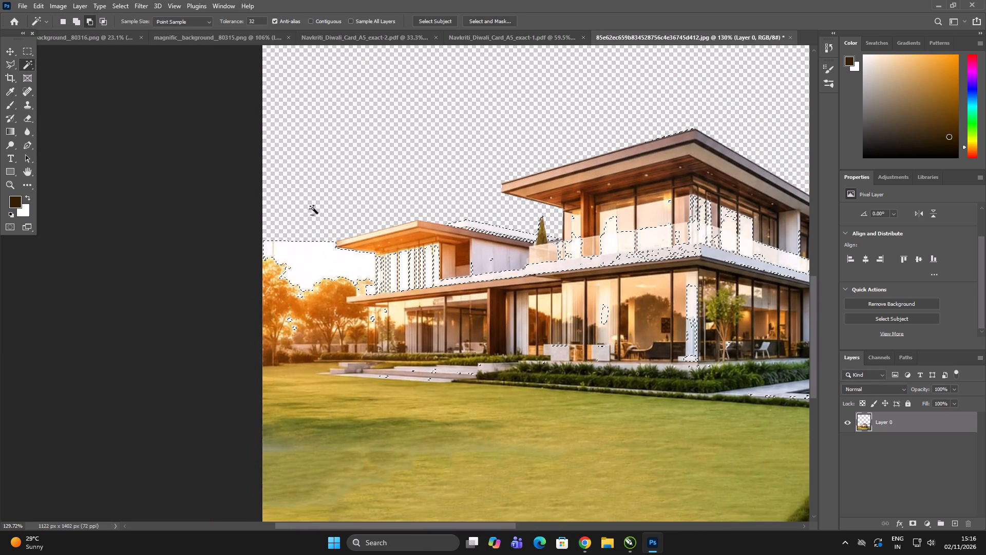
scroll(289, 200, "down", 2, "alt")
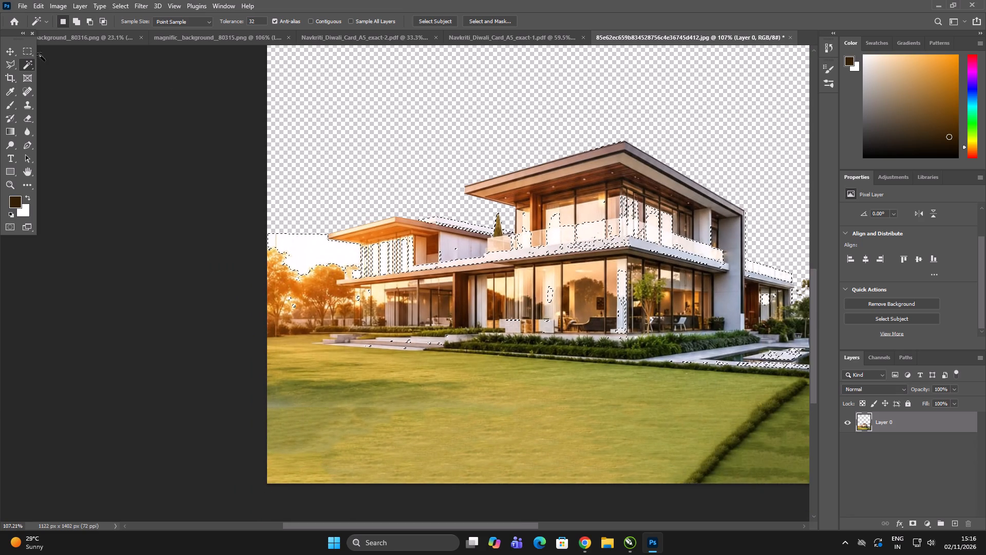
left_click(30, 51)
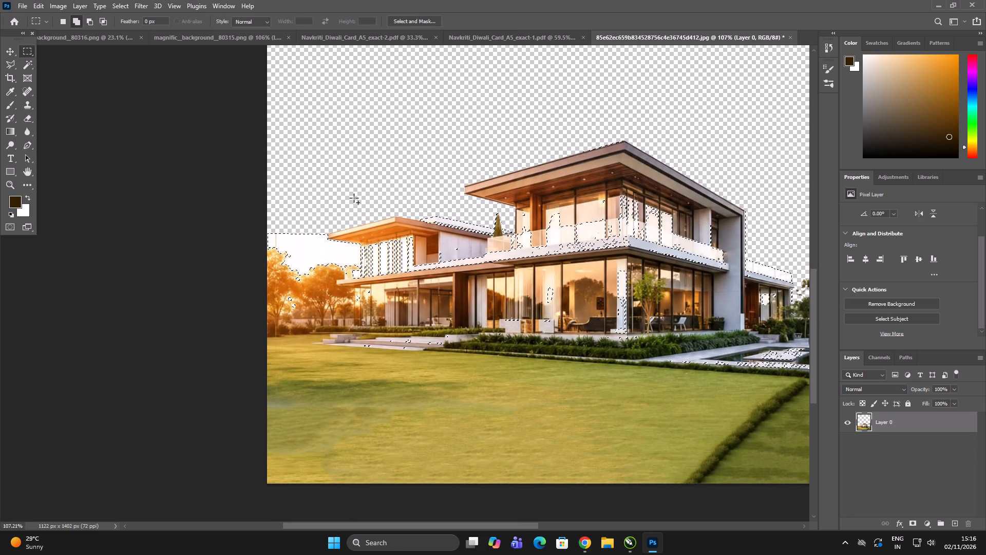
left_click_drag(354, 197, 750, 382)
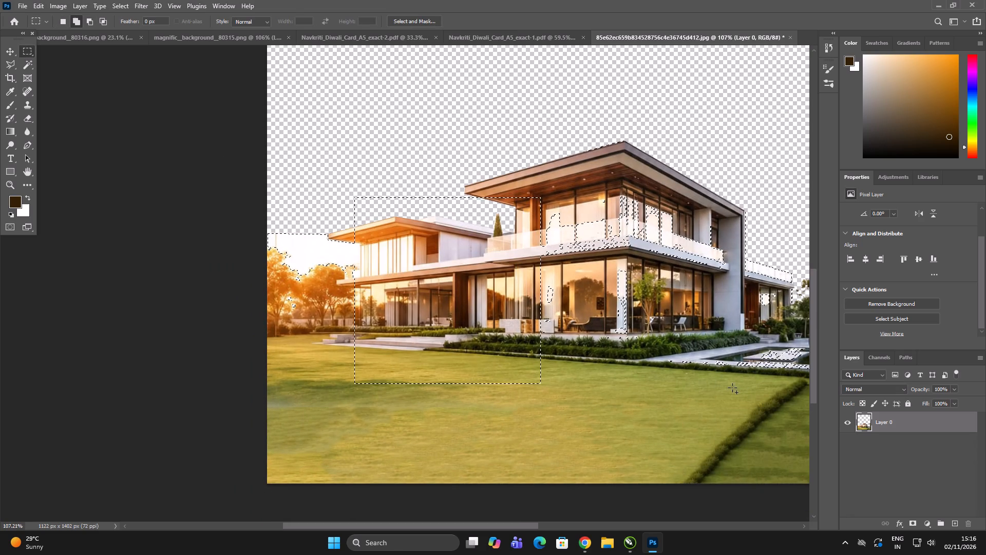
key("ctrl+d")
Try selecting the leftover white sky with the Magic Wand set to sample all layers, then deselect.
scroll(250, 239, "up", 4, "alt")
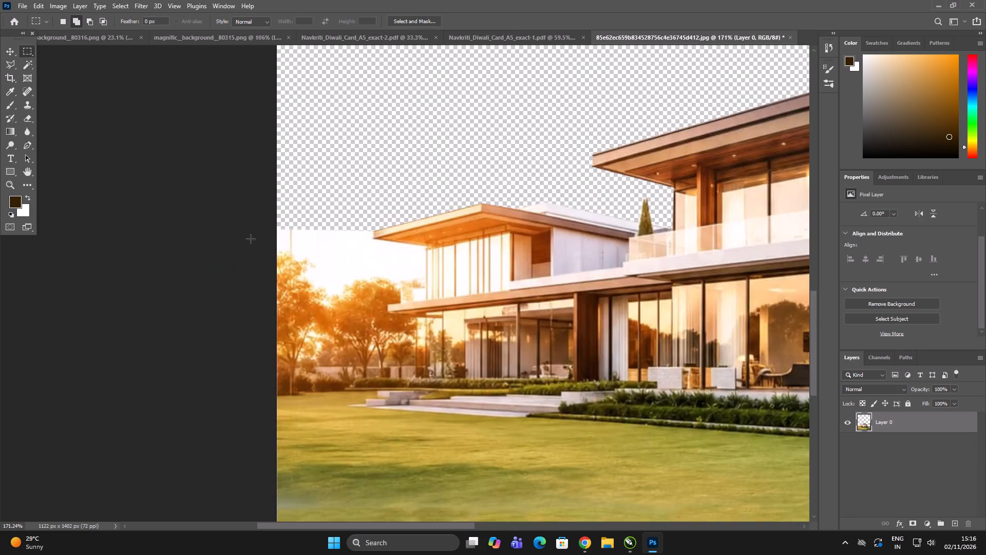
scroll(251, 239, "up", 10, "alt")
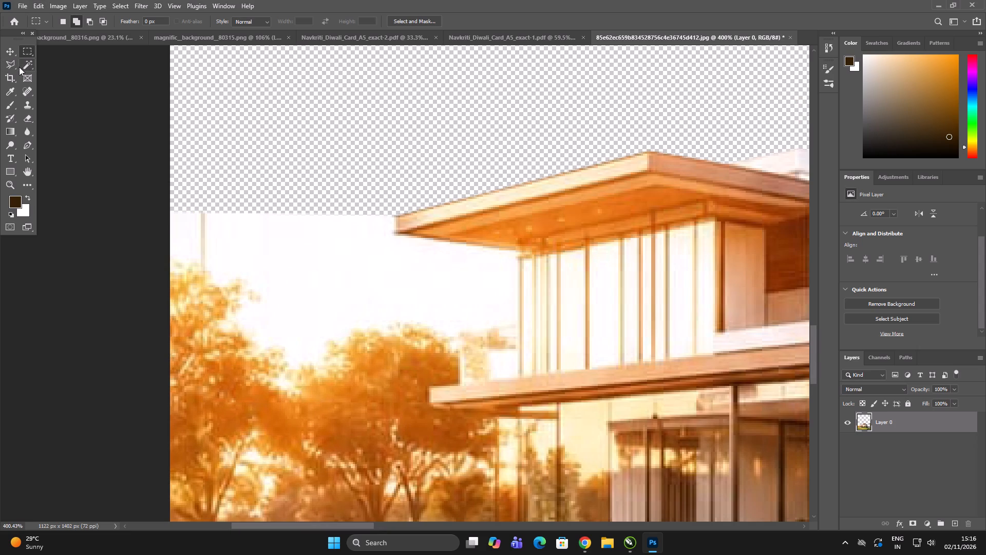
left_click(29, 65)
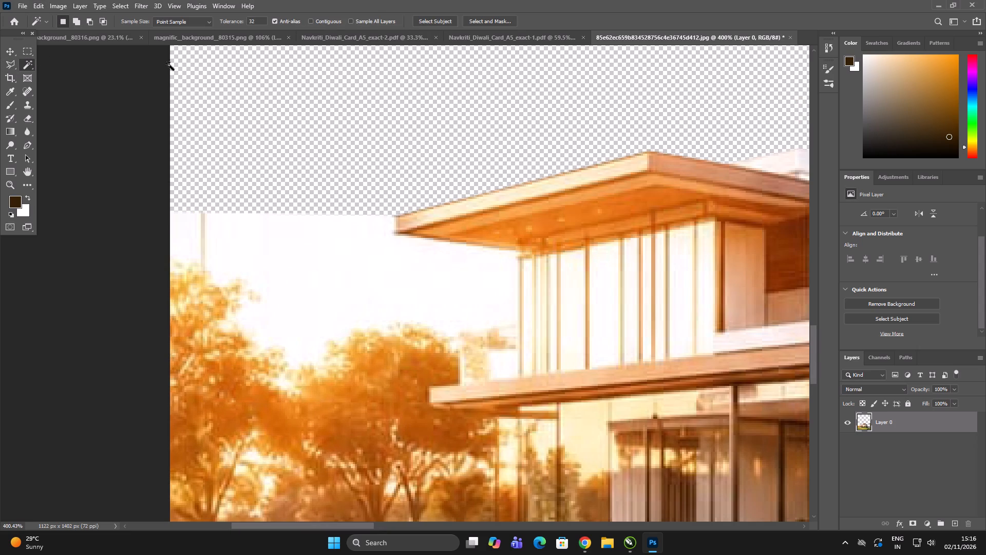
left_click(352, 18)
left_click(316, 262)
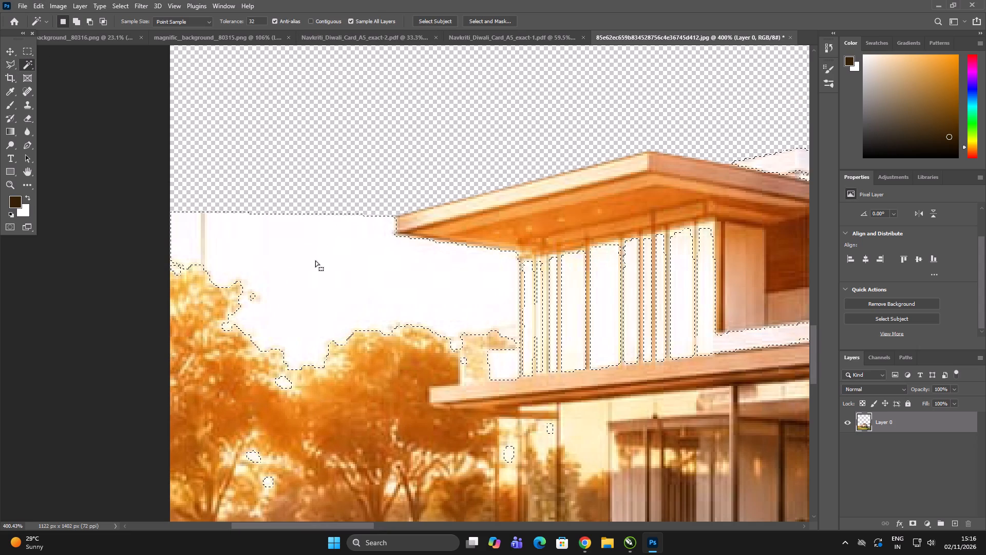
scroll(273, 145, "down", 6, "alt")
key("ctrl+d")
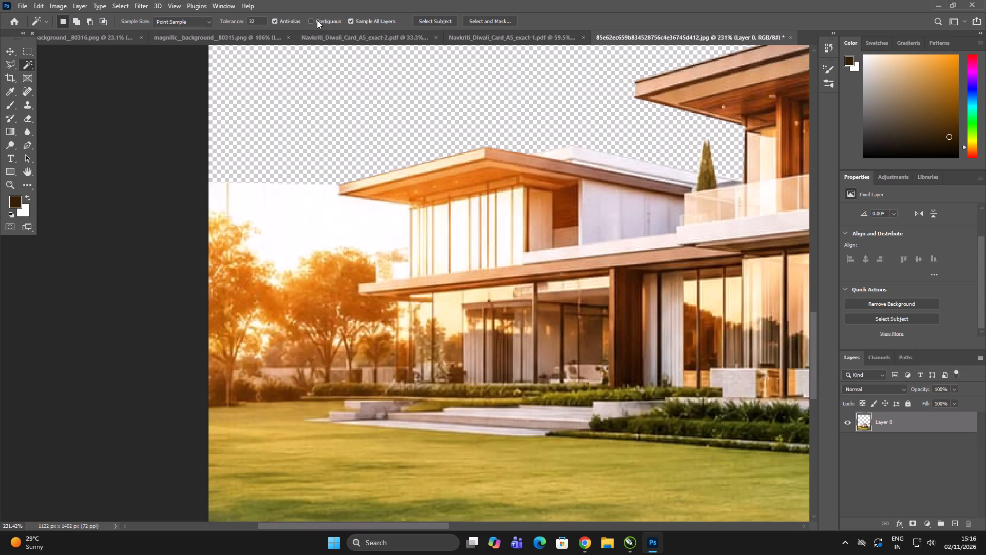
Set the Magic Wand to contiguous without sampling all layers, delete both white sky patches above the orange trees, and deselect.
left_click(316, 18)
left_click(350, 22)
left_click(294, 211)
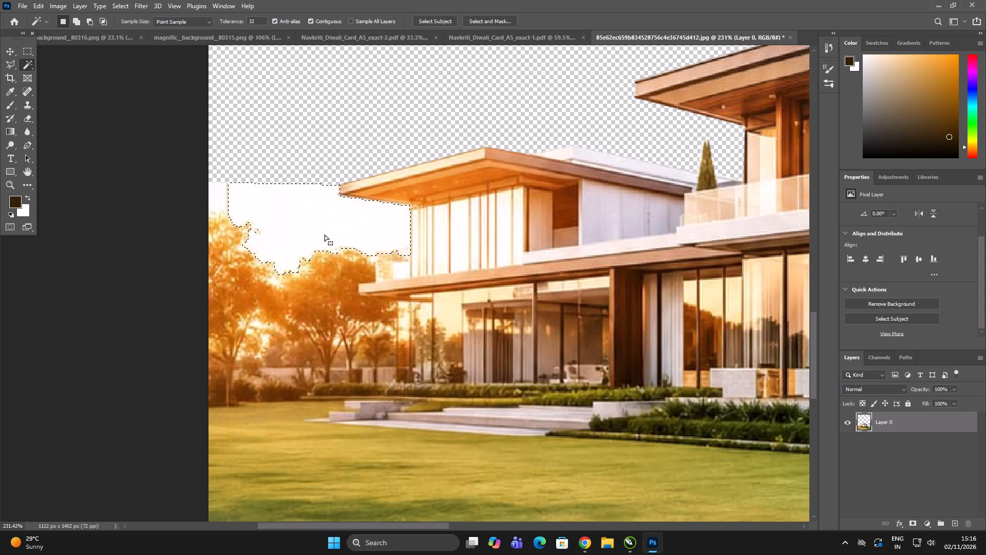
key("Delete")
left_click(219, 199)
key("Delete")
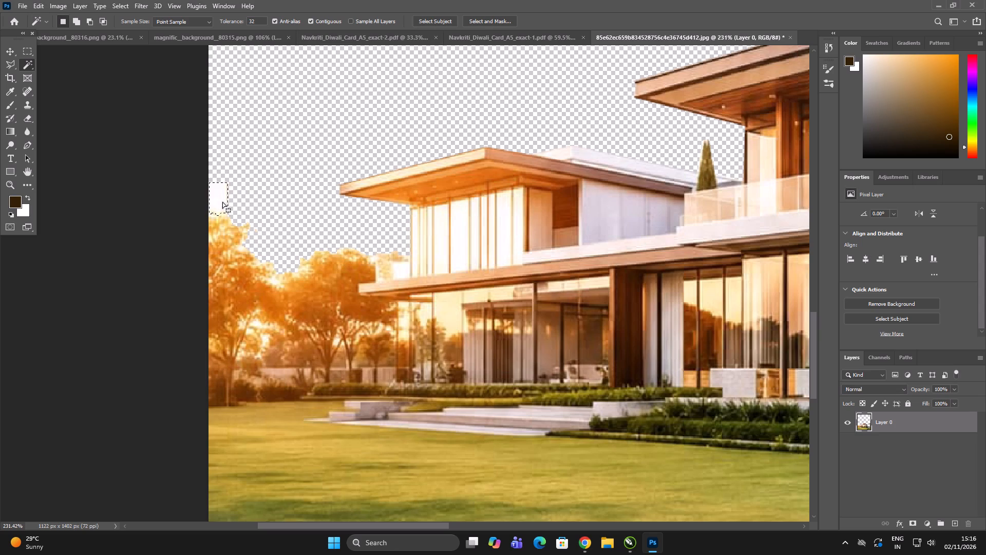
key("ctrl+d")
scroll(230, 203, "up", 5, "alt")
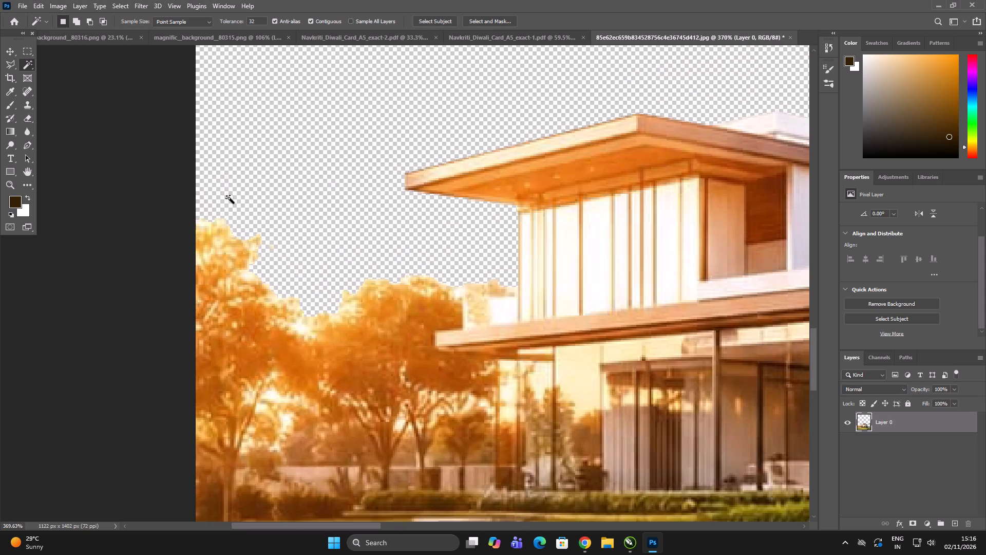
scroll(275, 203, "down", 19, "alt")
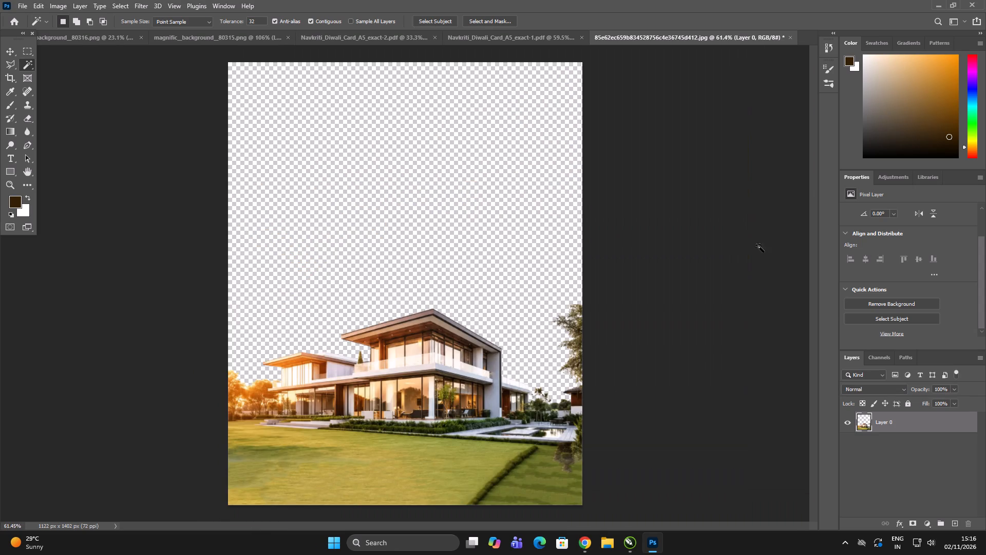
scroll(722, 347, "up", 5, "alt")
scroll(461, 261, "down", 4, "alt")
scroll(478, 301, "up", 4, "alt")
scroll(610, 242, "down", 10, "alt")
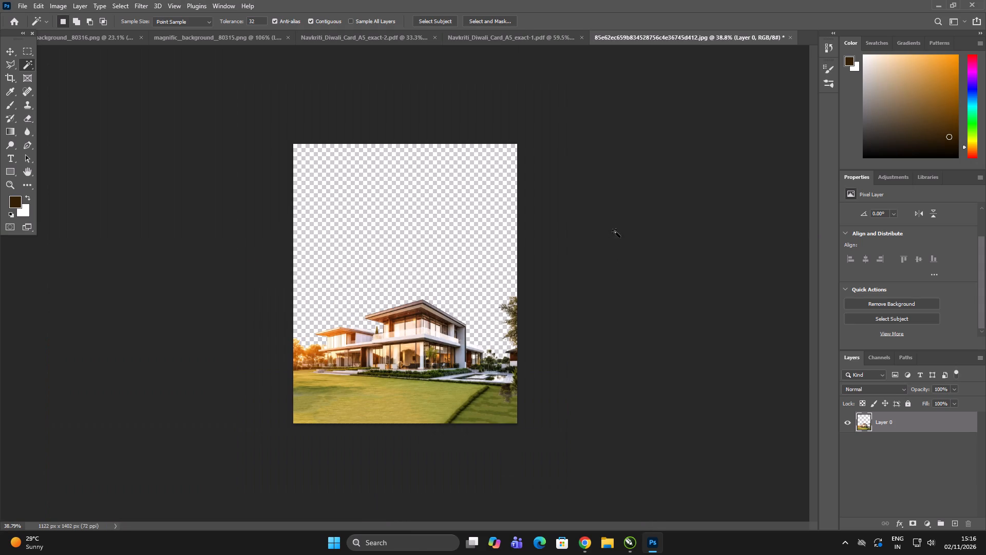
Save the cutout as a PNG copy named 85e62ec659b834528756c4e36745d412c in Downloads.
left_click(24, 8)
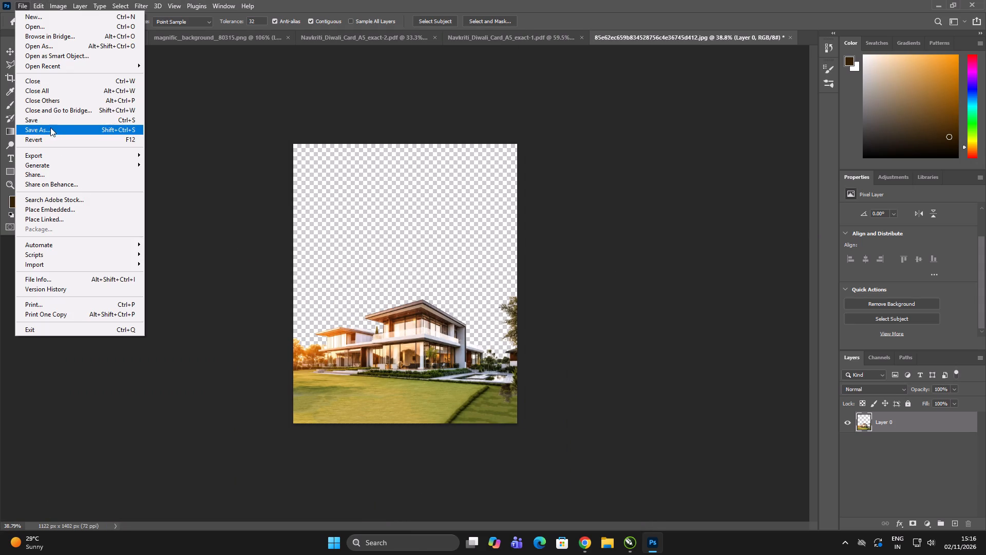
left_click(50, 128)
left_click(239, 257)
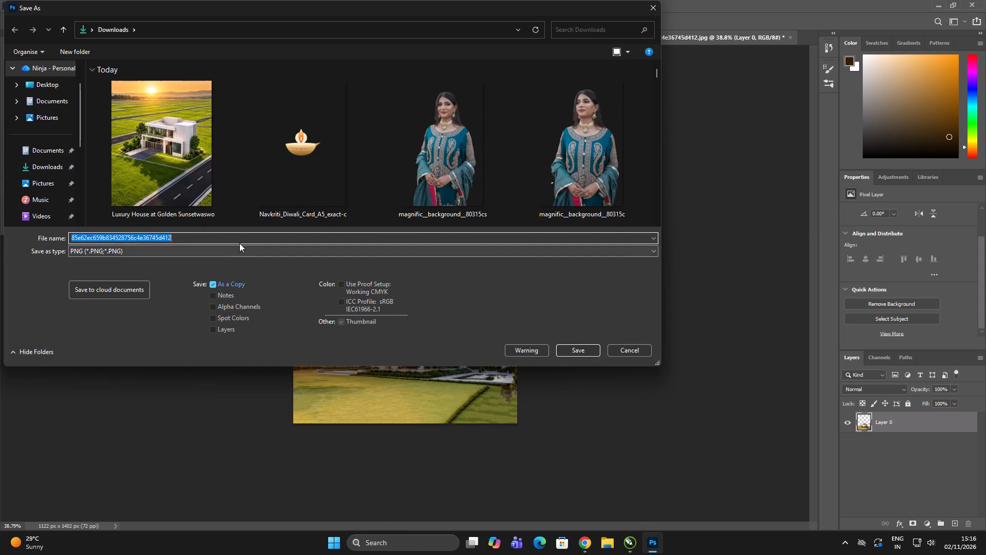
triple_click(240, 242)
key("c")
left_click(589, 349)
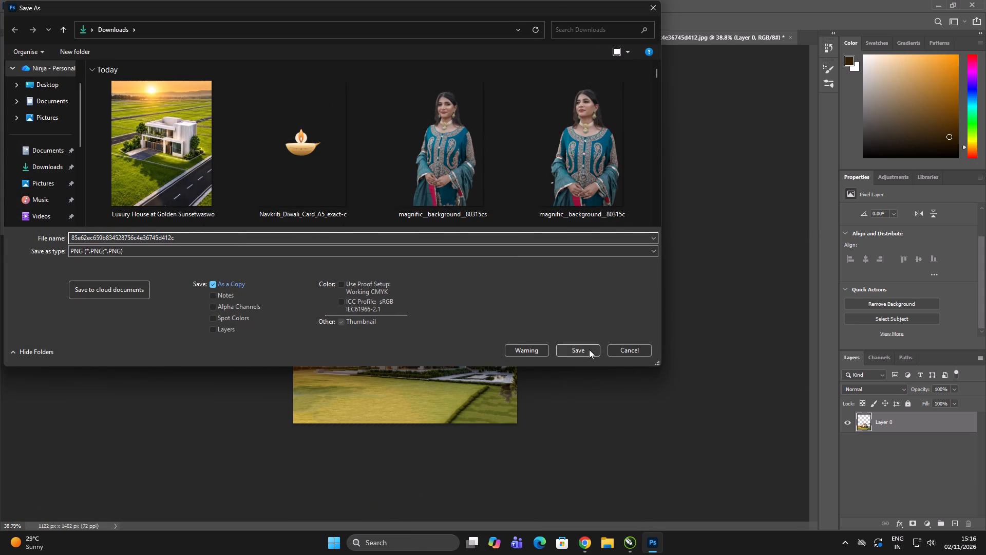
left_click(555, 158)
Switch to CorelDRAW and import the house cutout PNG beside the page 3 advertisement, about 3.19 by 3.99 inches.
key("alt+Tab")
left_click(547, 236)
left_click(552, 236)
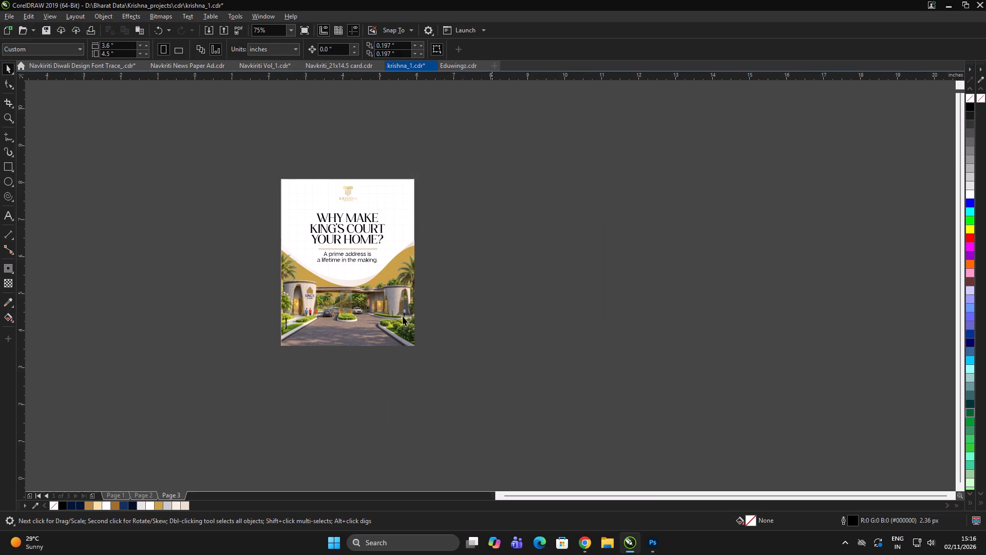
left_click(148, 493)
left_click(175, 494)
left_click(466, 409)
left_click(469, 407)
left_click(472, 405)
key("ctrl+i")
left_click(239, 225)
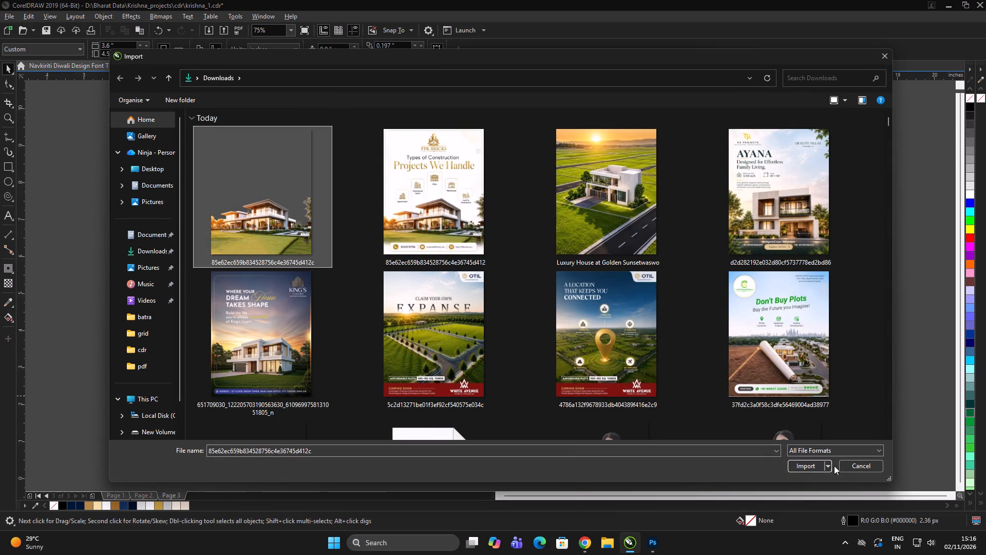
left_click(808, 466)
left_click_drag(472, 222, 688, 369)
left_click(713, 372)
left_click(595, 357)
left_click_drag(576, 348, 579, 287)
Crop the empty upper part off the imported house image, leaving it about 3.19 by 2.48 inches.
scroll(581, 285, "up", 1)
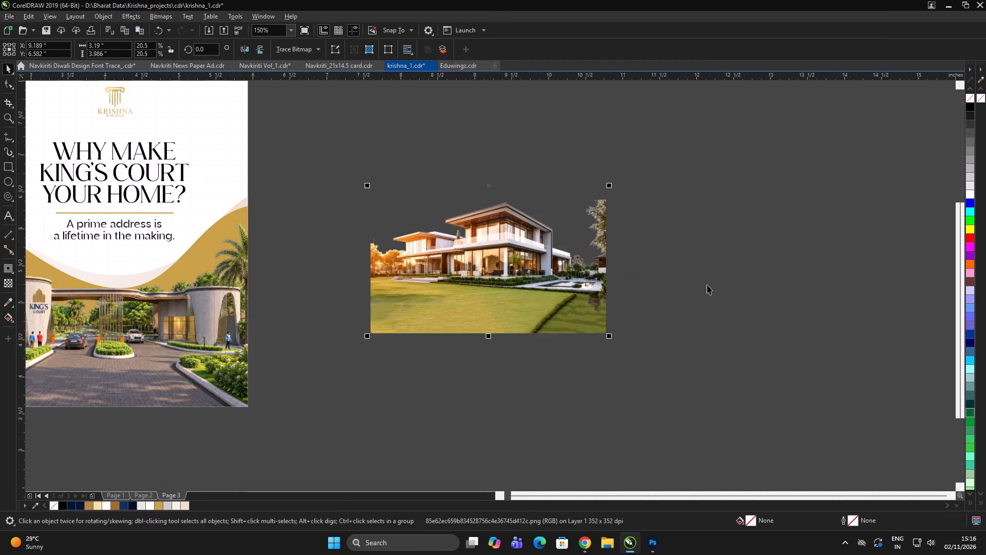
left_click(708, 285)
left_click(514, 292)
left_click(6, 104)
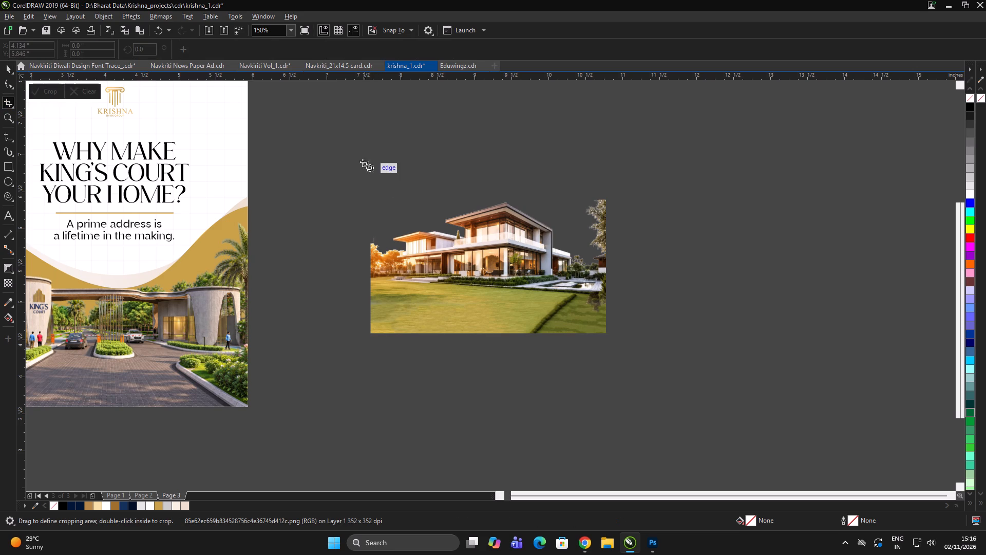
left_click_drag(362, 150, 610, 335)
double_click(545, 307)
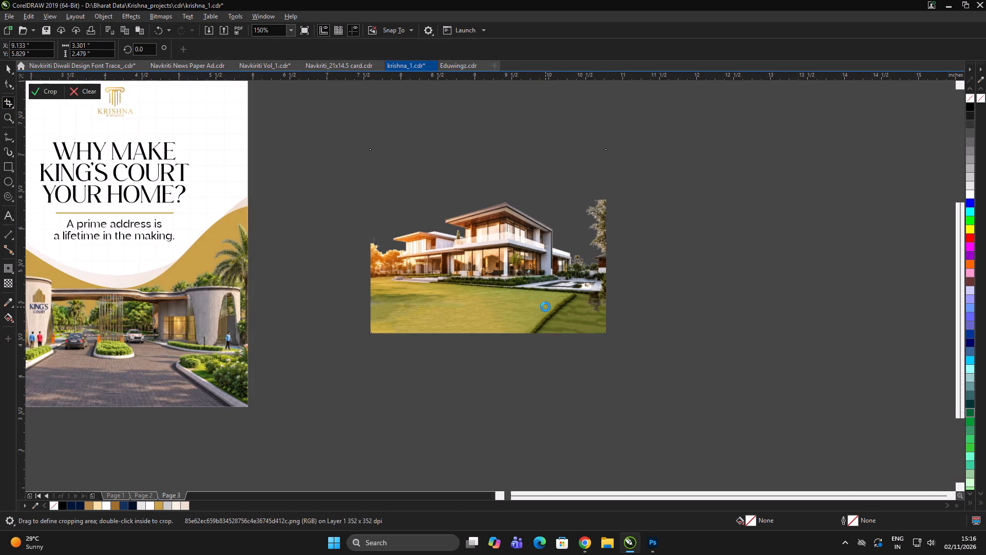
scroll(544, 267, "down", 3)
key("space")
left_click(661, 320)
left_click_drag(634, 316, 624, 316)
Ungroup the page 3 advertisement, delete the gateway photo from inside its PowerClip frame, and finish editing the contents.
scroll(449, 292, "up", 1)
double_click(434, 286)
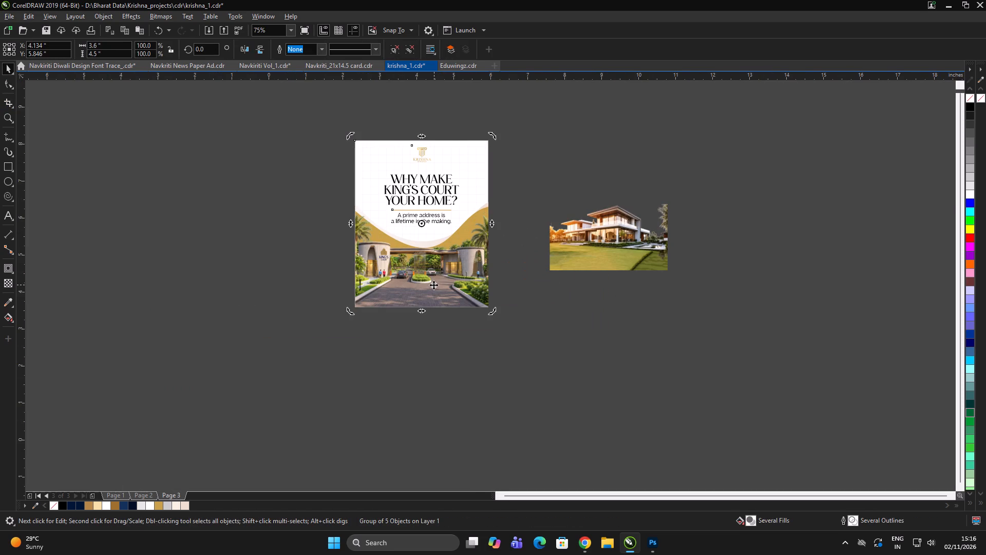
key("ctrl+u")
left_click(554, 318, "ctrl")
double_click(479, 299)
left_click(476, 294)
key("Delete")
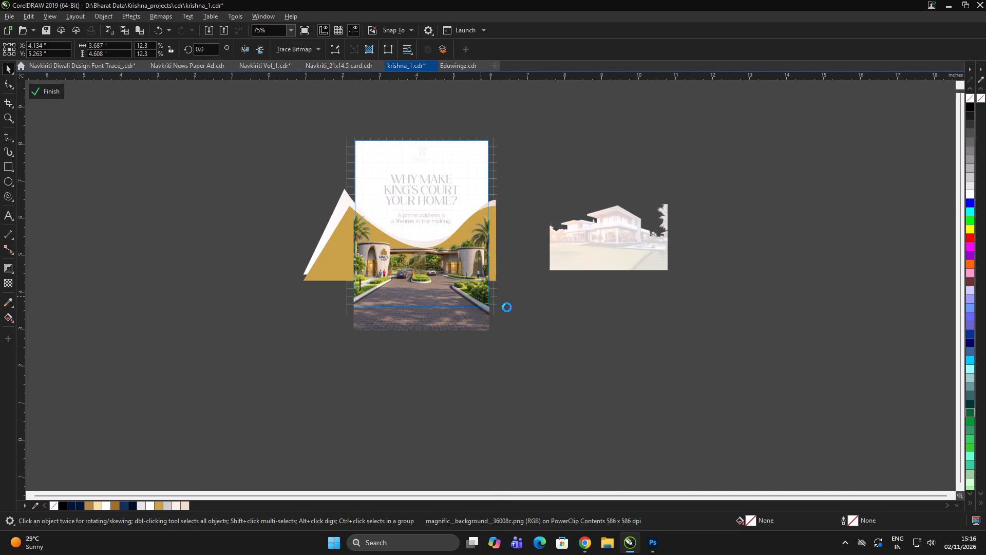
left_click(603, 319)
left_click(37, 87)
left_click(550, 347)
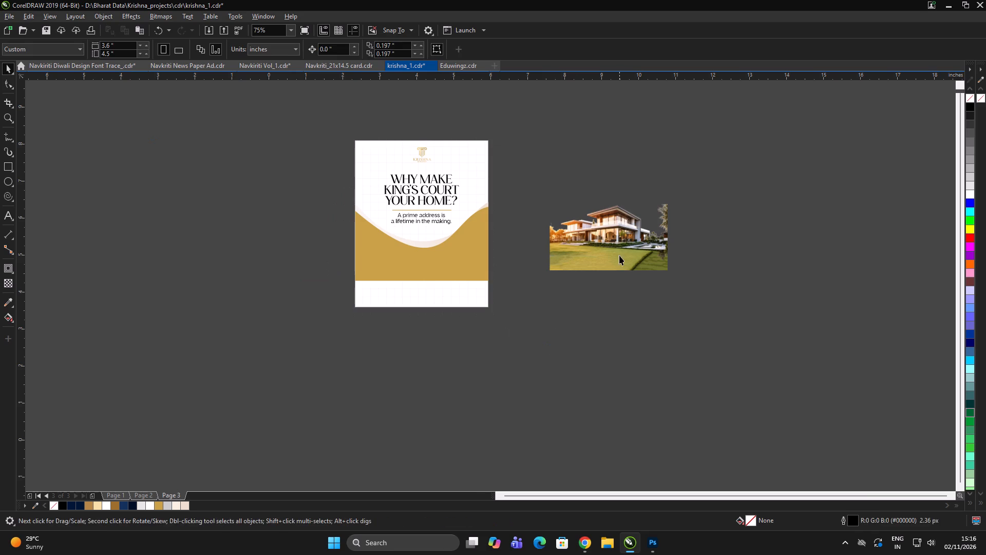
Center the house image horizontally on the advertisement's frame and select the house.
left_click(619, 255)
left_click(388, 284, "shift")
key("c")
left_click(684, 316)
left_click(494, 263)
left_click(442, 262)
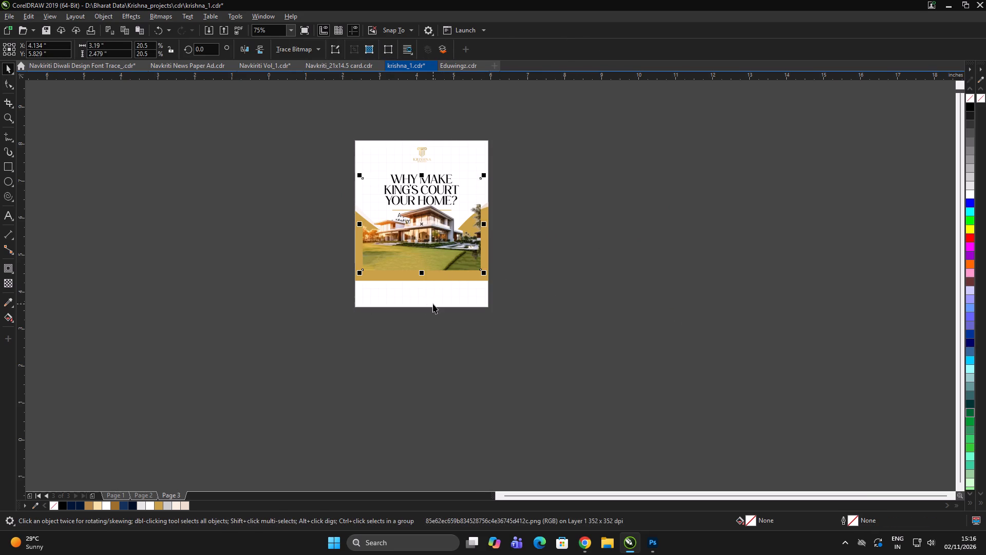
Align the house image to the bottom edge of the advertisement's background frame.
left_click(433, 304, "shift")
key("b")
left_click(544, 317)
Enlarge the house image from its center to about 3.66 by 2.85 inches and shift it slightly upward on the advertisement.
left_click(430, 292)
scroll(483, 300, "up", 2)
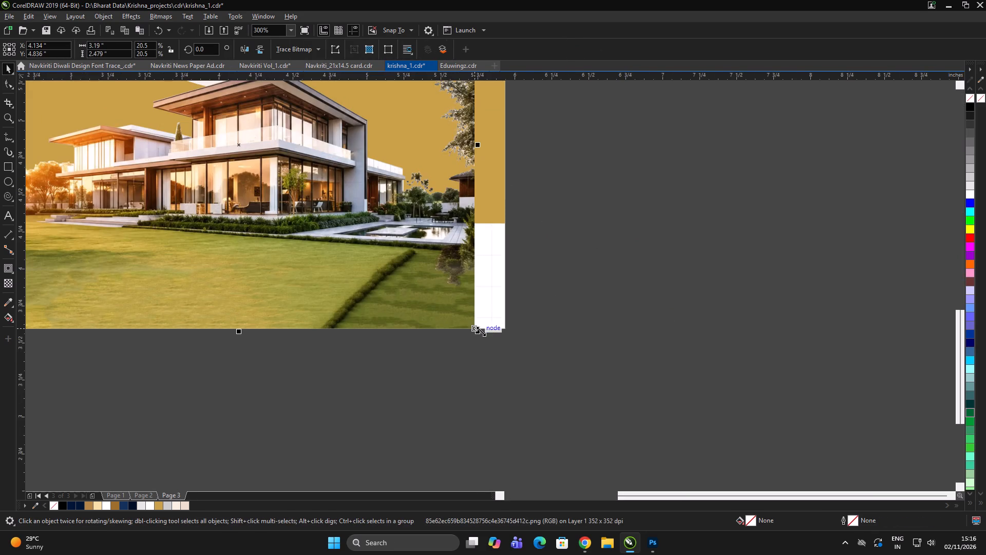
left_click_drag(481, 331, 516, 373)
scroll(519, 341, "down", 1)
triple_click(587, 358)
left_click(404, 311)
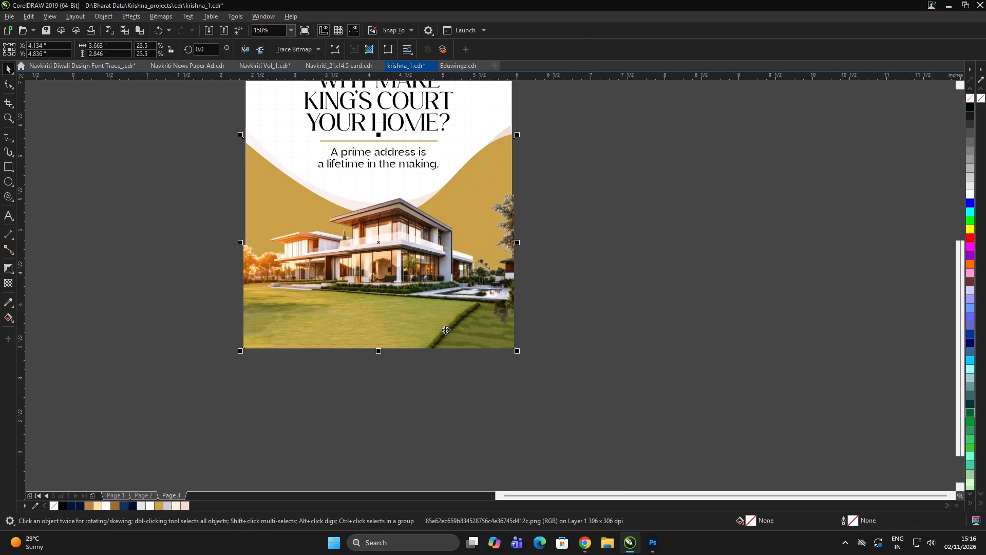
scroll(427, 308, "down", 2)
scroll(419, 277, "up", 2)
left_click_drag(396, 317, 397, 310)
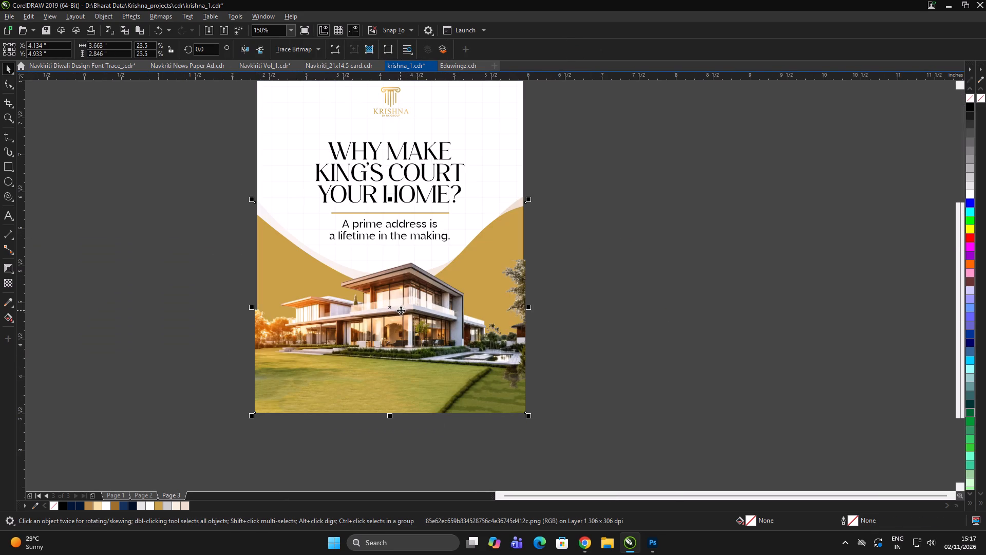
PowerClip the house image inside the advertisement's background frame.
right_click(386, 288)
left_click(423, 379)
left_click(491, 145)
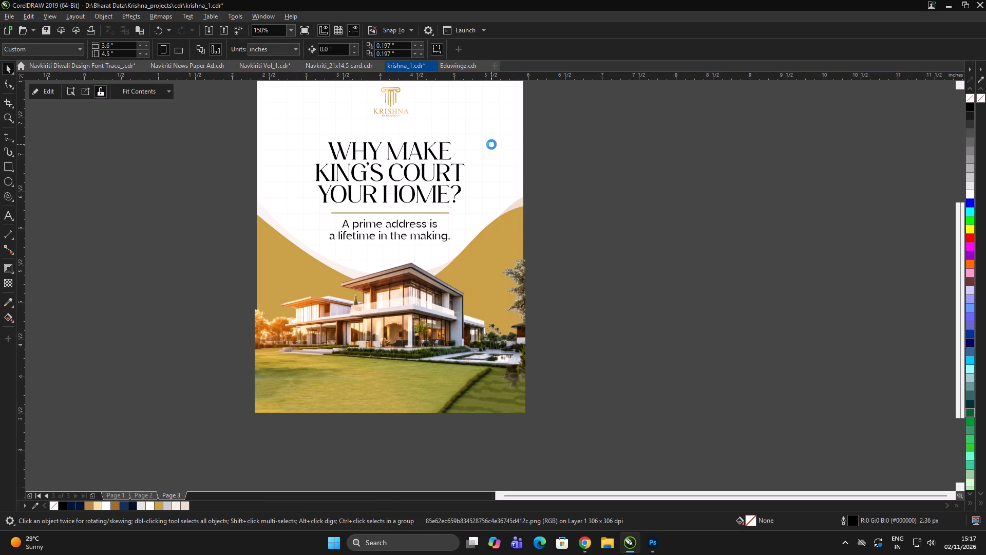
Enlarge the clipped house image to about 3.9 by 3.03 inches, shift it slightly upward within the frame, and deselect it.
double_click(629, 163)
left_click(406, 315, "alt")
left_click_drag(531, 418, 538, 428, "shift")
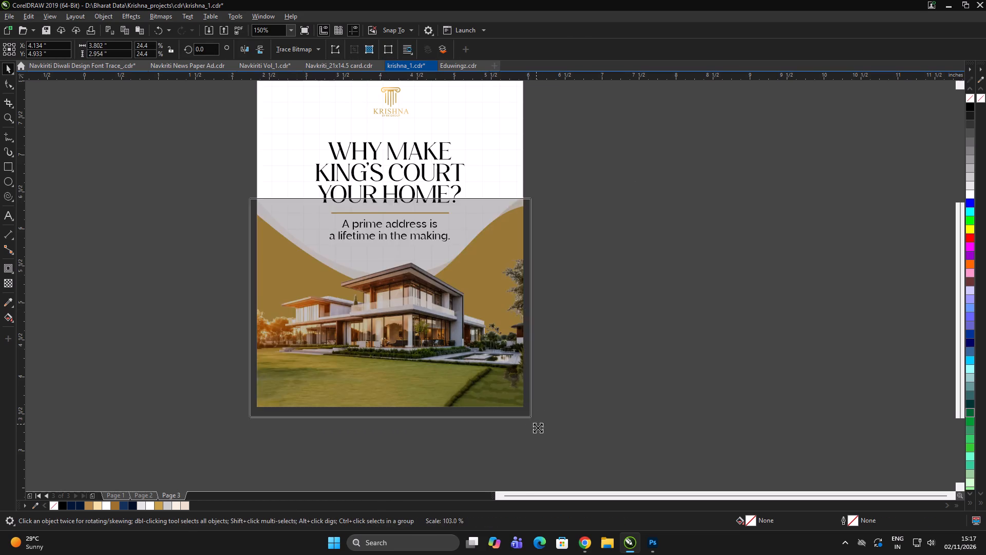
left_click_drag(538, 428, 540, 433, "shift")
scroll(442, 363, "up", 1)
left_click_drag(404, 346, 406, 338)
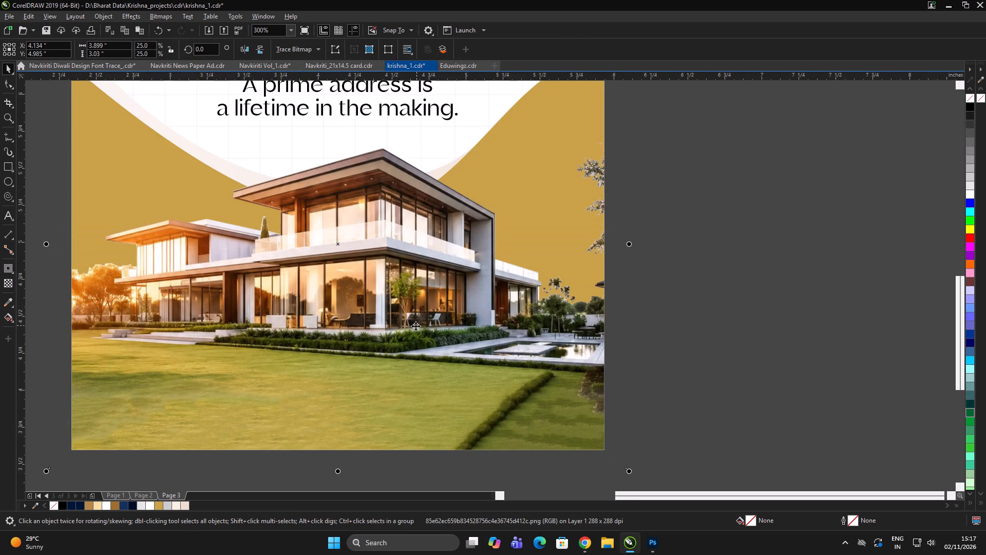
left_click(410, 325)
scroll(377, 331, "down", 2)
triple_click(577, 328)
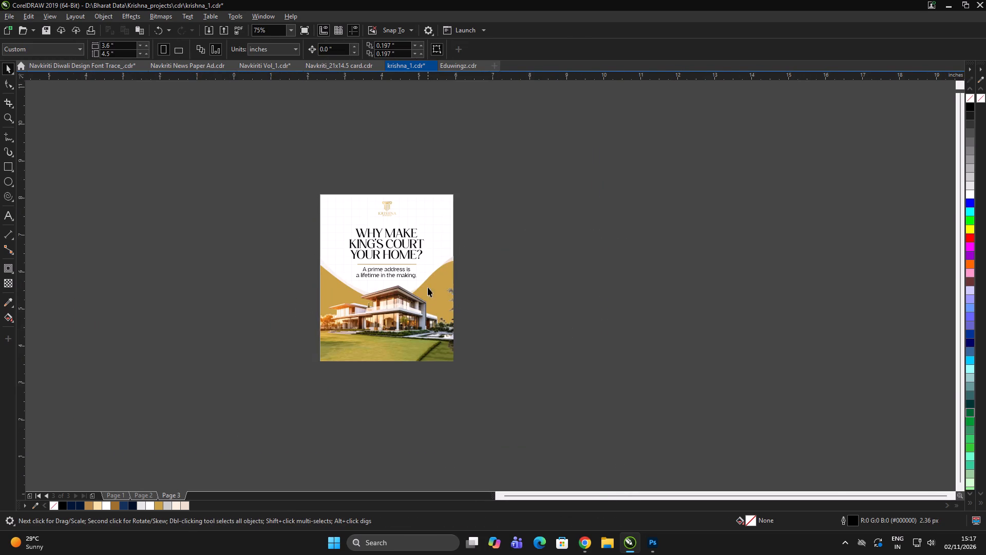
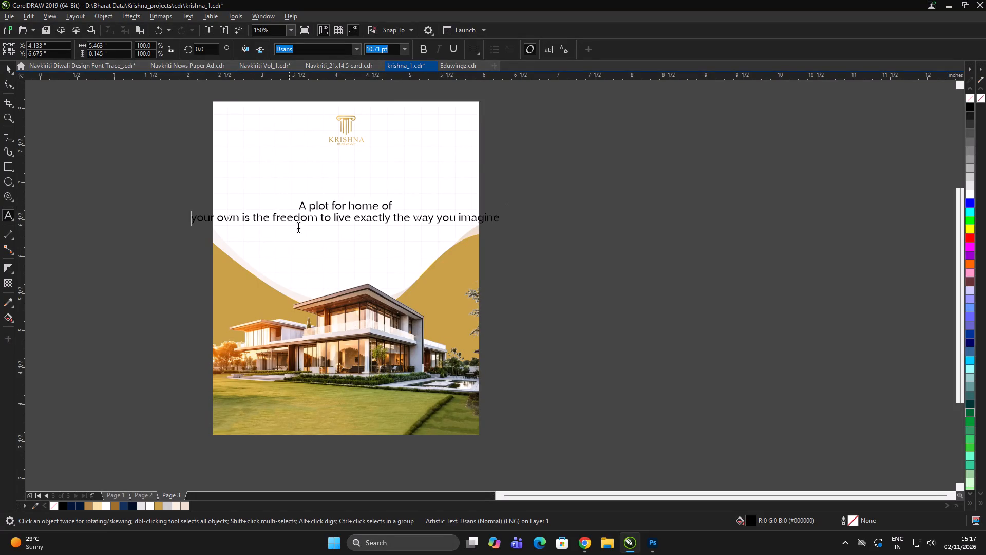
Break the tagline's long second line into "your own is the freedom", "to live exactly the" and "way you imagine", and deselect it.
left_click(321, 218)
key("Return")
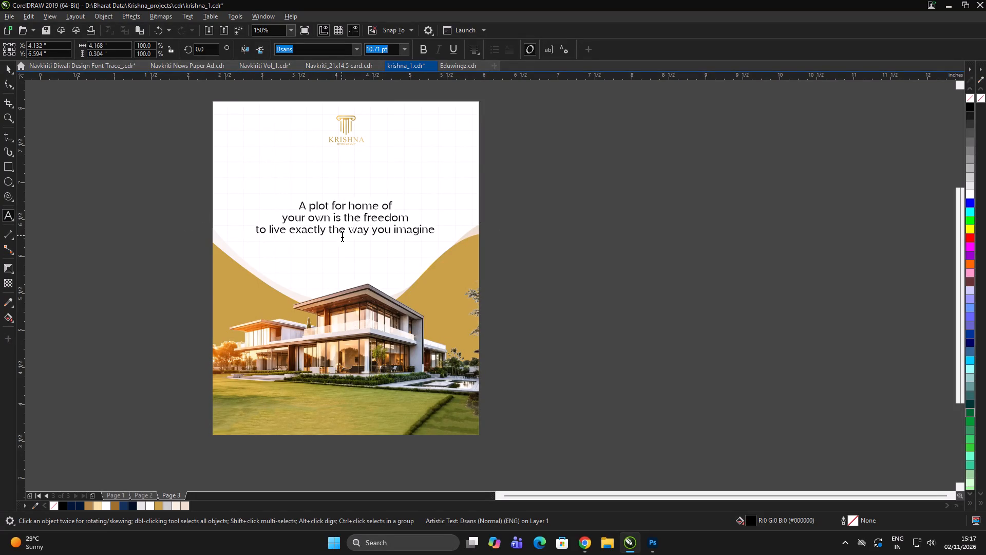
left_click(348, 231)
key("Return")
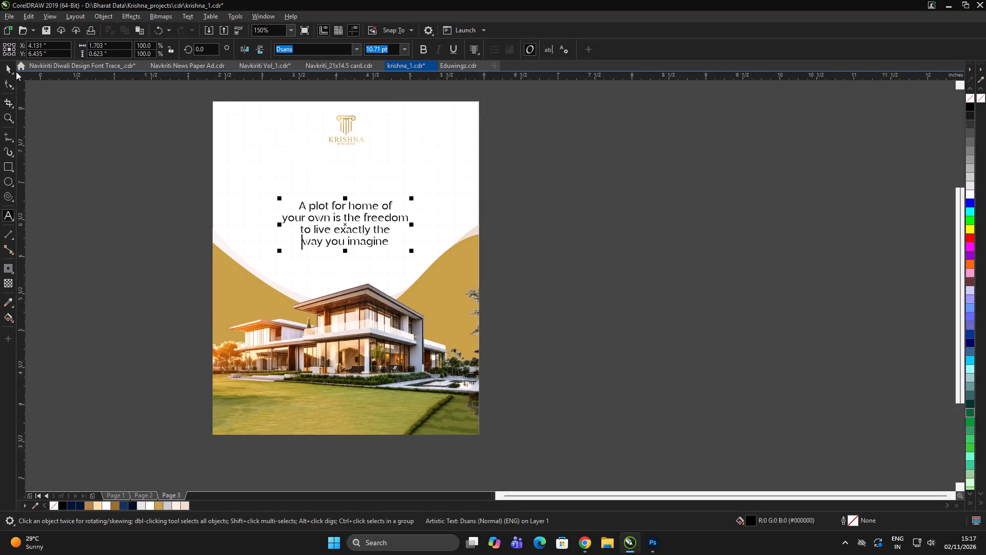
left_click(5, 68)
triple_click(688, 195)
double_click(686, 195)
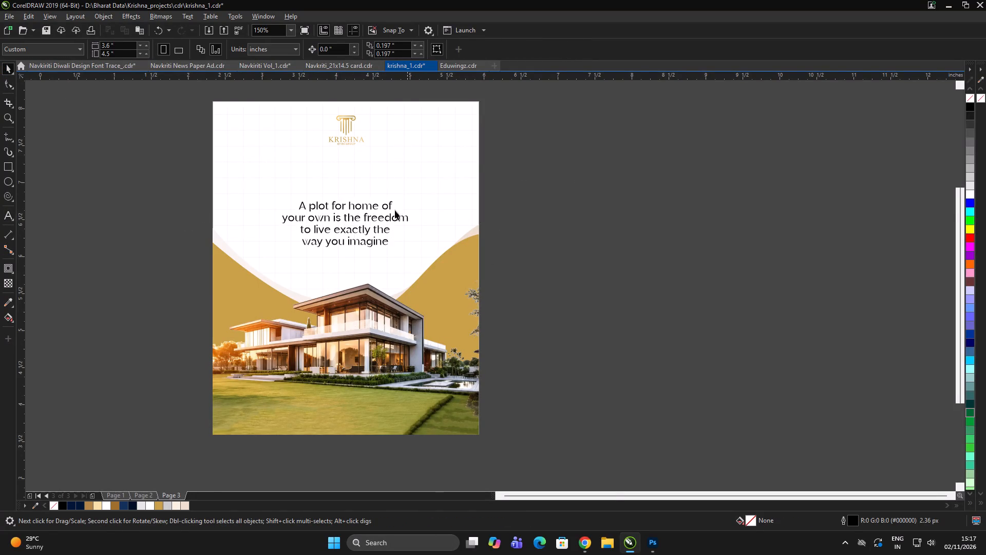
Cut "A plot for home" out of the tagline and paste it as a separate text object just below the Krishna logo.
scroll(364, 202, "up", 1)
double_click(389, 216)
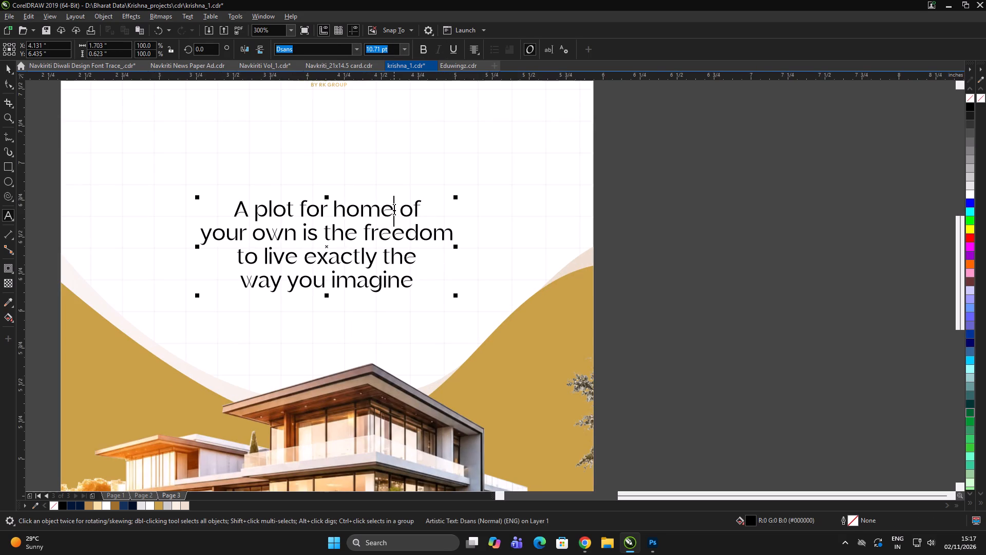
left_click_drag(395, 206, 94, 192)
left_click(250, 214)
left_click_drag(230, 208, 392, 209)
key("ctrl+x")
left_click(336, 126, "ctrl")
key("ctrl+v")
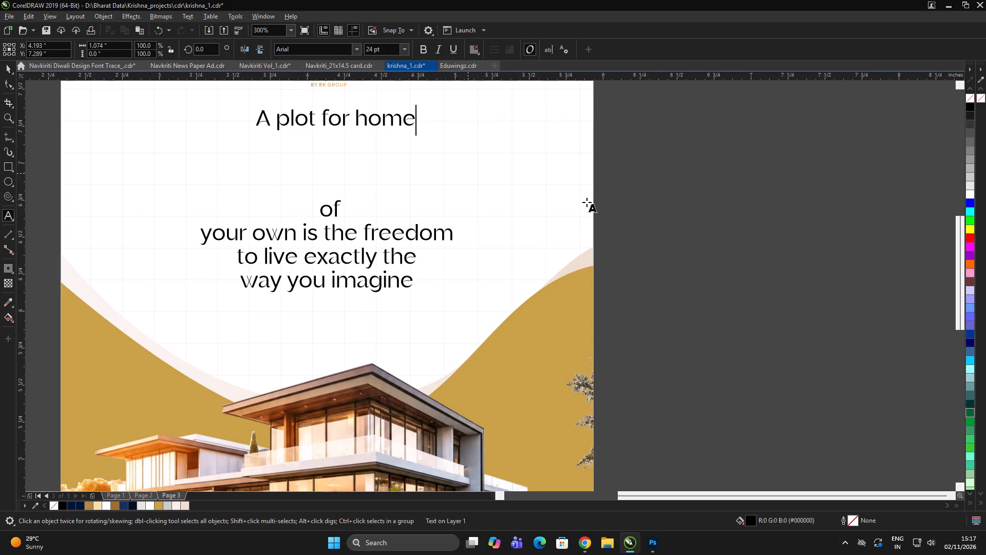
left_click(9, 69)
scroll(457, 286, "down", 1)
double_click(602, 271)
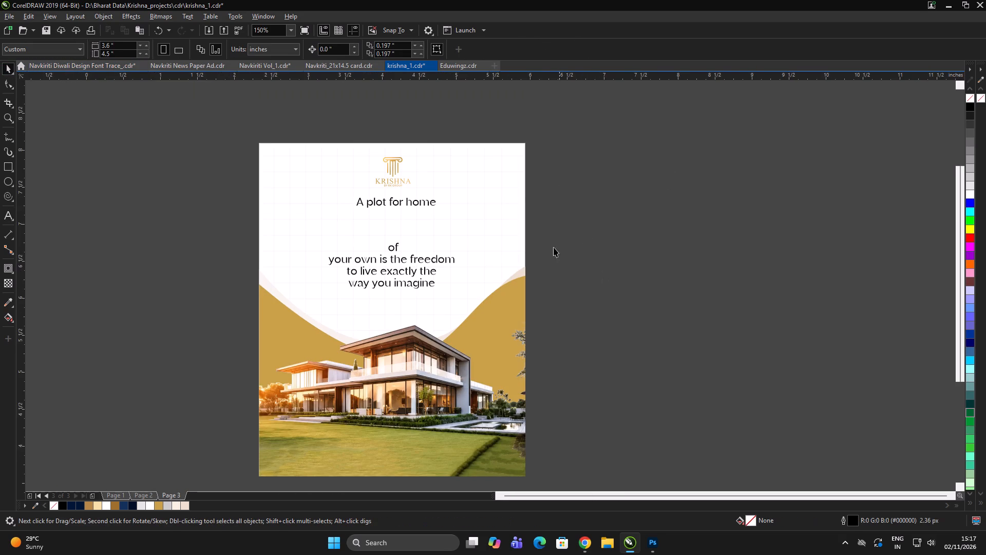
double_click(622, 219)
Ungroup the page 2 text, copy the "WHY MAKE KING'S COURT YOUR HOME?" headline, and return to page 3.
key("Page_Up")
left_click(648, 235)
left_click_drag(638, 237, 631, 238)
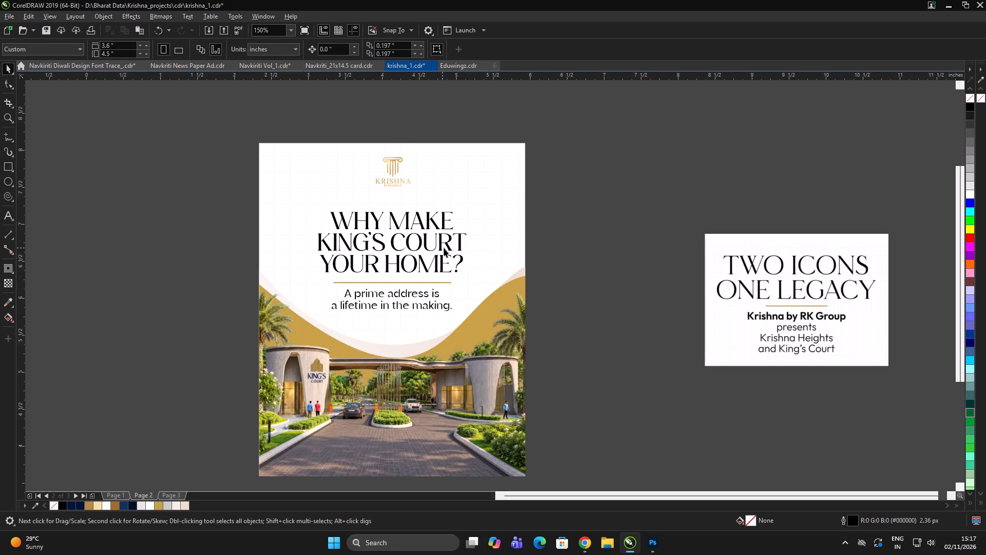
left_click(448, 246)
key("ctrl+u")
left_click_drag(597, 247, 592, 246, "ctrl")
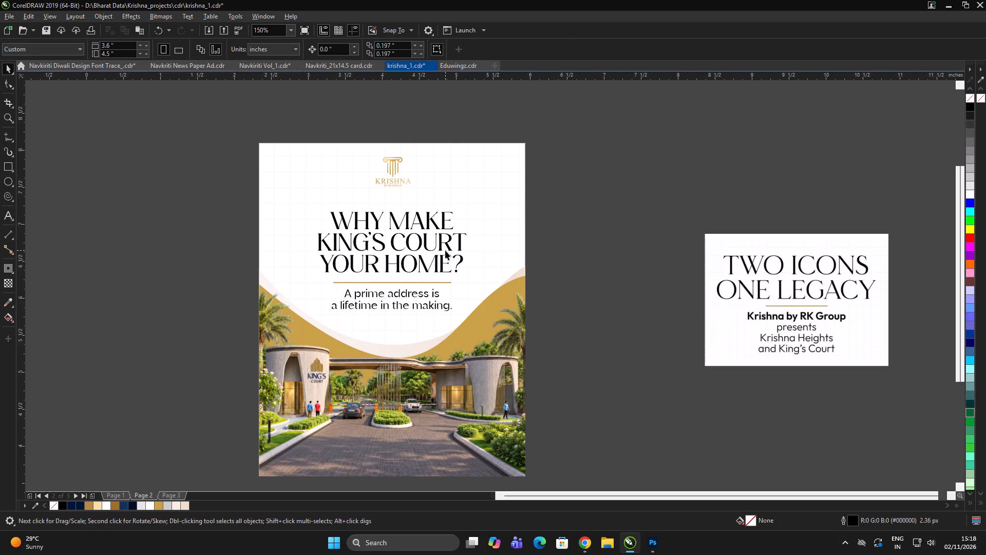
left_click(449, 250)
key("ctrl+c")
left_click(620, 243)
left_click(167, 492)
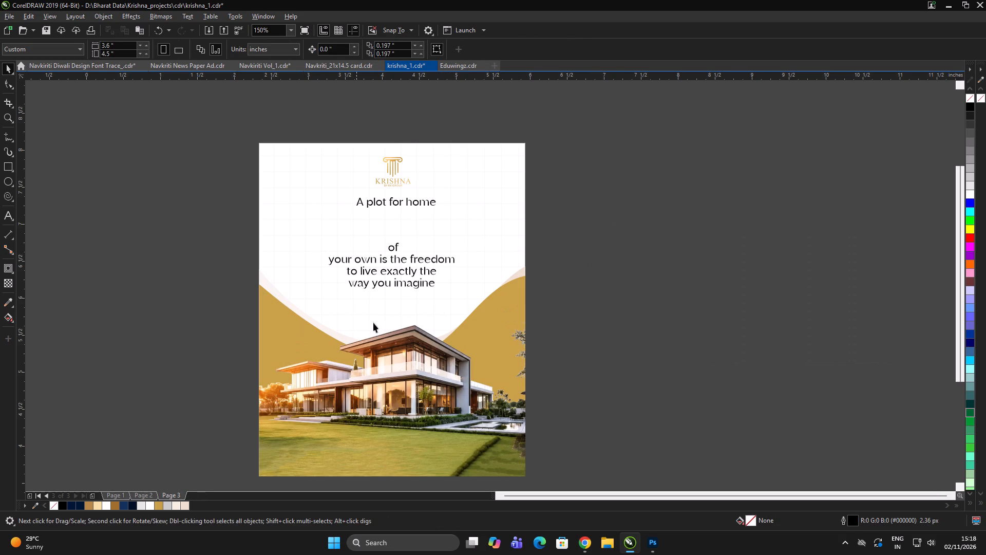
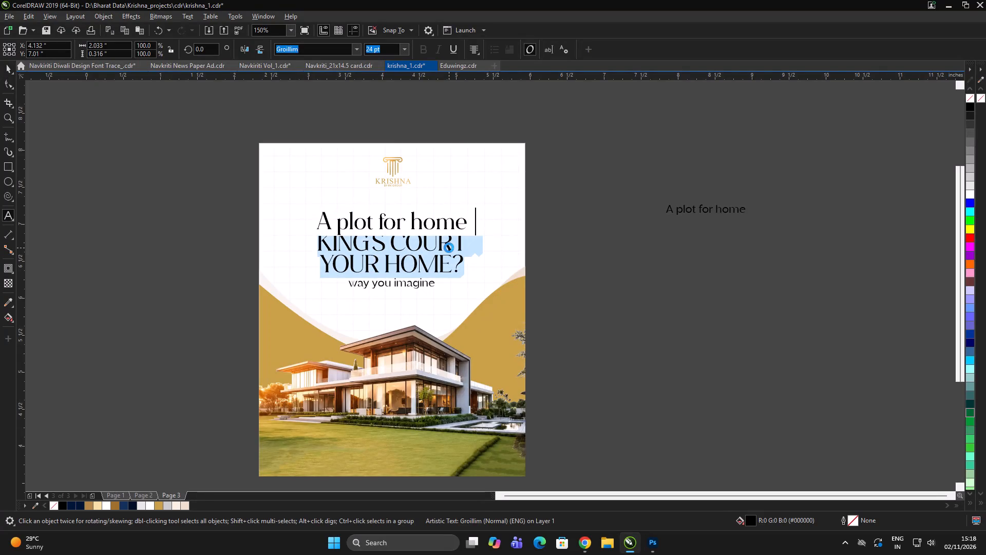
Change the case of the whole "A plot for home" headline to uppercase.
key("ctrl+a")
key("shift+F3")
left_click(465, 260)
left_click(483, 304)
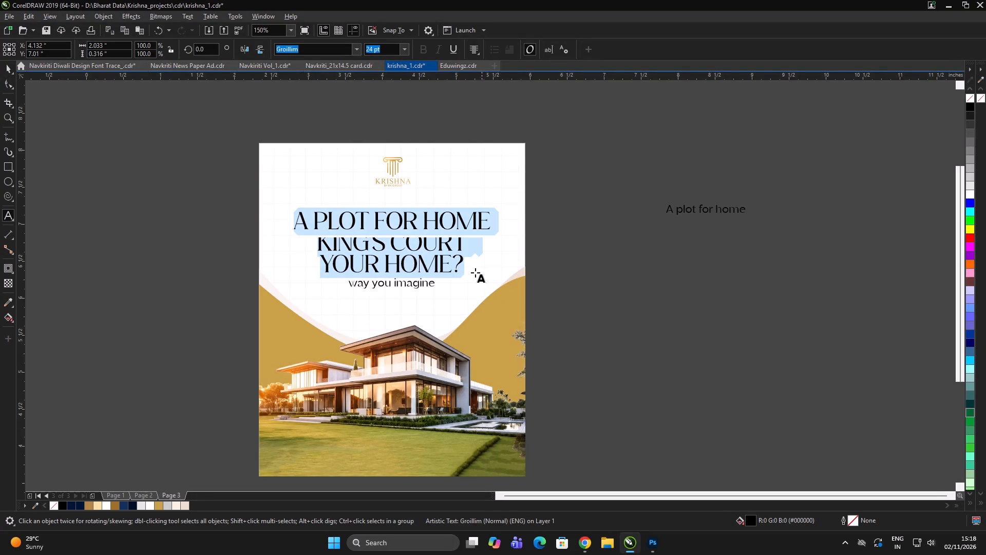
Break the headline into two lines, "A PLOT" and "FOR HOME", and deselect it.
left_click(422, 215)
left_click(376, 217)
key("Return")
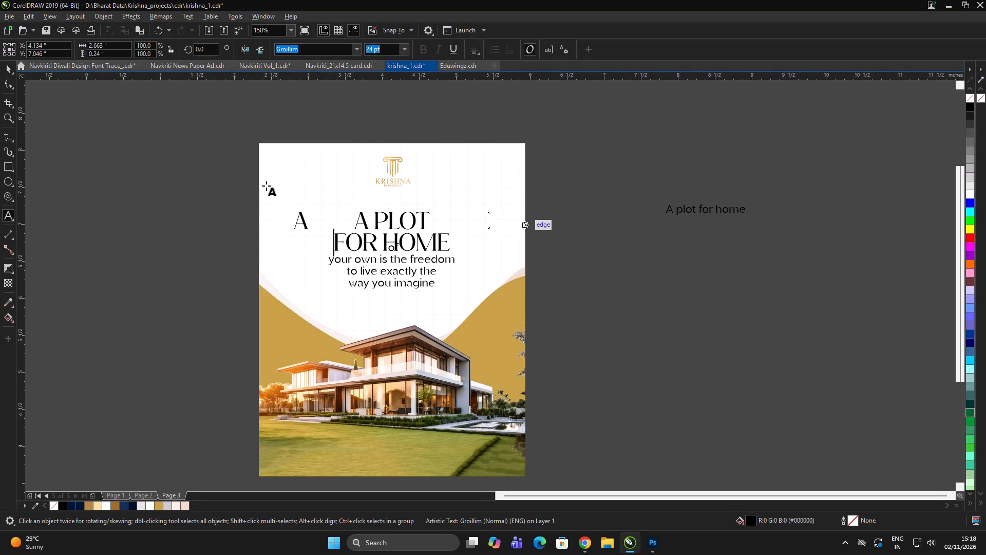
left_click(8, 70)
double_click(685, 308)
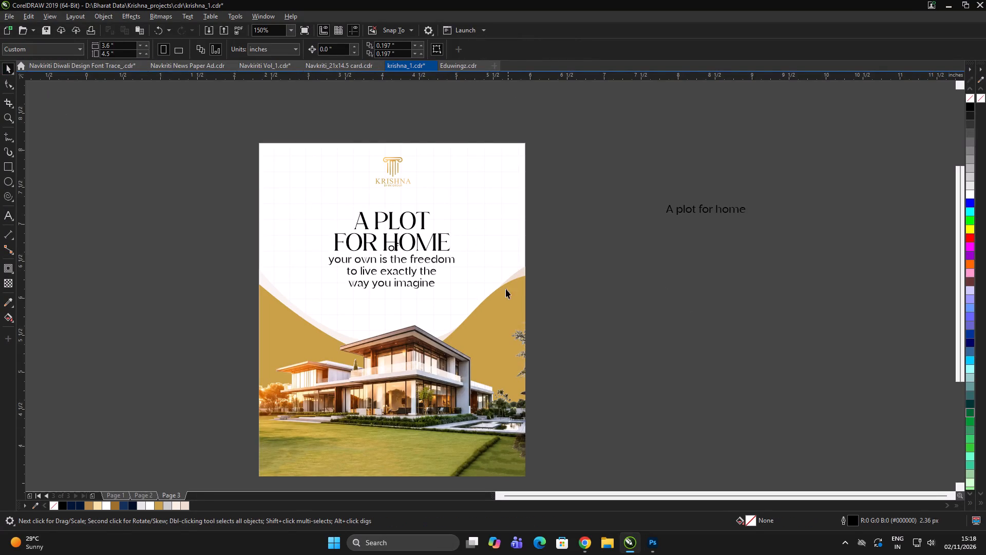
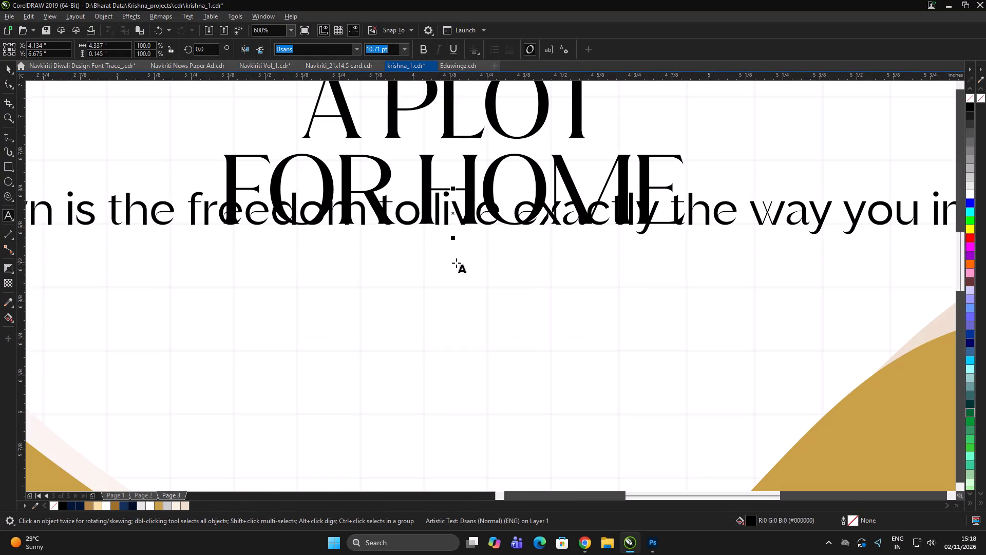
Move the one-line tagline down so it sits just below the "FOR HOME" headline line.
left_click(8, 66)
left_click_drag(147, 220, 146, 228)
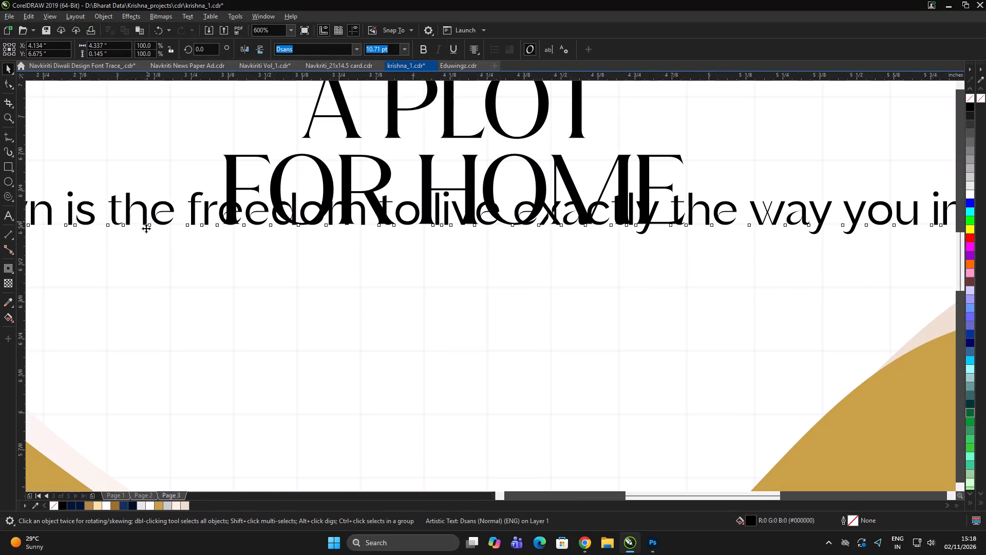
left_click_drag(146, 228, 141, 285)
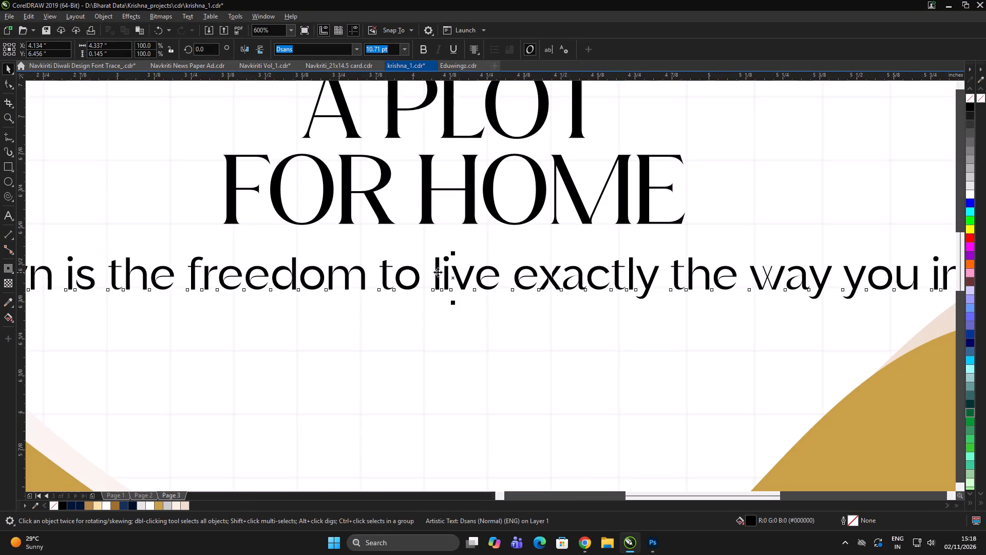
Break the tagline into three lines: "of your own is", "the freedom to live" and "exactly the way you imagine".
double_click(437, 272)
key("Return")
scroll(383, 259, "down", 1)
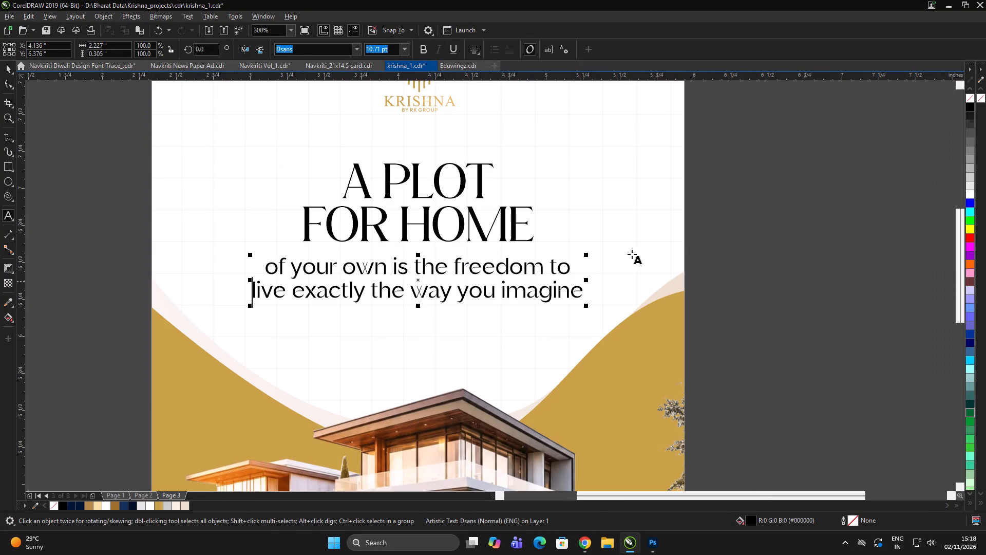
left_click(1, 68)
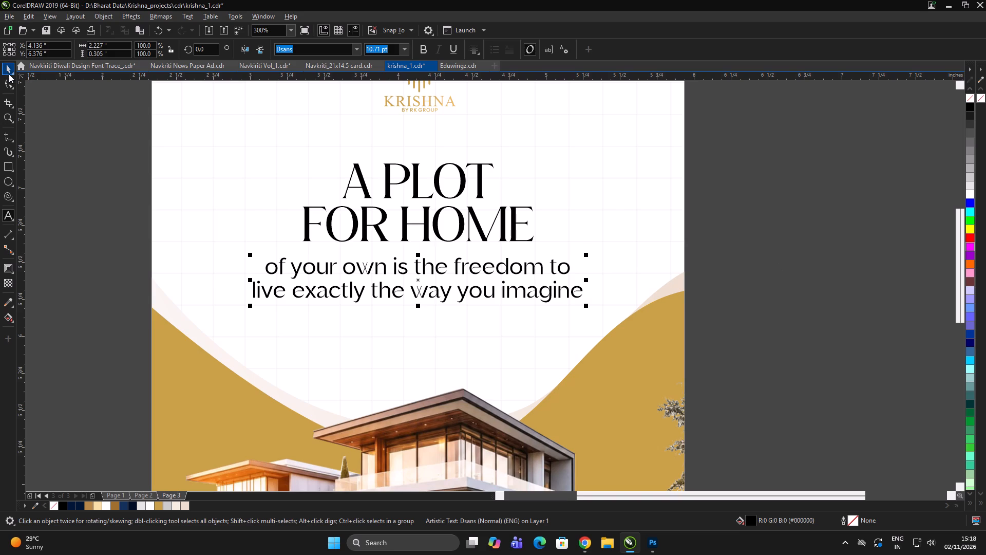
left_click(8, 72)
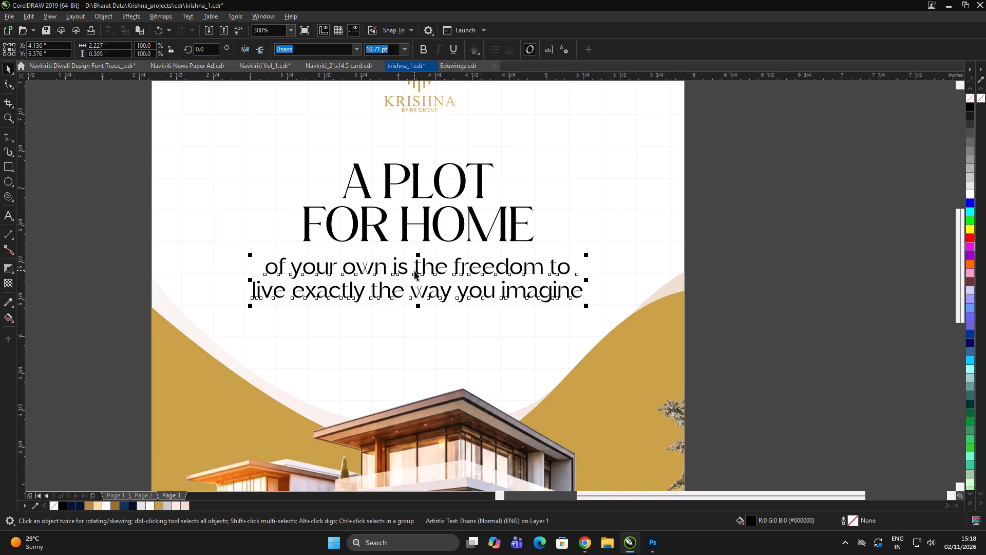
double_click(417, 270)
key("Return")
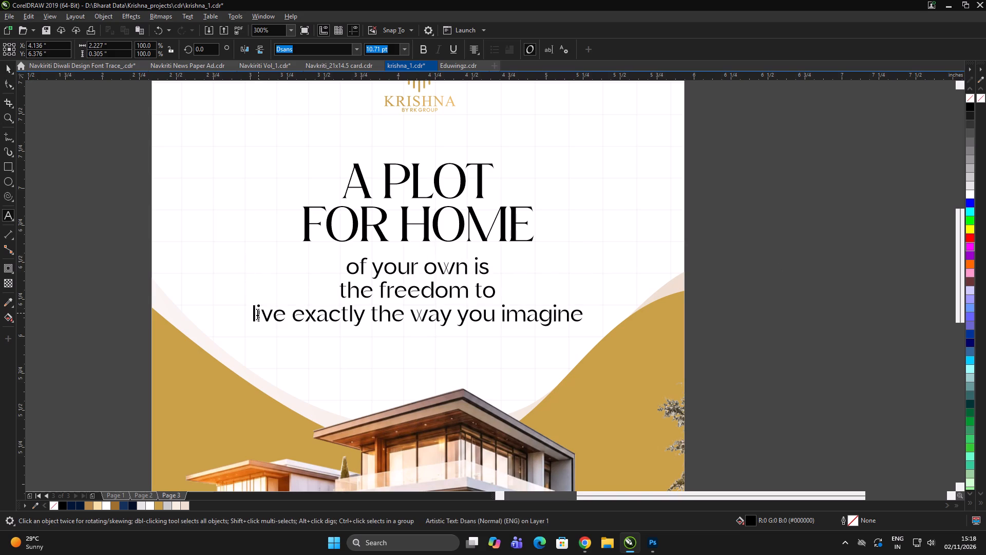
left_click(252, 314)
key("BackSpace")
left_click(375, 295)
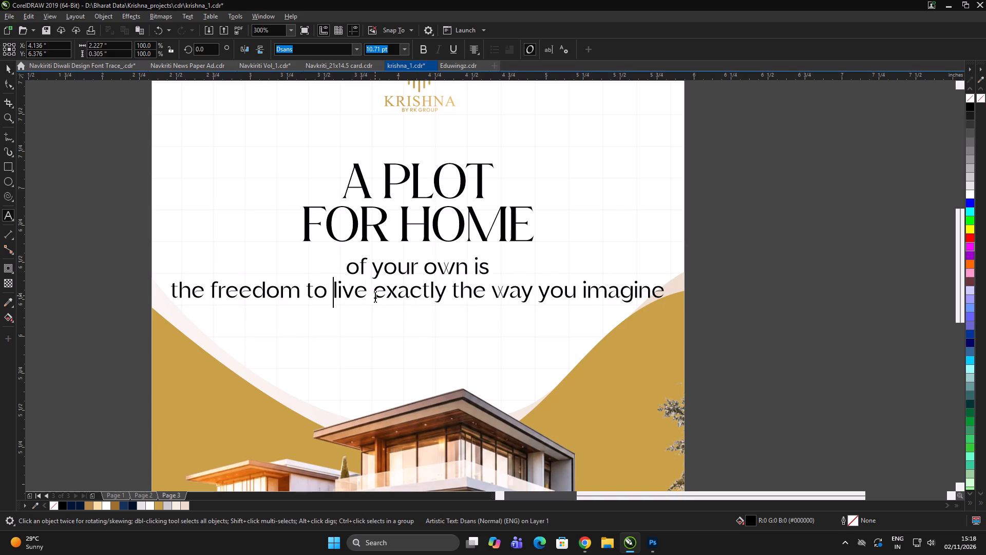
key("Return")
scroll(231, 230, "down", 2)
scroll(162, 170, "up", 2)
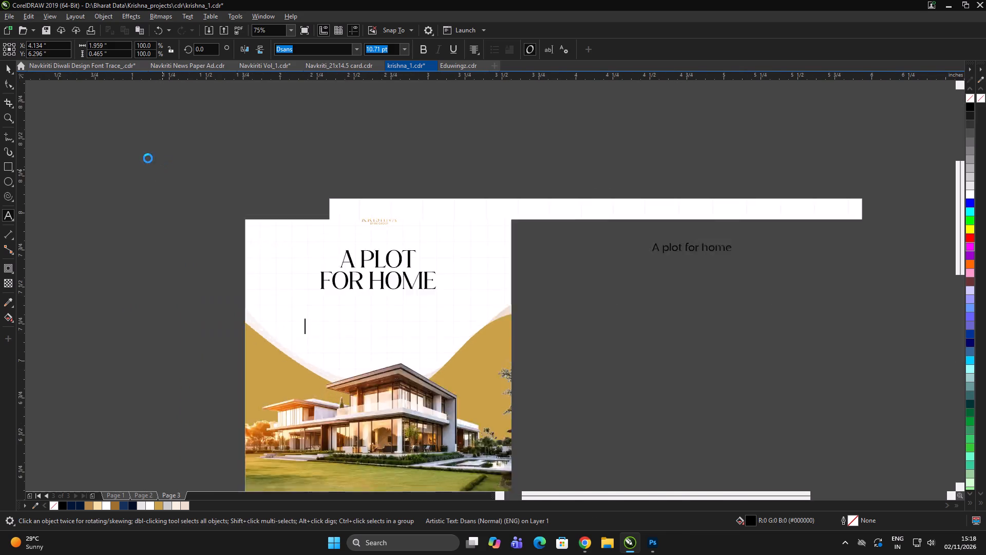
left_click(4, 66)
scroll(421, 249, "down", 2)
scroll(501, 303, "up", 1)
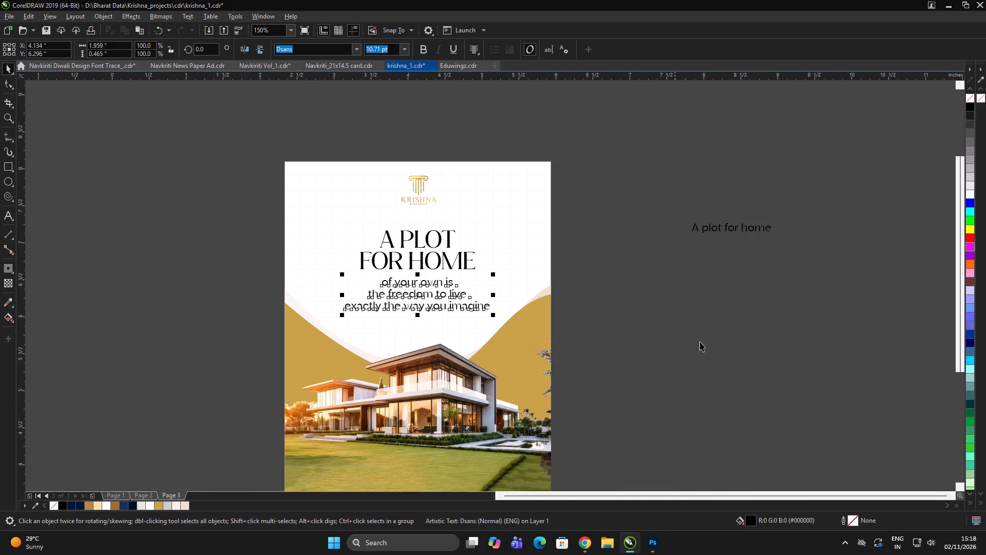
Copy the gold divider line under the page 2 headline and paste it onto page 3.
double_click(727, 350)
left_click(728, 346)
key("Page_Up")
left_click(665, 309)
left_click_drag(618, 273, 262, 317)
key("ctrl+c")
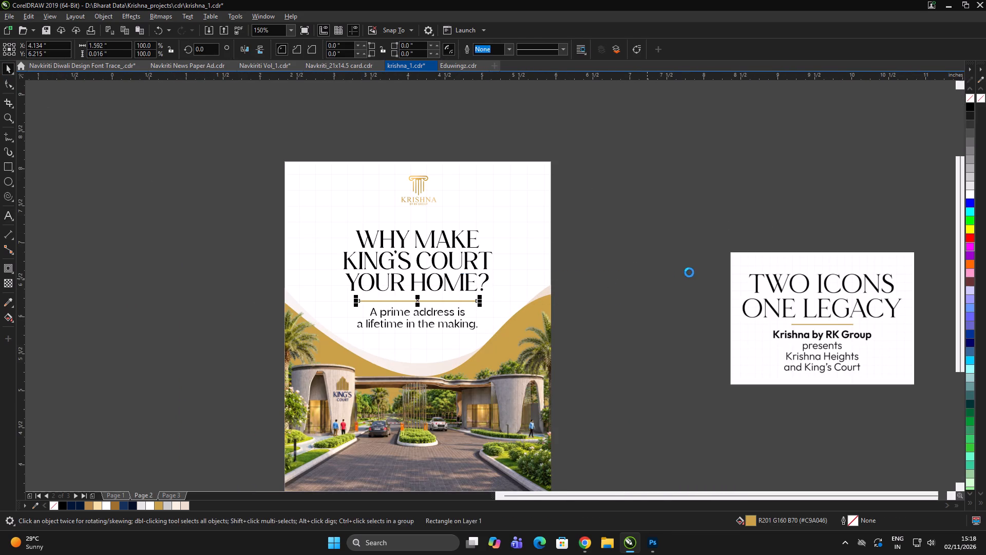
left_click(689, 272)
left_click(176, 494)
left_click(150, 395)
key("ctrl+v")
Arrange the gold divider just beneath "FOR HOME" with the three-line tagline spaced closely below it.
scroll(464, 273, "up", 1)
left_click_drag(458, 341, 452, 372)
left_click_drag(468, 329, 470, 303)
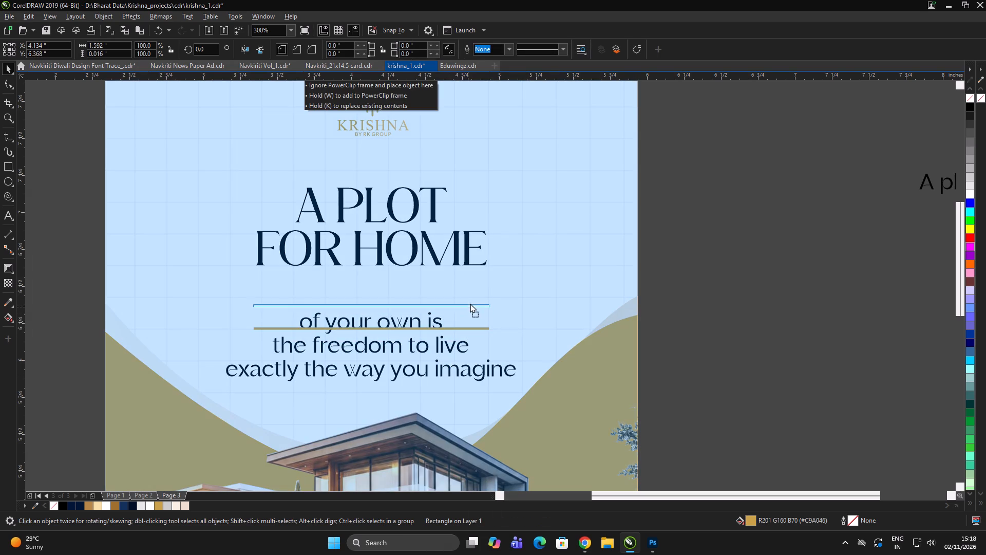
left_click_drag(470, 303, 472, 287)
left_click_drag(439, 325, 444, 311)
Break the tagline's last line so "you imagine" stands on its own fourth line, and deselect the text.
double_click(396, 359)
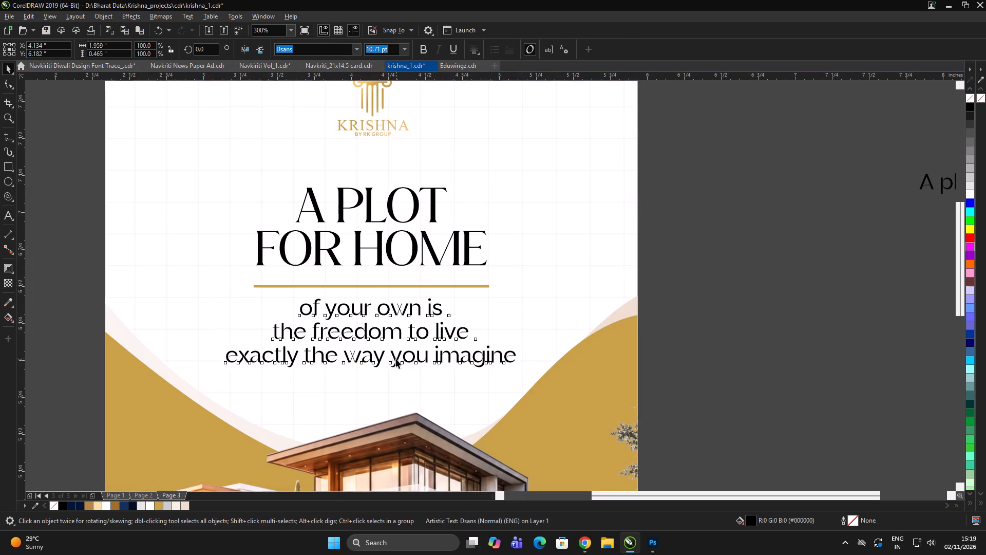
key("Return")
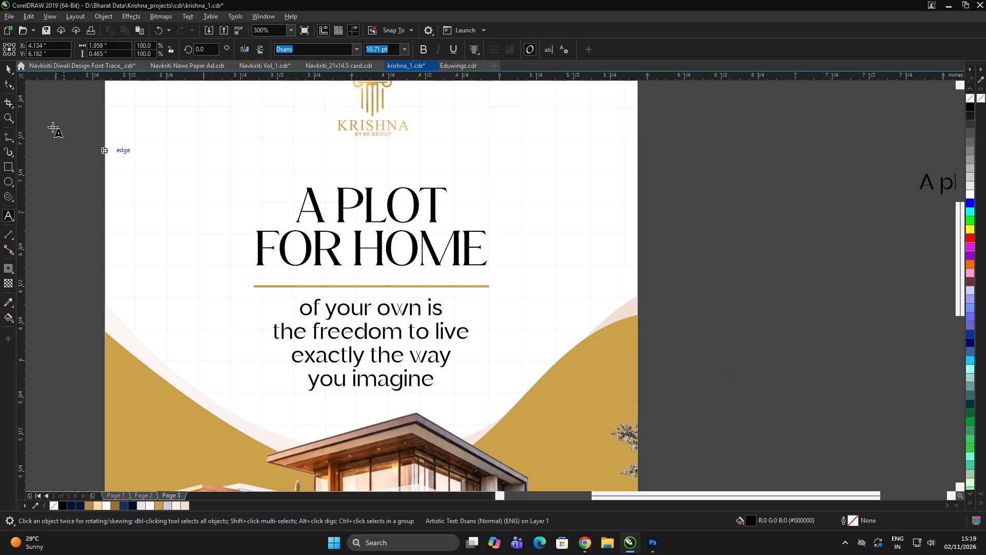
left_click(7, 67)
scroll(392, 283, "down", 3)
left_click(554, 321)
scroll(404, 280, "up", 1)
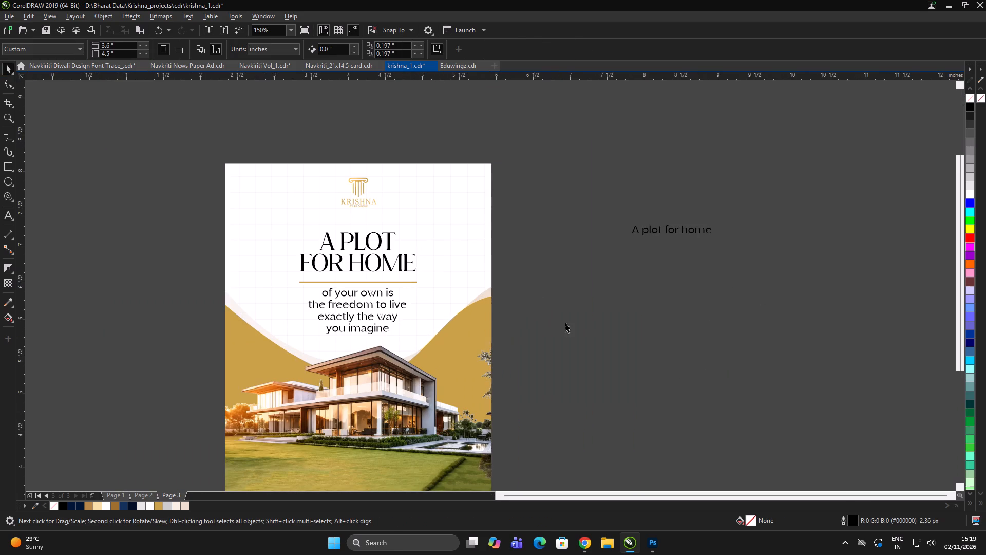
Delete the leftover "A plot for home" text lying outside the page.
left_click(574, 326)
left_click_drag(540, 168, 985, 346)
key("Delete")
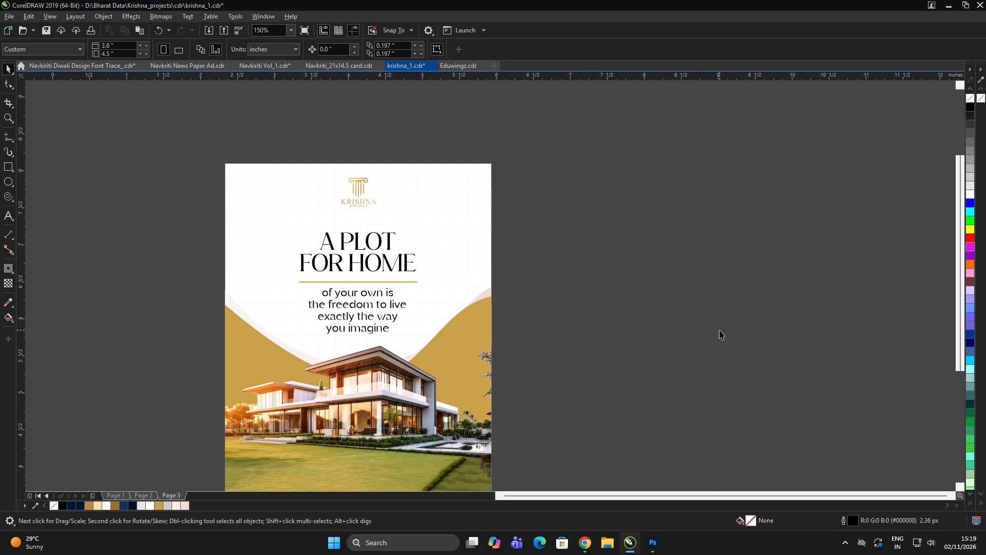
scroll(552, 282, "down", 1)
double_click(642, 275)
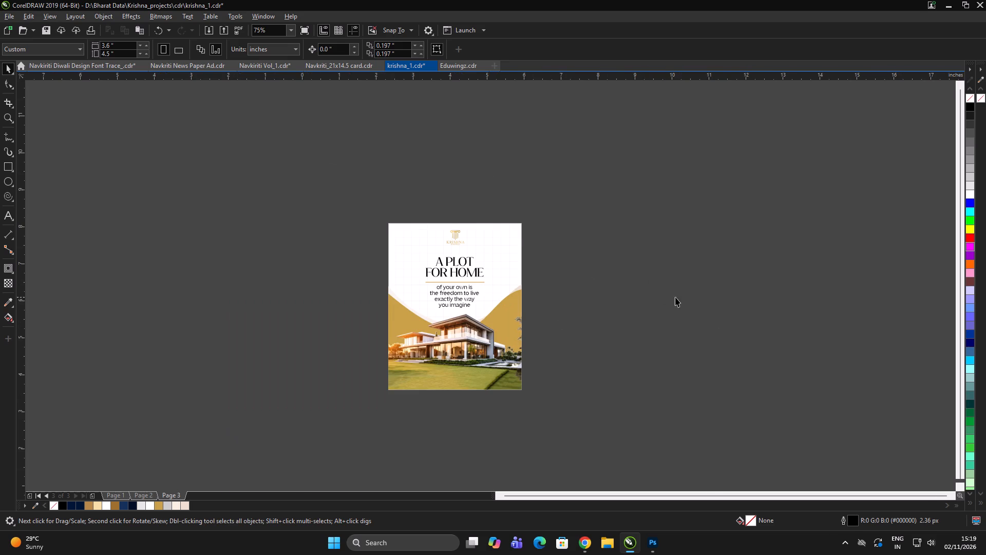
Center the four-line tagline horizontally on the page background, and deselect both objects.
scroll(512, 297, "up", 1)
left_click(435, 291)
left_click(494, 228, "shift")
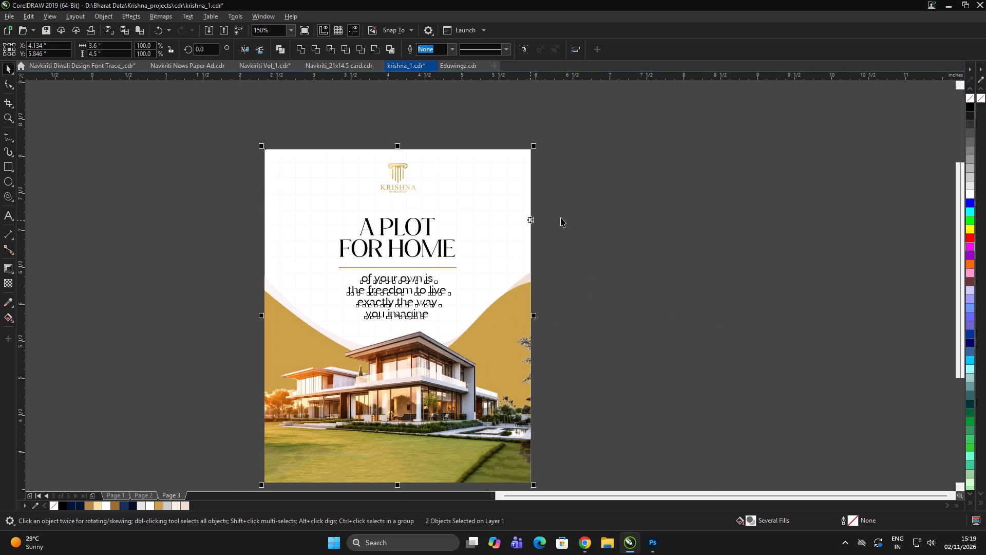
key("c")
double_click(653, 215)
Center the "A PLOT FOR HOME" headline horizontally on the page background, and deselect both objects.
left_click(450, 261)
left_click(449, 257)
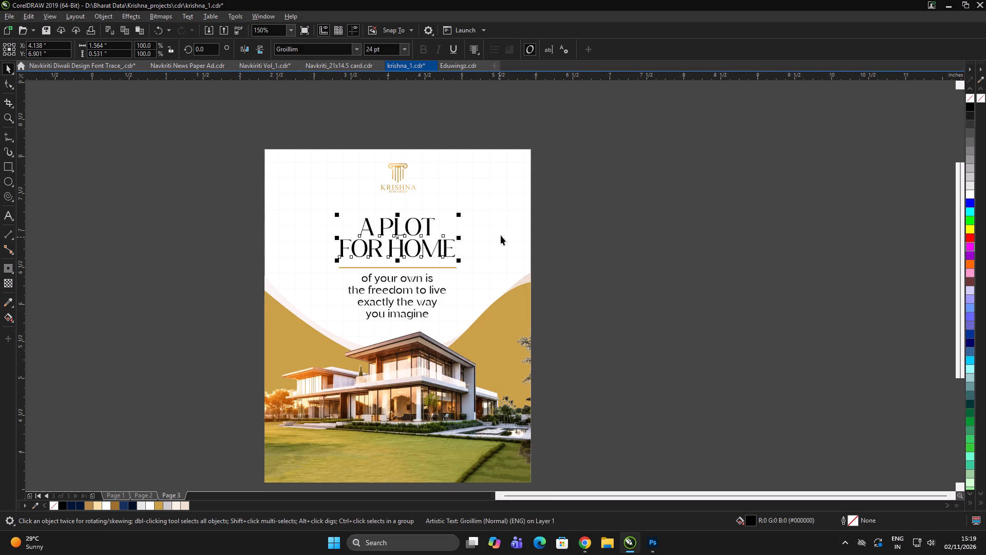
left_click(501, 235, "shift")
key("c")
left_click(630, 225)
Select all the objects of the page 3 advertisement together.
scroll(381, 243, "down", 2)
left_click(523, 244)
left_click_drag(506, 174, 219, 390)
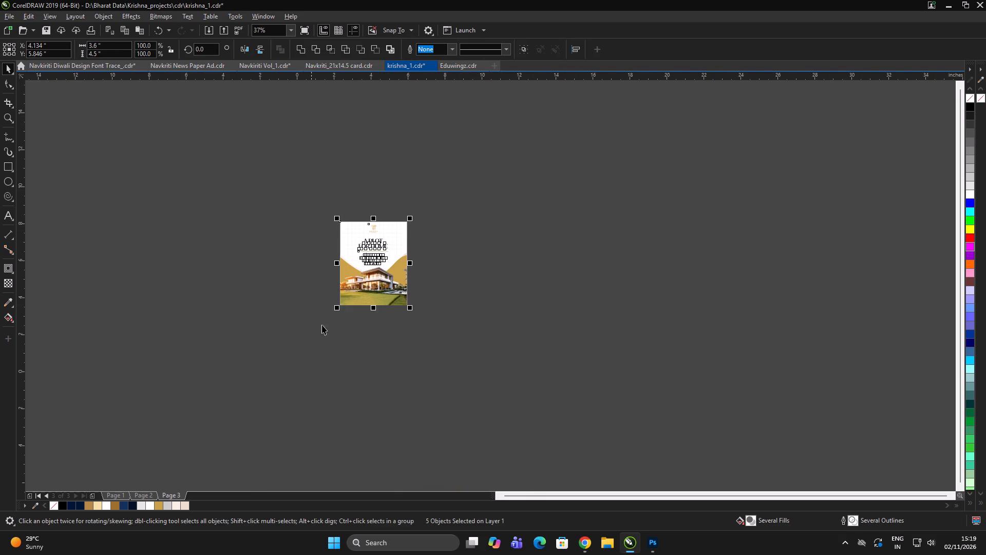
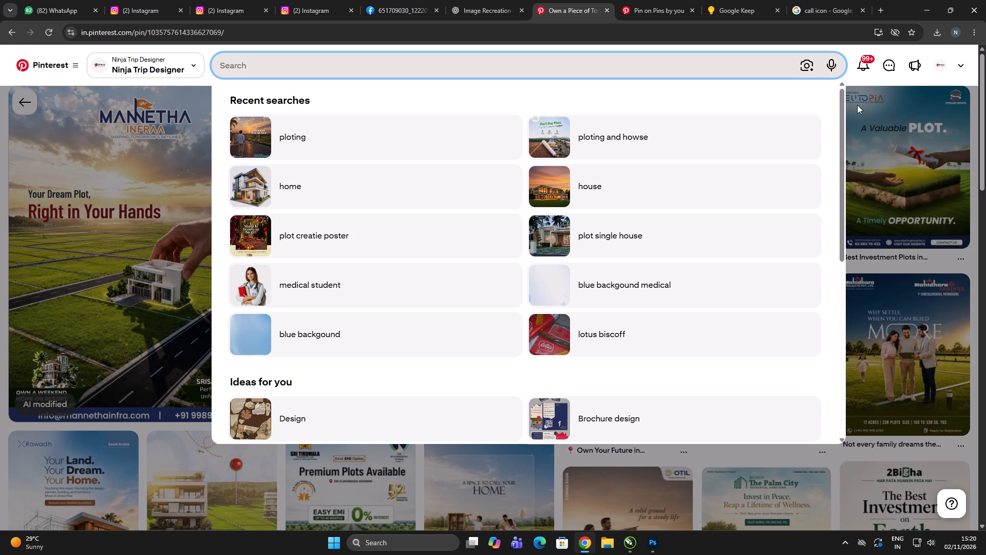
Look through plot advertisement pins on Pinterest and compare the enlarged "Investment-ku Best Plot" pin with the CorelDRAW design.
key("alt+Tab")
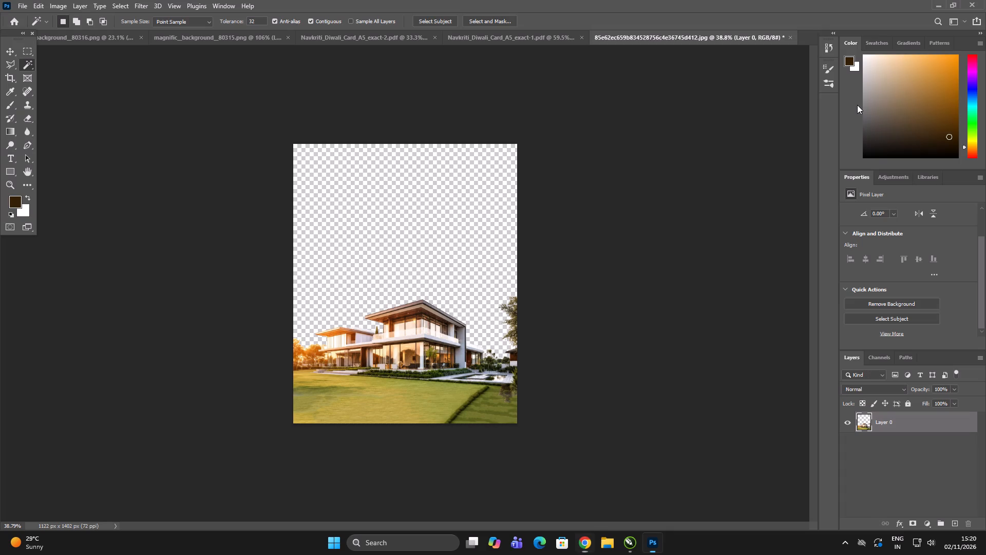
key("alt+Tab")
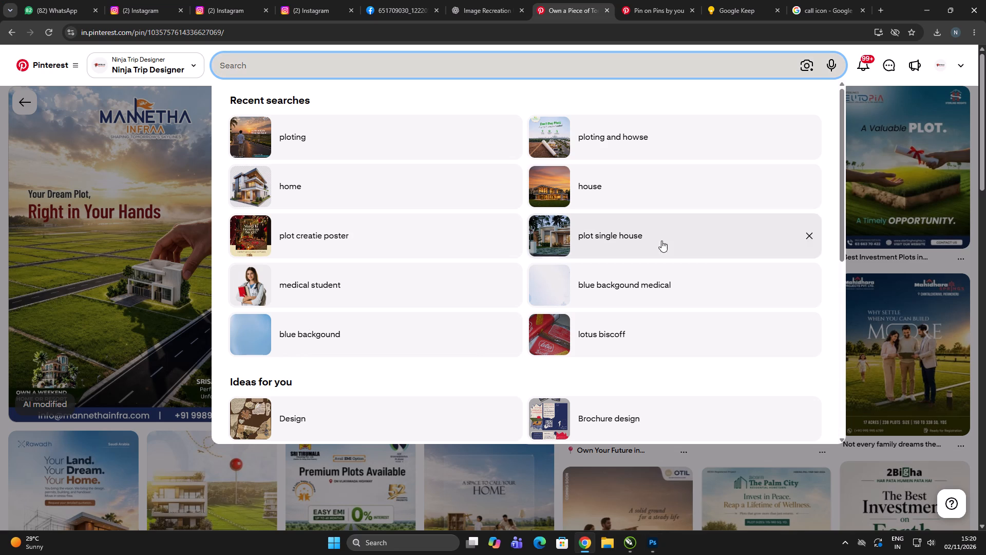
scroll(461, 215, "down", 1)
left_click(36, 79)
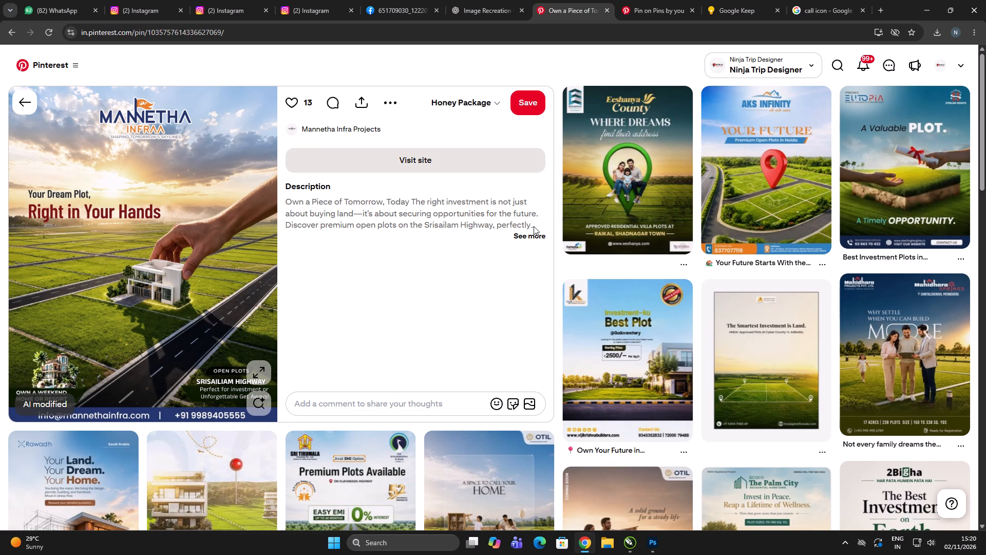
scroll(523, 225, "up", 1)
scroll(568, 231, "down", 3)
left_click(640, 225)
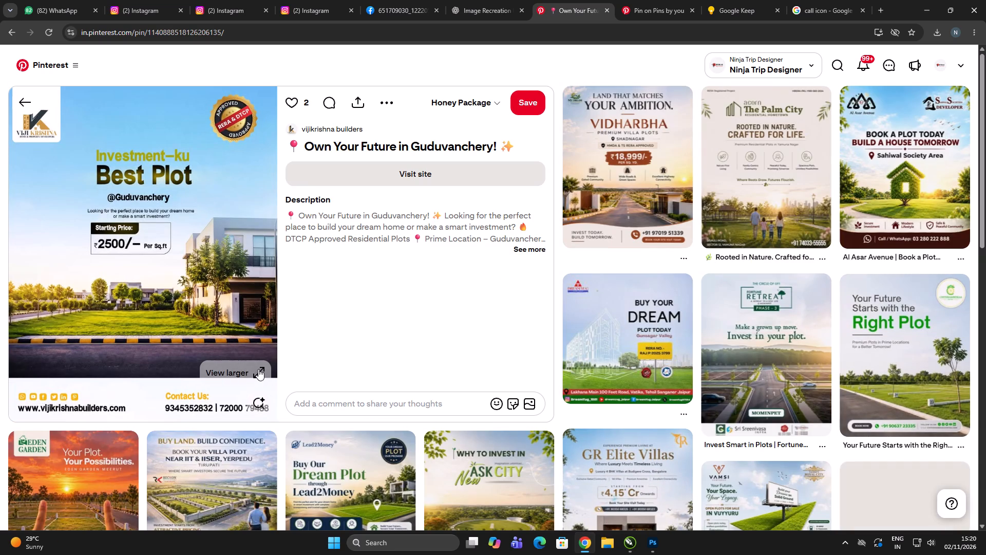
left_click(258, 369)
key("alt+Tab")
key("alt+Tab")
key("alt+Tab")
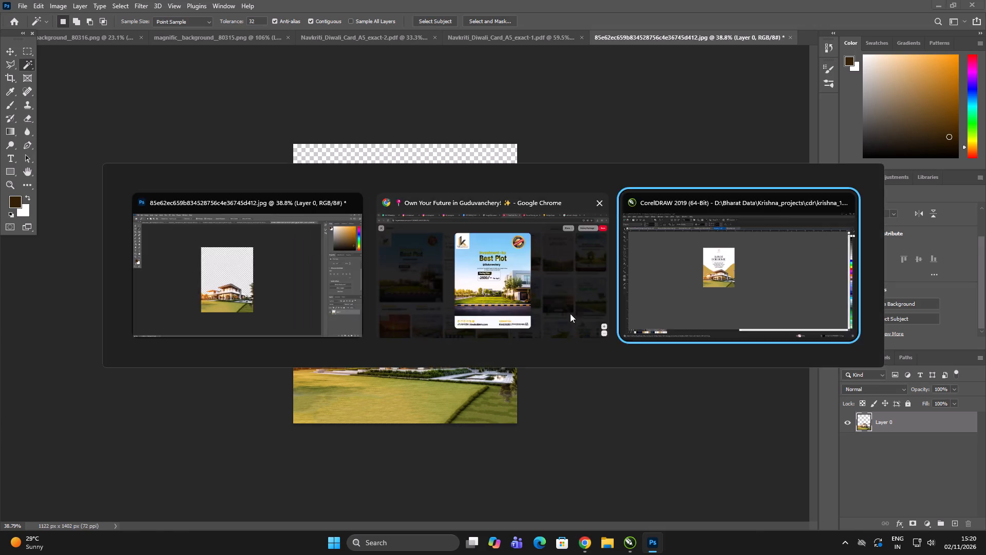
left_click(616, 275)
left_click(613, 275)
key("alt+Tab")
key("alt+Tab")
key("alt+Tab")
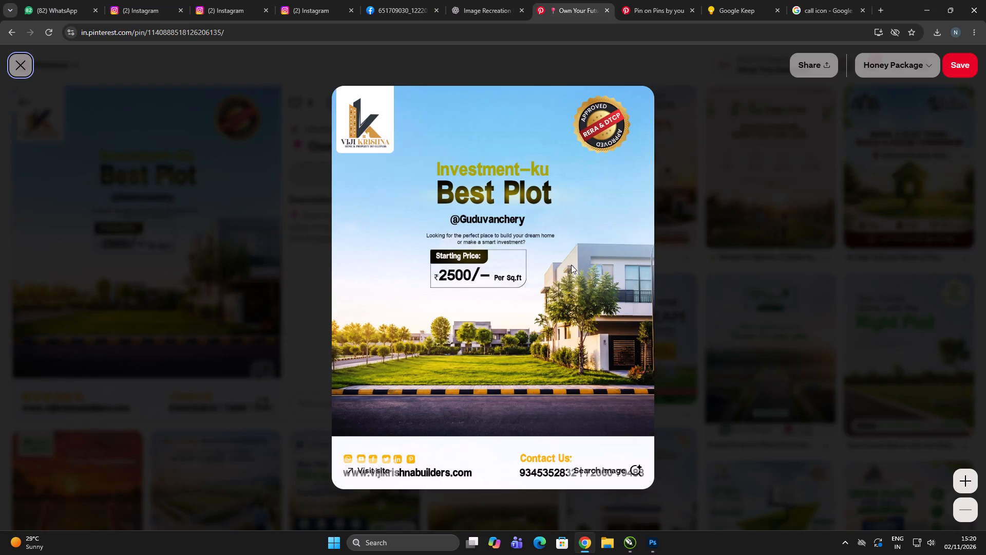
left_click(20, 72)
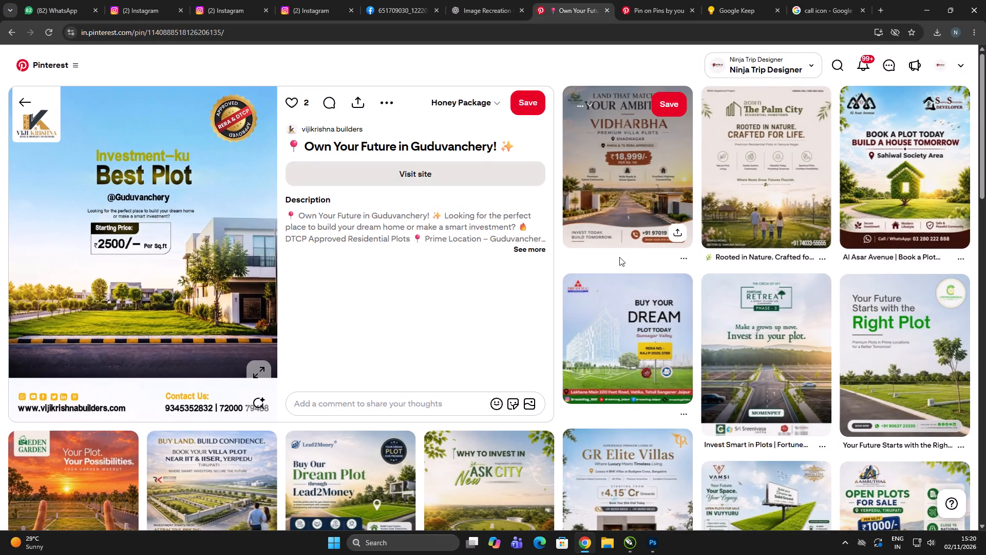
scroll(615, 256, "down", 7)
scroll(609, 209, "up", 1)
scroll(609, 209, "down", 5)
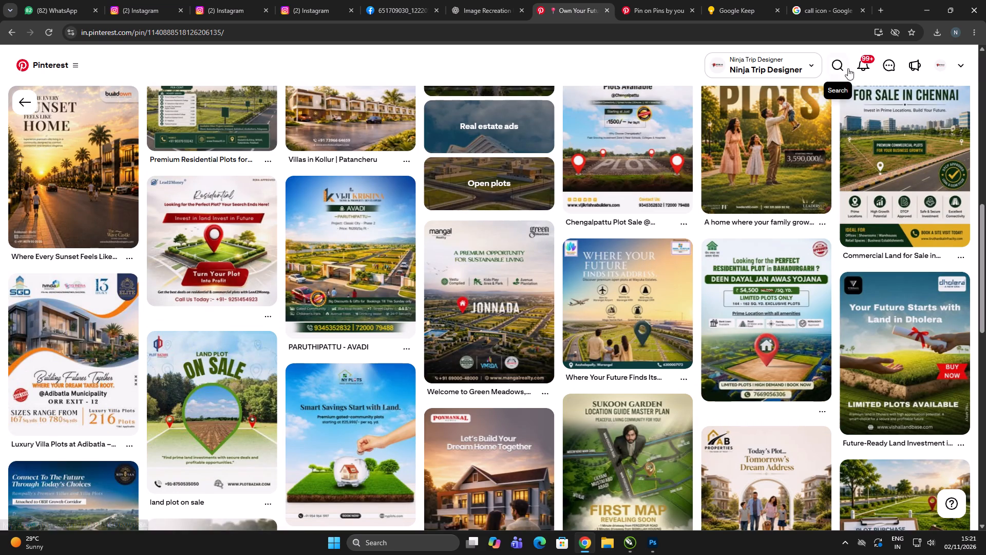
Search Pinterest for "in house" and look through the house and interior images.
left_click(848, 68)
type("in hose")
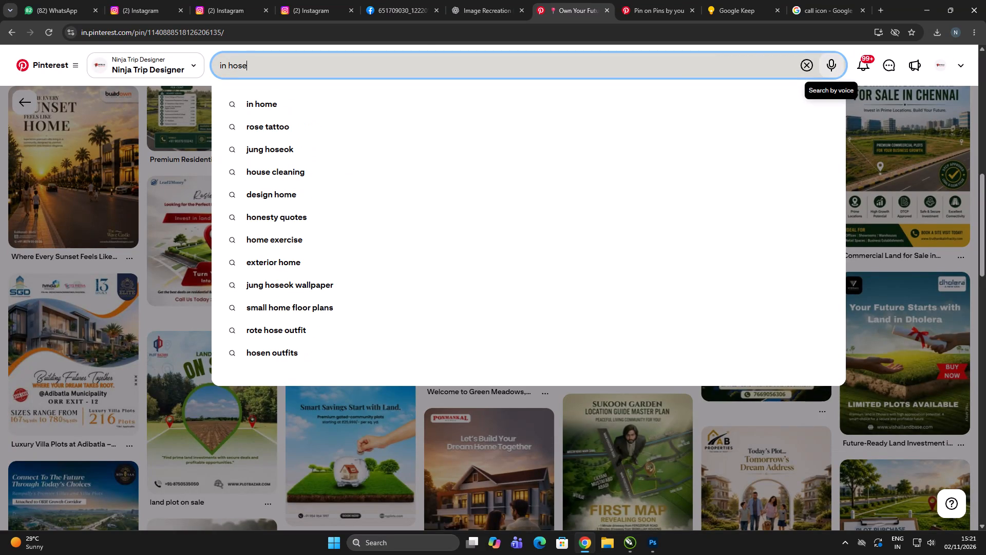
key("Return")
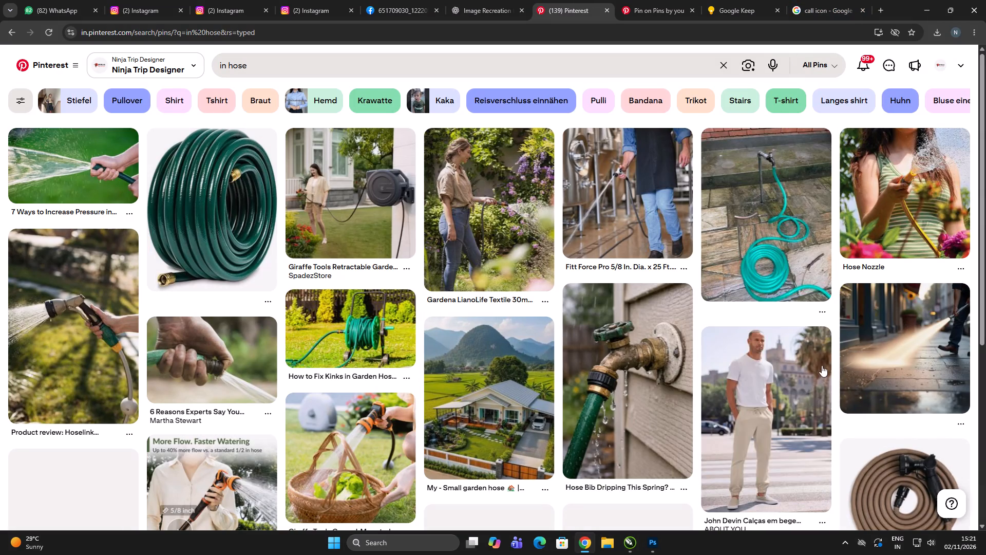
left_click(279, 71)
key("BackSpace")
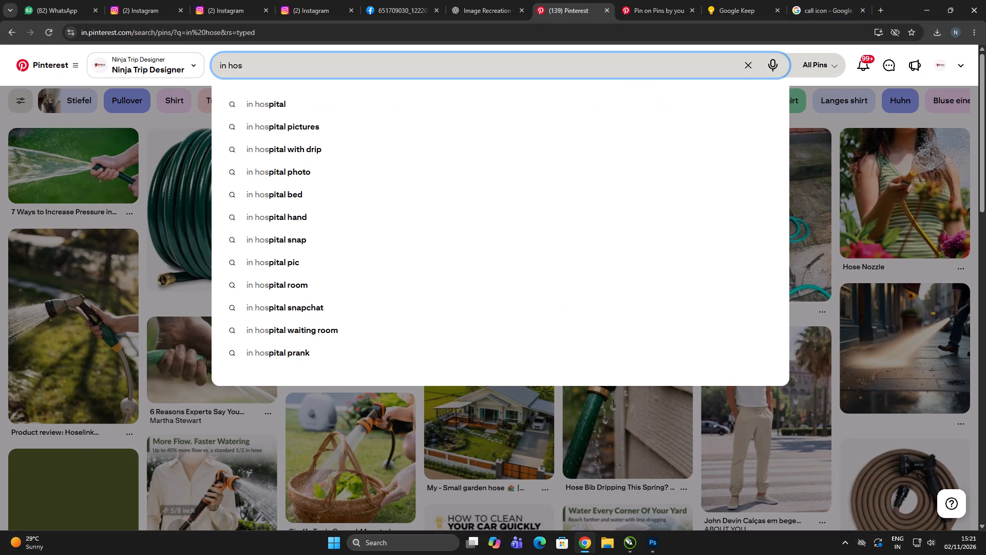
key("BackSpace")
type("use")
key("space")
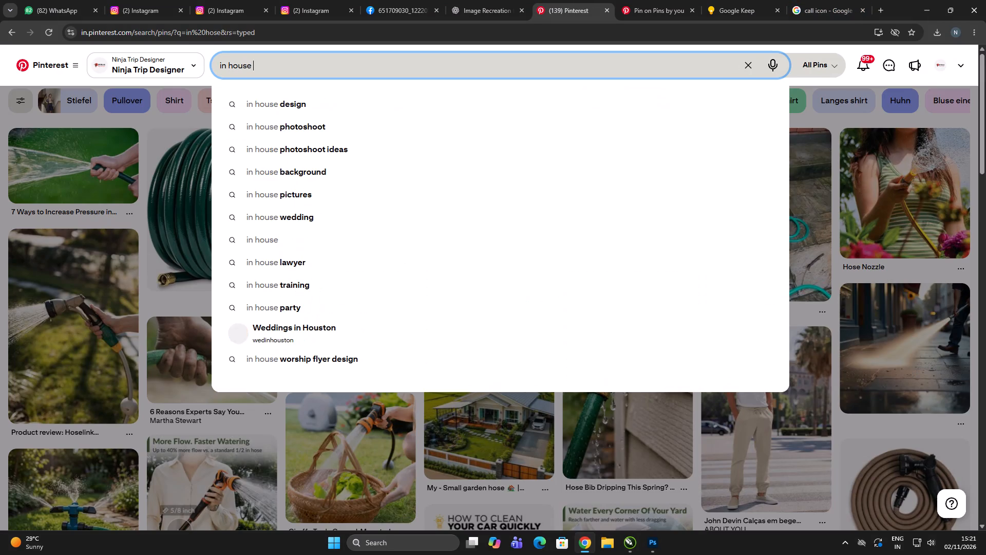
key("Return")
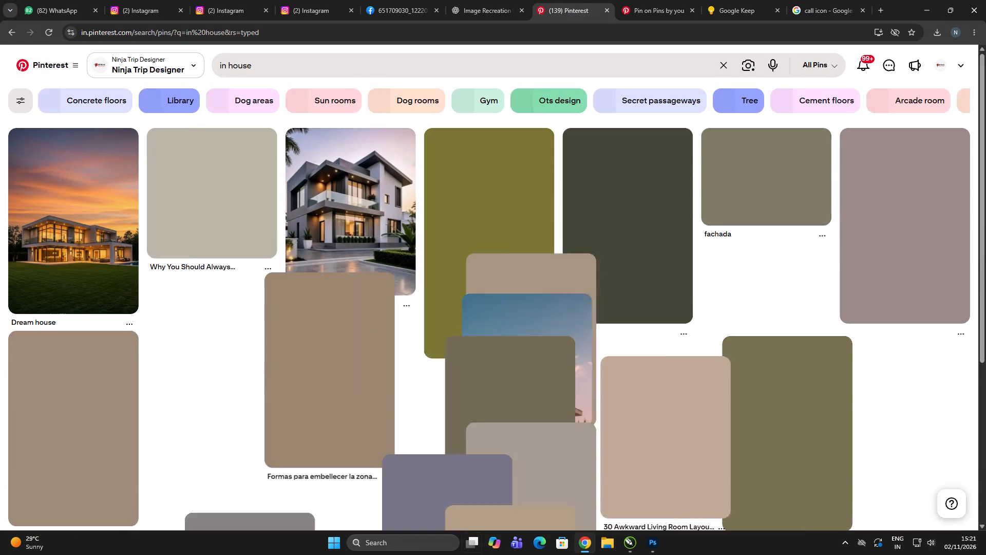
scroll(535, 295, "down", 4)
scroll(535, 294, "up", 4)
scroll(537, 284, "down", 5)
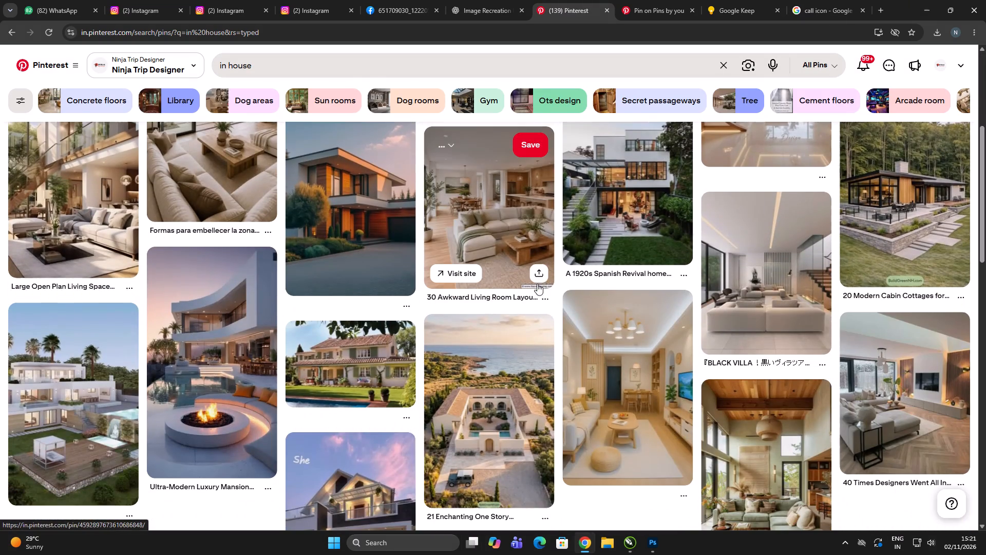
scroll(543, 277, "down", 4)
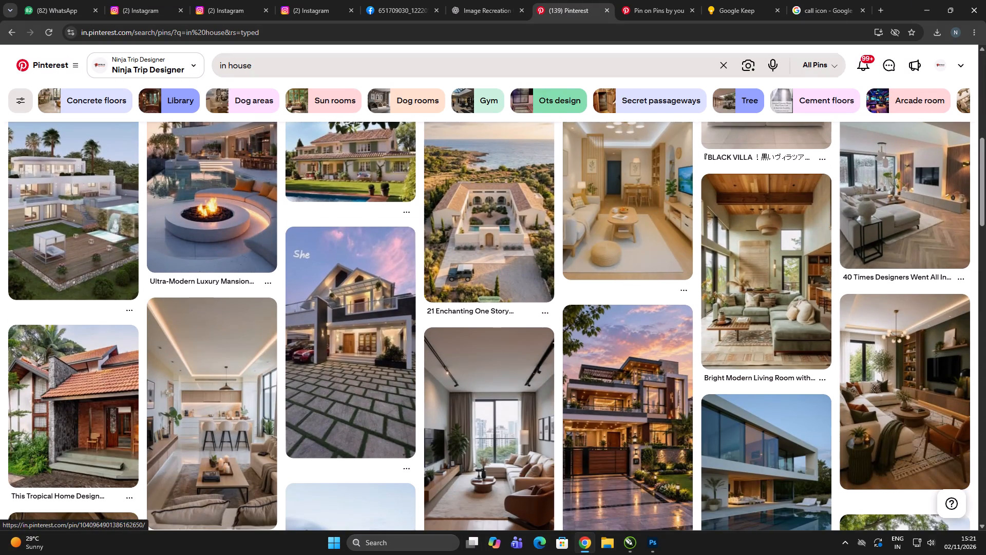
Refine the Pinterest search to "in house family" and look through the family photos.
left_click(392, 63)
key("space")
type("family")
key("Return")
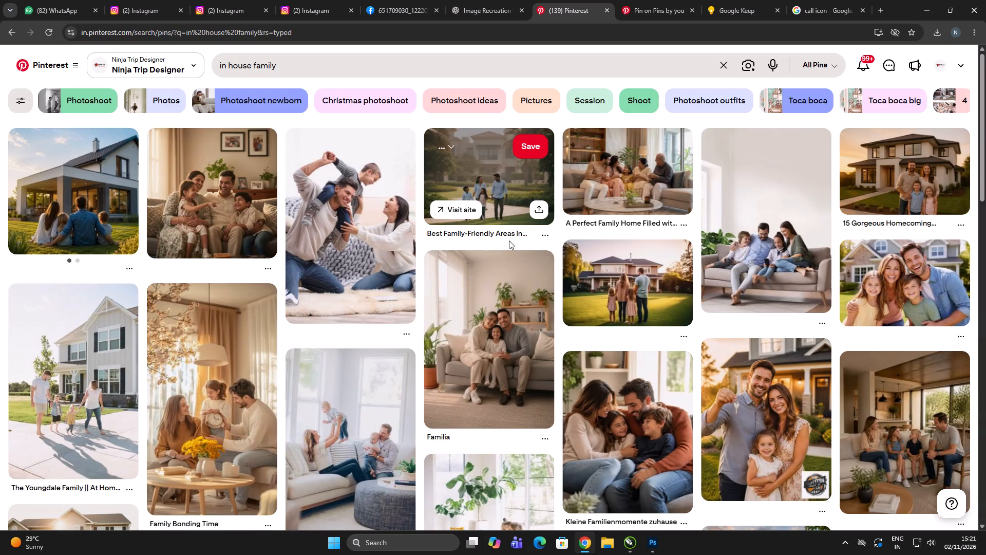
scroll(509, 240, "down", 8)
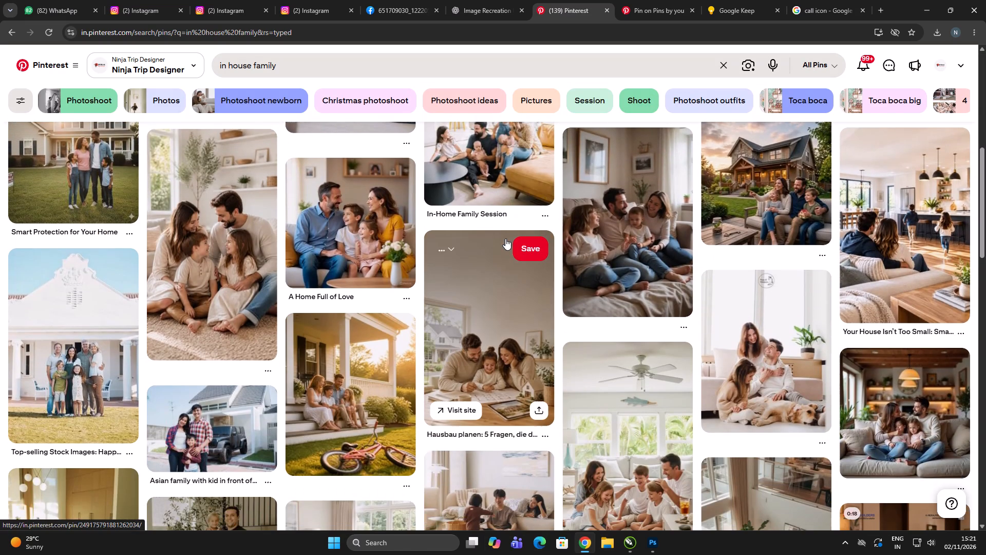
scroll(505, 238, "down", 3)
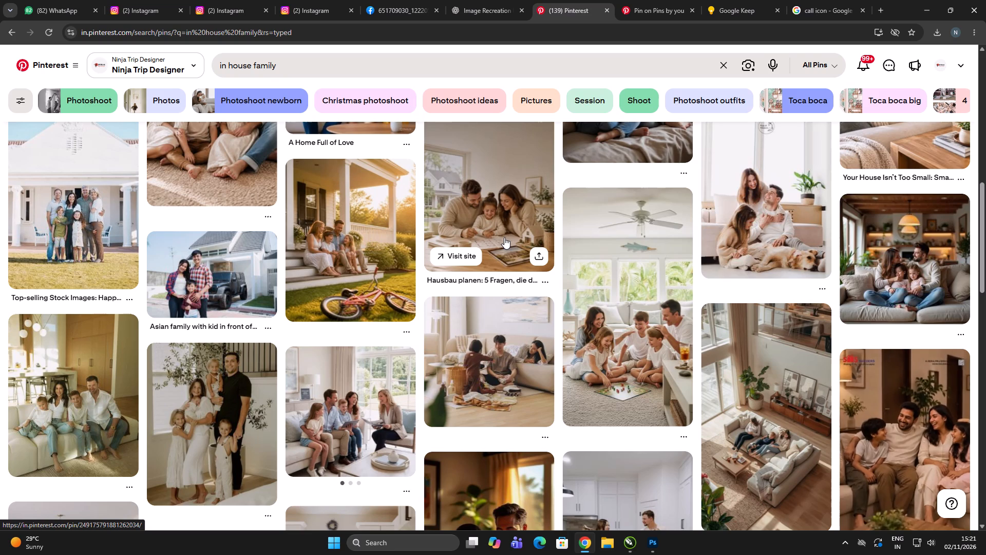
scroll(504, 237, "down", 2)
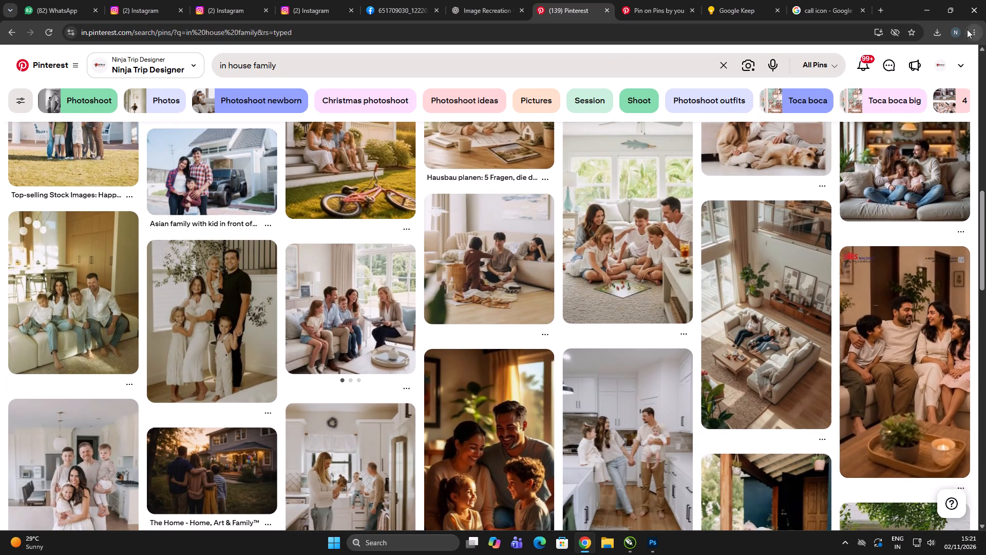
Examine the overhead living-room family pin and its related pins, and open the "Light, Ventilation & Openness" family advertisement.
left_click(775, 354)
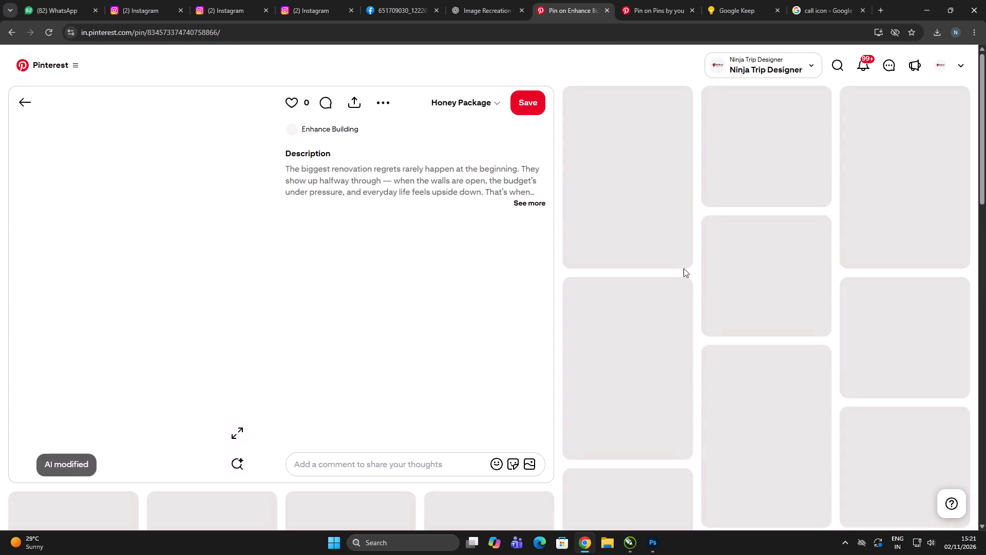
scroll(412, 150, "down", 2)
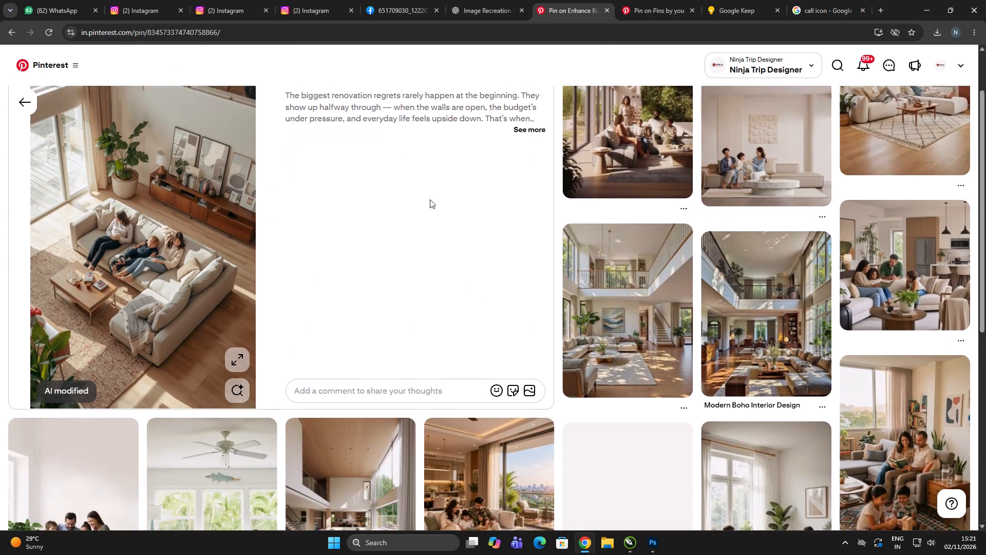
scroll(471, 217, "up", 4)
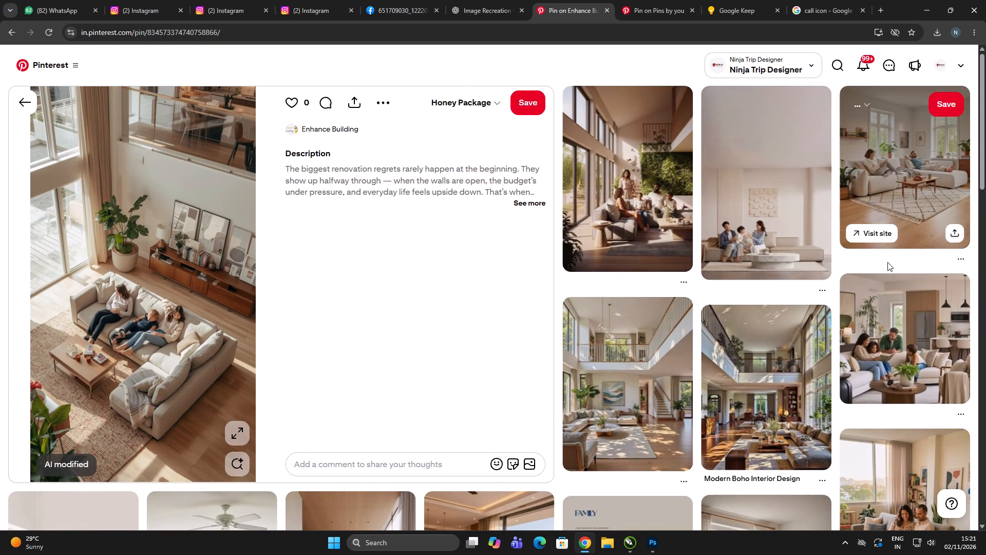
scroll(887, 262, "down", 6)
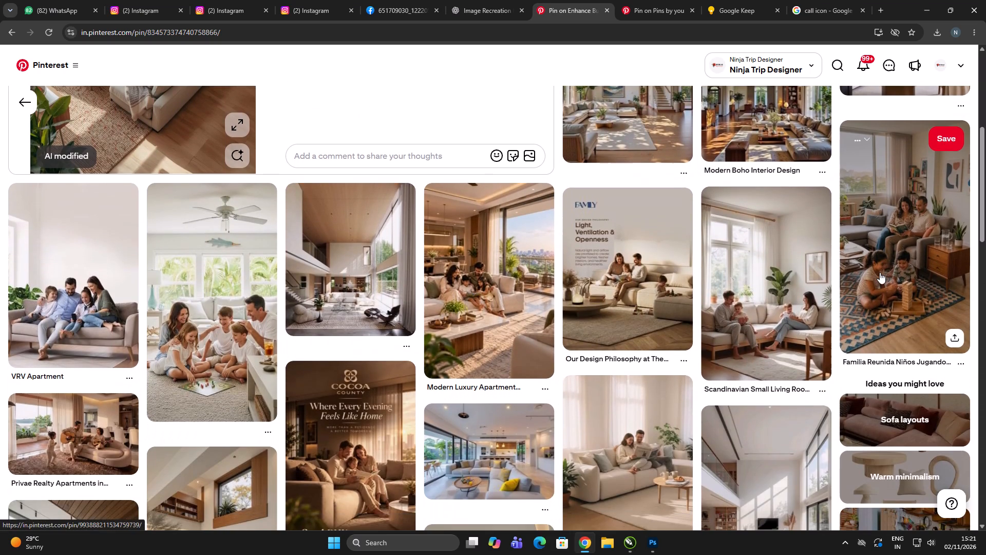
left_click(627, 291)
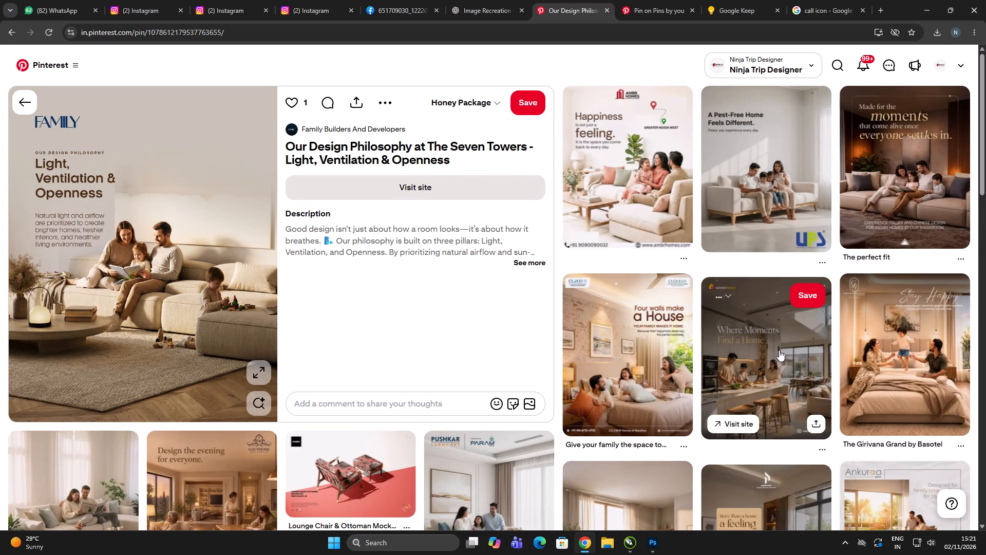
Open the "Where Moments Find a Home" kitchen family pin at full size and copy its image.
left_click(754, 369)
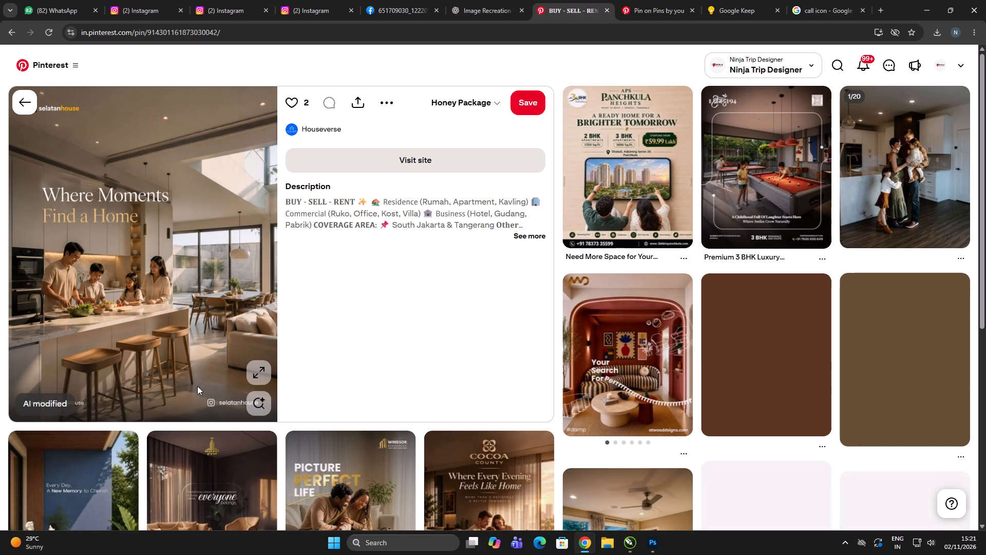
left_click(257, 368)
key("alt+Tab")
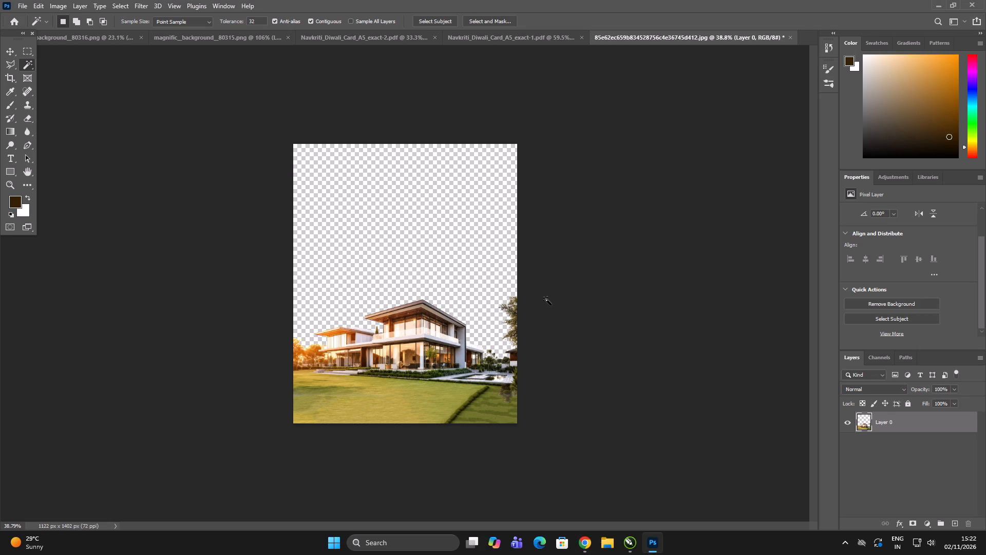
key("alt+Tab")
right_click_drag(401, 226, 415, 231)
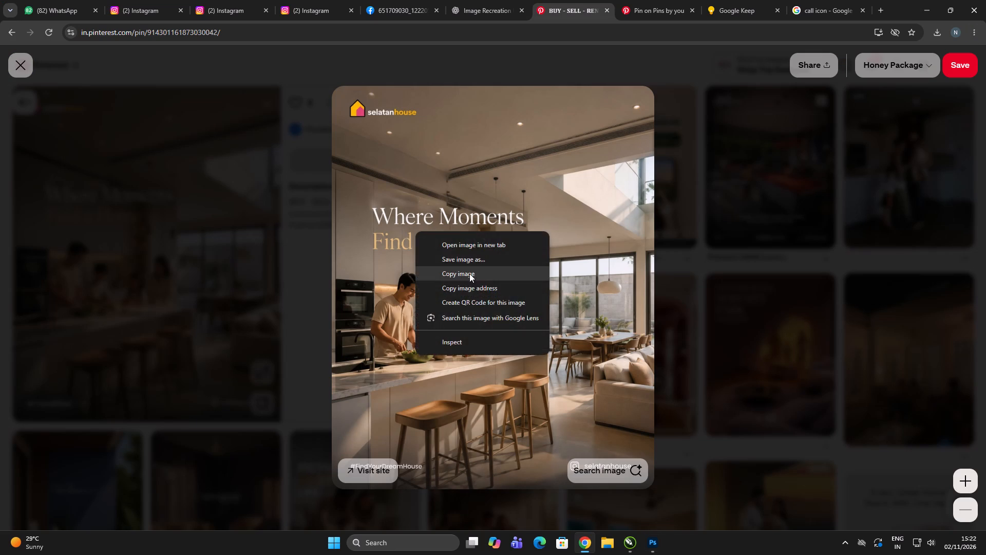
left_click(469, 273)
left_click(559, 0)
left_click(505, 0)
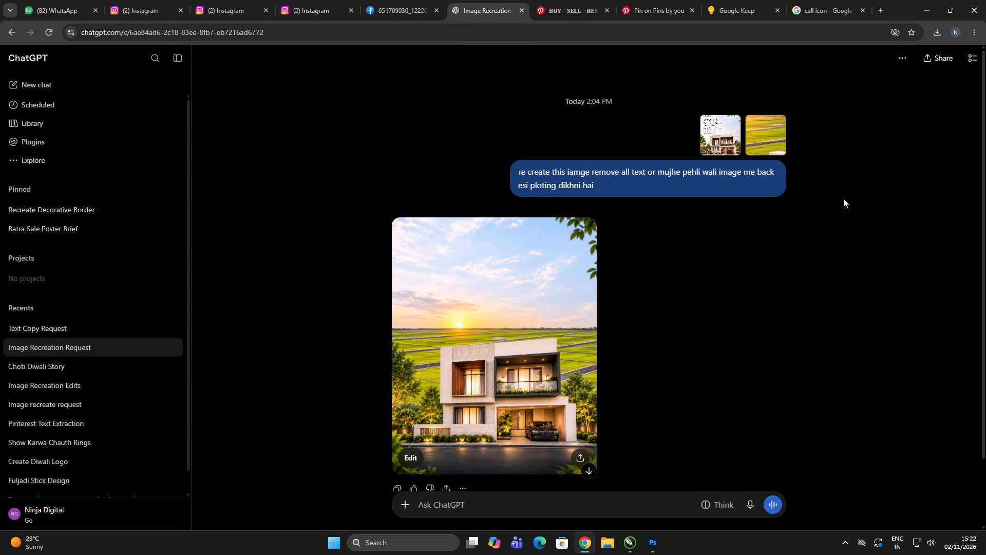
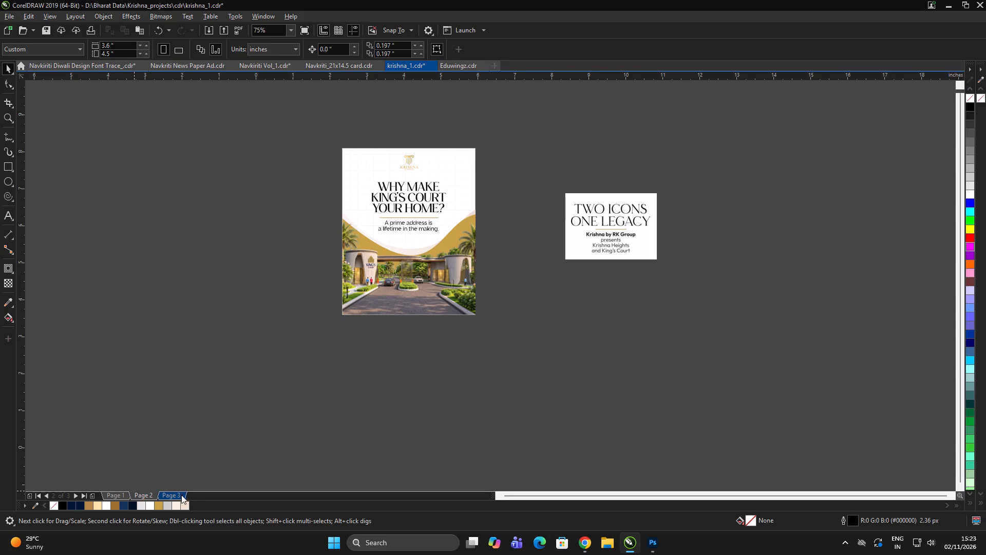
left_click(181, 495)
double_click(327, 414)
left_click_drag(662, 367, 222, 60)
left_click(624, 274)
left_click_drag(628, 274, 614, 291)
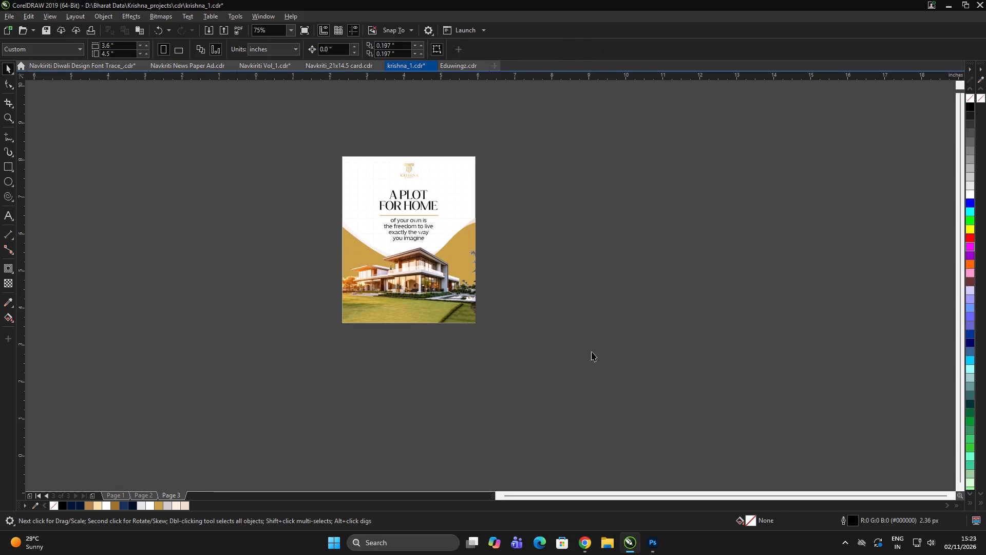
left_click_drag(589, 366, 210, 99)
key("ctrl+c")
left_click(242, 219)
left_click_drag(246, 220, 249, 239)
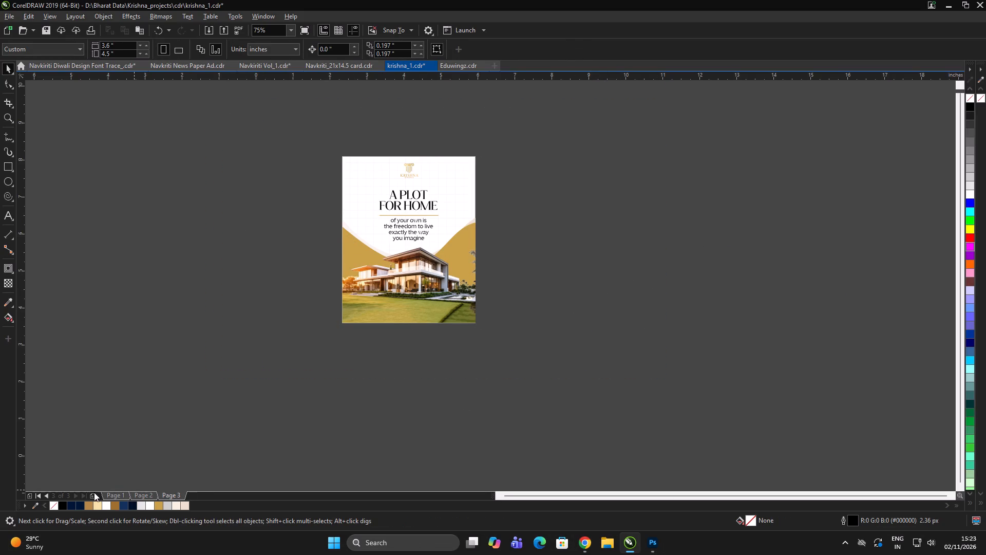
left_click(94, 492)
left_click(215, 398)
left_click(214, 395, "ctrl")
key("ctrl+v")
left_click(660, 276)
left_click_drag(623, 268, 596, 267)
left_click(396, 265)
triple_click(703, 221)
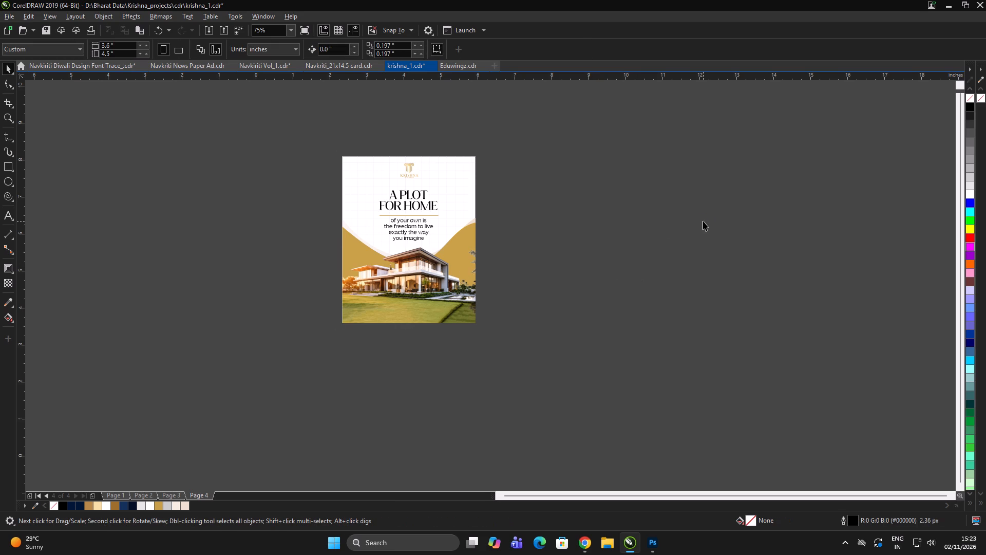
Import "Family Cooking Together in a Bright Modern Kitchen" from Downloads and place it about 3.5 x 4.4 inches beside the Page 4 design.
key("ctrl+i")
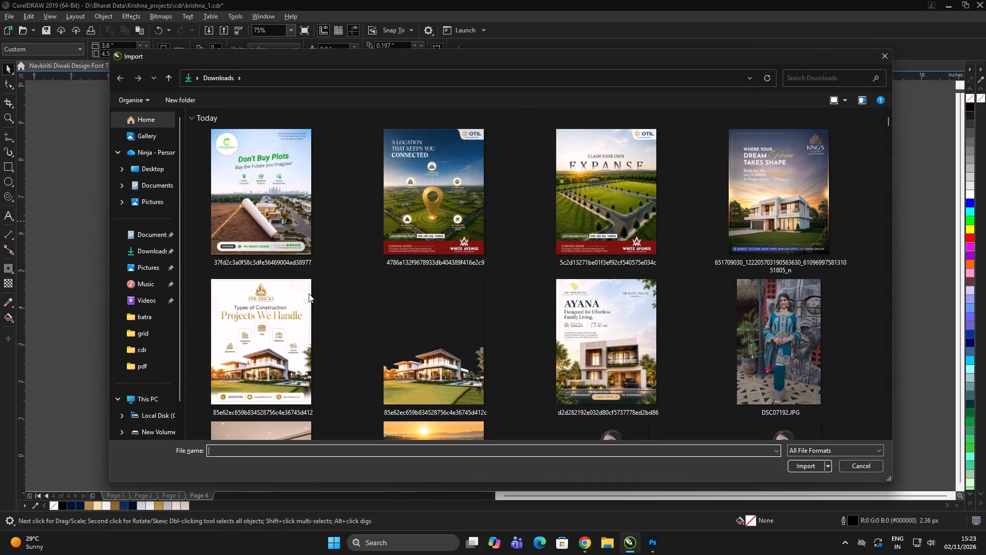
left_click(162, 257)
left_click(252, 214)
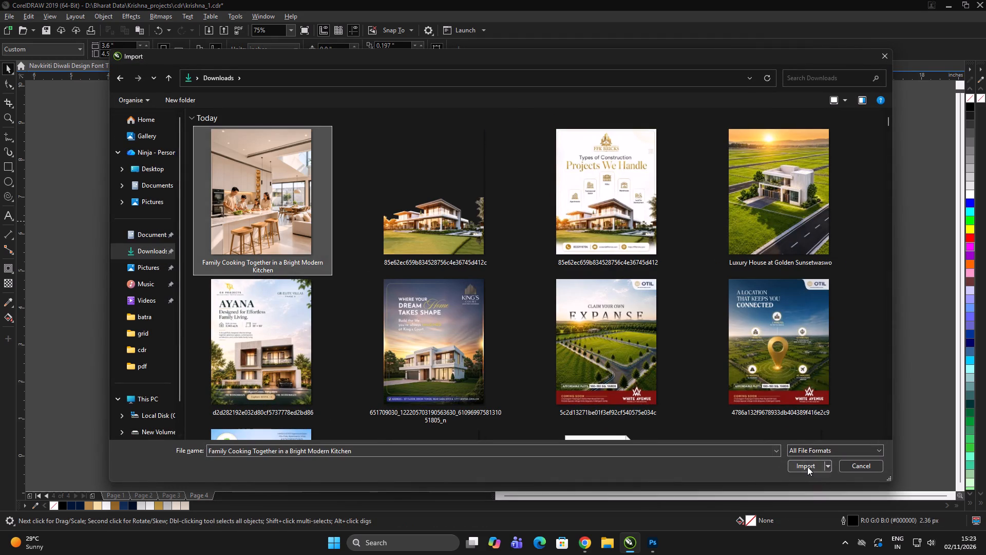
left_click(807, 467)
left_click_drag(479, 154, 733, 318)
left_click(749, 306)
left_click(763, 306)
Examine the imported kitchen image up close and next to the plot advertisement.
scroll(622, 265, "up", 2)
left_click(567, 230)
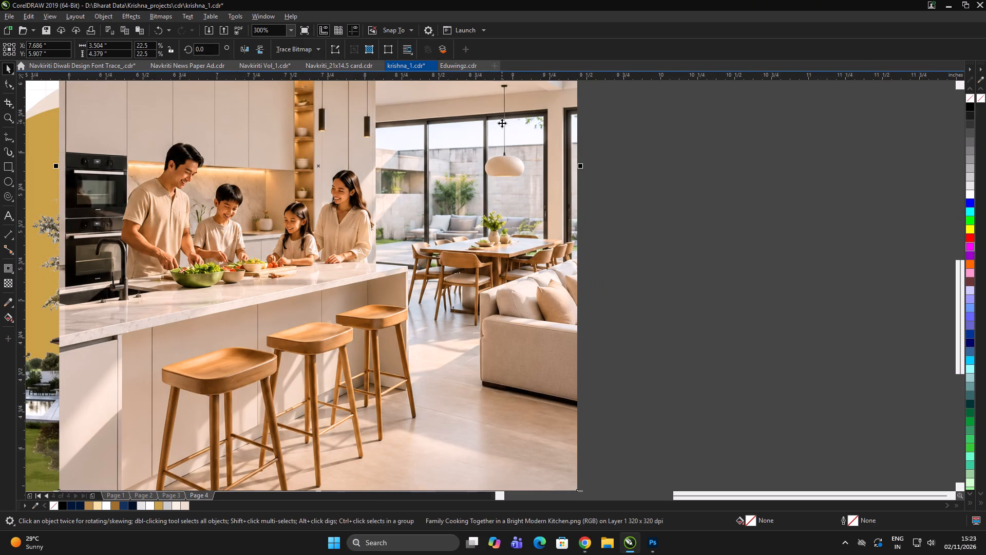
scroll(735, 243, "down", 3)
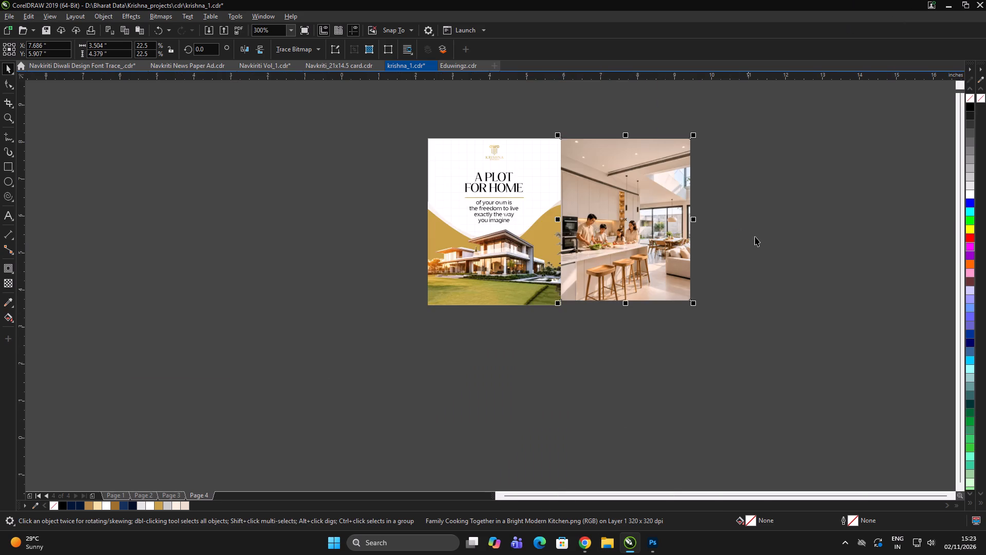
double_click(756, 235)
scroll(629, 234, "up", 1)
left_click(632, 232)
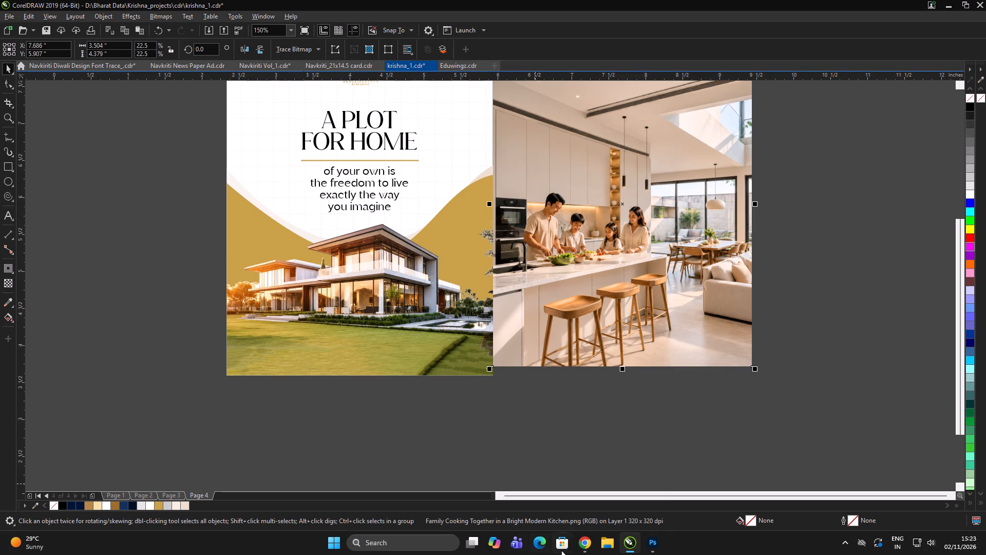
left_click(841, 214)
left_click(849, 211)
left_click(712, 214)
scroll(608, 233, "down", 2)
double_click(722, 236)
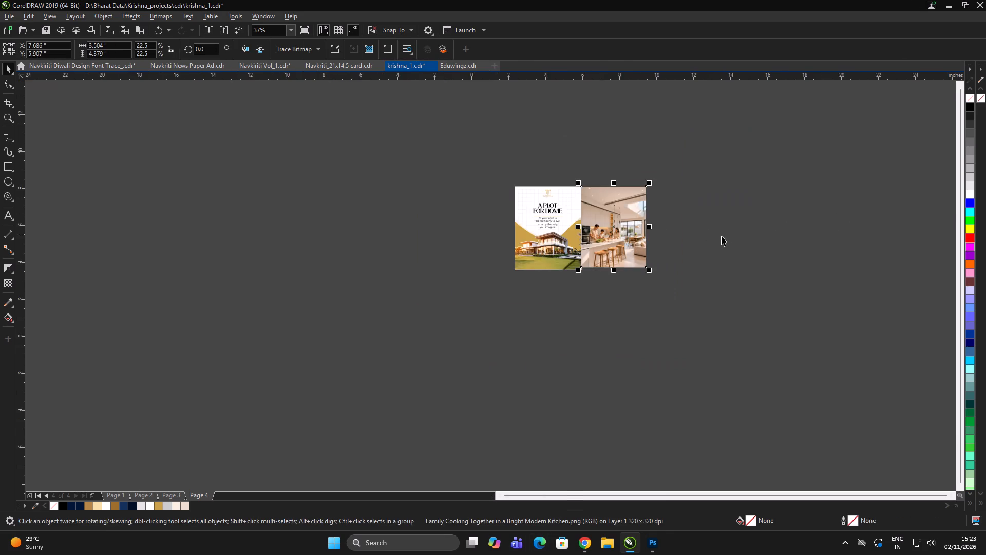
scroll(671, 231, "up", 2)
left_click(601, 224)
triple_click(780, 220)
left_click(780, 220)
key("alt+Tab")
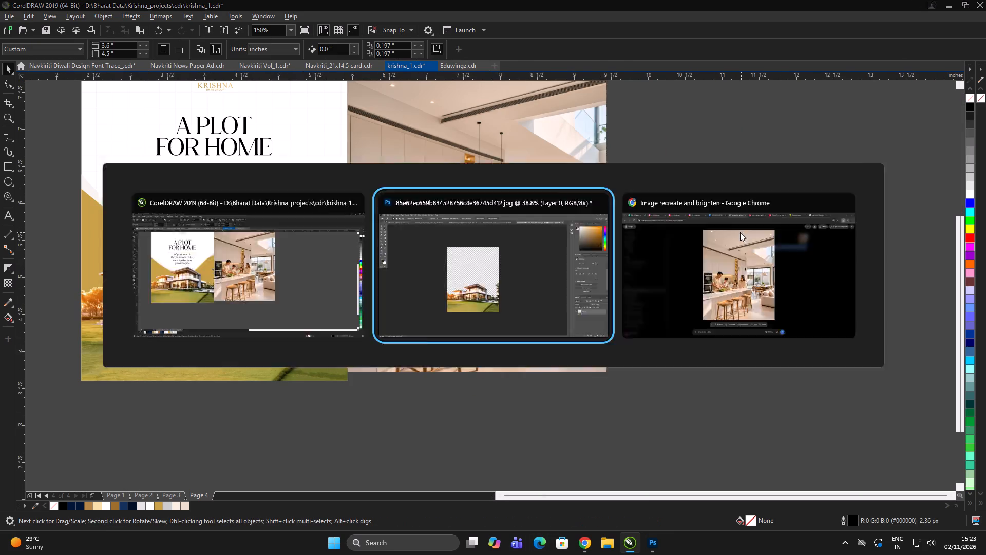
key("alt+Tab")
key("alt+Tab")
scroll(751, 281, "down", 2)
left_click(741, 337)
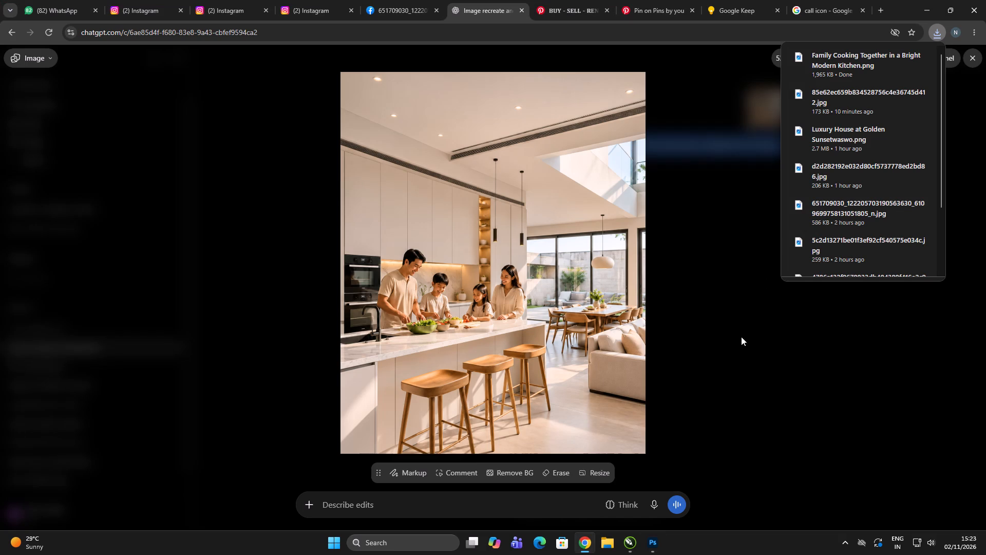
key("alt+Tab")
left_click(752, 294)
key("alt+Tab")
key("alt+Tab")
Trim the kitchen image's ceiling along the cabinets by lowering its upper-left outline node and adding a top-edge node at the cabinet corner.
left_click(449, 264)
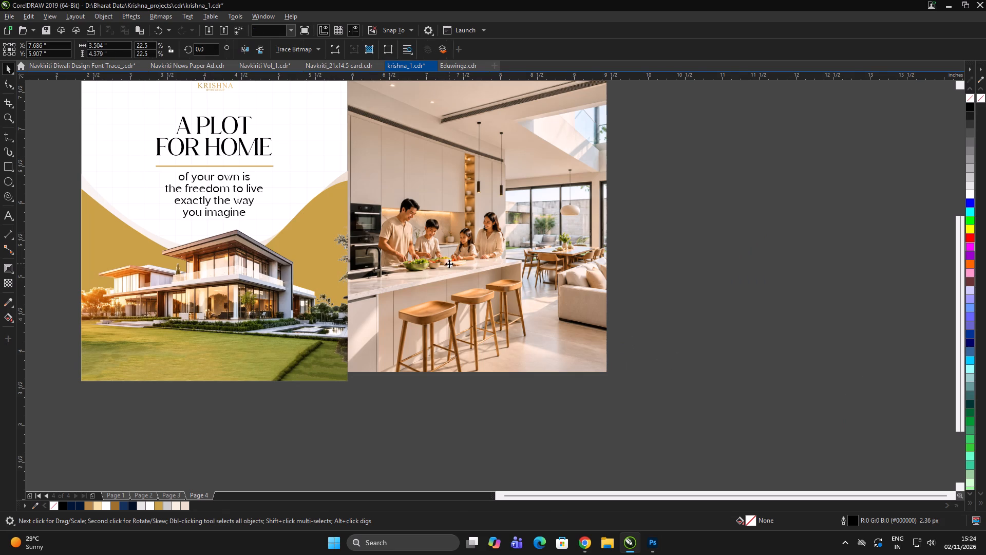
scroll(514, 269, "down", 2)
scroll(508, 219, "up", 3)
key("F10")
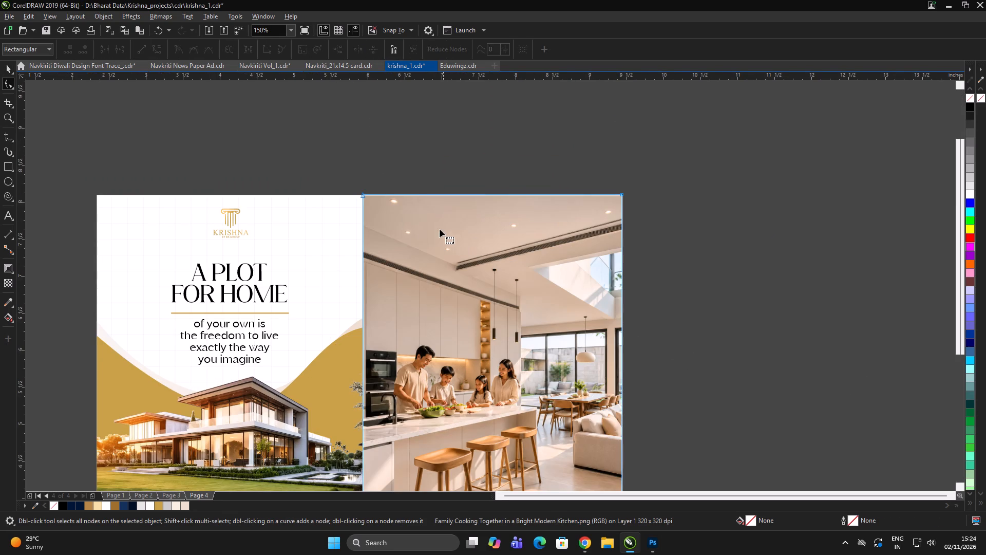
left_click_drag(364, 195, 364, 226)
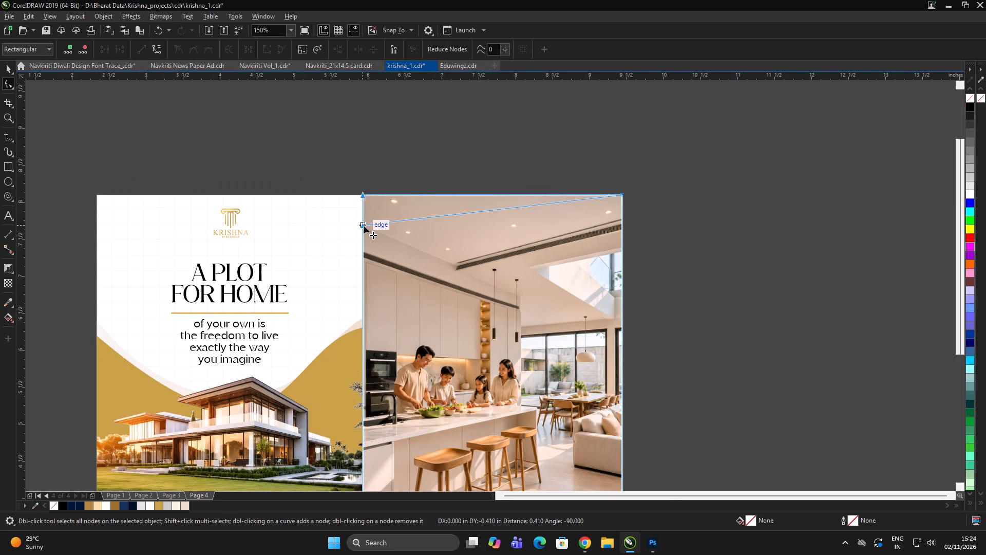
left_click_drag(364, 226, 364, 226)
scroll(508, 229, "up", 1)
double_click(545, 183)
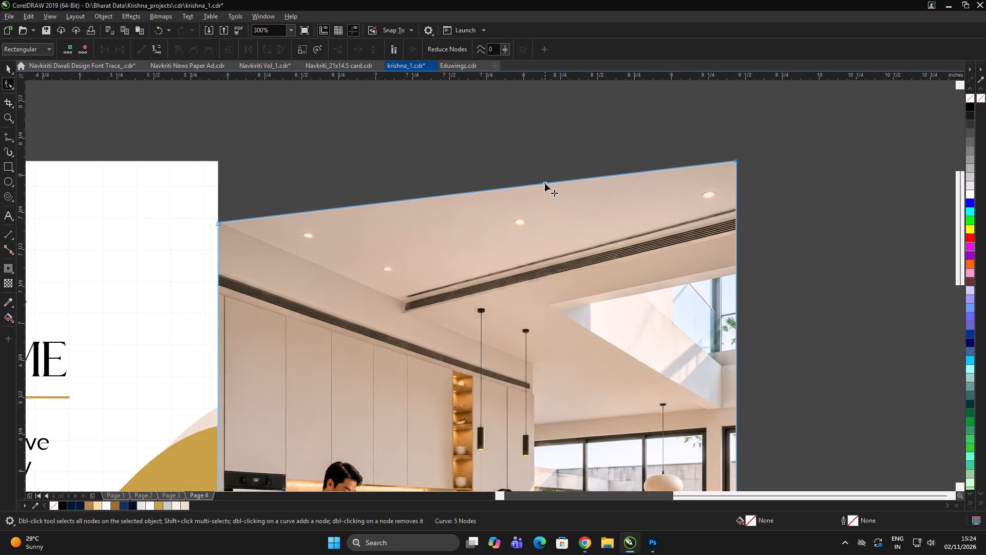
left_click_drag(545, 183, 530, 364)
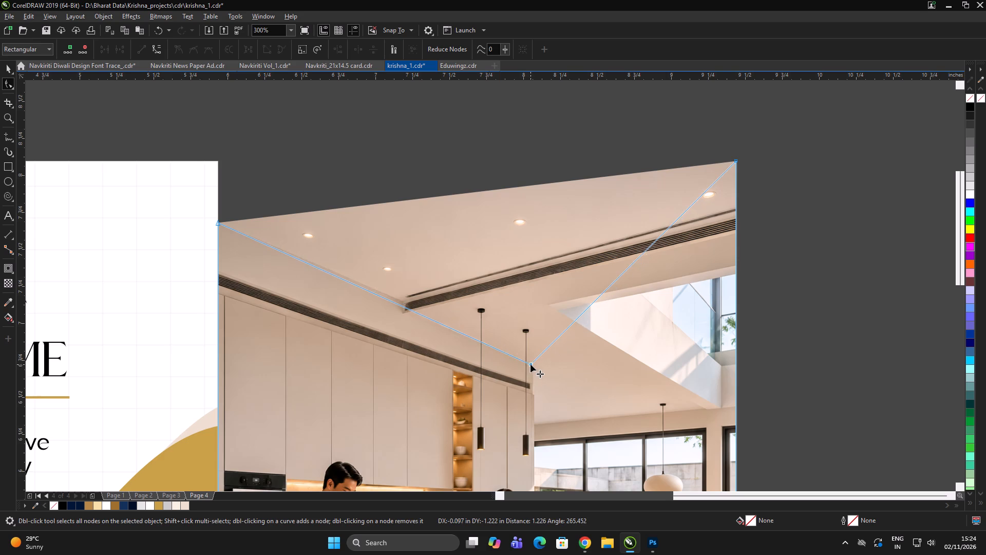
left_click_drag(530, 364, 532, 364)
scroll(544, 288, "down", 1)
scroll(384, 275, "up", 1)
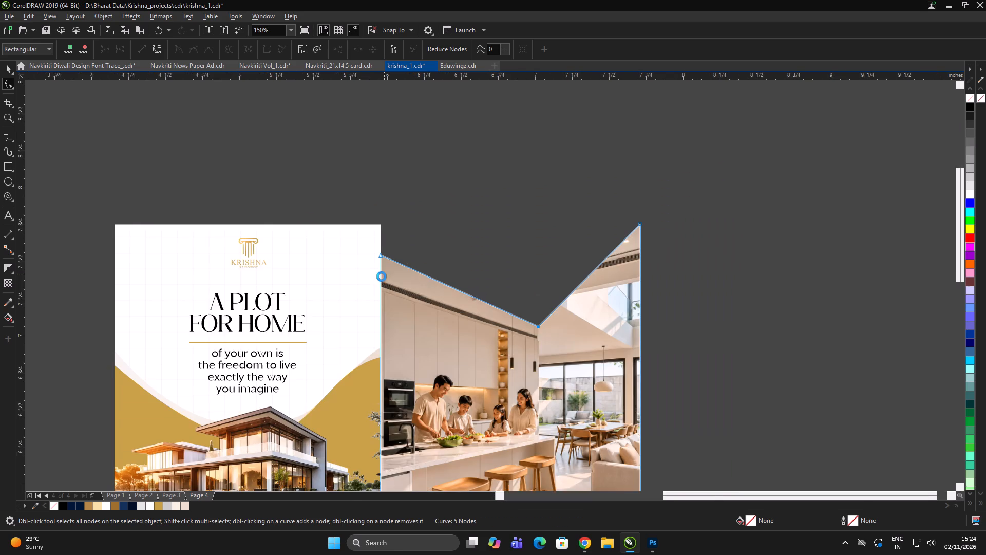
scroll(382, 276, "up", 1)
left_click_drag(375, 194, 374, 238)
Lower the image outline's upper-right corner node to cut away most of the ceiling and skylight above the windows.
scroll(381, 233, "up", 1)
scroll(368, 231, "down", 2)
scroll(488, 203, "down", 2)
scroll(542, 187, "up", 2)
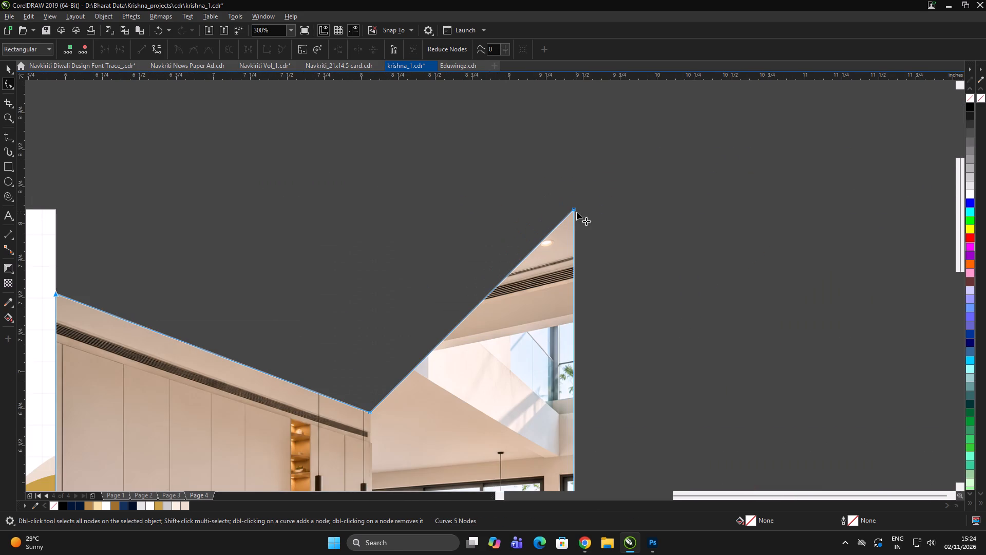
left_click_drag(575, 211, 570, 441)
scroll(509, 222, "down", 2)
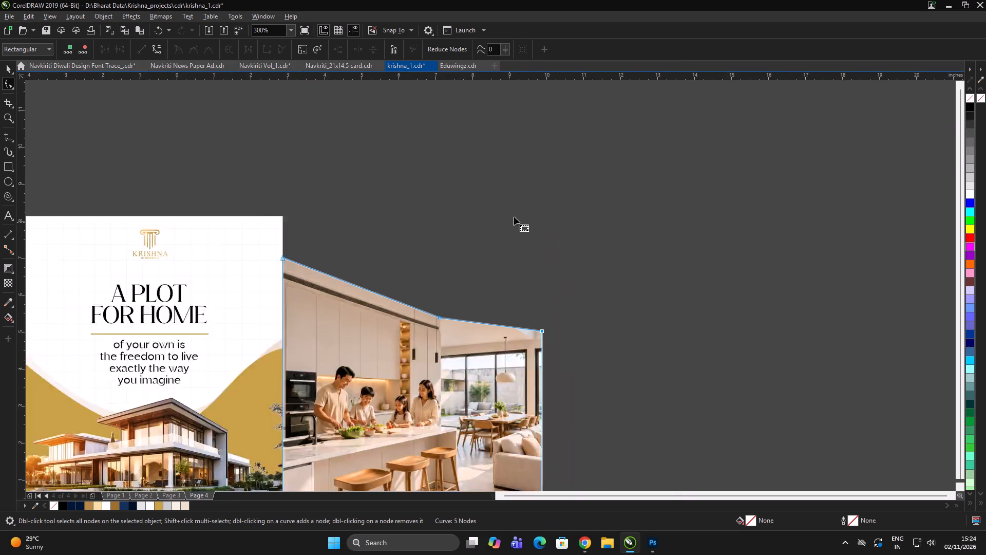
Add an outline node below the cabinet corner and align both nodes to the cabinets' vertical edge, forming a step down to the windows.
scroll(514, 279, "up", 3)
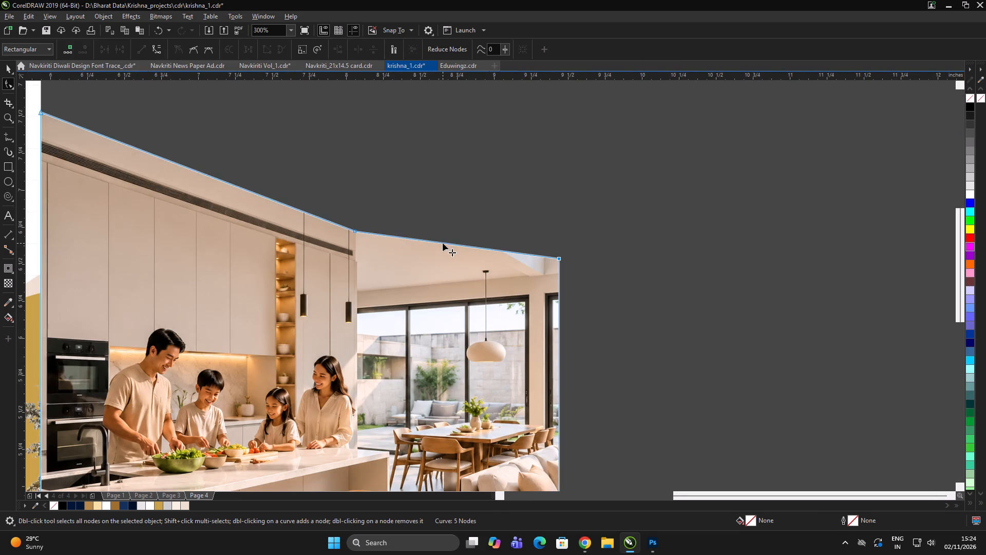
double_click(443, 243)
left_click_drag(443, 243, 357, 292)
scroll(356, 292, "up", 3)
left_click(360, 292)
scroll(344, 291, "down", 4)
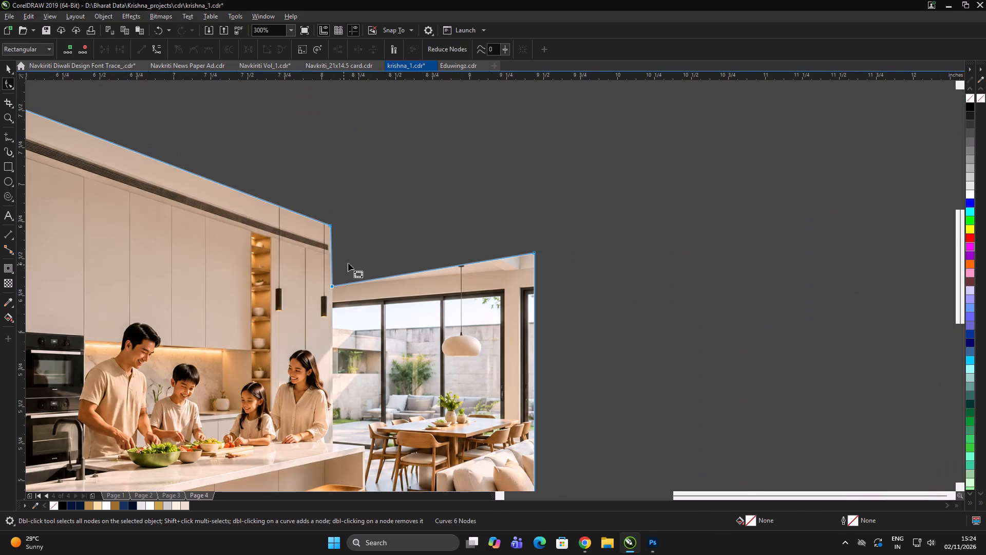
scroll(316, 232, "up", 2)
left_click_drag(367, 210, 404, 209)
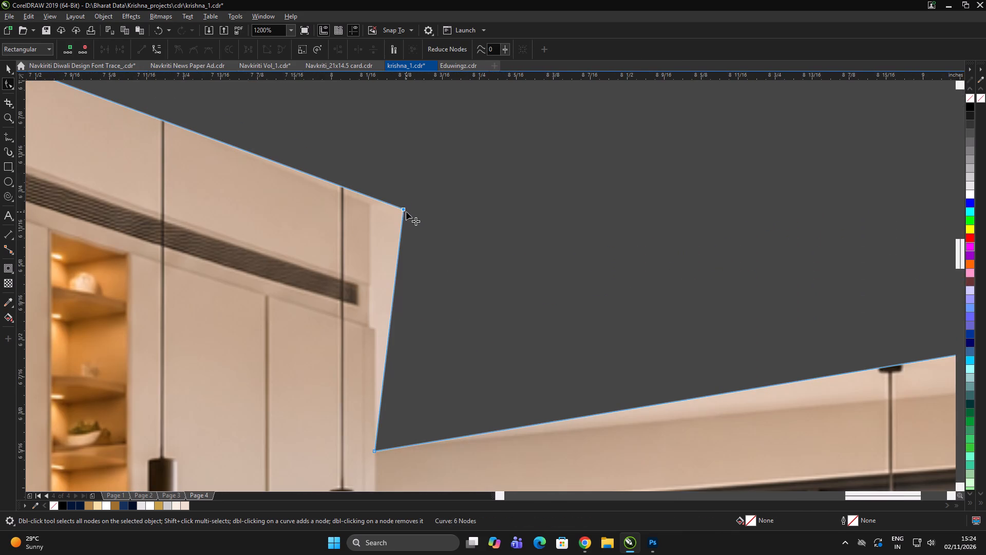
left_click_drag(406, 210, 370, 201)
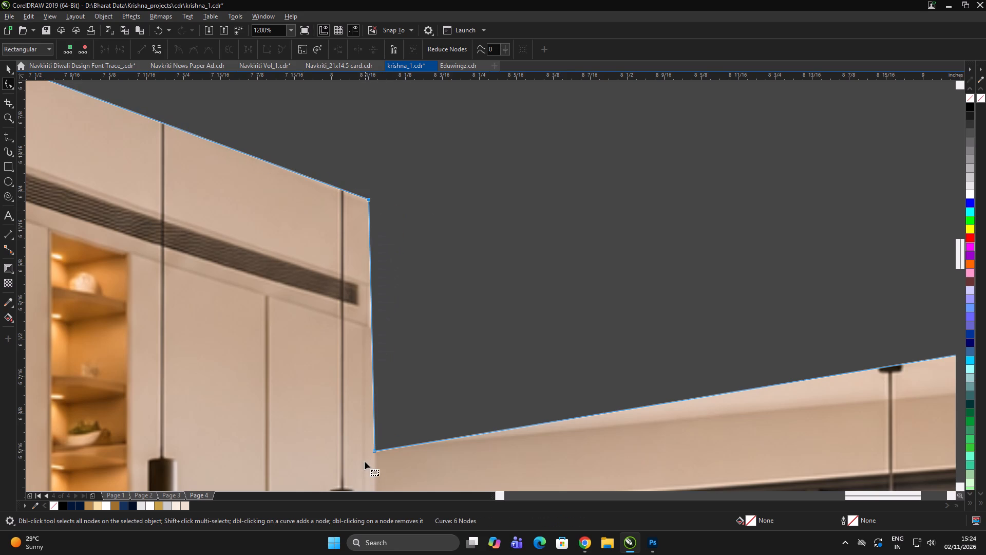
left_click_drag(373, 452, 364, 453)
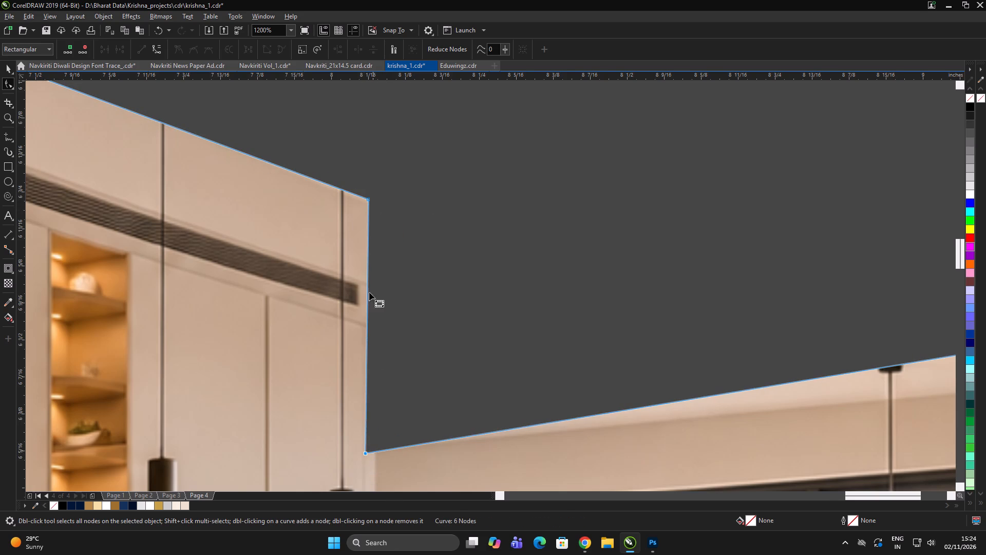
Lower the image outline's upper-right corner node further to trim off the remaining skylight sliver above the window wall.
scroll(347, 291, "down", 5)
scroll(546, 300, "up", 2)
left_click_drag(553, 289, 544, 336)
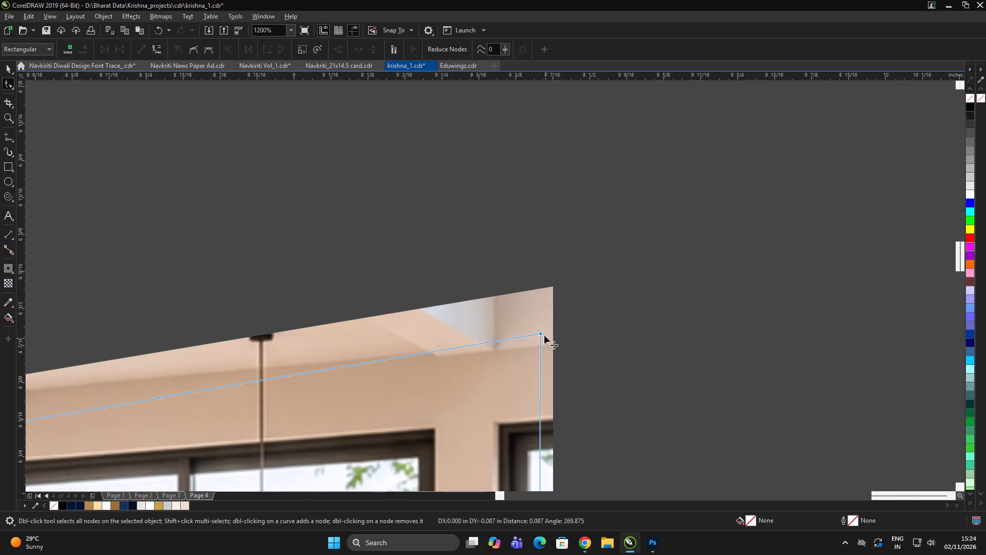
left_click_drag(544, 336, 549, 342)
left_click_drag(553, 338, 553, 341)
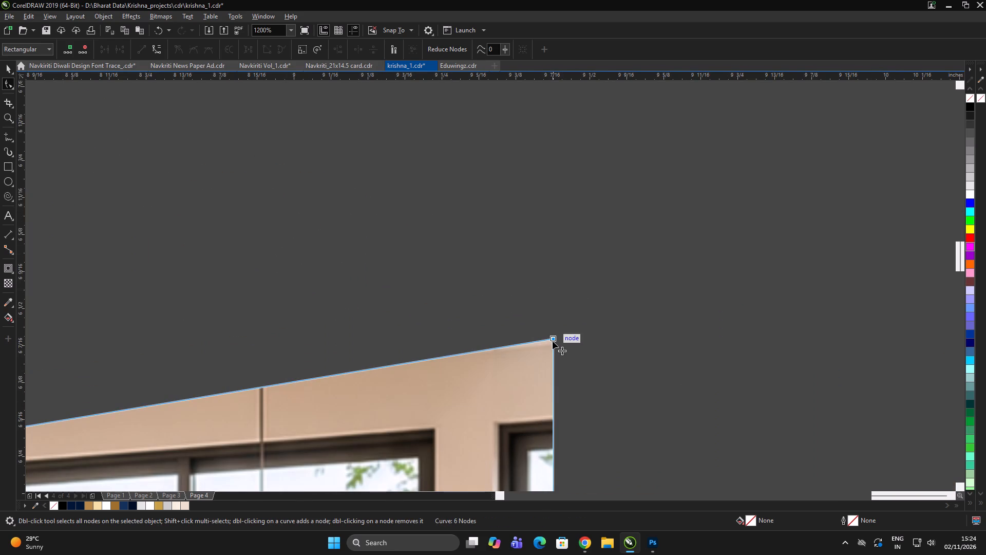
left_click_drag(553, 341, 553, 343)
scroll(549, 308, "down", 5)
Raise the outline's inner corner node between the cabinets and windows slightly, leaving more wall above the window frame.
scroll(534, 314, "up", 1)
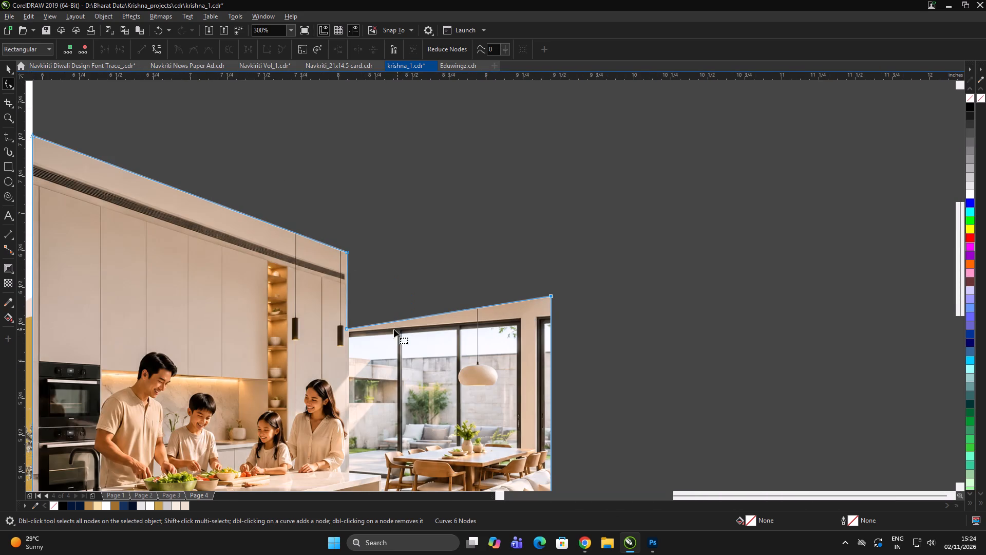
scroll(370, 330, "up", 2)
key("space")
scroll(368, 323, "down", 1)
double_click(395, 315)
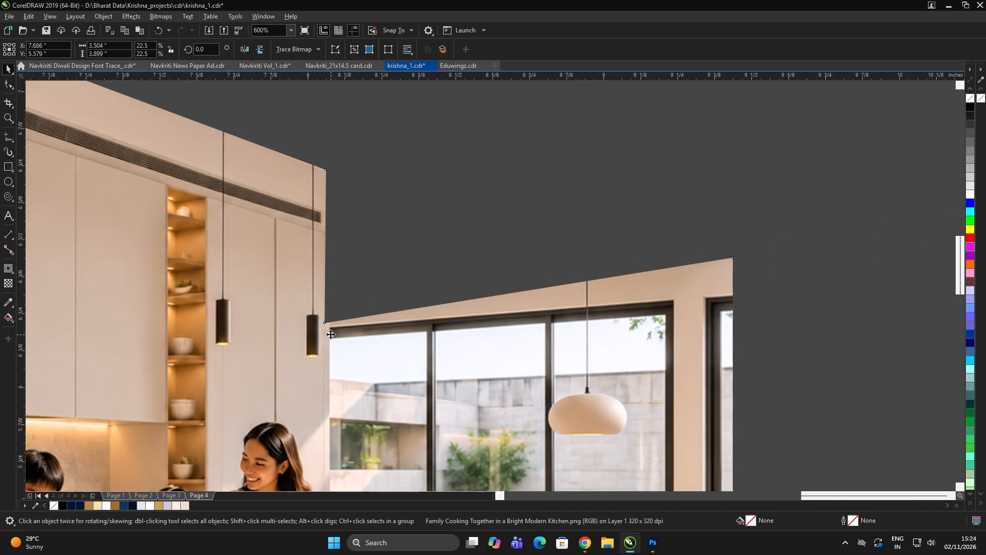
double_click(332, 330)
key("F10")
left_click_drag(326, 321, 325, 308)
left_click_drag(326, 312, 326, 311)
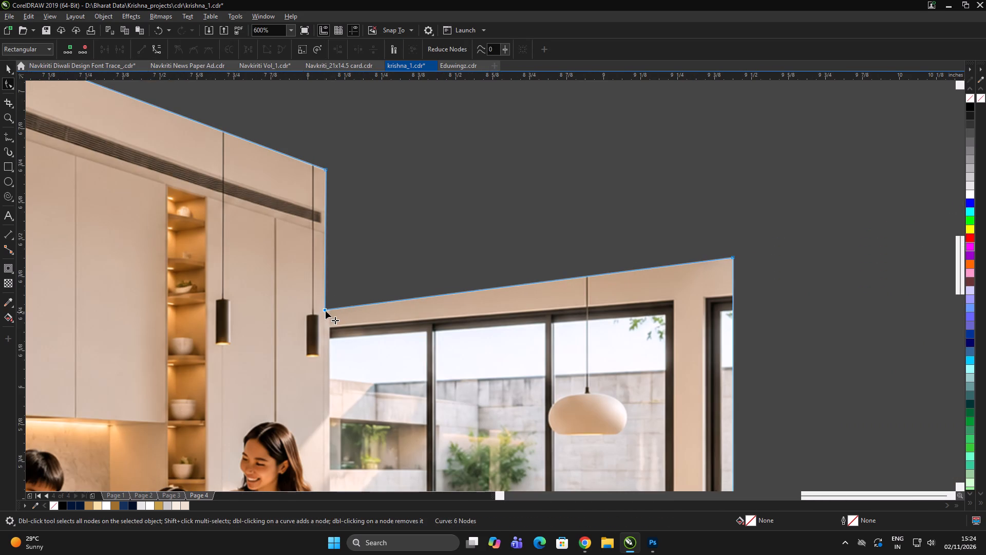
left_click_drag(326, 311, 326, 305)
key("space")
scroll(557, 240, "down", 6)
triple_click(748, 205)
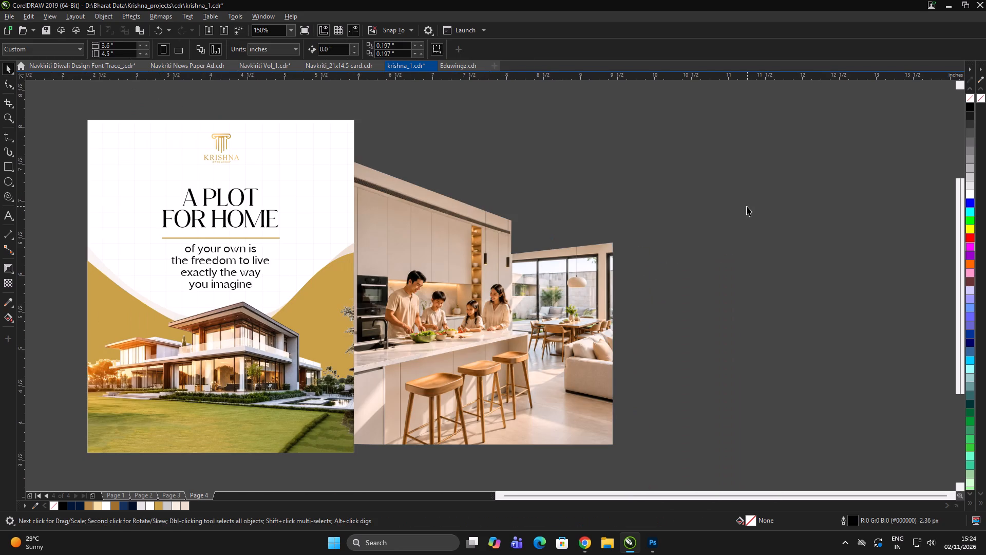
Delete the villa image from inside the page's clipped background frame and finish editing the frame's contents.
left_click(747, 206)
scroll(572, 255, "down", 2)
left_click(581, 261)
left_click(623, 263)
scroll(486, 272, "up", 1)
left_click(472, 299)
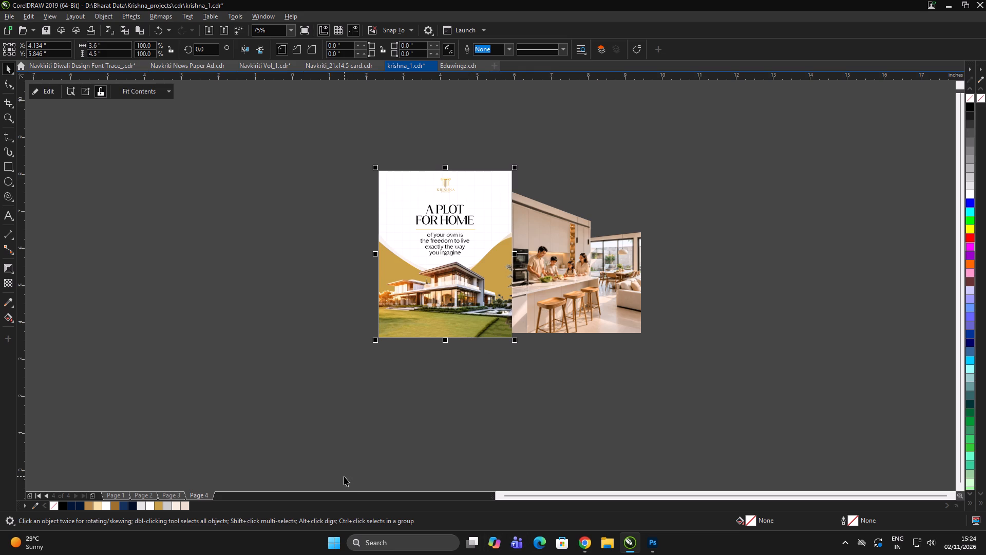
left_click(467, 311)
key("ctrl+u")
left_click(519, 421, "ctrl")
triple_click(461, 331)
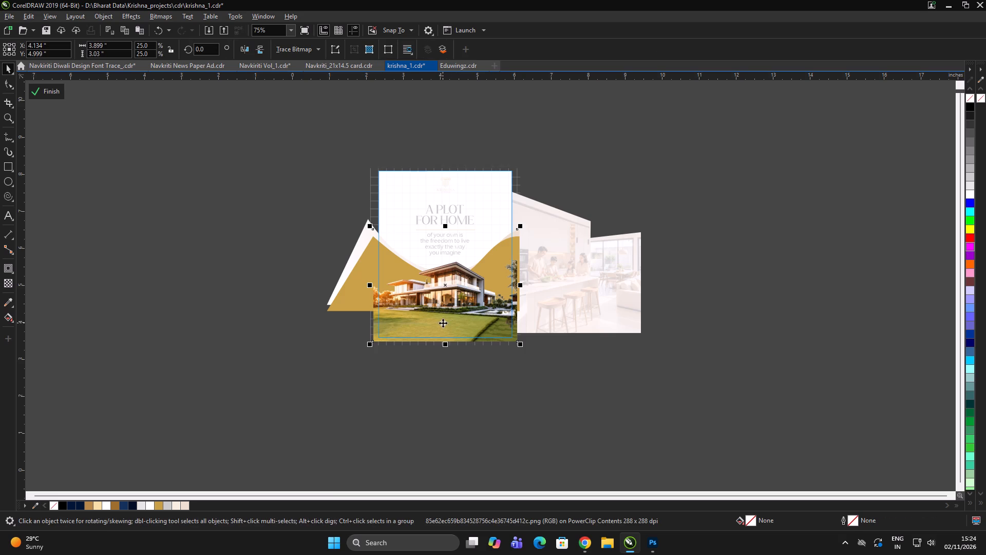
key("Delete")
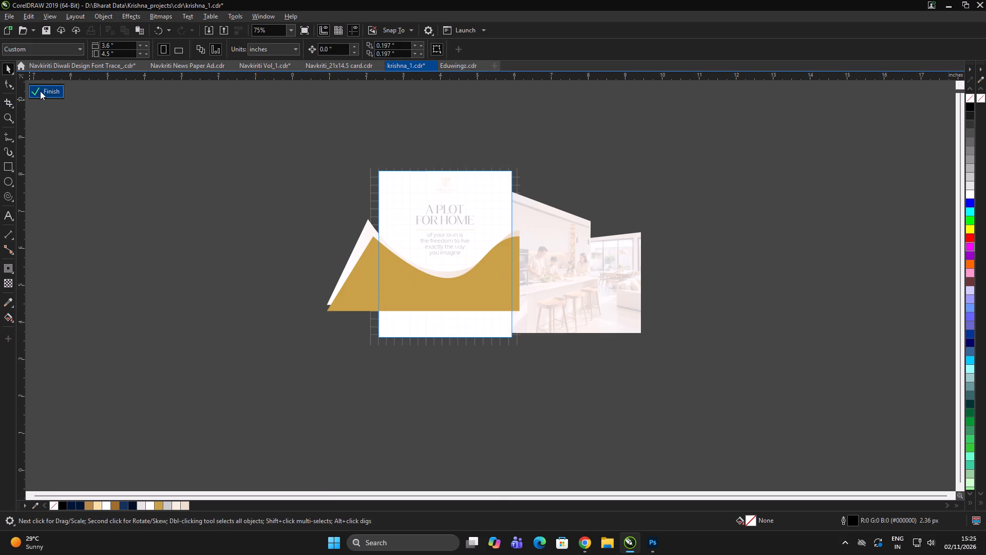
left_click(41, 91)
Centre the cut-out family kitchen image horizontally on the "A PLOT FOR HOME" page frame.
left_click(782, 381)
triple_click(785, 380)
left_click(620, 305)
left_click(395, 308, "shift")
key("c")
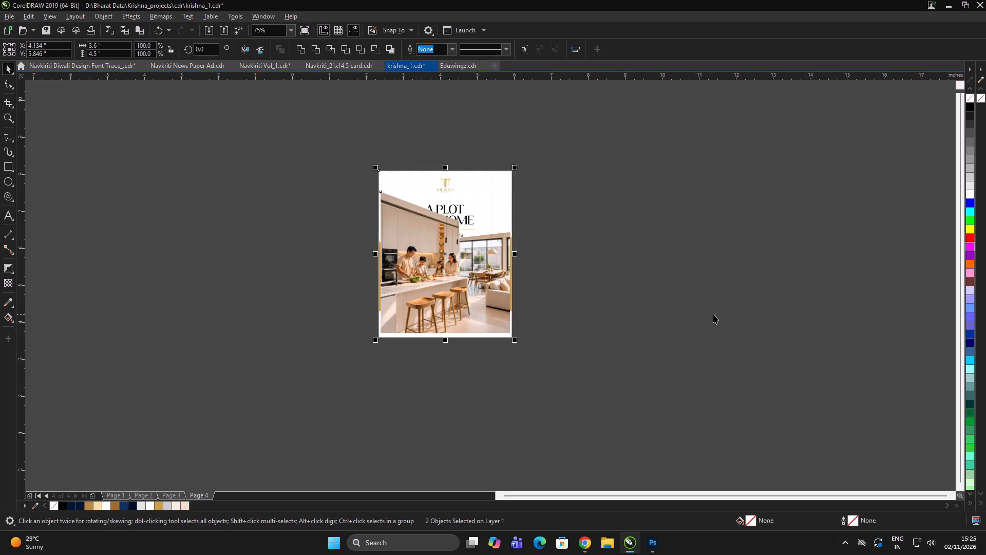
double_click(713, 314)
Move the kitchen image down past the page's lower edge, with its centre at about Y 4.46 in.
left_click(473, 305)
left_click_drag(478, 288, 474, 336)
scroll(482, 316, "up", 2)
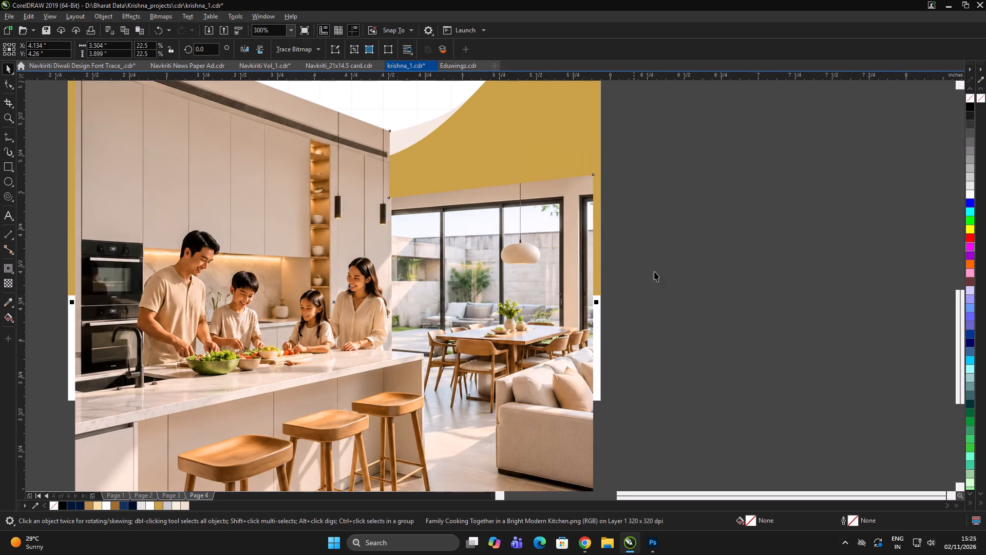
scroll(638, 271, "down", 1)
left_click(688, 277)
left_click(547, 261)
left_click_drag(581, 323, 575, 308)
left_click_drag(749, 325, 749, 329)
left_click(749, 330)
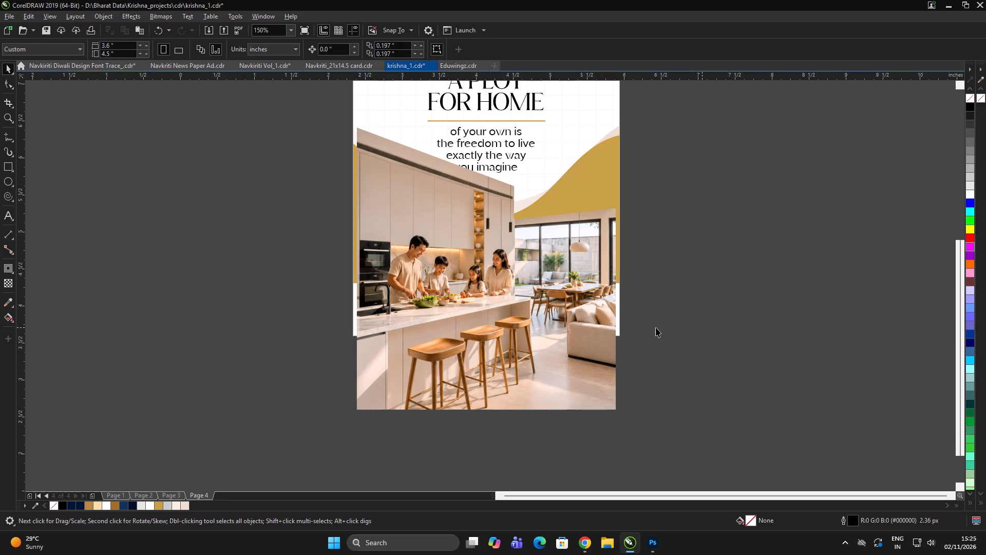
Align the kitchen image's horizontal centre with the page frame again.
left_click(610, 322)
double_click(802, 264)
left_click(829, 327)
left_click(540, 380)
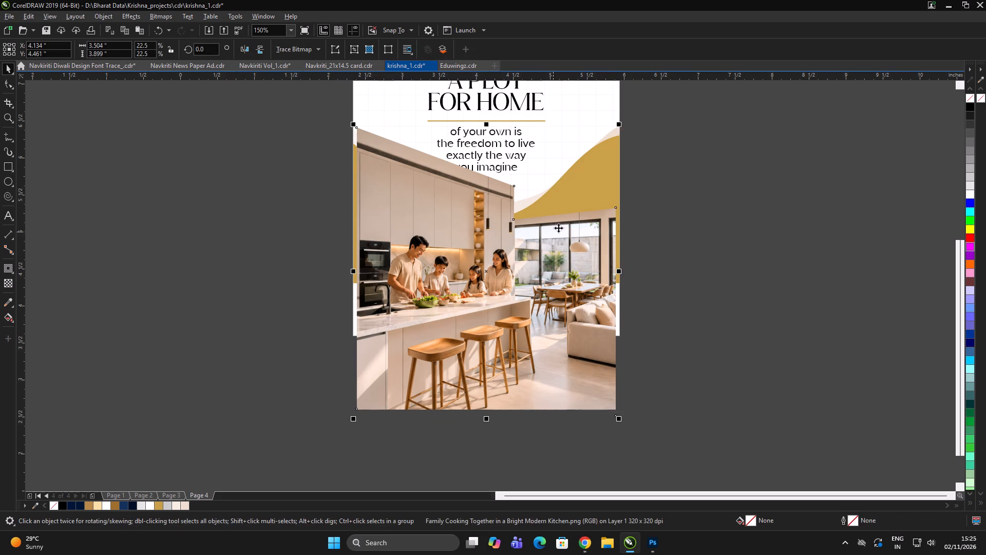
left_click(576, 180, "shift")
key("c")
left_click(753, 237)
Enlarge the kitchen image proportionally from its centre to about 3.63 in wide, covering the full page width.
left_click(588, 332)
left_click_drag(618, 422, 622, 424, "shift")
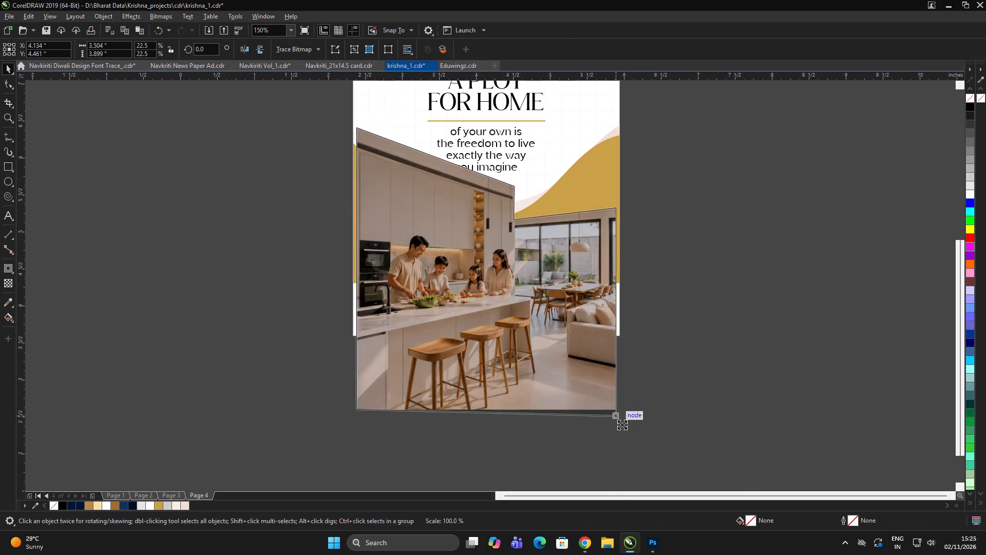
left_click_drag(622, 424, 625, 428, "shift")
double_click(692, 409)
left_click(695, 403)
PowerClip the kitchen image inside the "A PLOT FOR HOME" page frame.
scroll(610, 407, "down", 2)
double_click(670, 407)
scroll(525, 338, "down", 2)
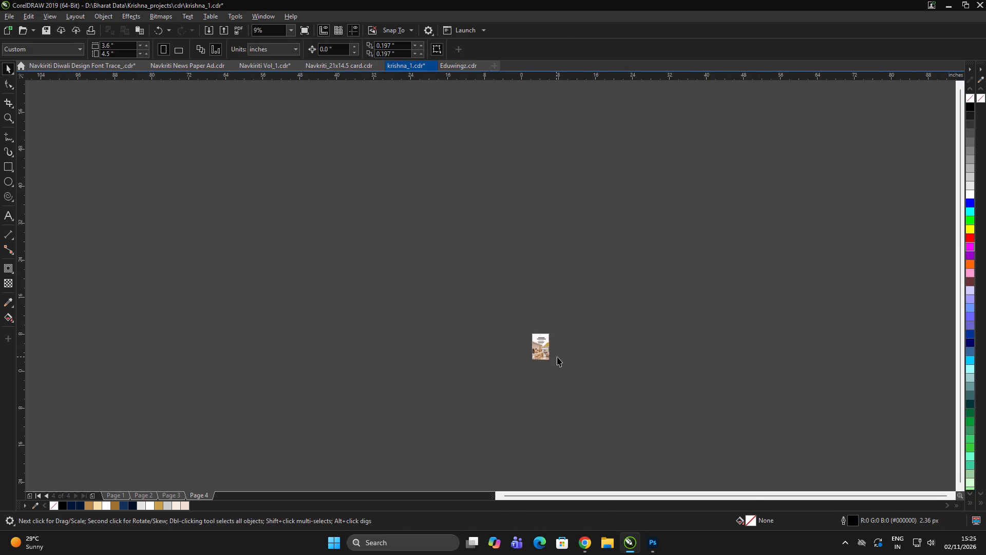
scroll(553, 352, "up", 4)
left_click(454, 337)
right_click(462, 327)
left_click(502, 175)
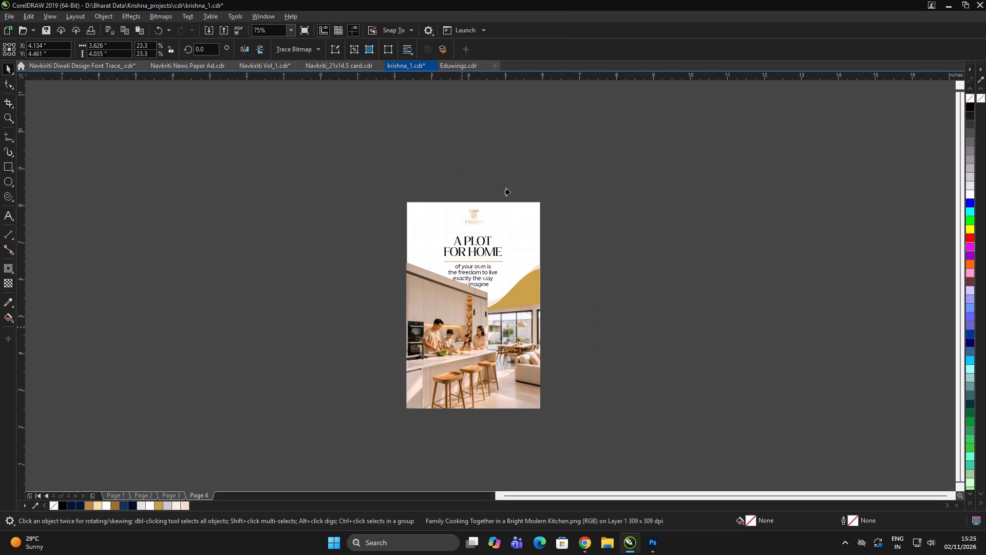
left_click(523, 213)
left_click(605, 250)
Raise the kitchen image within the page frame to about Y 4.75 in, bringing the family and counter higher.
scroll(504, 310, "up", 1)
left_click(492, 365, "alt")
left_click_drag(528, 385, 530, 376)
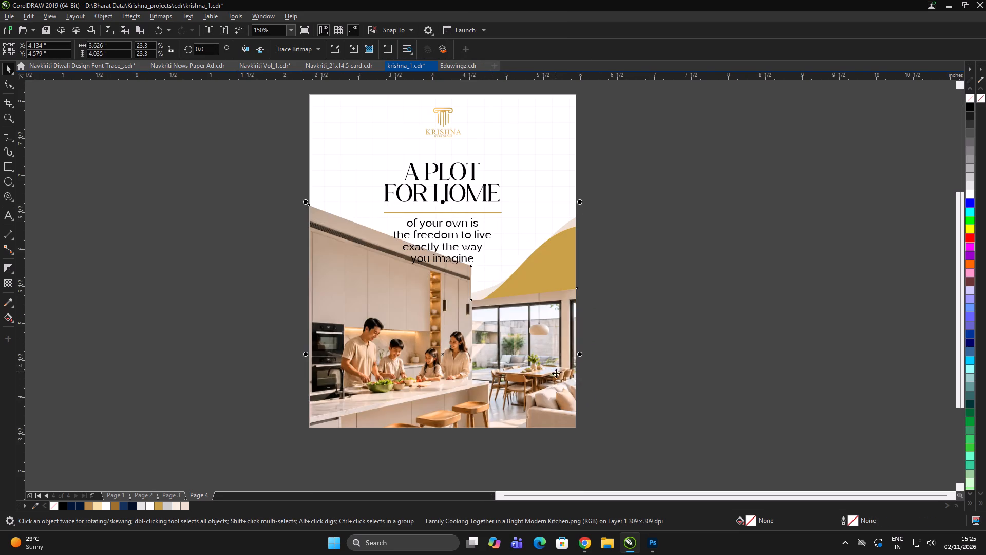
left_click_drag(544, 385, 545, 377)
left_click_drag(560, 371, 560, 366)
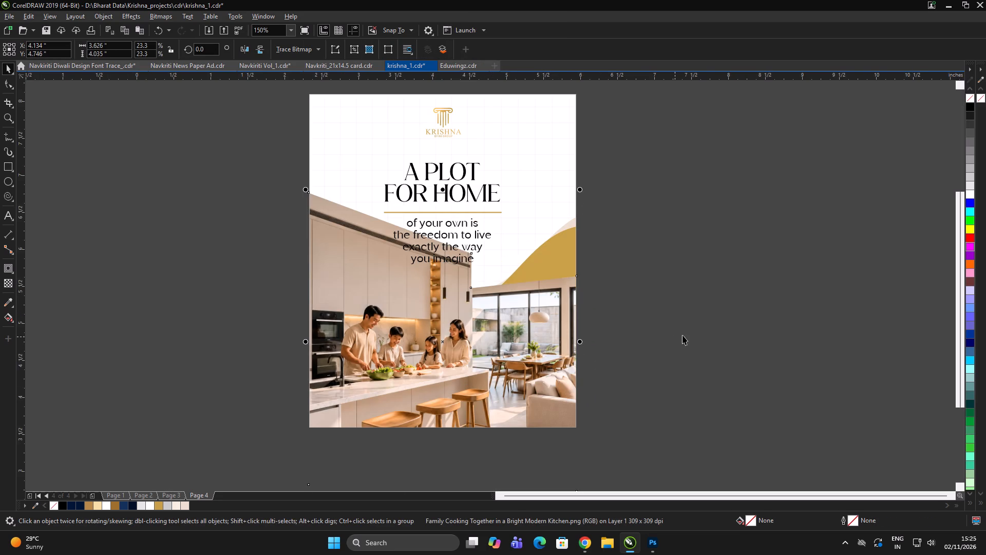
left_click(682, 335)
Inside the frame, lower the kitchen outline's two top nodes above the cabinets to trim the ceiling strip and clear the tagline, and finish editing.
left_click(511, 377)
left_click_drag(682, 371, 677, 371)
double_click(526, 375)
left_click(522, 371)
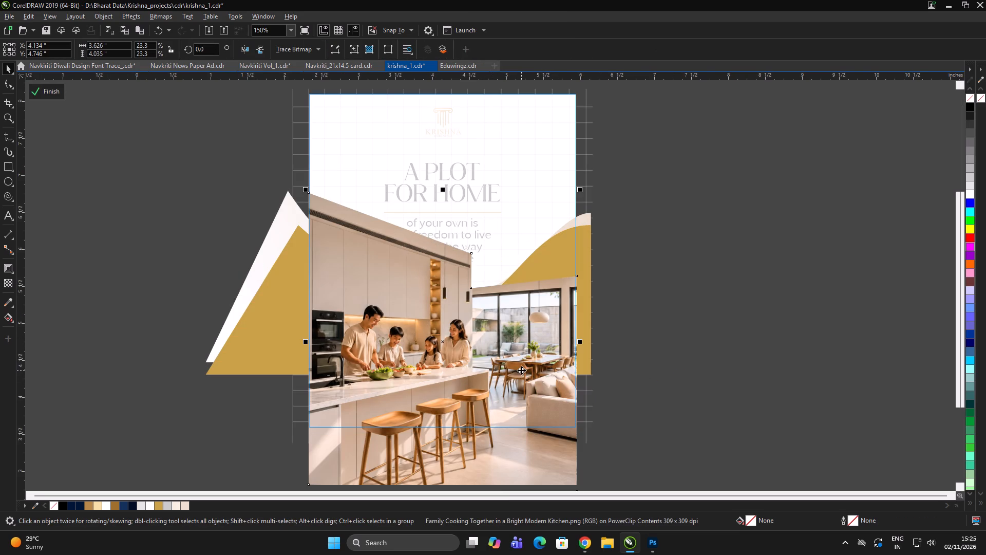
key("F10")
left_click_drag(470, 249, 467, 270)
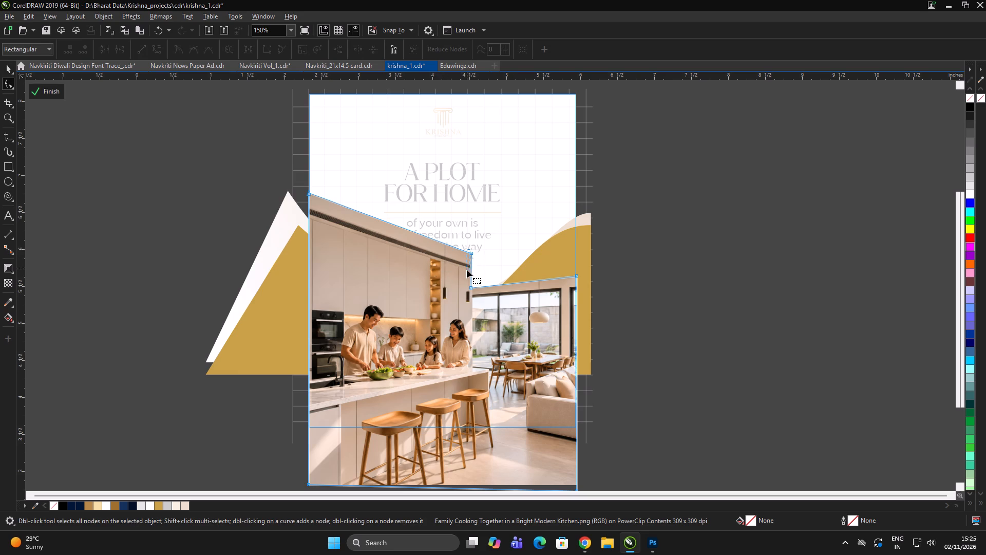
left_click_drag(467, 270, 467, 275)
left_click_drag(471, 251, 470, 271)
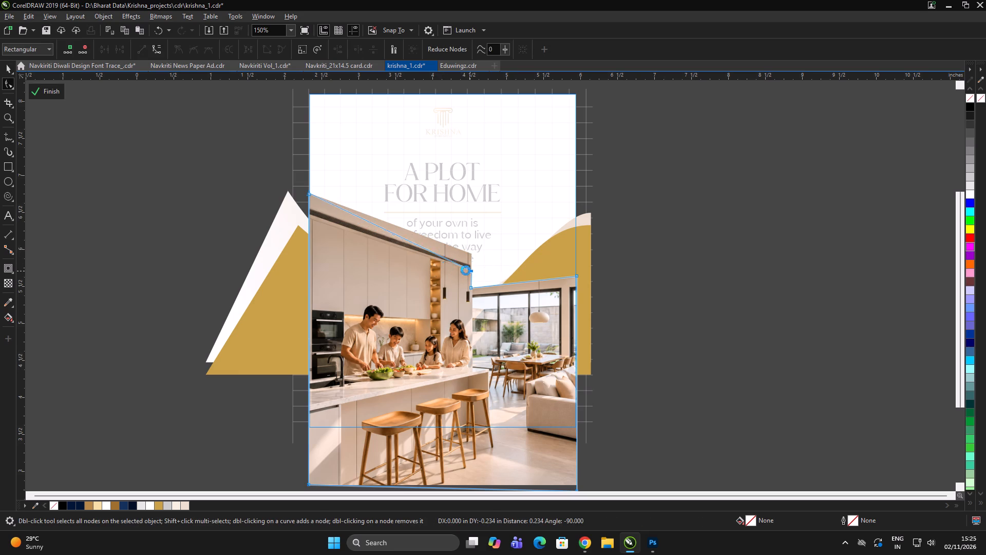
left_click_drag(310, 195, 305, 248)
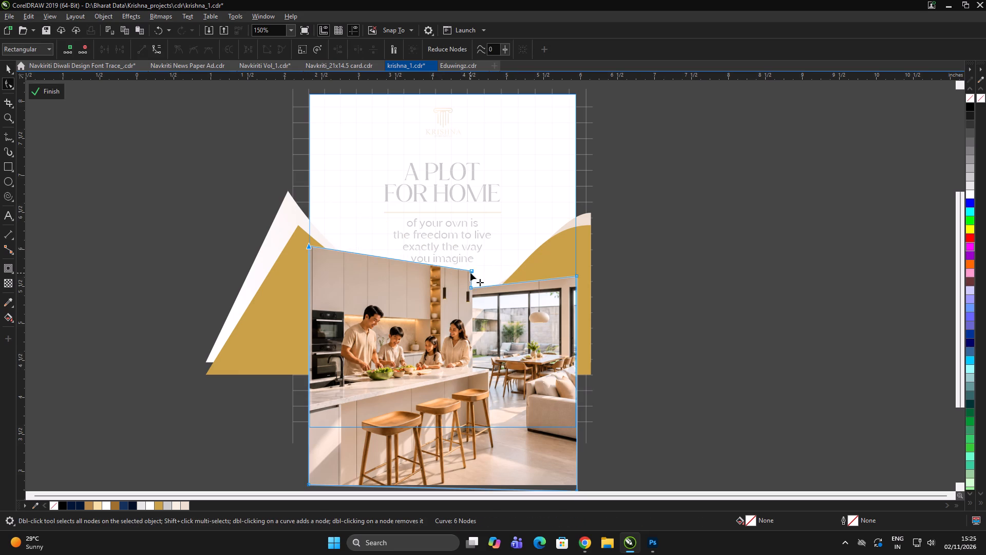
key("space")
left_click(668, 262)
left_click(48, 91)
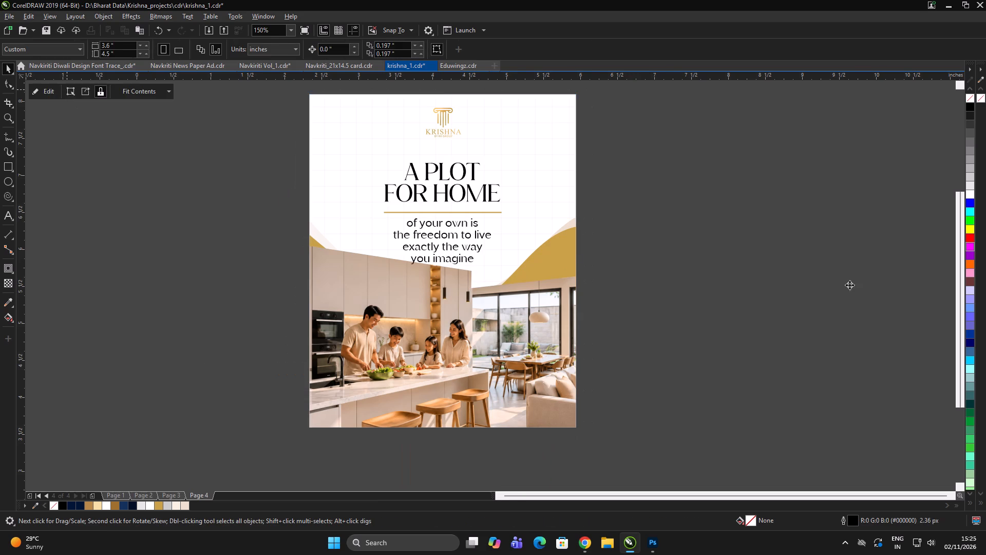
triple_click(857, 280)
left_click(855, 277)
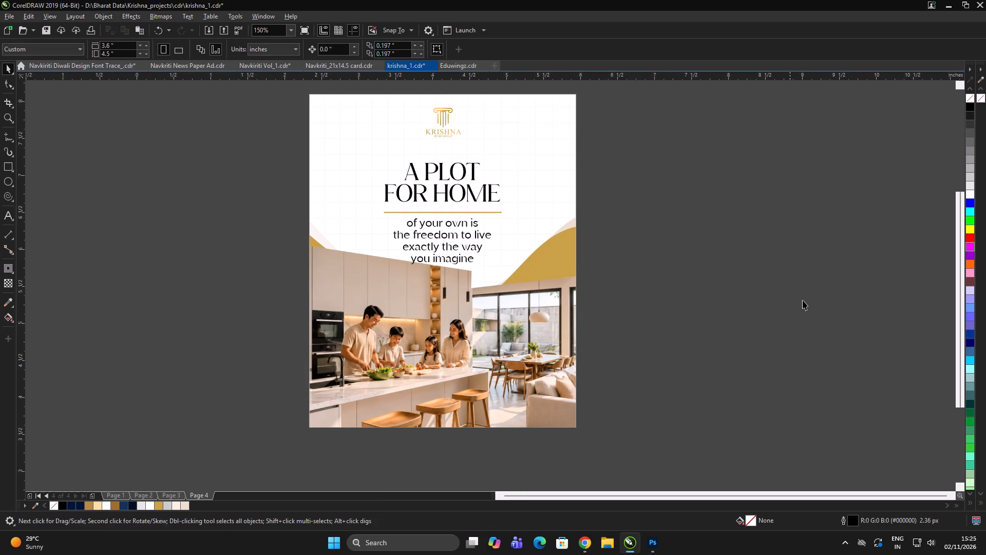
Nudge the kitchen image slightly down within the frame to open a gap below "you imagine".
left_click(508, 339, "alt")
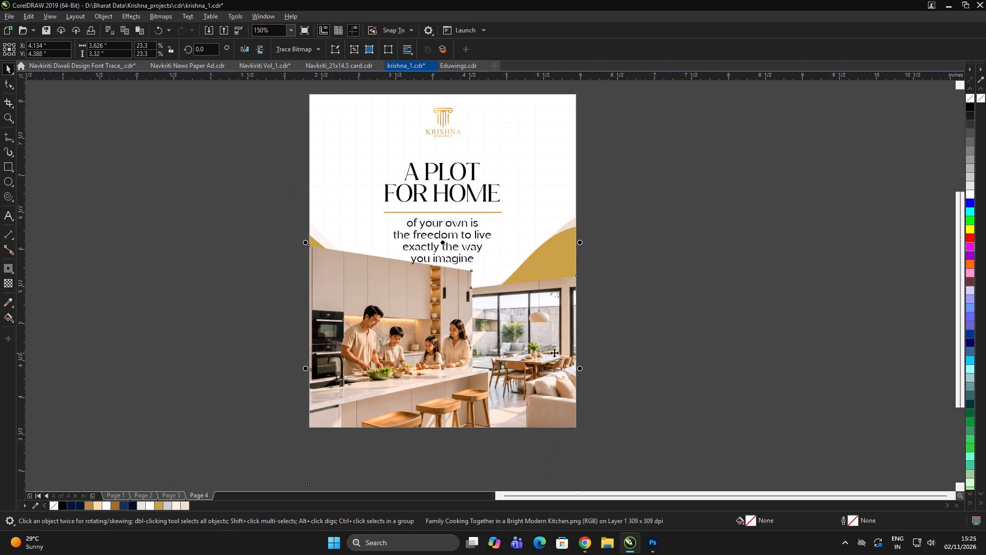
double_click(662, 362)
left_click(537, 362, "alt")
left_click_drag(544, 345, 543, 350)
double_click(651, 318)
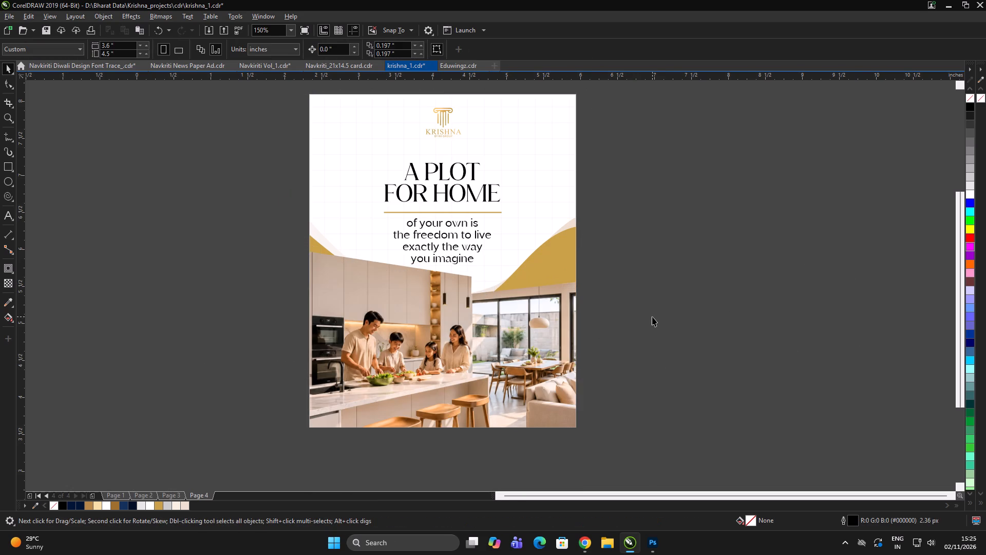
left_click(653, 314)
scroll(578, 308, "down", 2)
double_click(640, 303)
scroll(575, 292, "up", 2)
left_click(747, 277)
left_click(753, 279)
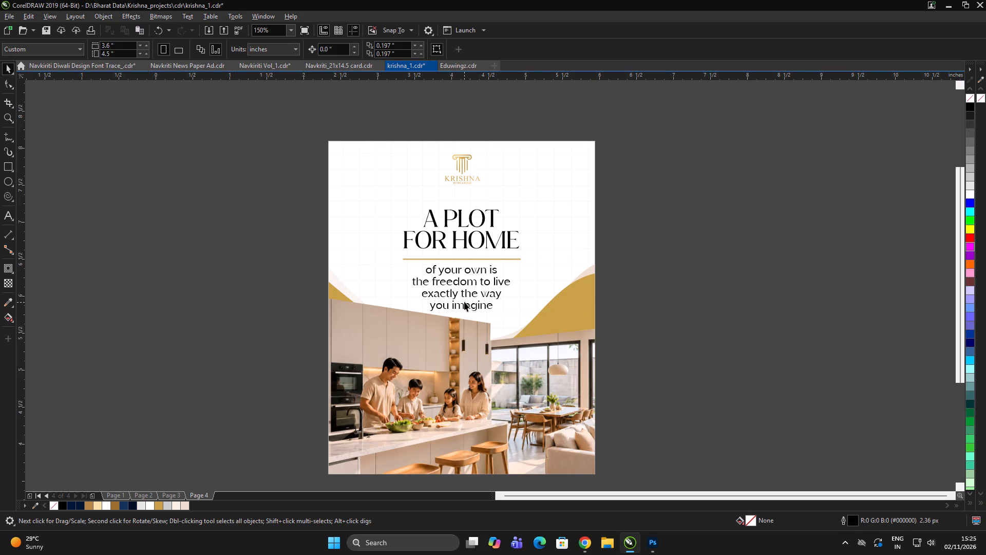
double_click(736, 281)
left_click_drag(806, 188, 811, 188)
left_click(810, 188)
Switch to Photoshop, where the villa cut-out document is open.
key("alt+Tab")
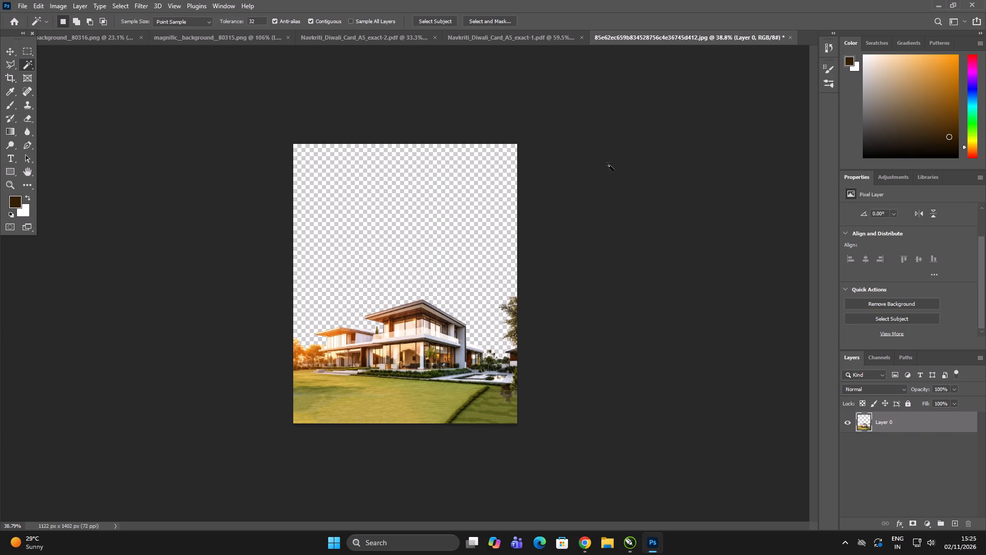
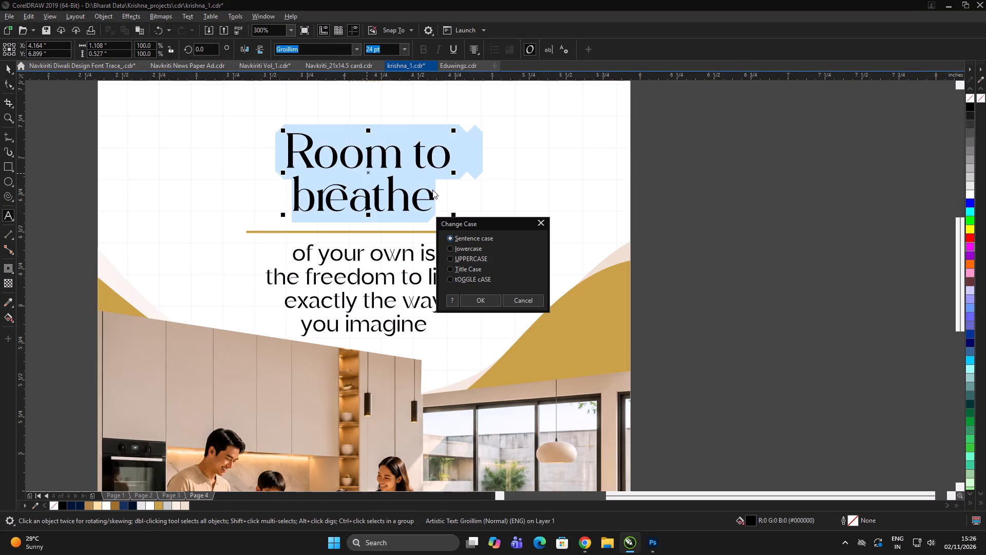
Convert the "Room to breathe" heading to uppercase.
left_click(480, 258)
left_click(481, 298)
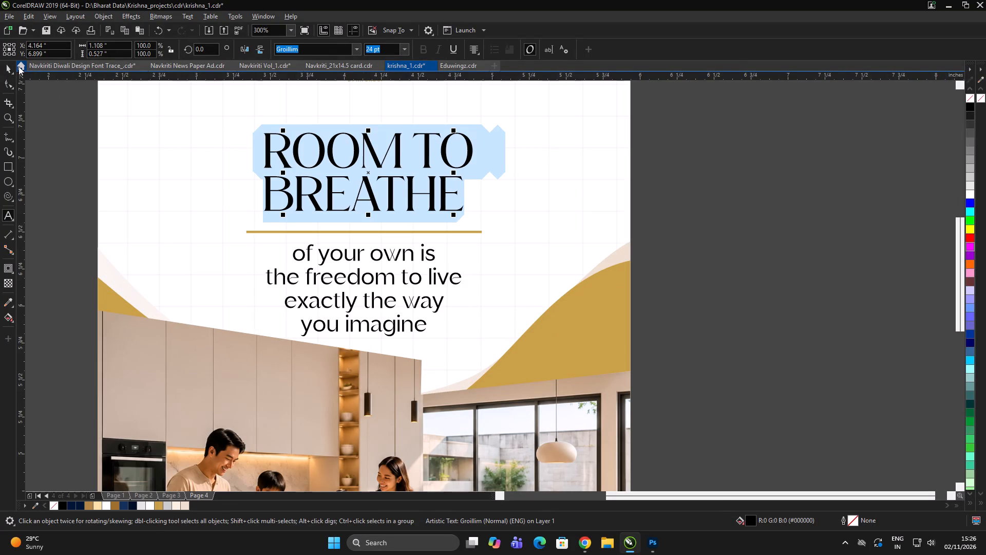
left_click(12, 65)
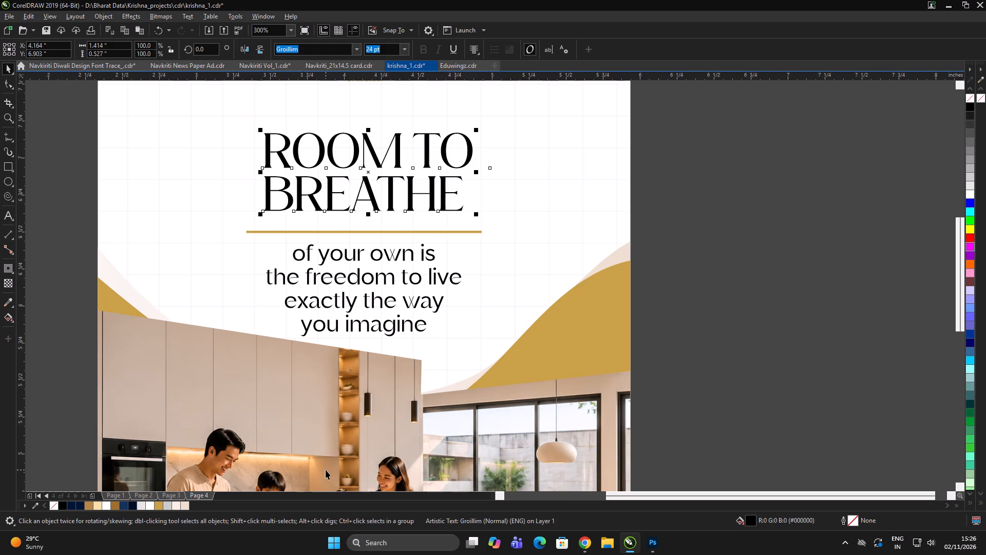
Re-enter the line break before "BREATHE" and set the entire "ROOM TO BREATHE" heading to centre text alignment.
left_click(480, 47)
left_click(754, 197)
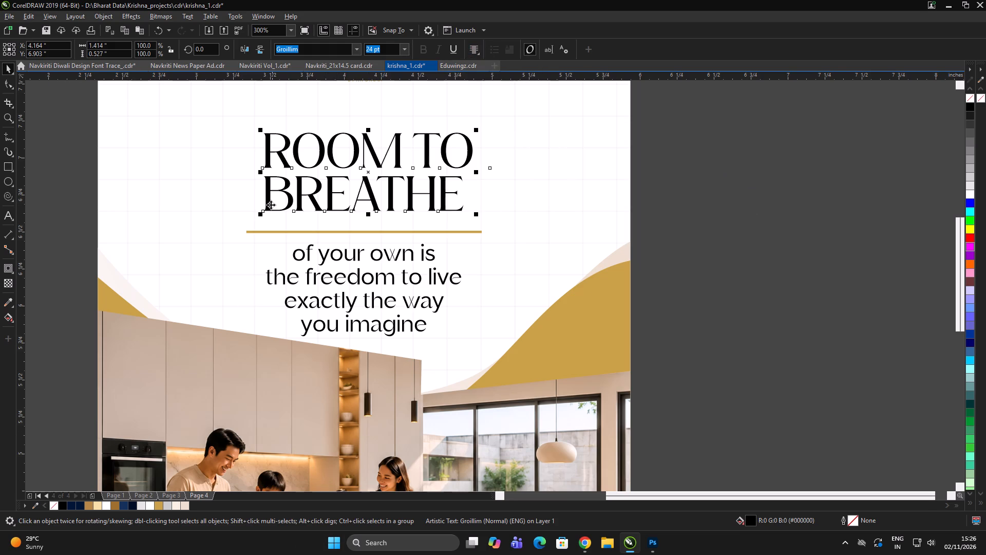
double_click(269, 202)
key("BackSpace")
key("Return")
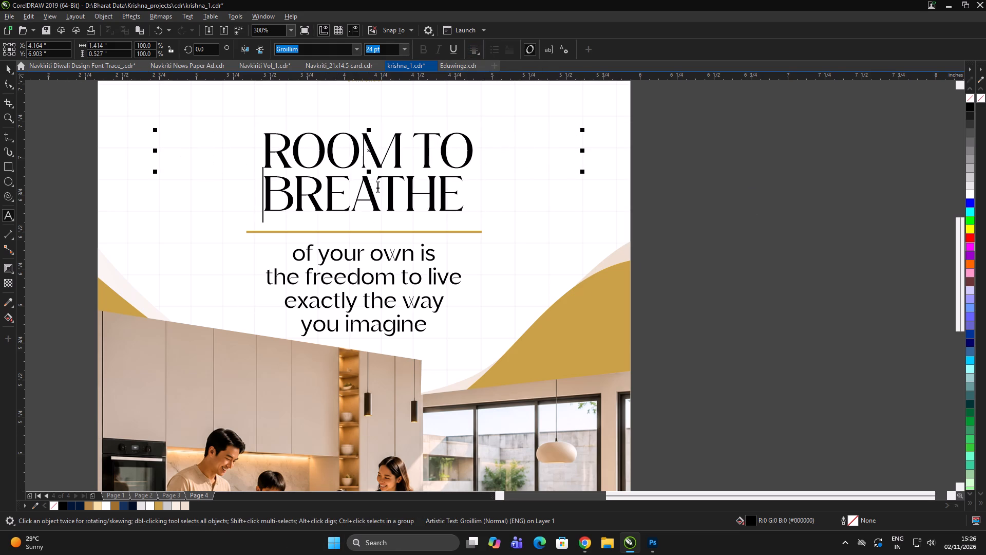
key("ctrl+a")
left_click(471, 51)
left_click(482, 82)
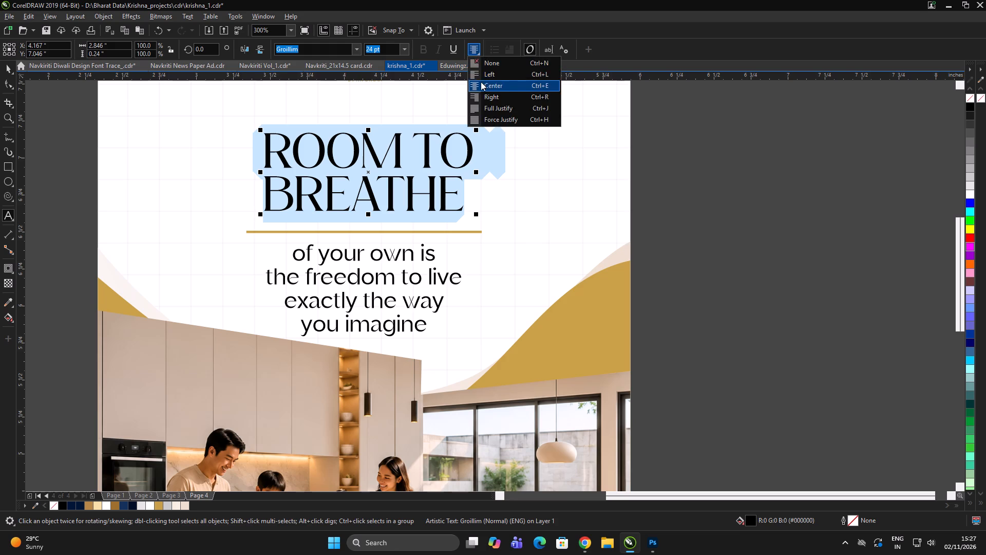
Align the "ROOM TO BREATHE" heading horizontally with the centre of the 3.6 × 4.5 in page frame, and deselect.
left_click(12, 69)
left_click(471, 196, "shift")
key("c")
left_click(714, 156)
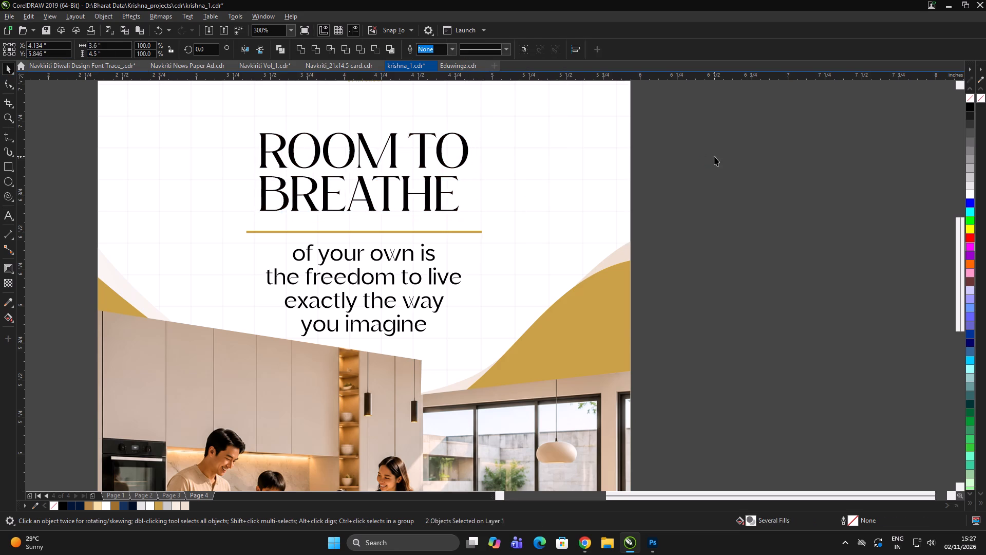
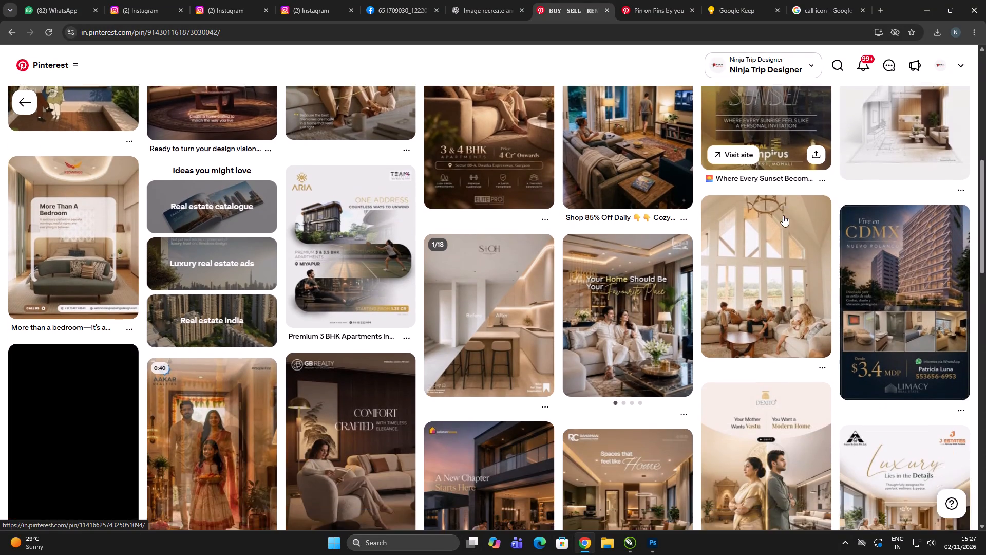
Open the "Your Home Should Be Your Favourite Place" pin on Pinterest and examine its related real estate ads for design references.
left_click(642, 278)
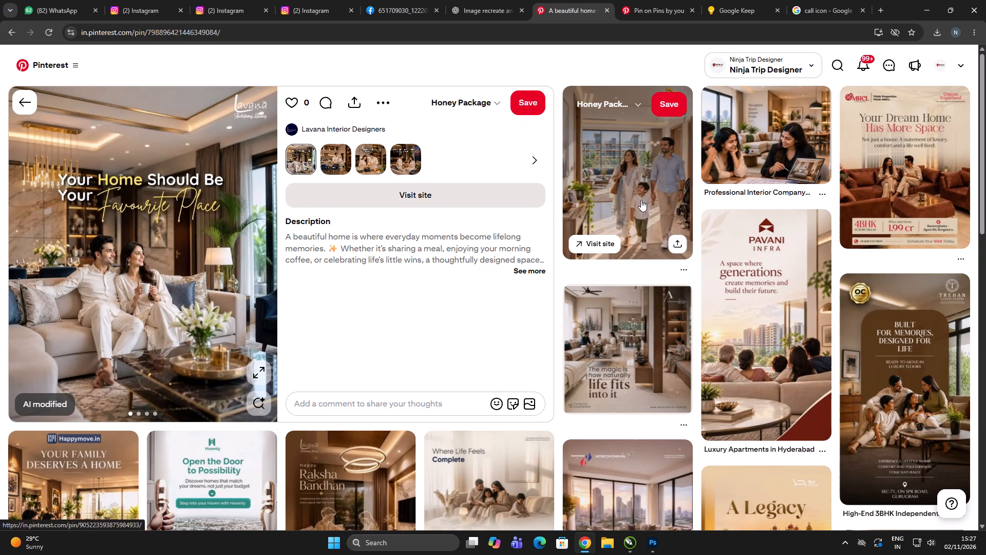
scroll(641, 200, "down", 2)
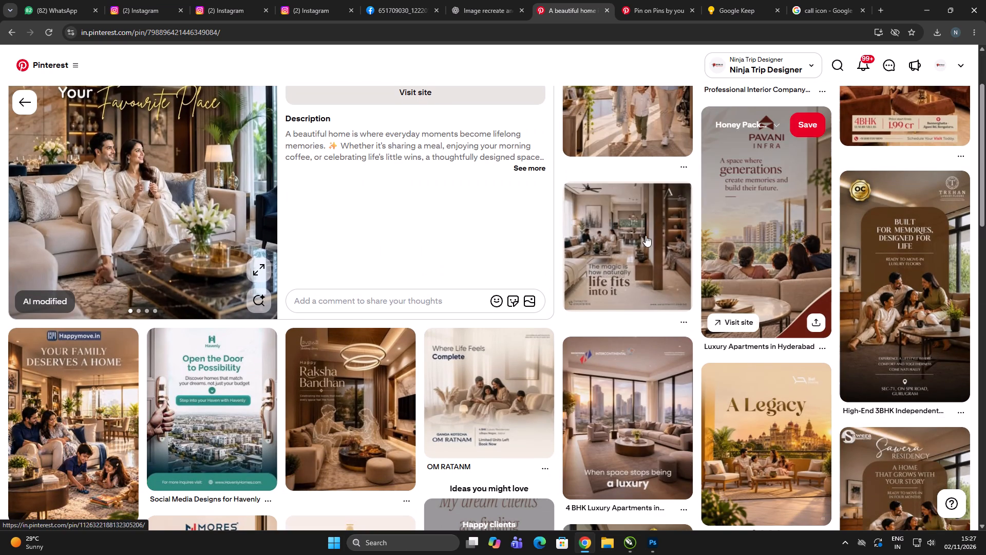
scroll(637, 241, "down", 3)
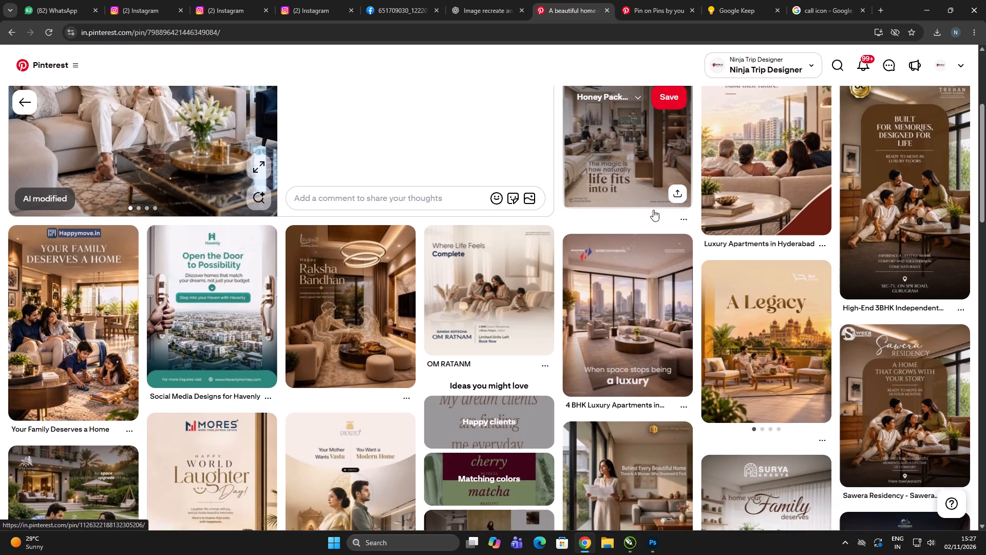
scroll(501, 192, "down", 2)
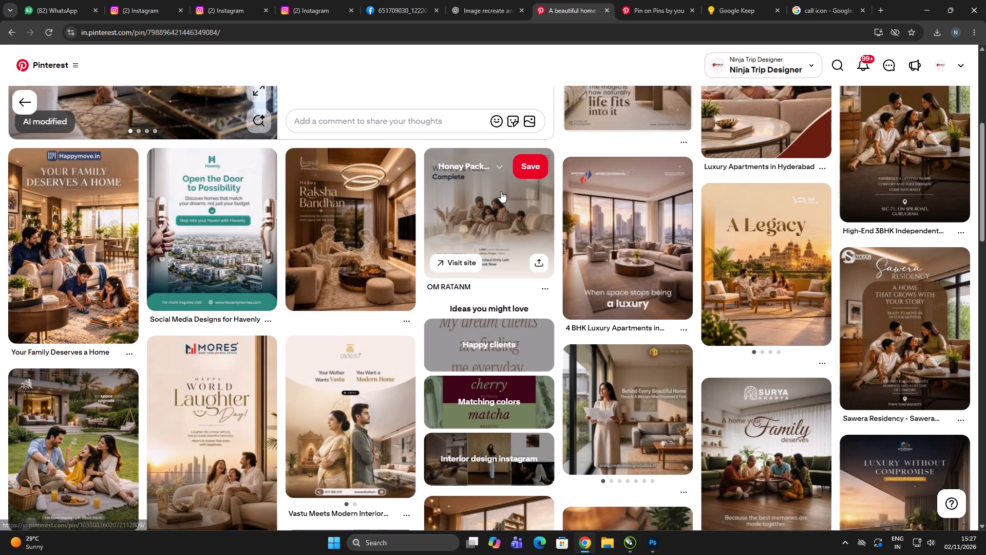
scroll(501, 191, "down", 7)
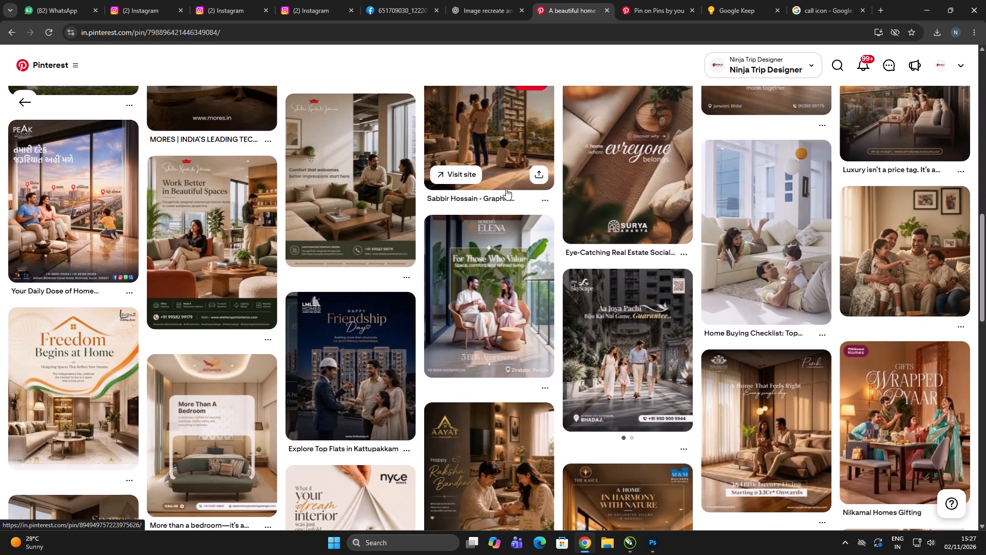
scroll(521, 322, "down", 3)
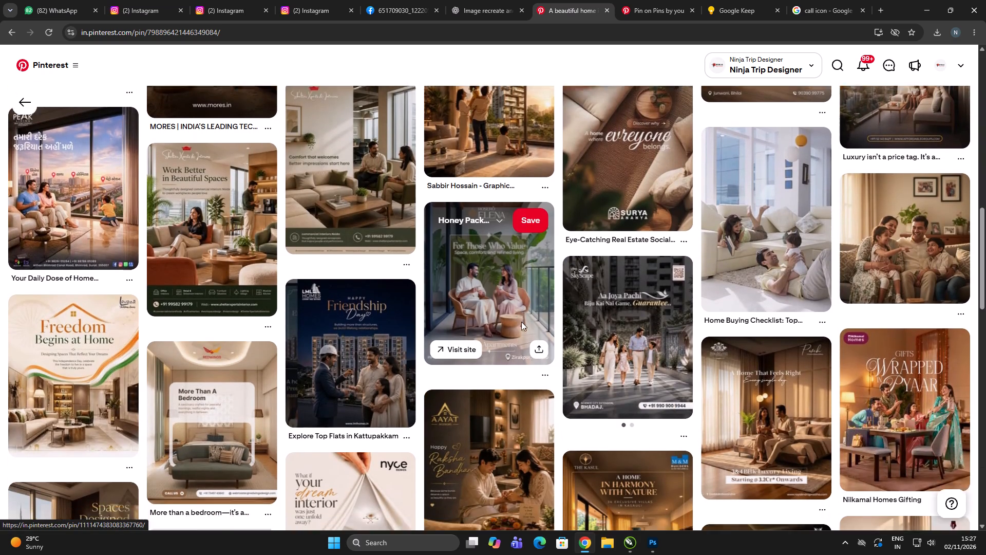
scroll(521, 322, "down", 5)
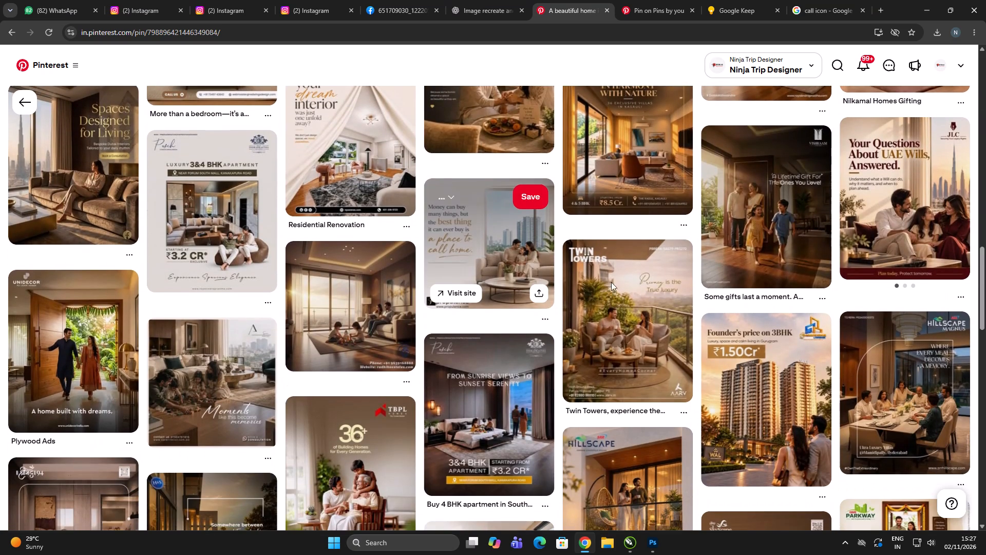
scroll(718, 256, "down", 5)
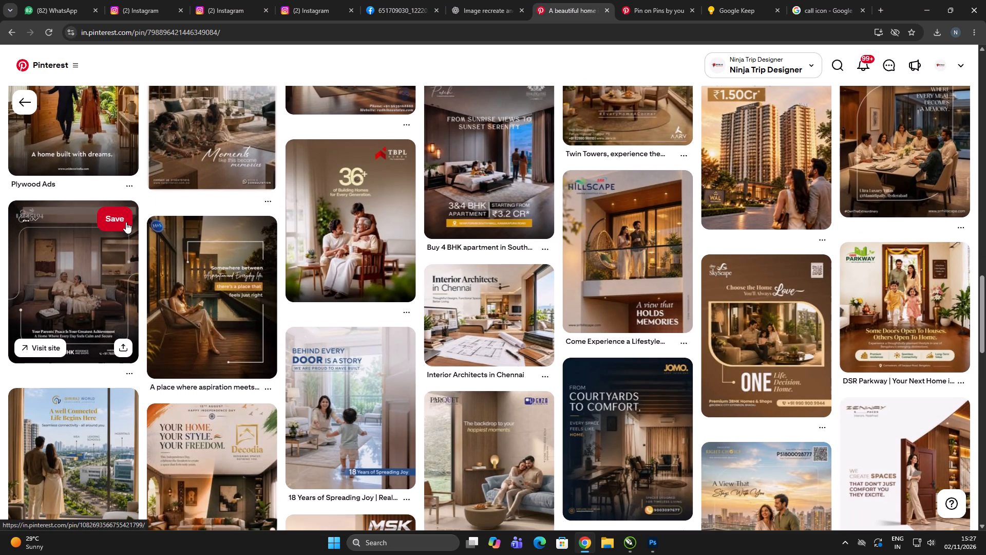
scroll(600, 300, "down", 7)
scroll(585, 287, "up", 1)
scroll(585, 287, "down", 1)
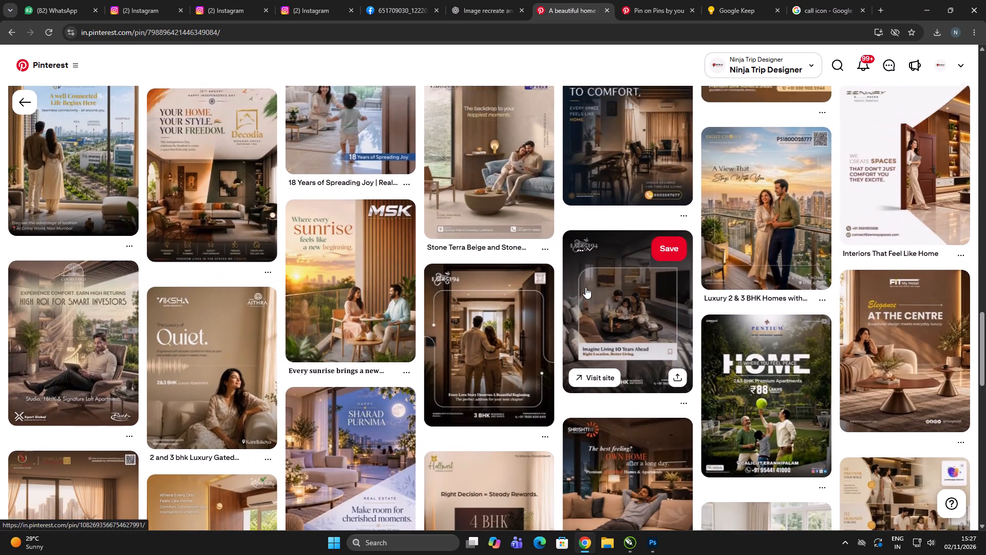
scroll(578, 284, "down", 9)
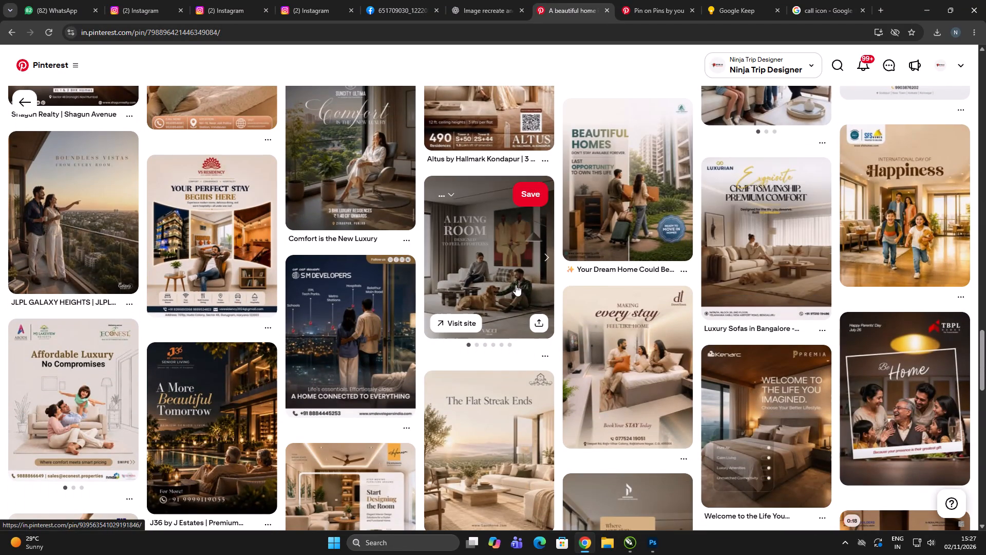
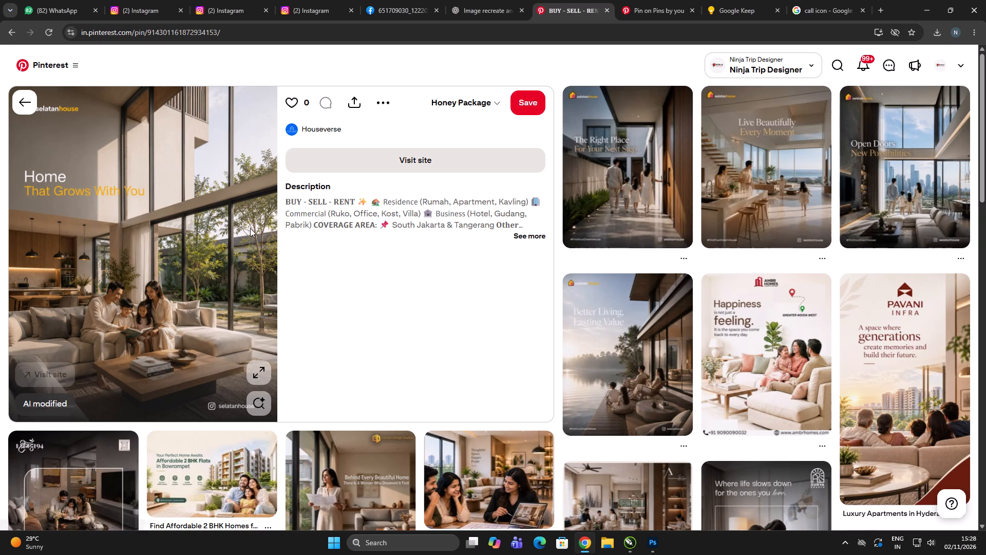
Examine the related ads under the "Home That Grows With You" pin and under the previously viewed "Elevate Everyday" pin.
scroll(902, 236, "down", 4)
scroll(774, 245, "down", 1)
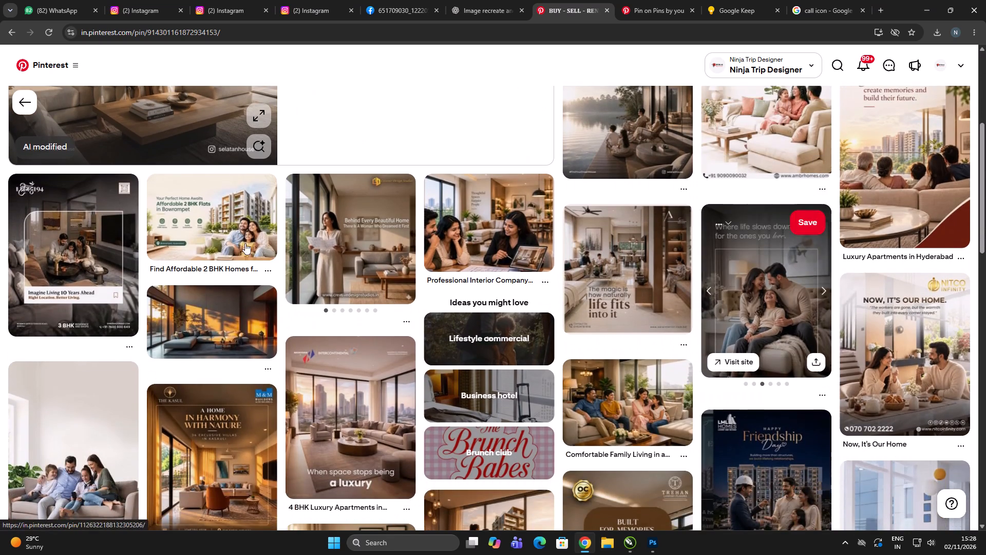
scroll(77, 153, "up", 3)
left_click_drag(27, 104, 23, 104)
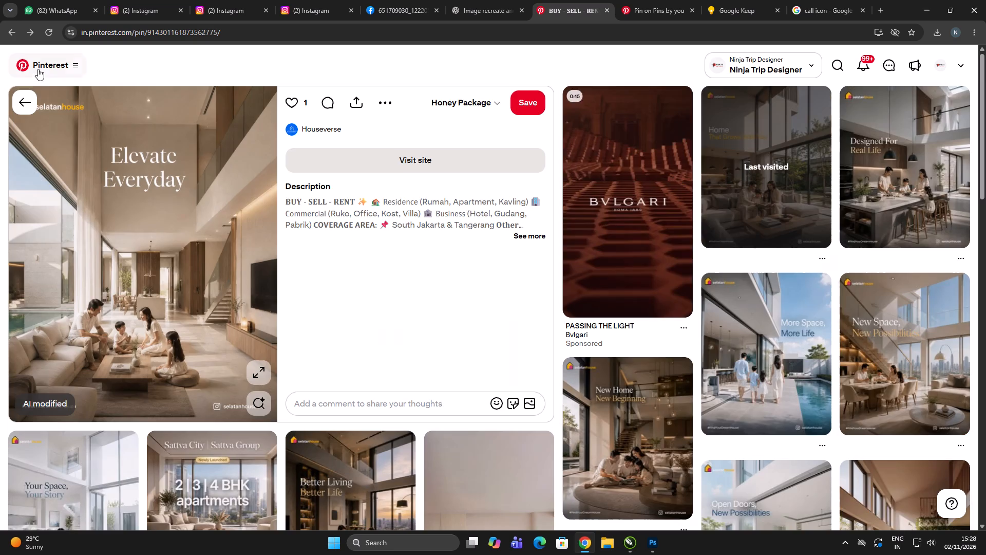
scroll(771, 95, "down", 4)
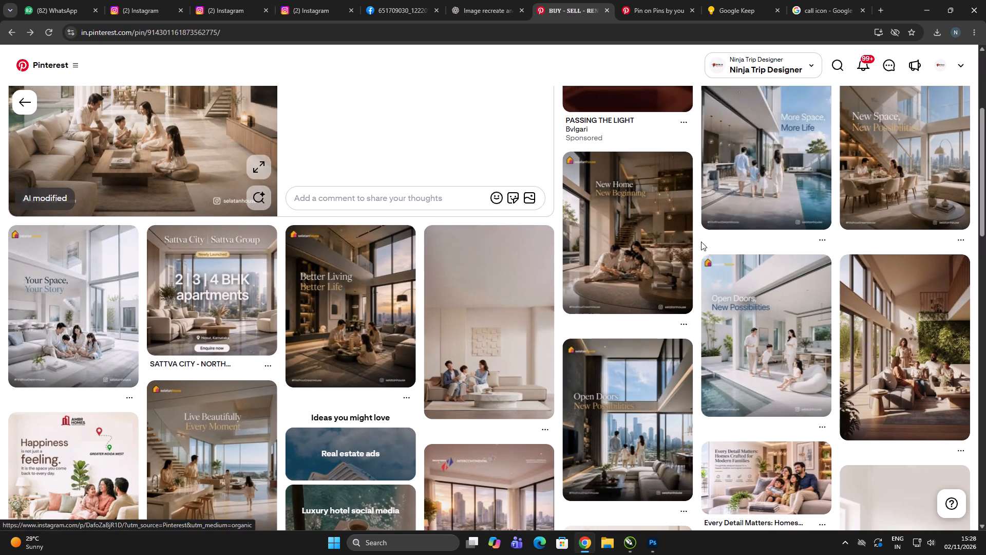
Open the pin of a family on a beige sofa in a minimalist high-ceilinged living room and examine its related pins.
left_click(475, 341)
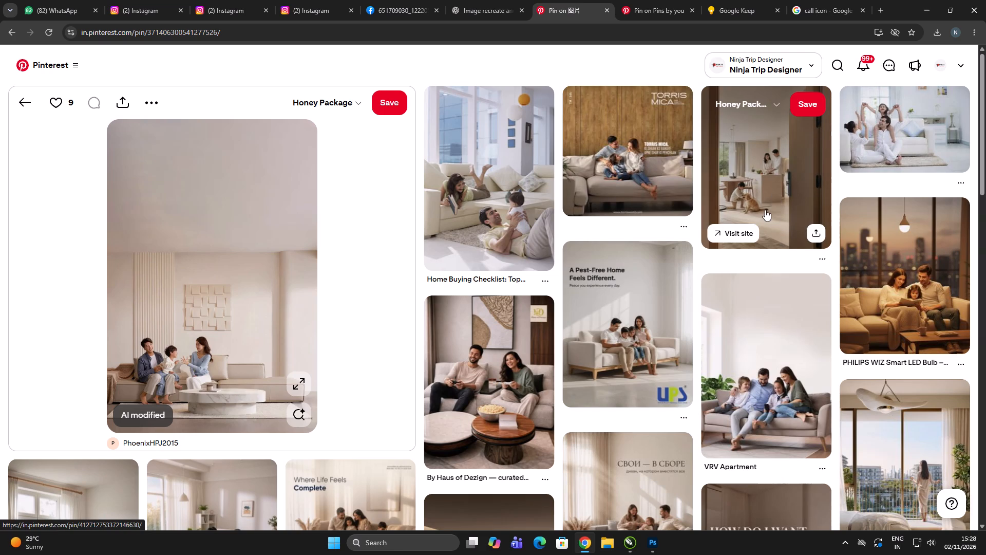
scroll(769, 225, "down", 5)
scroll(505, 263, "down", 5)
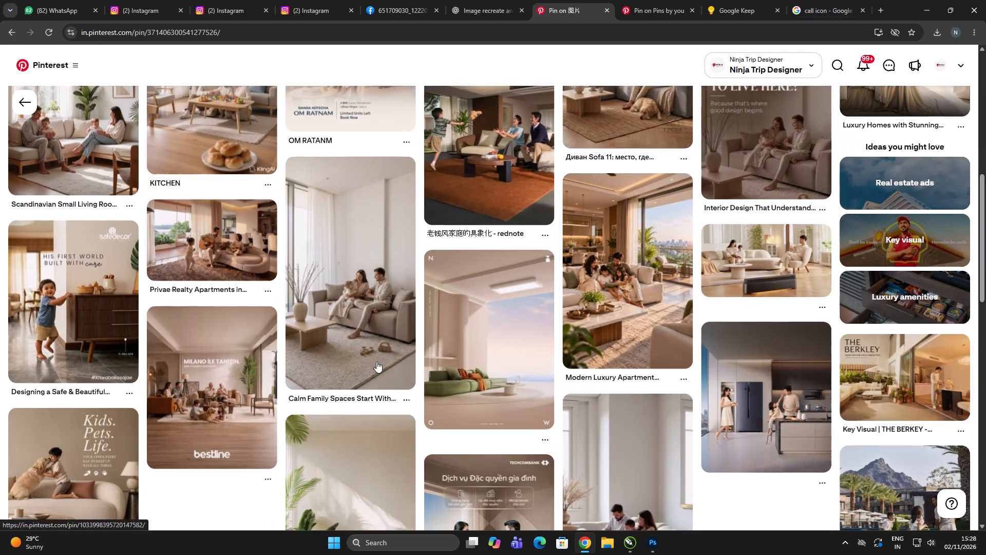
scroll(423, 329, "down", 7)
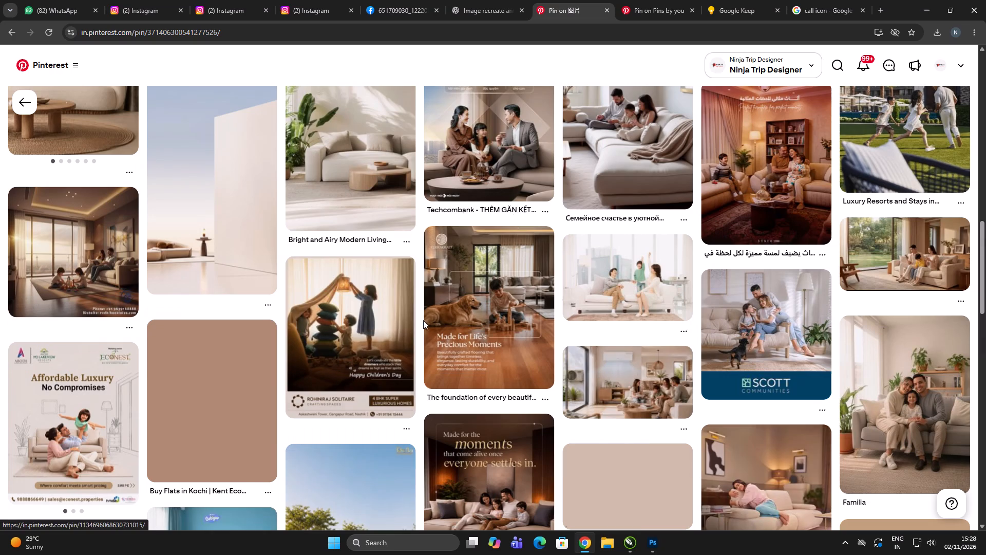
scroll(945, 96, "up", 5)
scroll(667, 329, "down", 4)
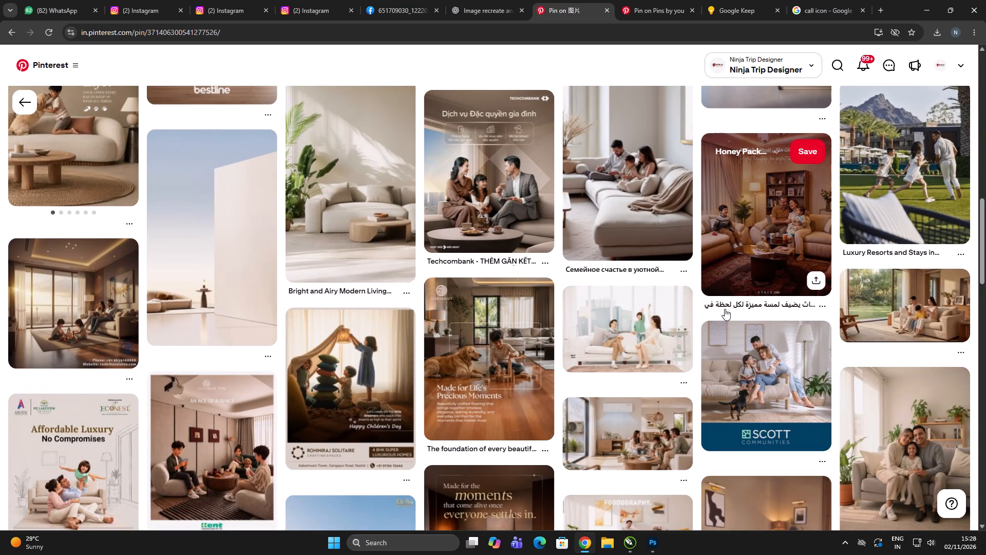
scroll(739, 305, "down", 5)
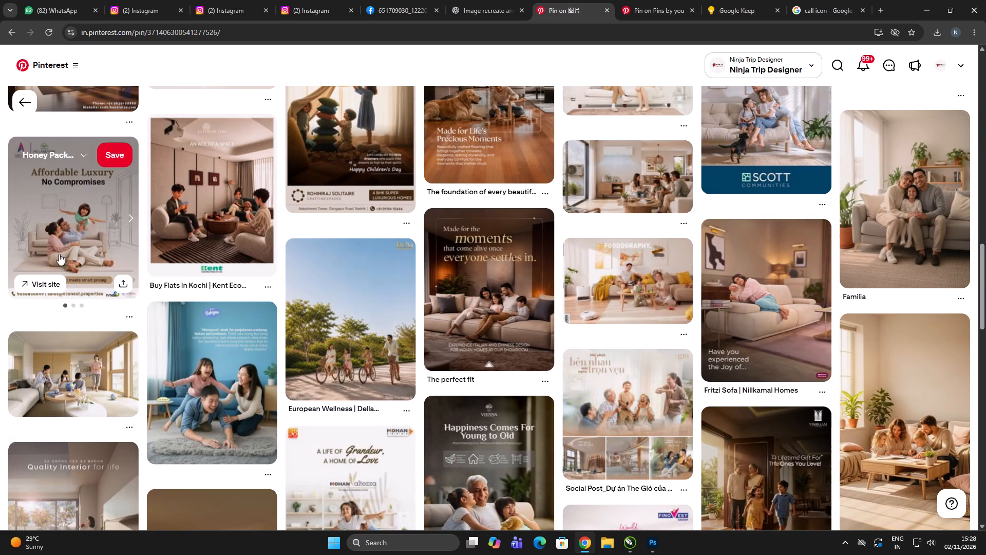
scroll(316, 221, "down", 8)
scroll(311, 227, "up", 4)
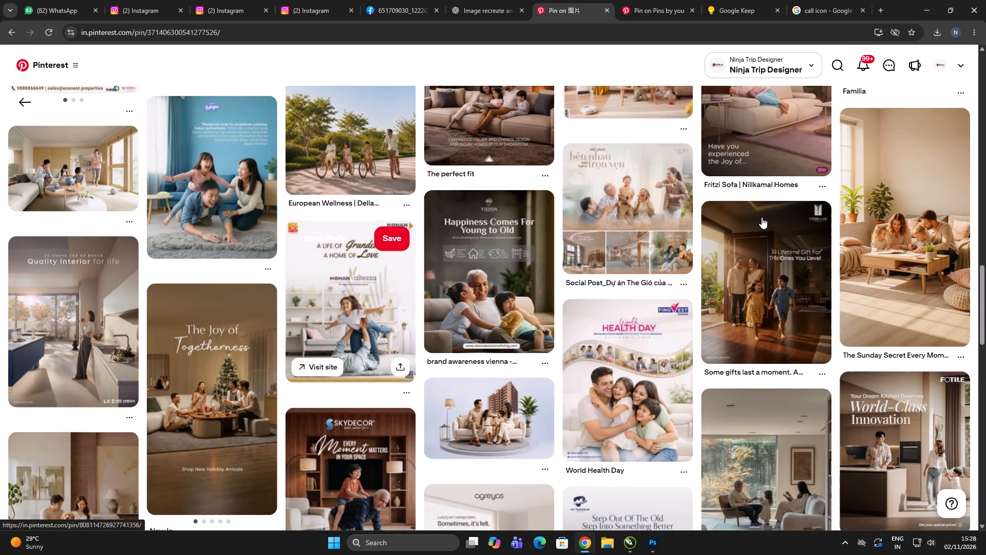
Open the Bebigoo pin of parents playing with their child and examine its related family and home ads for reference images.
left_click(233, 161)
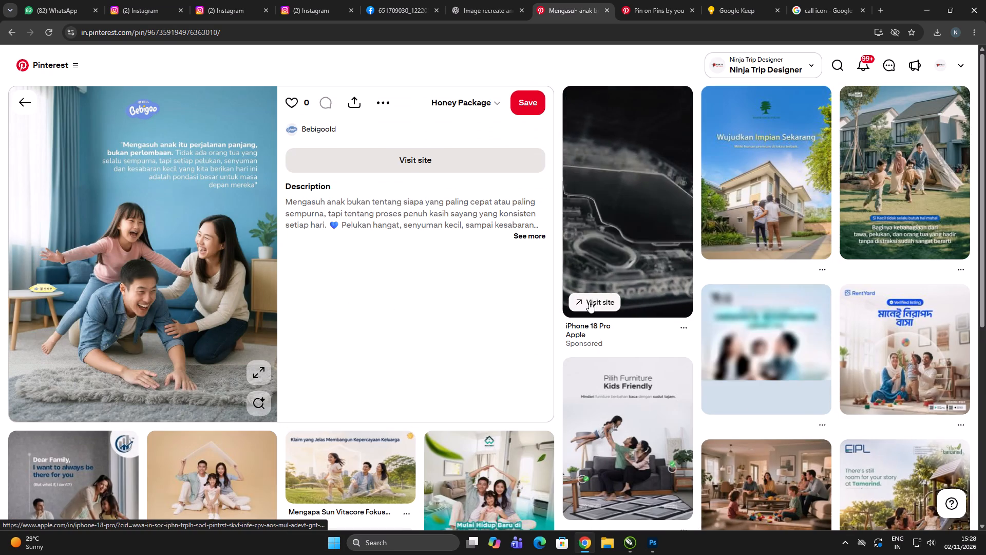
scroll(668, 283, "down", 3)
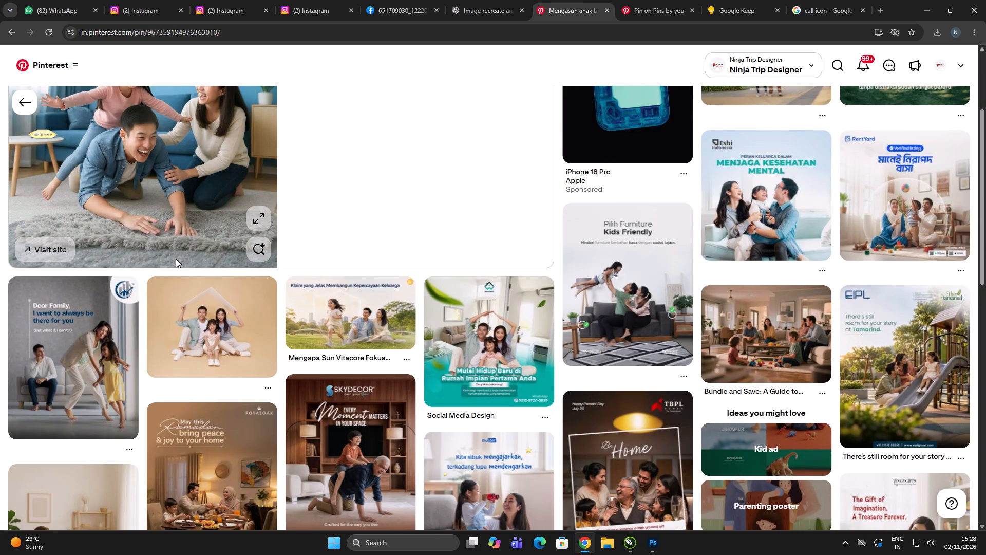
scroll(459, 342, "down", 8)
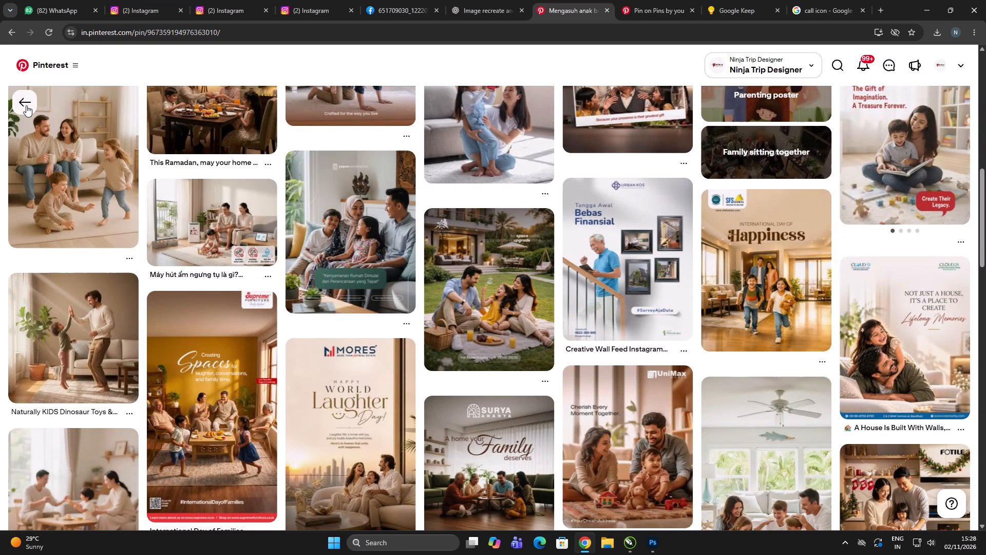
scroll(683, 146, "down", 5)
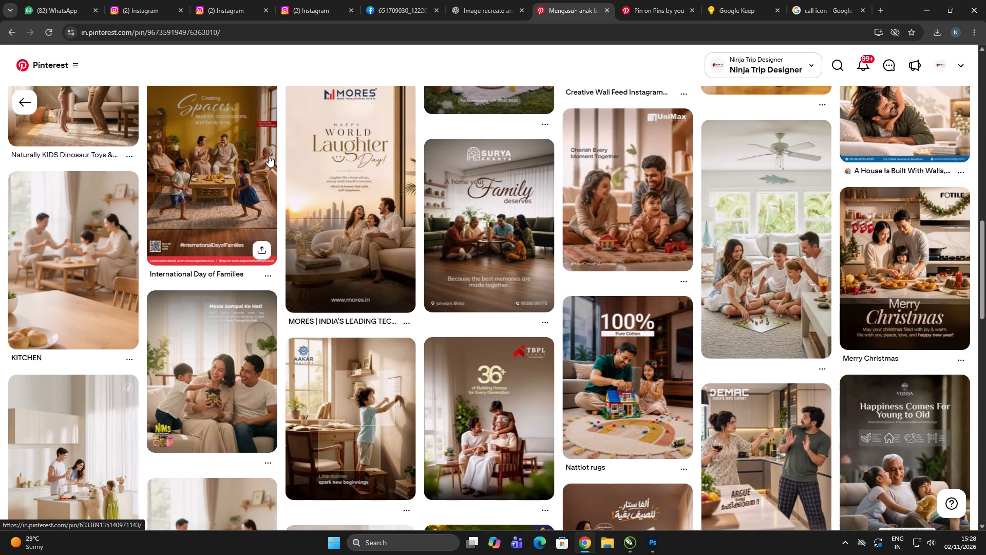
scroll(499, 176, "down", 2)
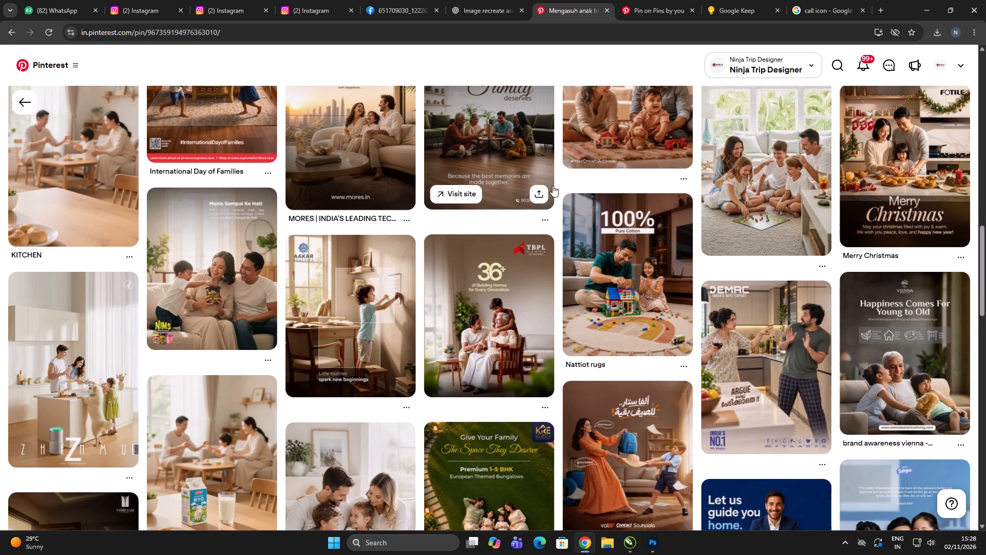
scroll(596, 211, "down", 6)
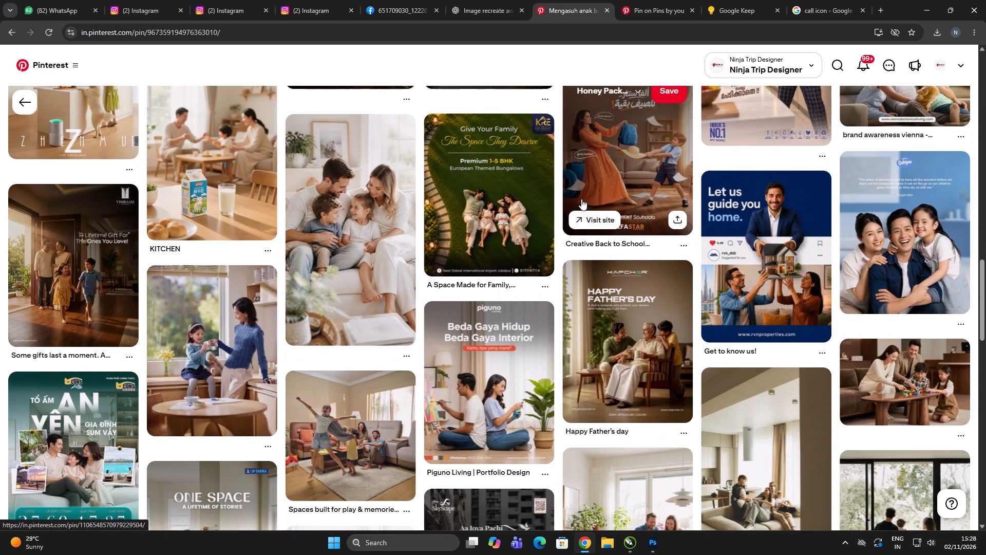
scroll(575, 199, "down", 2)
scroll(700, 208, "down", 3)
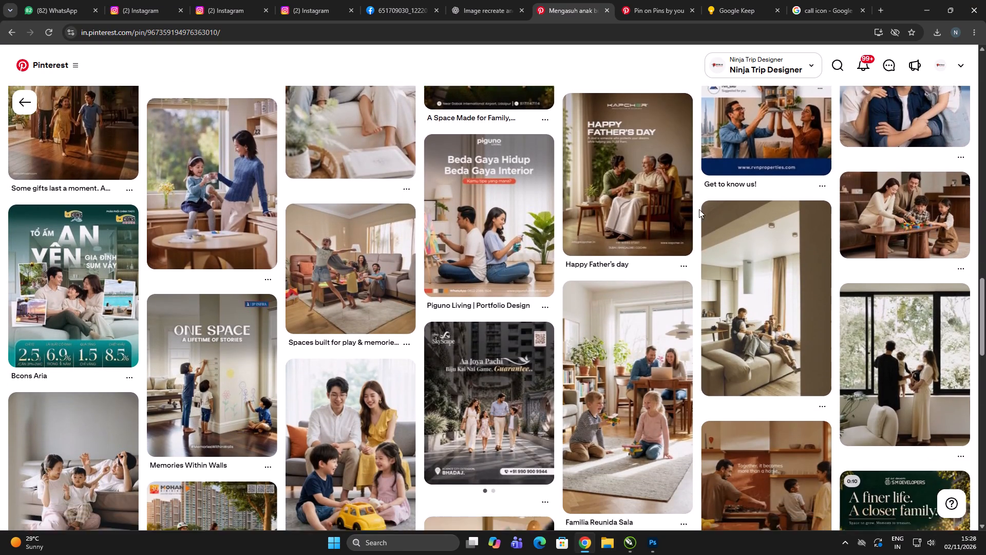
scroll(700, 210, "down", 2)
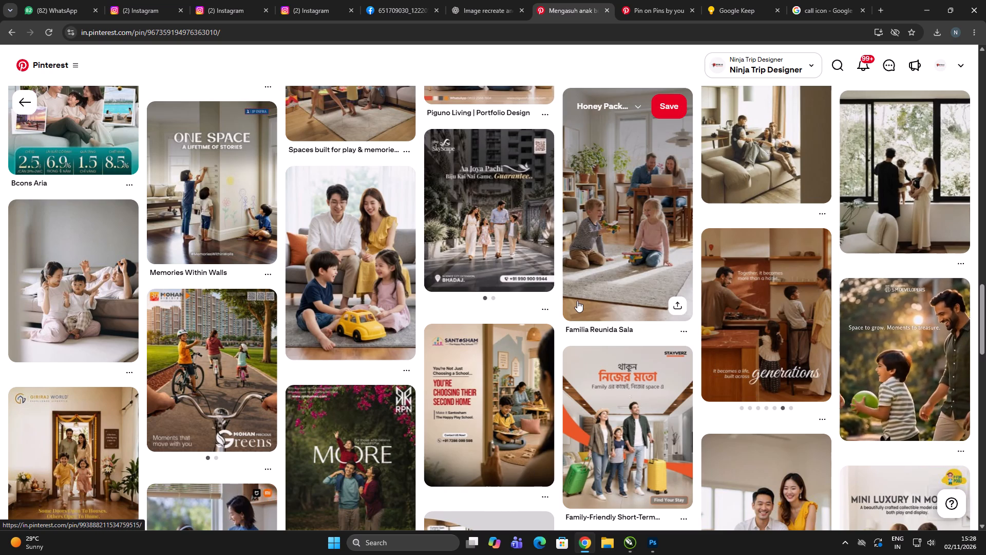
scroll(577, 299, "up", 13)
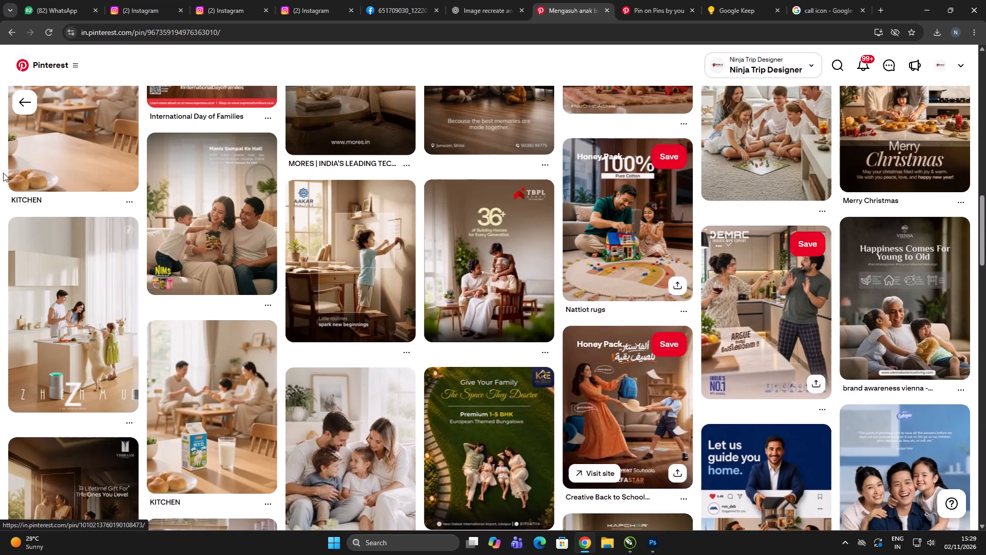
Return to the minimalist living room family pin and examine its related pins for a suitable family image.
left_click(29, 102)
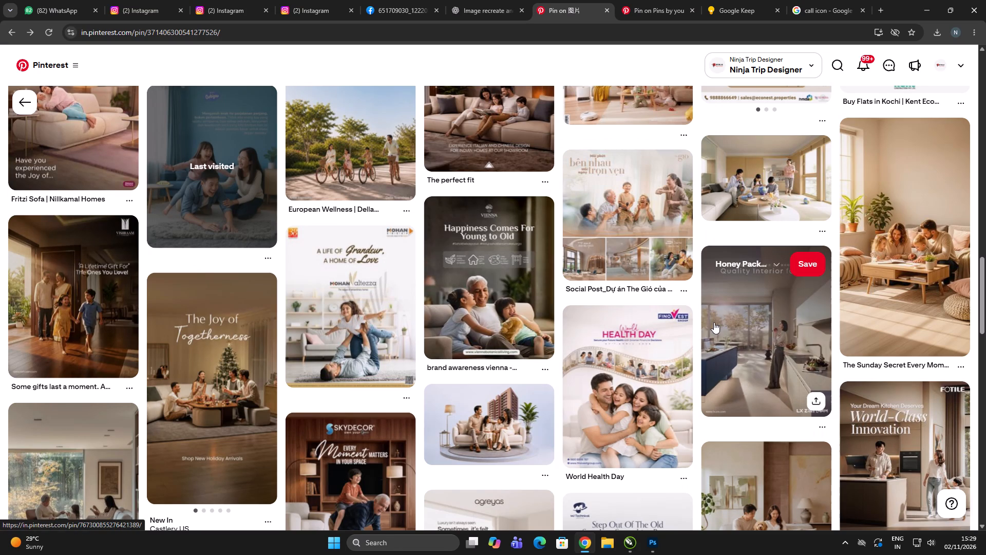
scroll(715, 322, "down", 2)
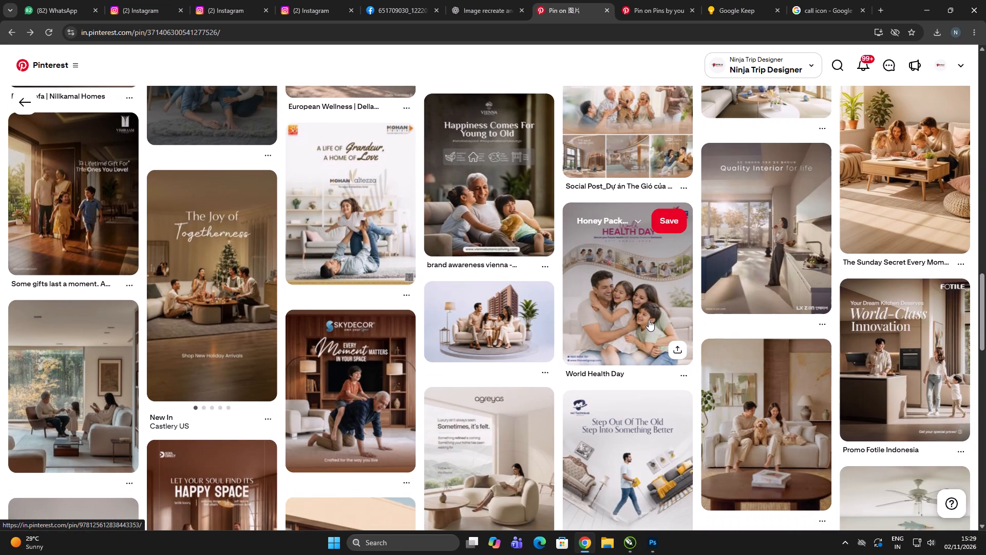
scroll(647, 319, "down", 7)
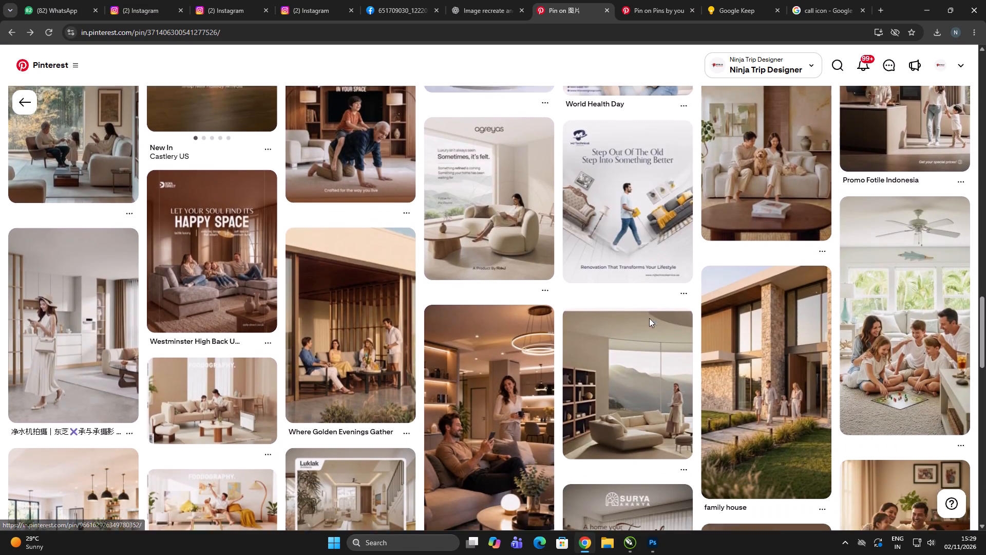
scroll(649, 318, "down", 1)
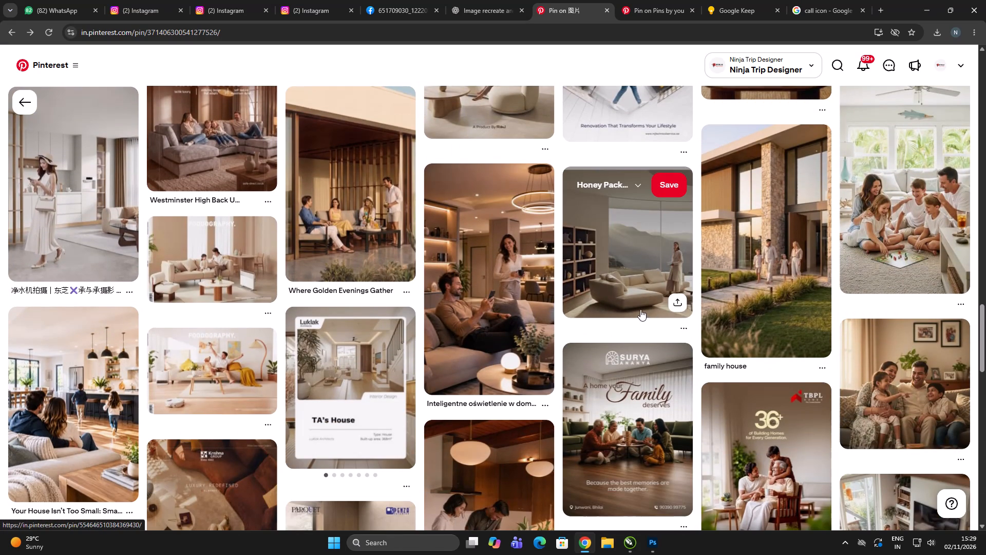
scroll(640, 309, "up", 9)
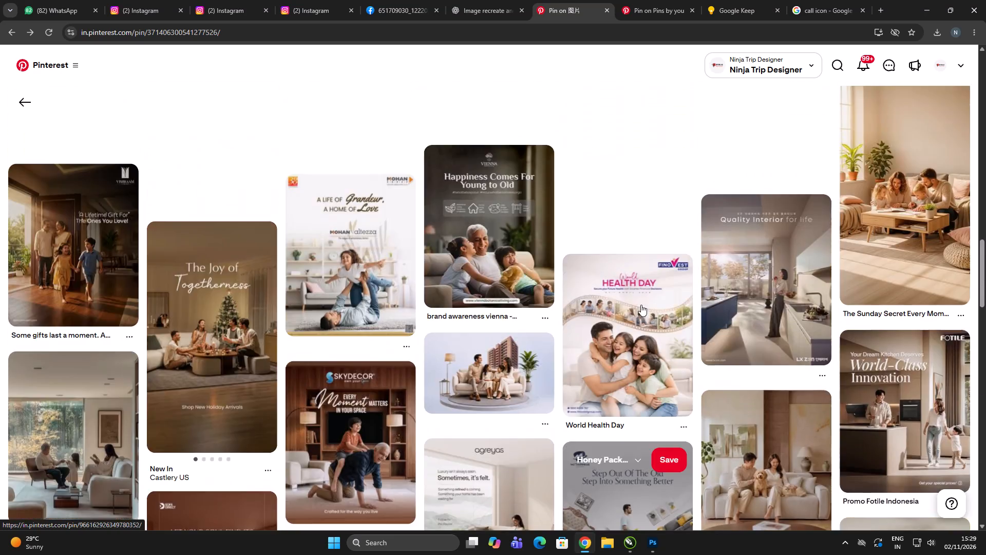
scroll(641, 305, "up", 6)
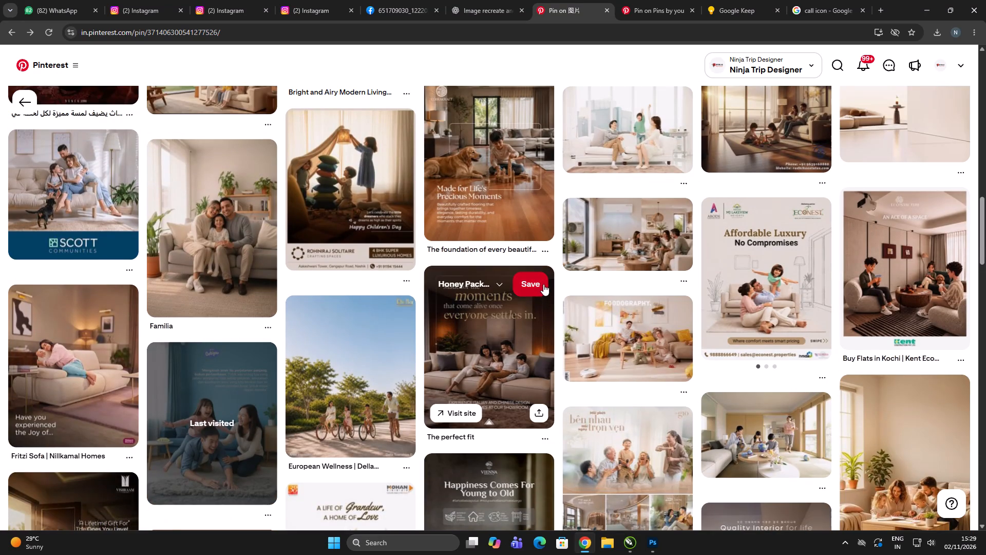
scroll(543, 284, "up", 9)
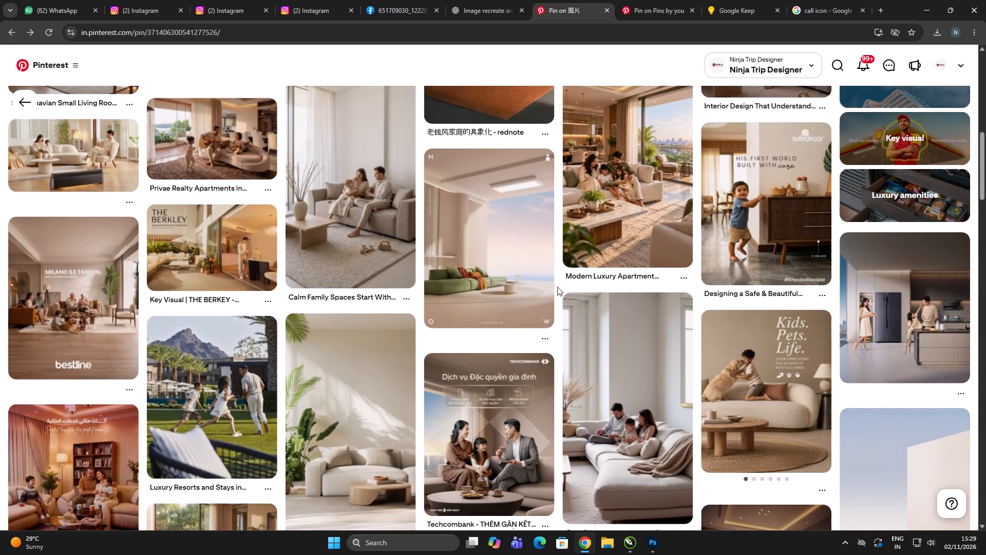
scroll(557, 287, "up", 13)
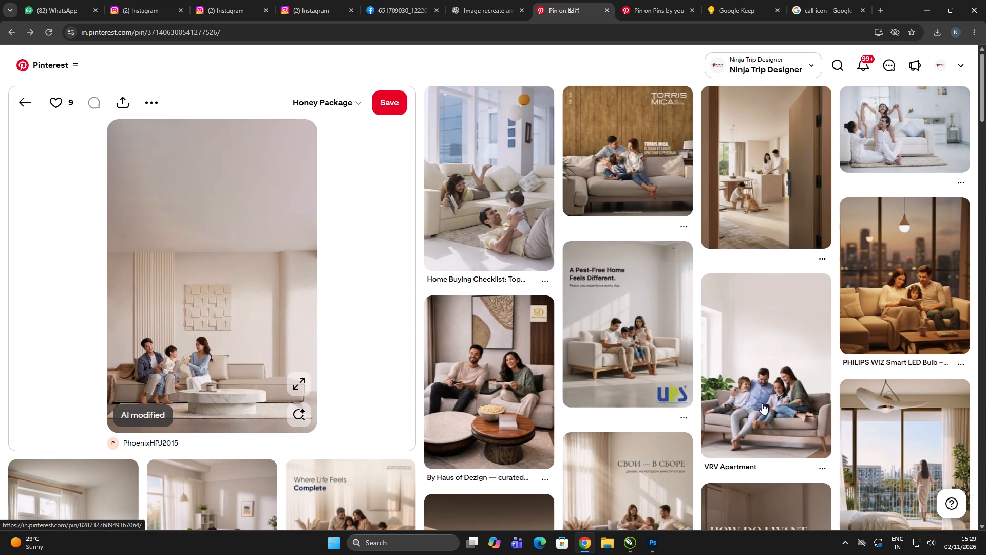
Open the "Home Buying Checklist: Top Amenities Every Family Needs" pin and examine its related family living room images.
left_click(495, 214)
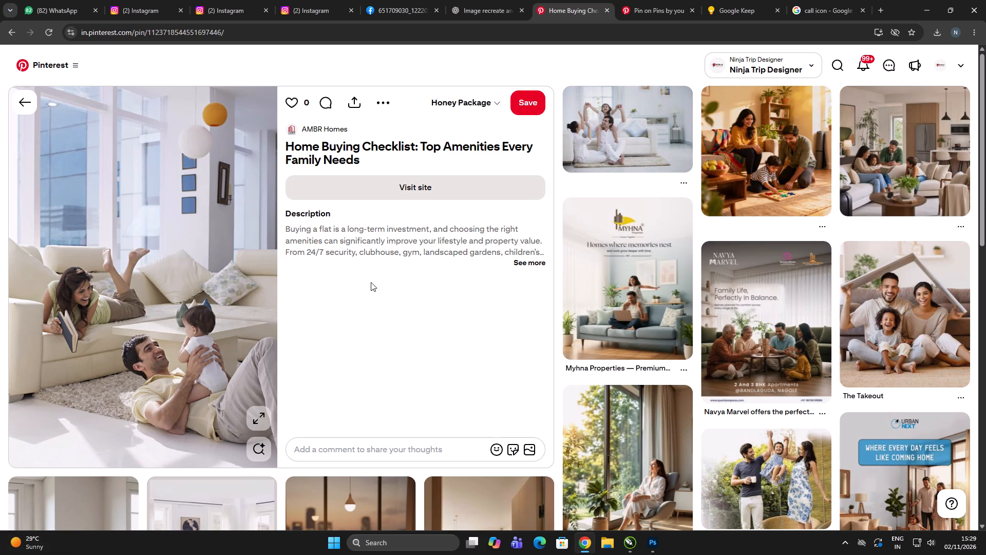
scroll(624, 162, "down", 1)
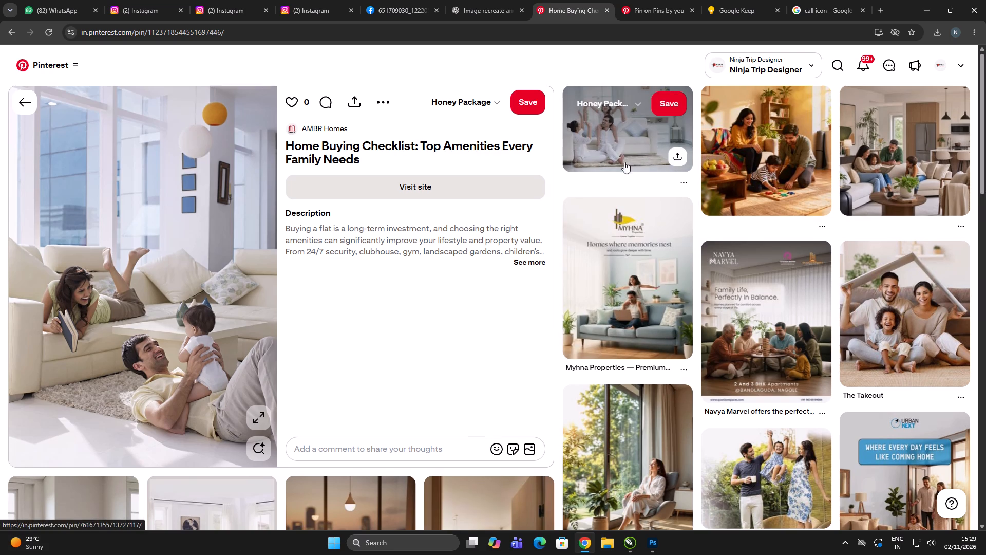
scroll(624, 162, "down", 6)
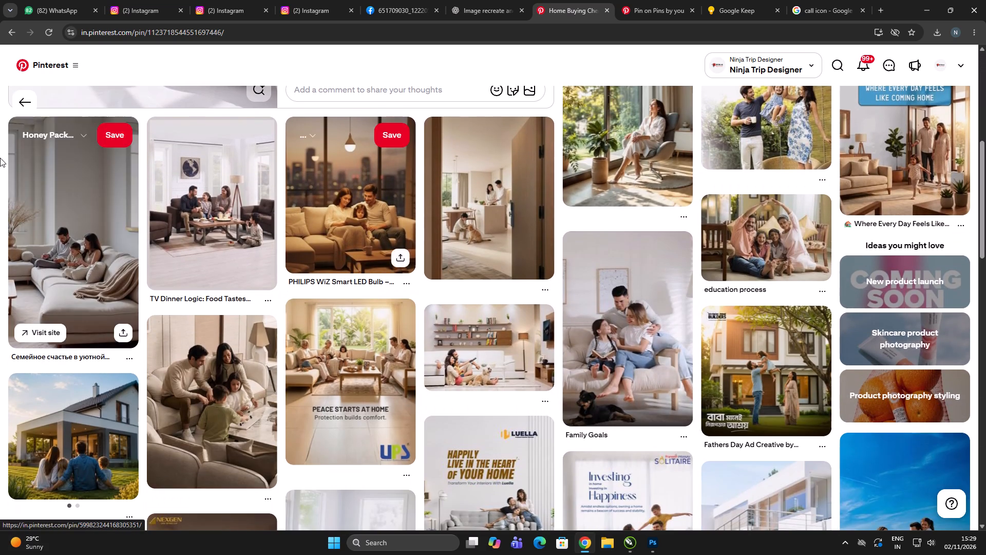
Open the "TV Dinner Logic" pin, enlarge its family living room photo, save the image to the computer and close the enlarged view.
left_click(201, 201)
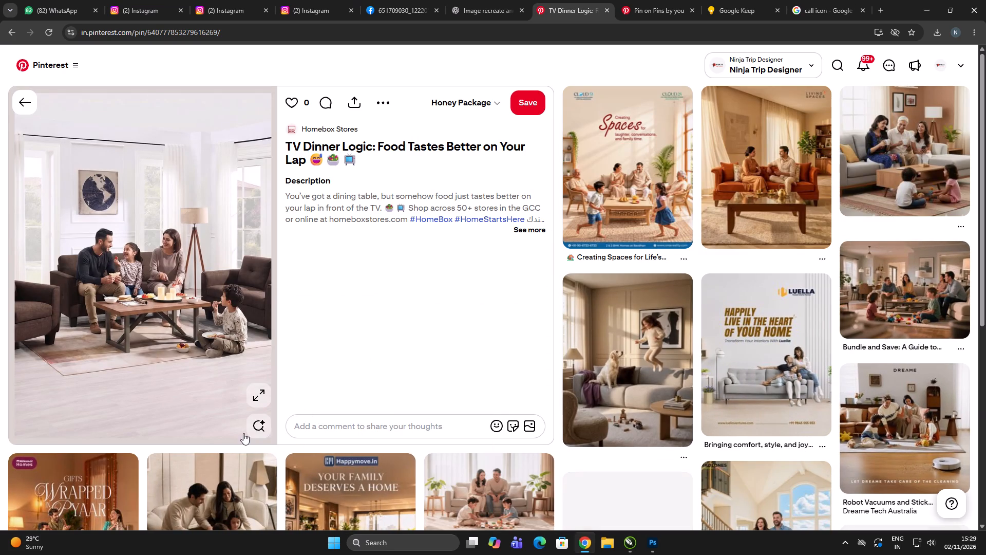
left_click(261, 396)
right_click(393, 205)
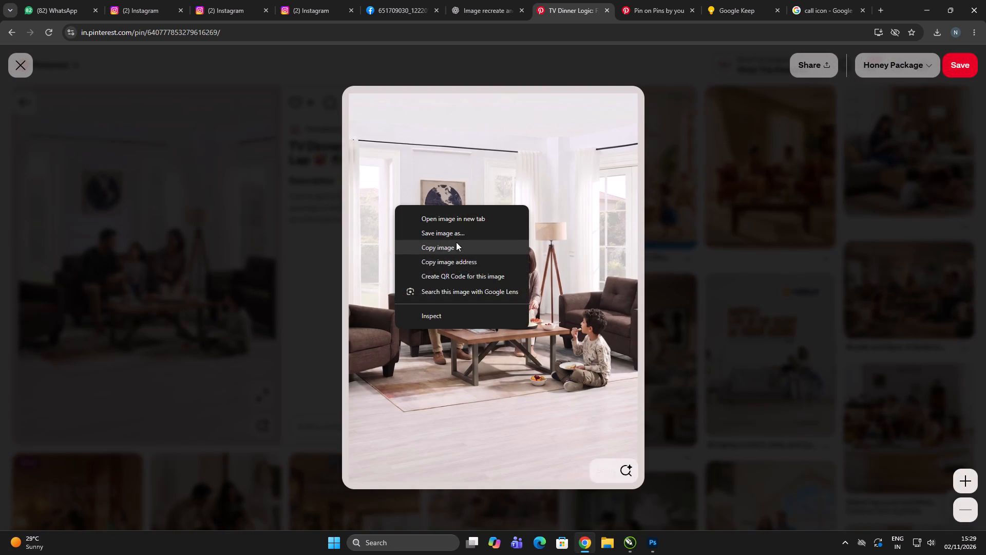
left_click(451, 233)
left_click(899, 512)
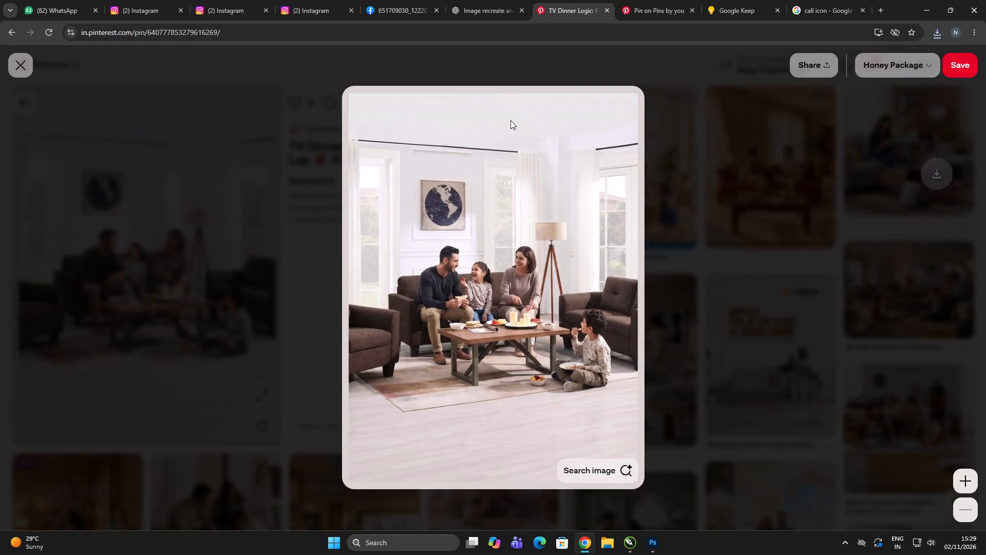
left_click(444, 59)
left_click(20, 69)
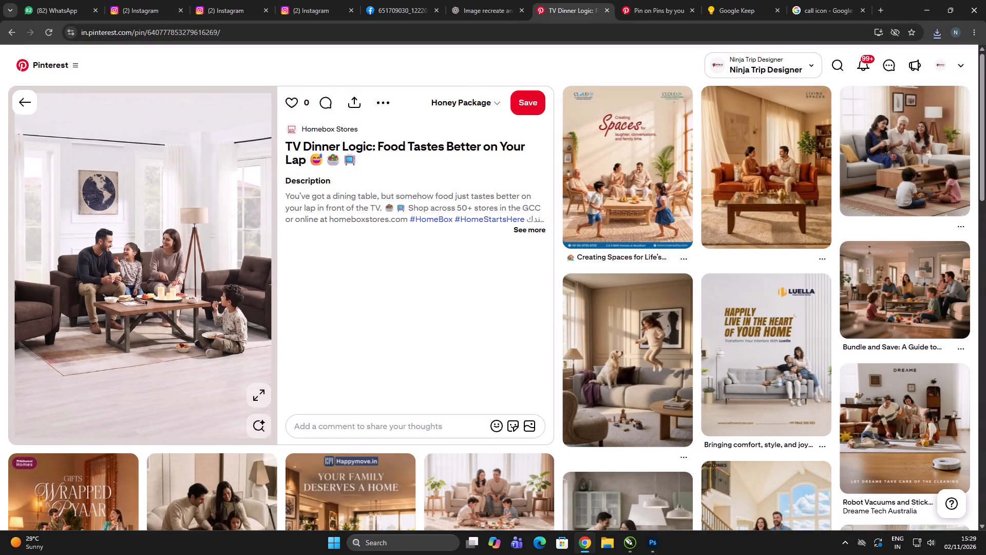
Examine the pins related to "TV Dinner Logic" for more family home images.
scroll(456, 281, "down", 1)
scroll(683, 260, "down", 5)
scroll(458, 258, "up", 1)
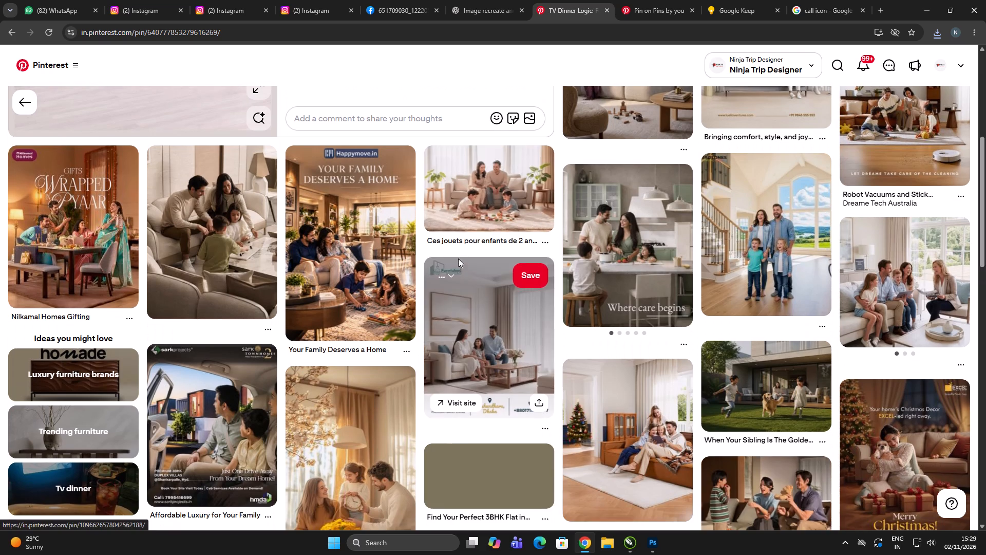
scroll(477, 257, "down", 1)
Switch to CorelDRAW and delete the family kitchen photo from inside the "Room to Breathe" page frame.
key("alt+Tab")
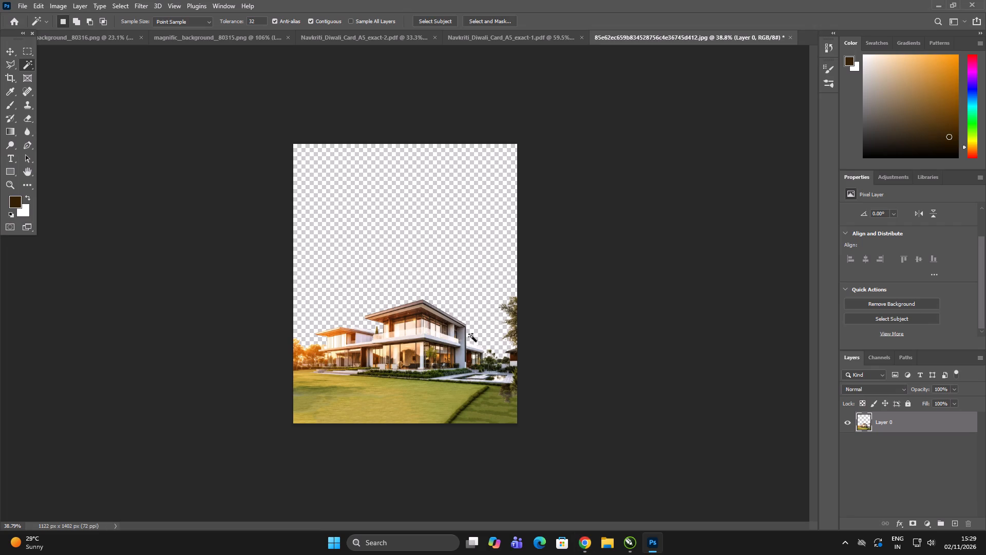
key("alt+Tab")
key("alt+Tab")
scroll(480, 234, "up", 1)
scroll(434, 225, "down", 1)
left_click(557, 254)
left_click(567, 254)
scroll(506, 247, "down", 2)
left_click(614, 257)
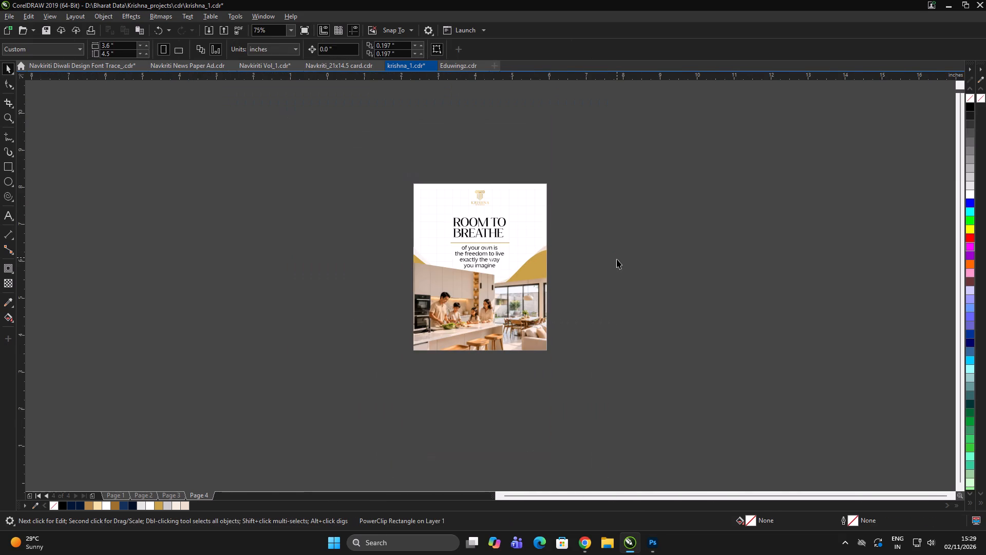
triple_click(509, 327)
key("Delete")
left_click(637, 284)
double_click(642, 284)
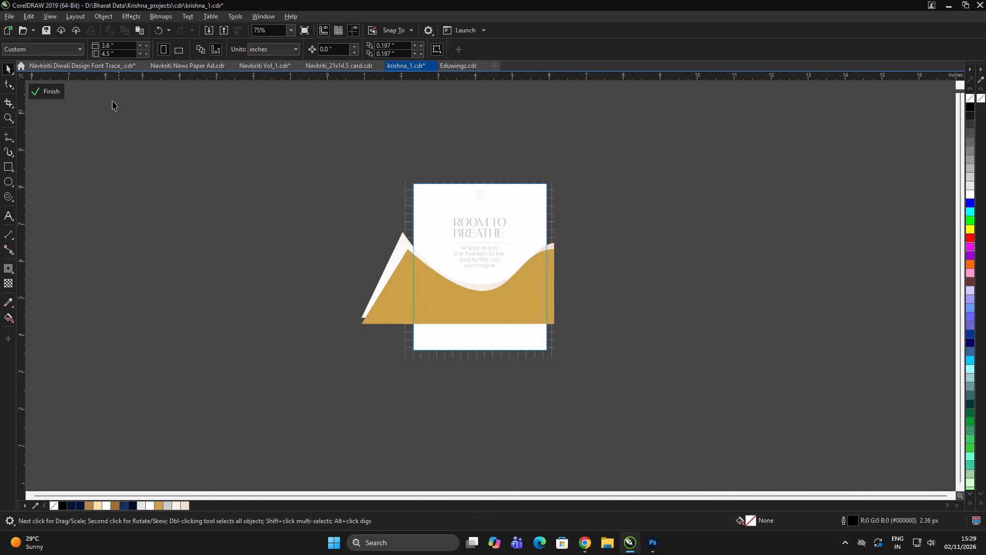
left_click(51, 91)
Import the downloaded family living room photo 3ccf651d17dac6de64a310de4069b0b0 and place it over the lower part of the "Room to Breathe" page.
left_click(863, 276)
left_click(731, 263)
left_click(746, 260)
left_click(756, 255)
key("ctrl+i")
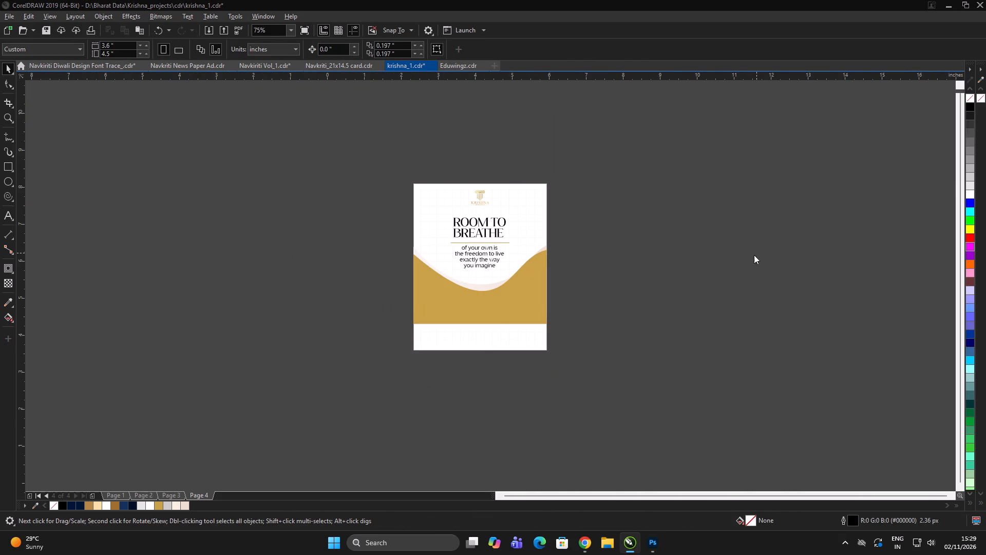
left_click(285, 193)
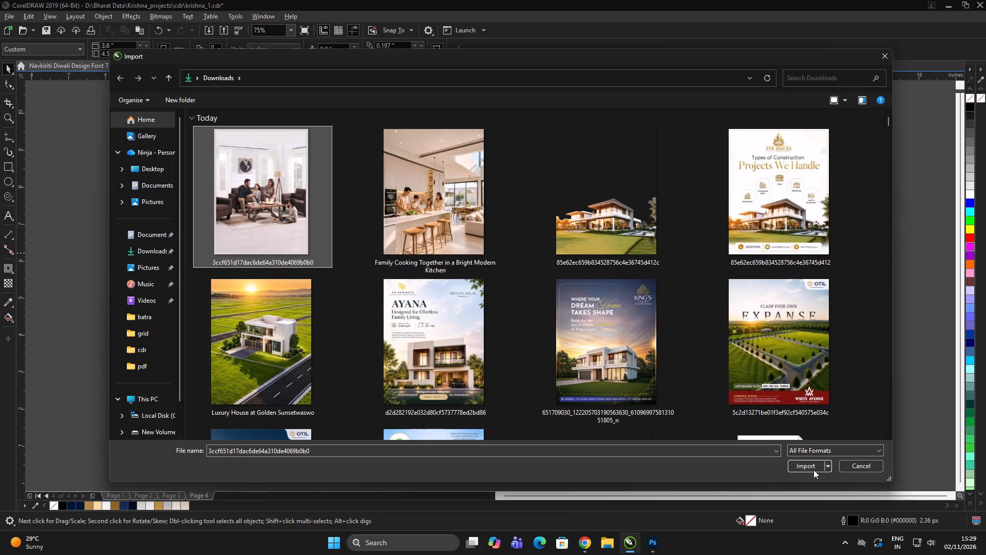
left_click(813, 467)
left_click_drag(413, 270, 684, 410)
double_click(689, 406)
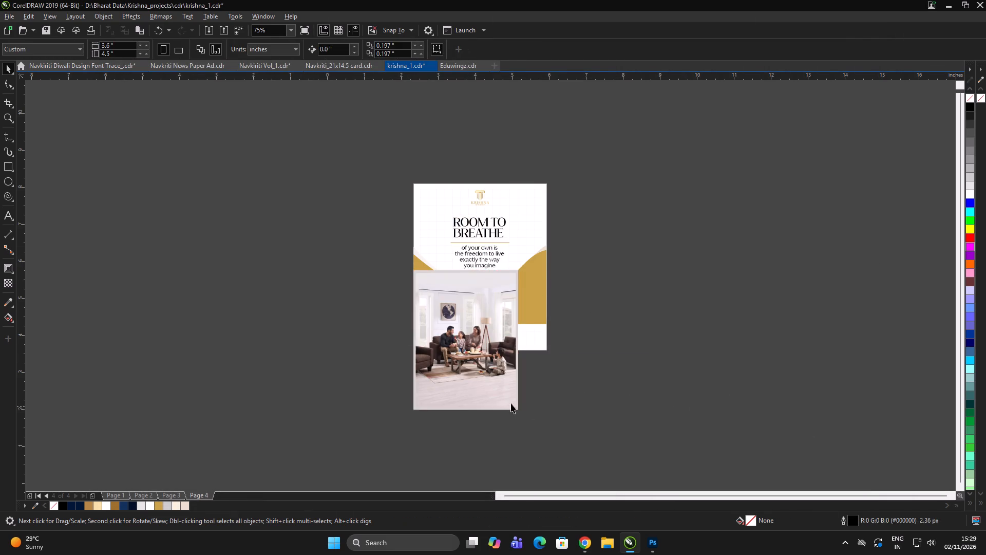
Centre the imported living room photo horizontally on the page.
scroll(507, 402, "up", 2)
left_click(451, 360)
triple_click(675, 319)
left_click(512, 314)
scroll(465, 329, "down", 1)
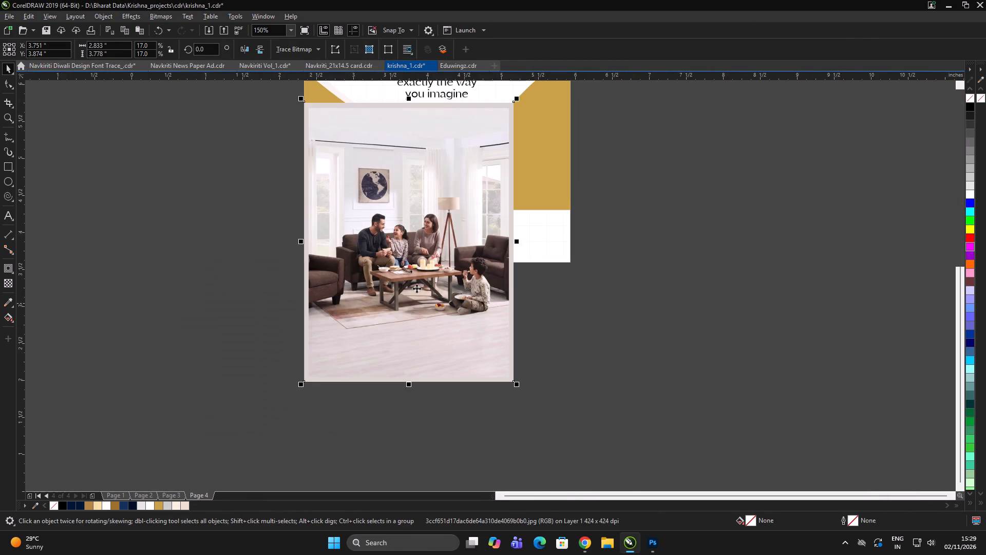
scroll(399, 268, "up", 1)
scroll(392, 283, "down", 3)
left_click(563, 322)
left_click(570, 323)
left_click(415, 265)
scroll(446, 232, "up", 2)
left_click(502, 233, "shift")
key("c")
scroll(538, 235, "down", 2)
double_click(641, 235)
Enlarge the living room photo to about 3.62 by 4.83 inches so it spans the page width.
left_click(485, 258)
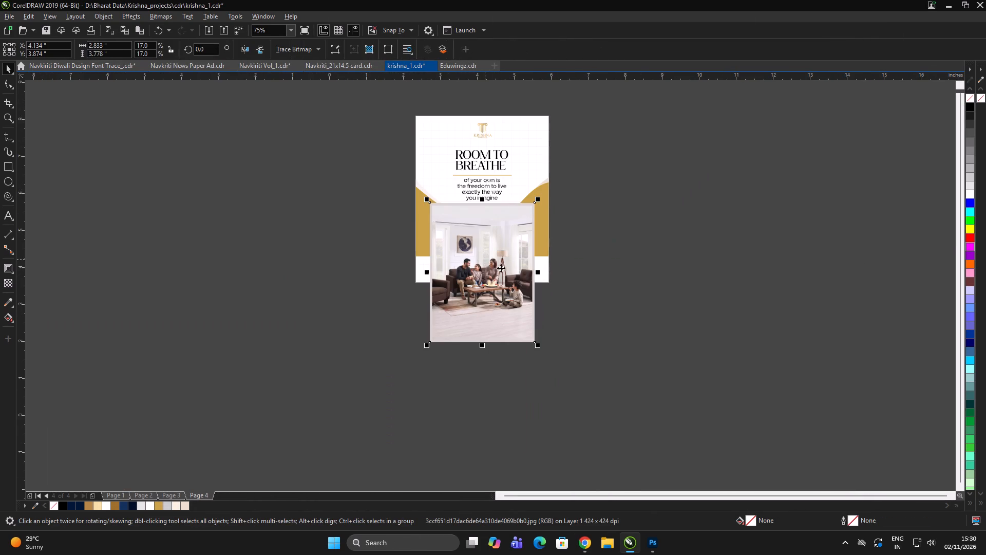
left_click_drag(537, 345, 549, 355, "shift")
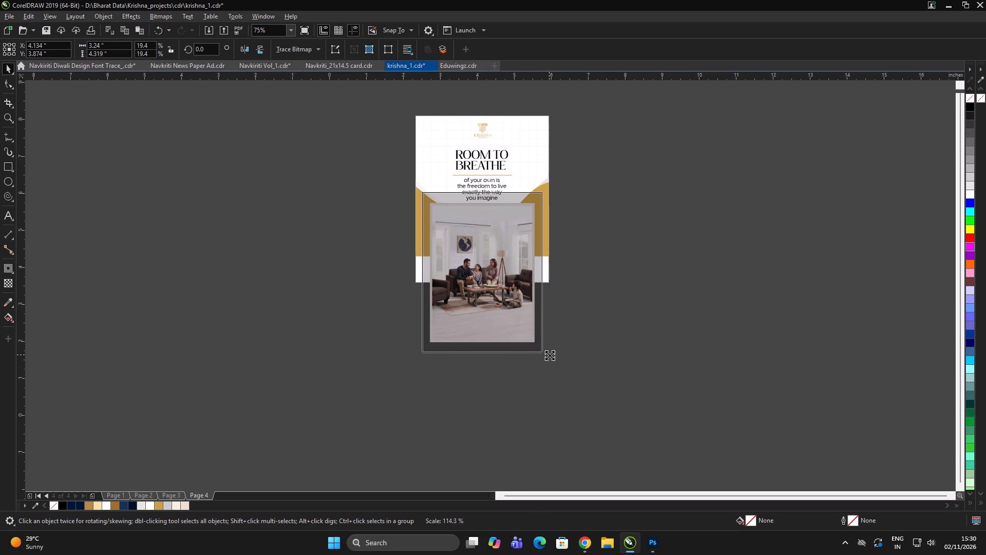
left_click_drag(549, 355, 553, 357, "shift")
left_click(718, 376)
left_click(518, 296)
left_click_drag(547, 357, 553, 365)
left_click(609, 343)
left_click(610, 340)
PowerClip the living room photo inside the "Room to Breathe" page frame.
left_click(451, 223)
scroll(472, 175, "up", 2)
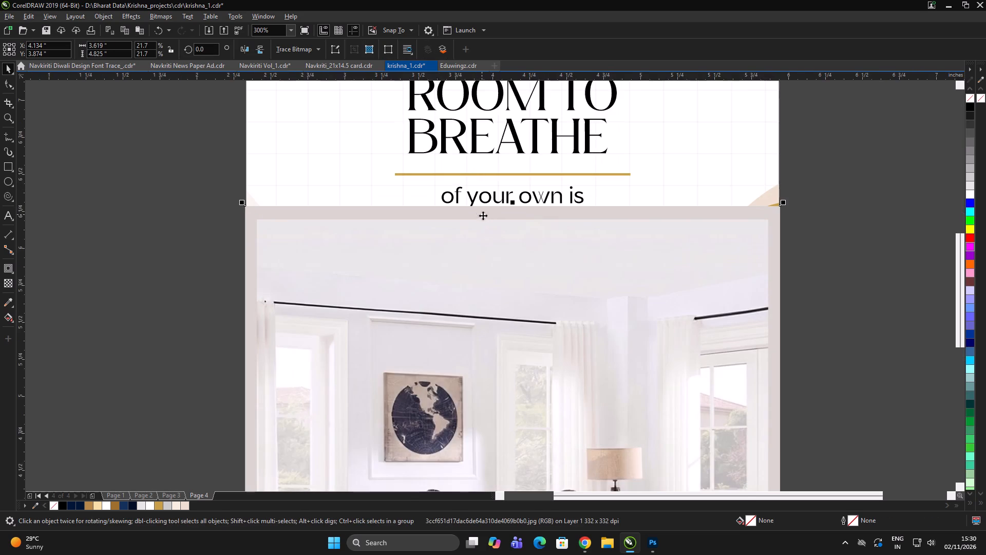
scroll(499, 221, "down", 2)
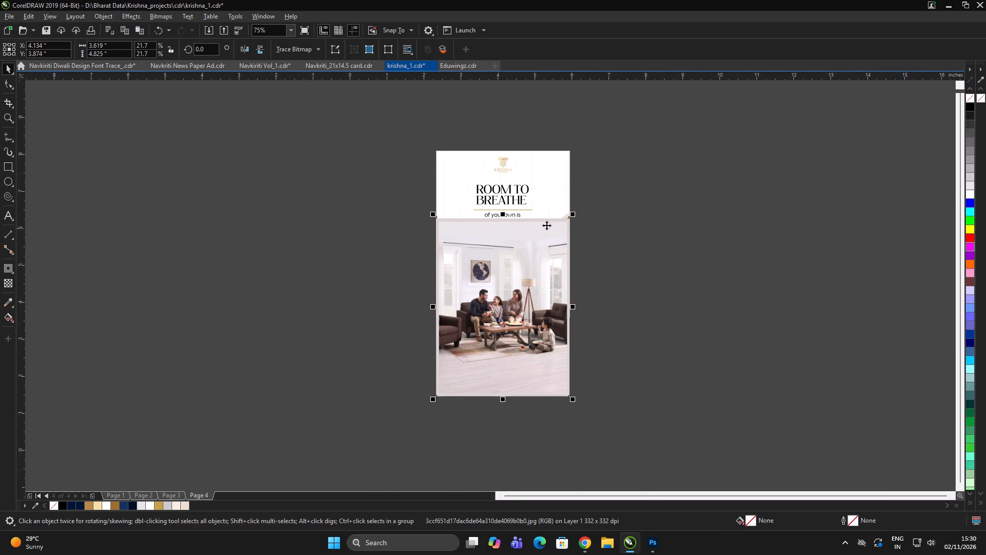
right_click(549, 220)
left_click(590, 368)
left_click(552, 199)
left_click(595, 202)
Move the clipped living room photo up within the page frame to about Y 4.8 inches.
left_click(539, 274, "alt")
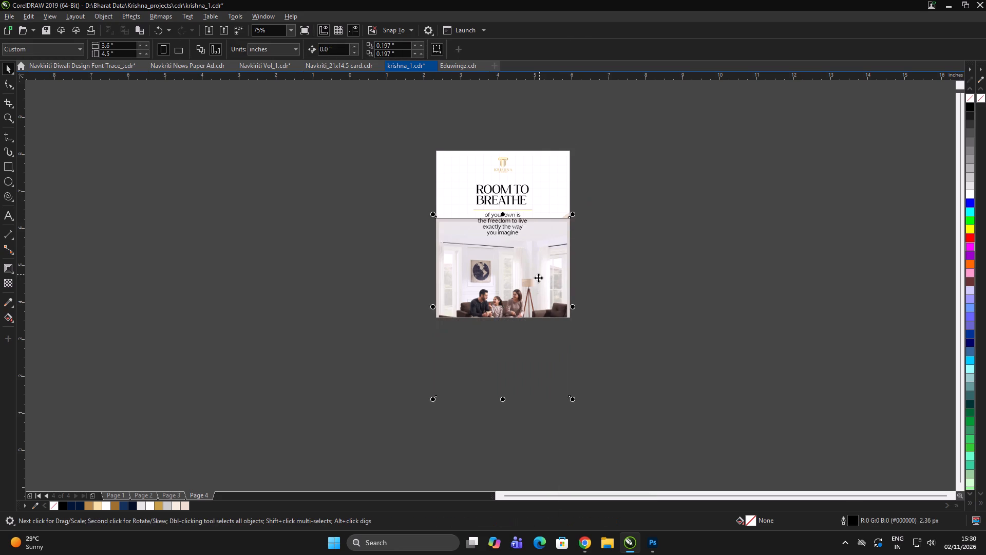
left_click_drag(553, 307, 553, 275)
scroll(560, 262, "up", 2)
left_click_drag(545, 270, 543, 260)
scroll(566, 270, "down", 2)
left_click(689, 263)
Switch to the Pinterest page in Chrome, open the Furnished Apartment Rent family living room pin, enlarge its picture and copy the image.
key("alt+Tab")
key("alt+Tab")
key("alt+Tab")
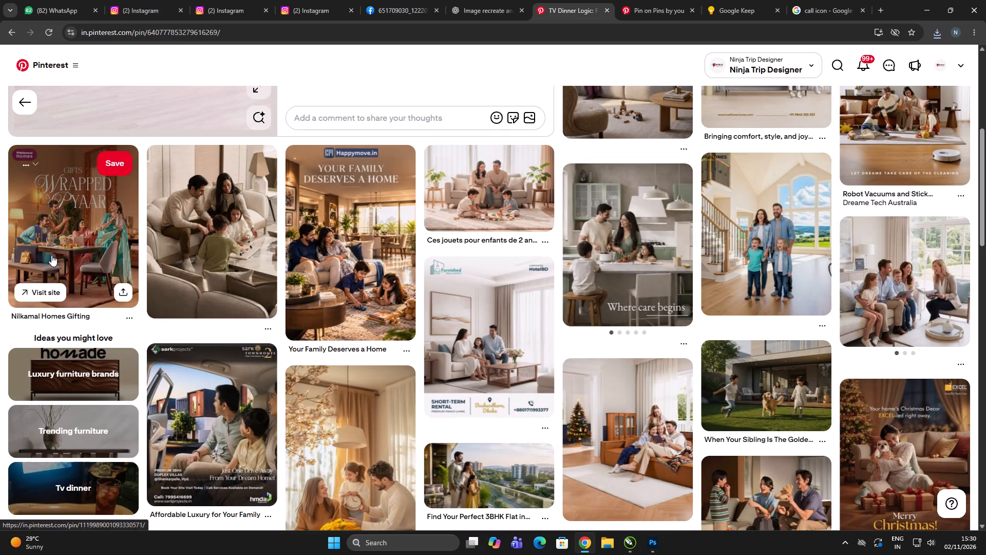
scroll(342, 283, "down", 1)
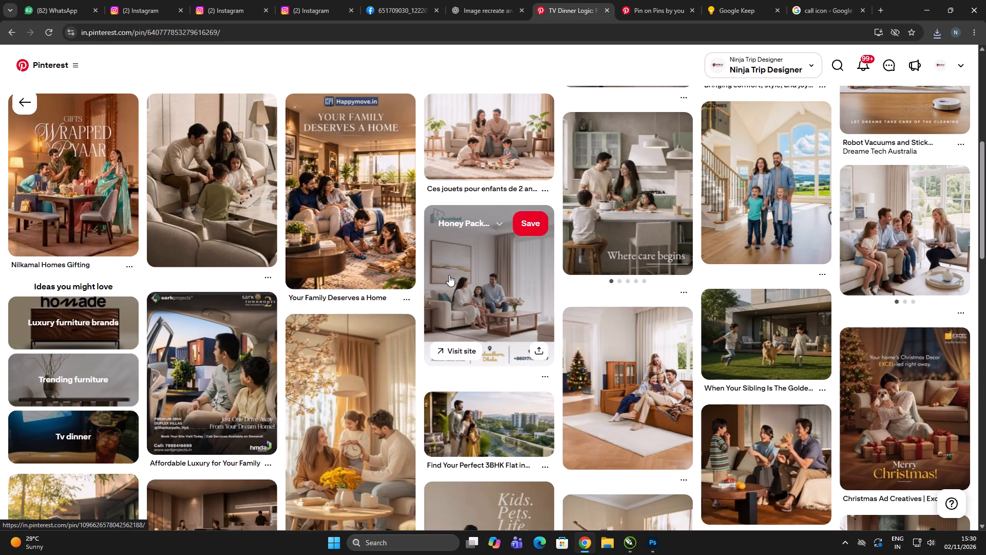
left_click(509, 291)
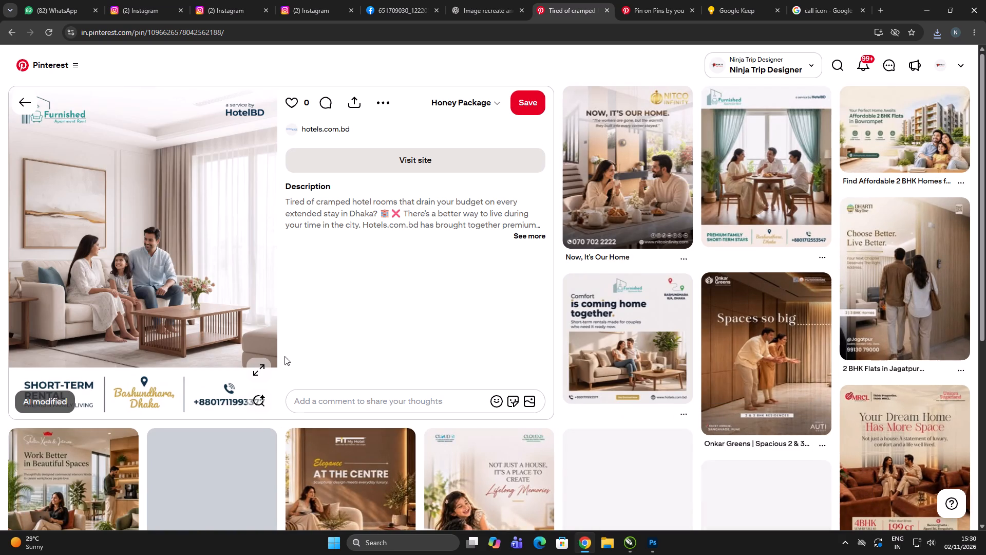
left_click(261, 367)
right_click(433, 199)
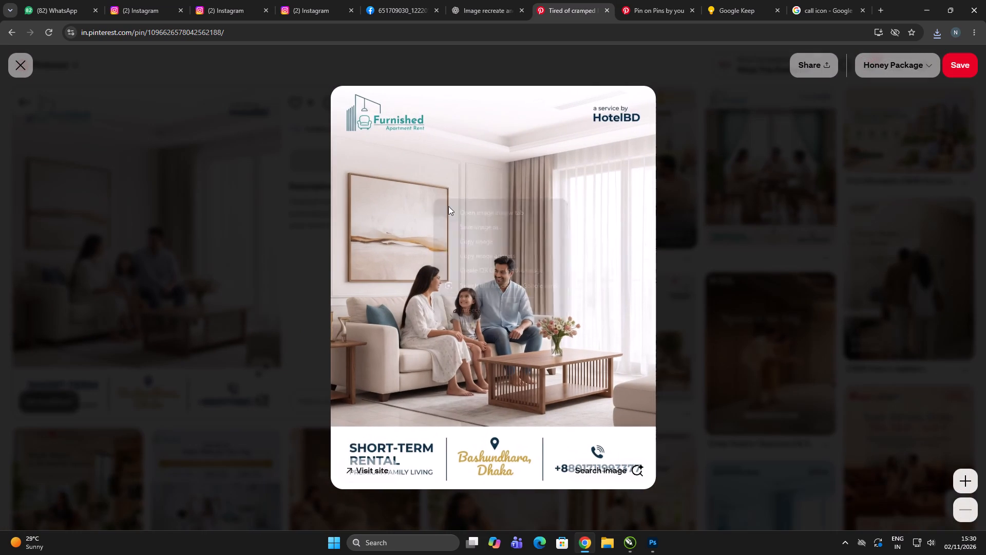
left_click(486, 236)
Return to CorelDRAW, paste the copied family living room picture and move it off to the left of the page text.
key("alt+Tab")
scroll(401, 284, "down", 3)
key("alt+Tab")
key("alt+Tab")
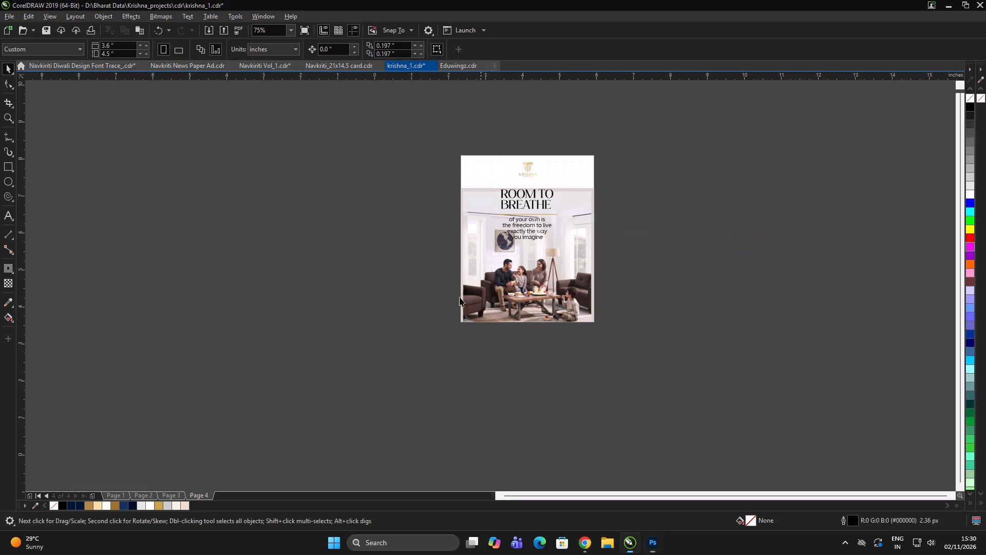
double_click(668, 328)
key("ctrl+v")
double_click(707, 302)
left_click(566, 343)
left_click_drag(650, 300, 299, 247)
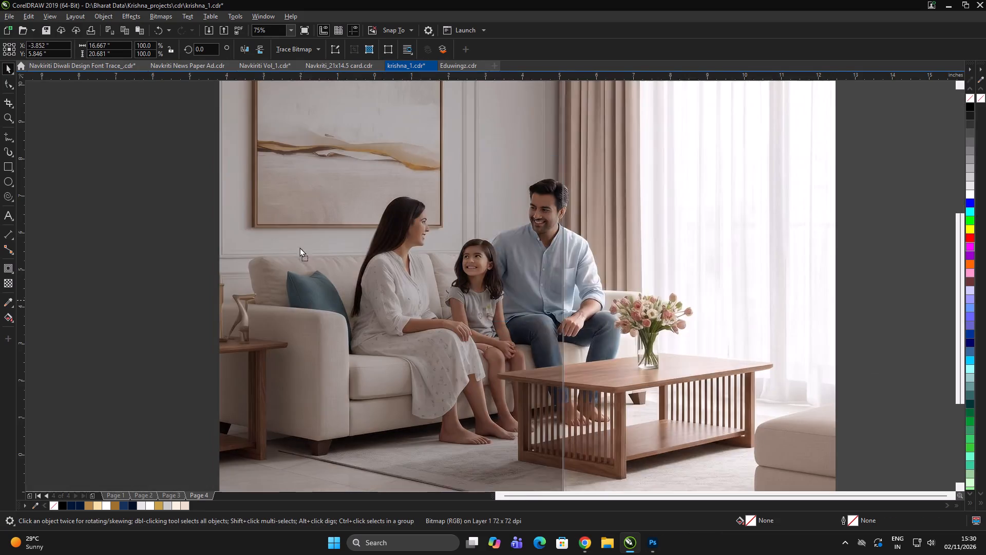
left_click_drag(299, 247, 294, 247)
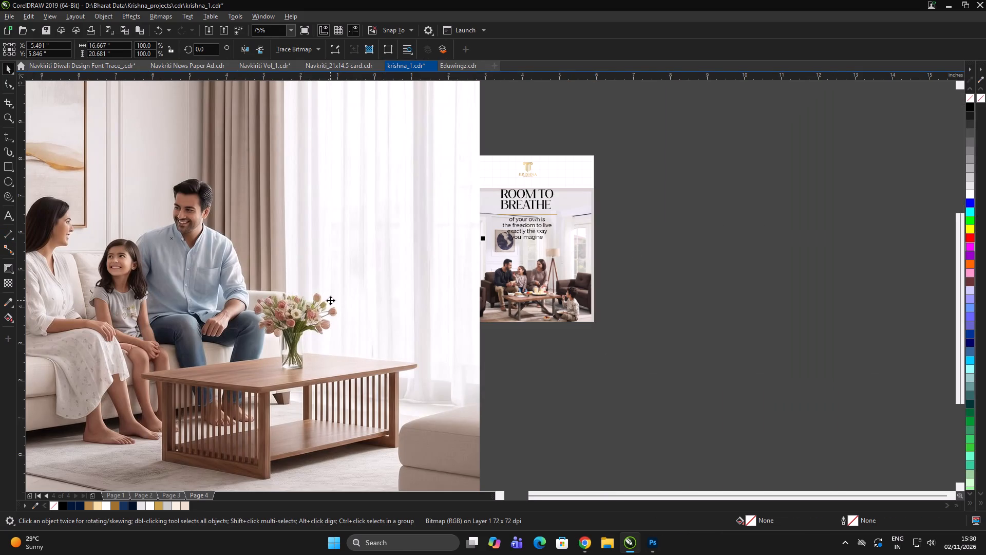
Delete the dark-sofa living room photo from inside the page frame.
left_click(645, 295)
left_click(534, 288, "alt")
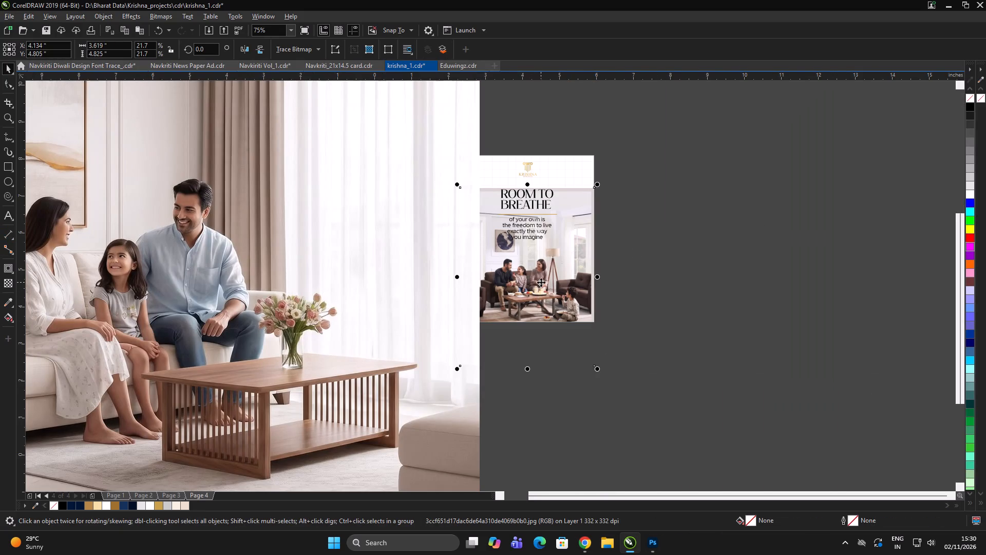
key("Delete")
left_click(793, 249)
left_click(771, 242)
Scale the pasted living room picture down to about 2.93 by 3.63 inches and move it close to the page.
left_click(350, 238)
scroll(430, 223, "down", 2)
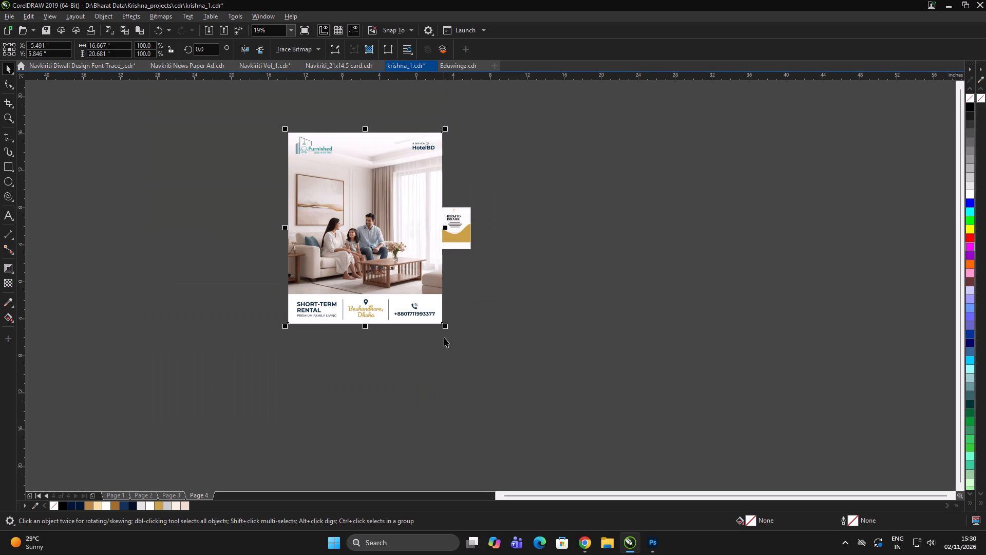
left_click_drag(448, 329, 384, 343)
left_click_drag(361, 251, 459, 354)
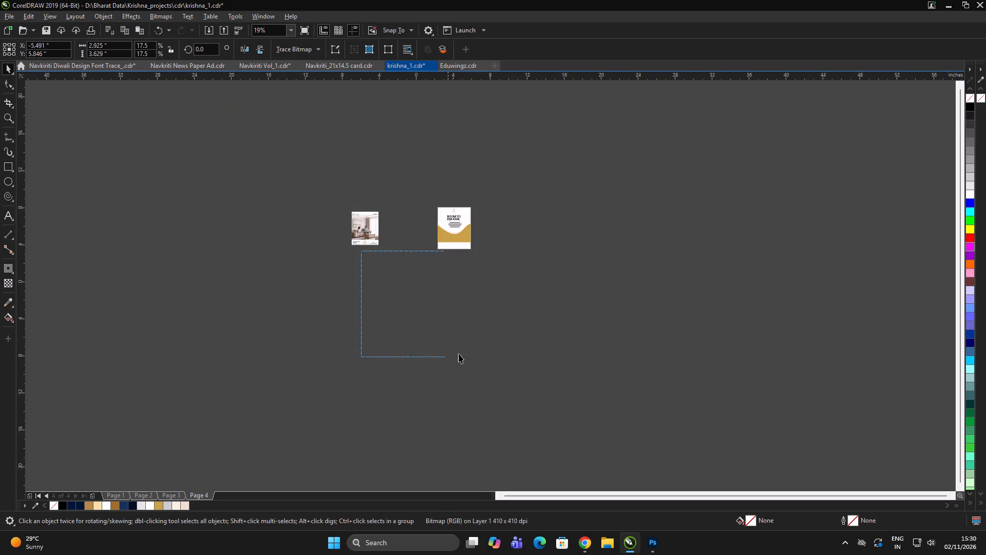
left_click_drag(459, 354, 457, 325)
scroll(379, 247, "up", 2)
left_click_drag(352, 211, 526, 294)
scroll(570, 297, "up", 1)
left_click(600, 311)
left_click(422, 233)
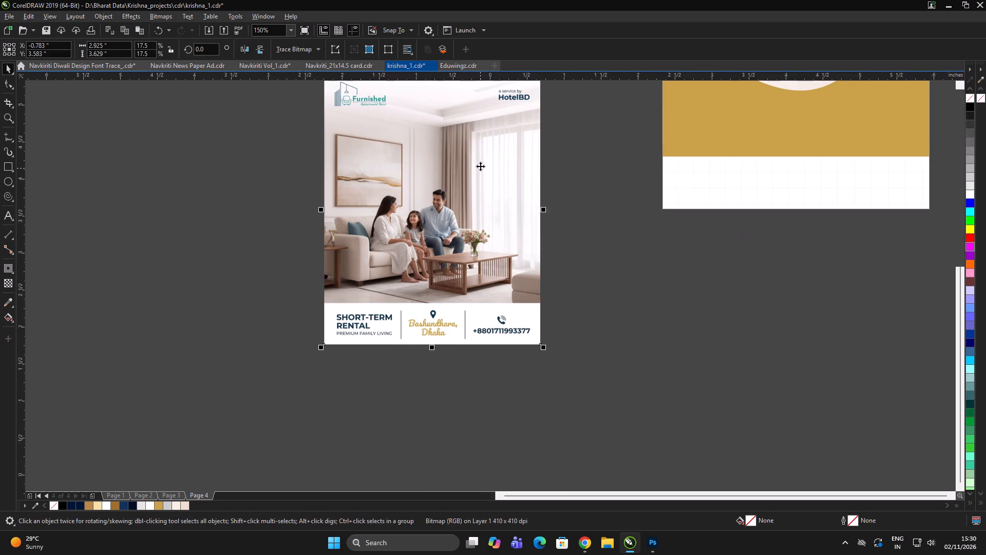
PowerClip the pasted living room picture inside the "Room to Breathe" page frame.
right_click(475, 152)
left_click(516, 300)
left_click(716, 140)
scroll(472, 242, "down", 1)
left_click(481, 274)
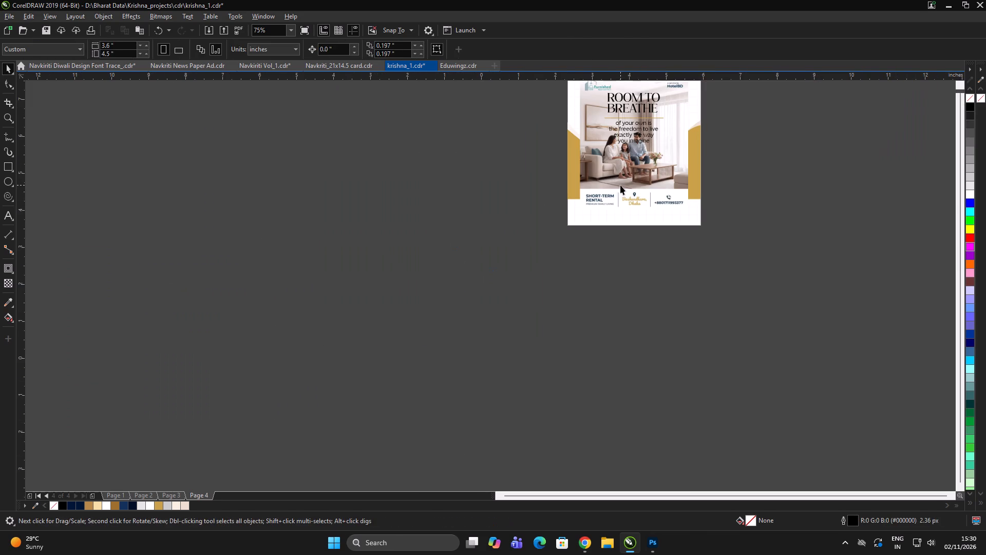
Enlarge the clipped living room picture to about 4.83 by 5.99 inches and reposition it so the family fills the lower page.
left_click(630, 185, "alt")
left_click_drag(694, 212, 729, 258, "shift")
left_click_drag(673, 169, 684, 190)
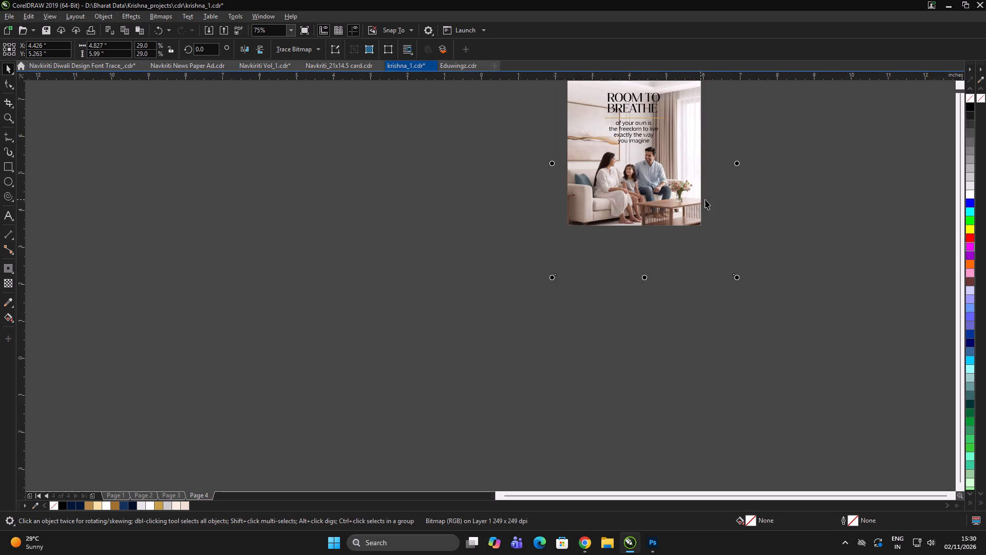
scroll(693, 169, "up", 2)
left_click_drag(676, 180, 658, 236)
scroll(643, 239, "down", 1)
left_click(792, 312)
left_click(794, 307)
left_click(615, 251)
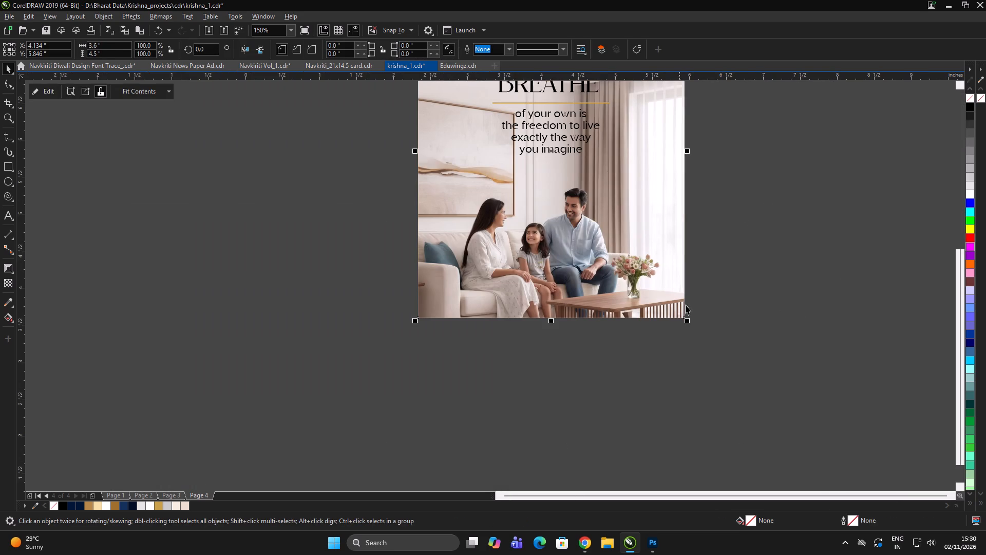
Reduce the clipped picture to about 3.72 by 4.61 inches and shift it so the sofa and table fit the page.
left_click(800, 348)
left_click(620, 274, "alt")
left_click_drag(746, 449, 726, 459)
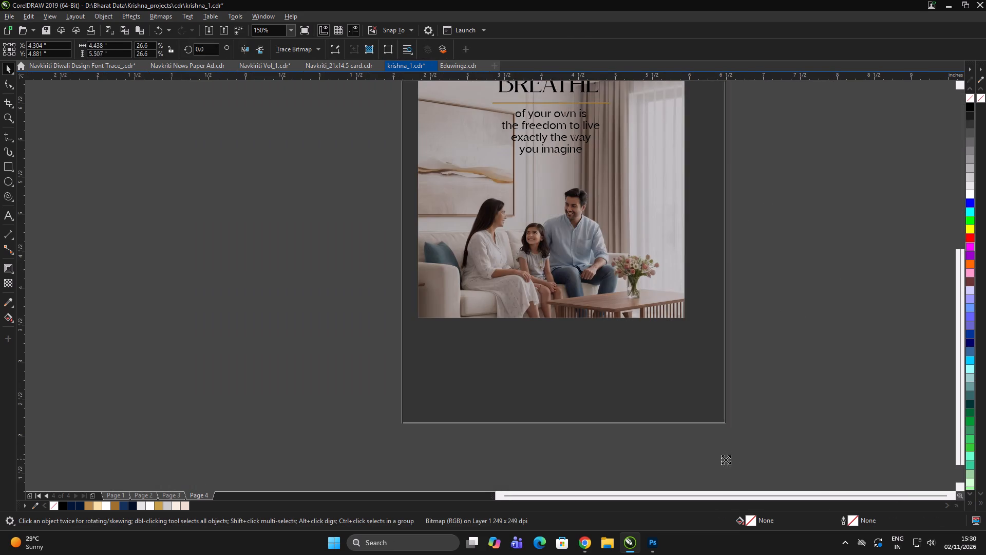
left_click_drag(726, 459, 705, 462)
left_click_drag(648, 265, 643, 280)
left_click_drag(652, 275, 643, 273)
left_click(779, 322)
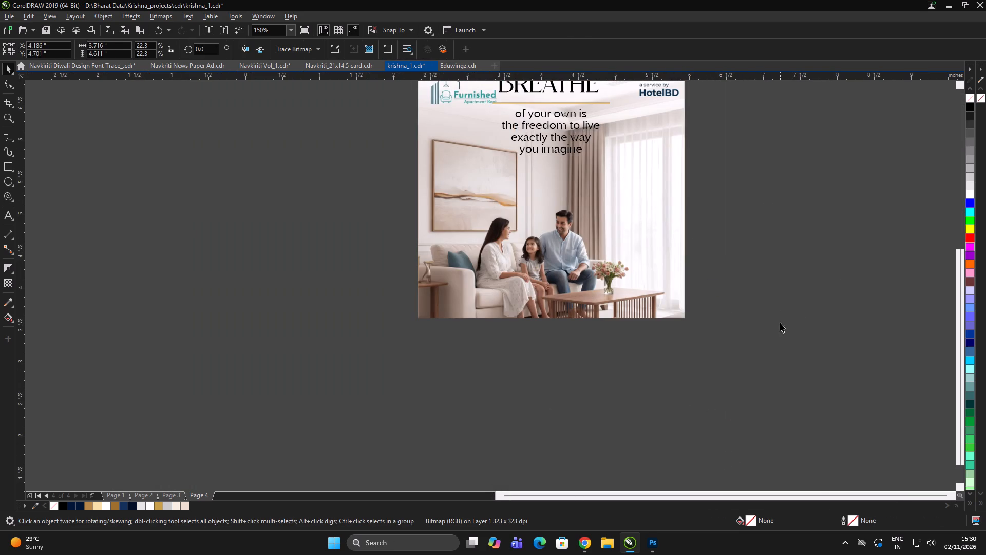
left_click(782, 321)
Fine-tune the clipped picture to about 3.8 by 4.72 inches and move it up slightly within the page frame.
left_click(677, 291, "alt")
left_click_drag(697, 411, 703, 418)
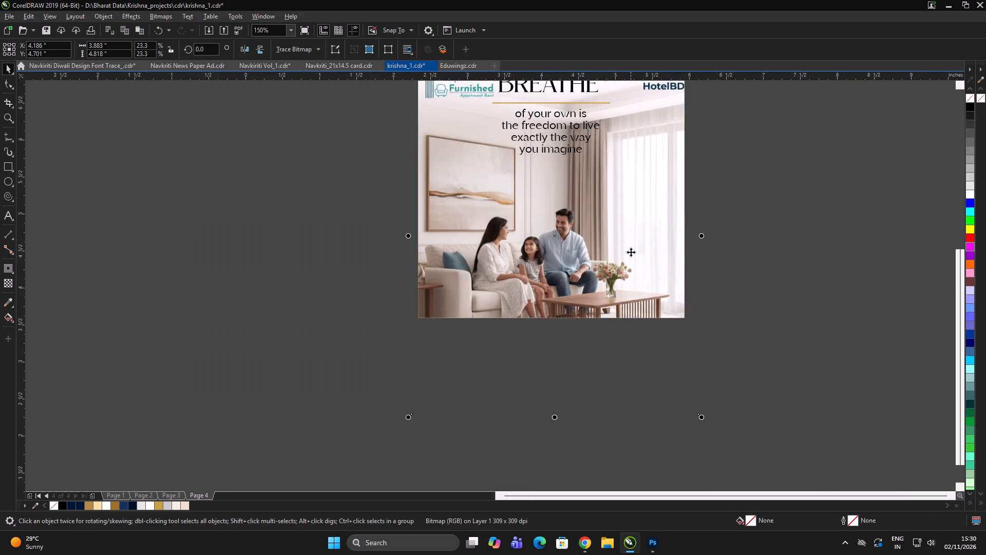
left_click_drag(621, 232, 620, 242)
left_click_drag(638, 272, 642, 253)
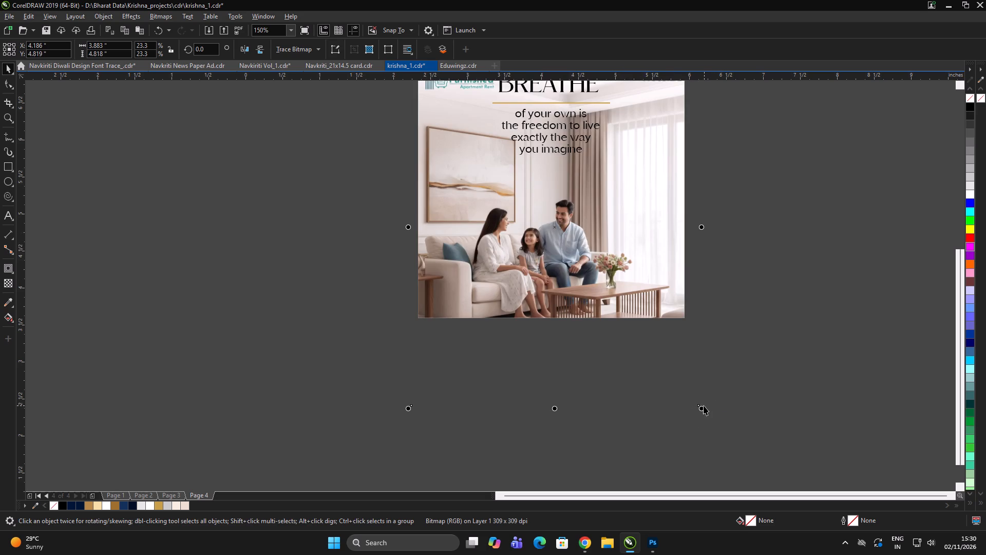
left_click(703, 411)
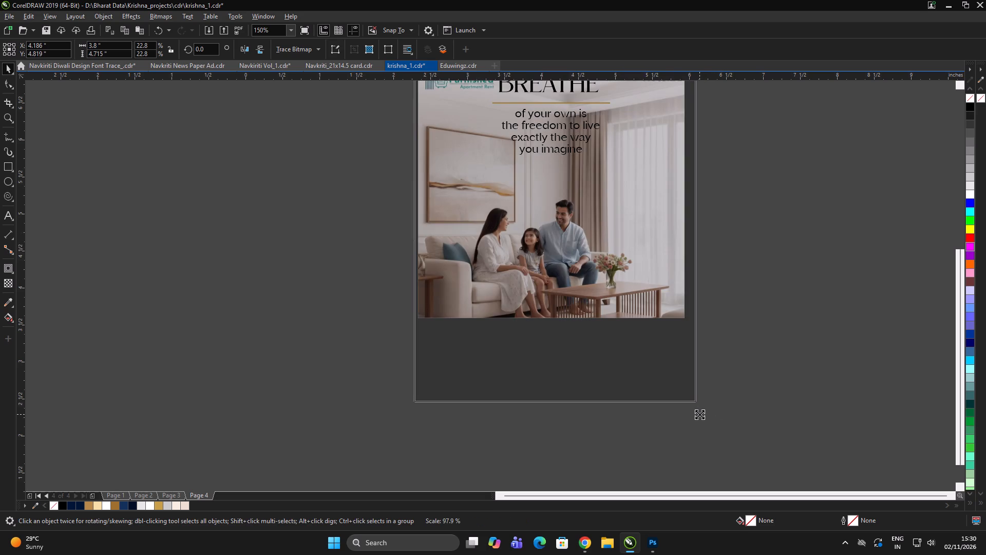
left_click(811, 341)
left_click(810, 332)
scroll(656, 311, "down", 2)
left_click(804, 326)
left_click(806, 322)
scroll(734, 277, "up", 1)
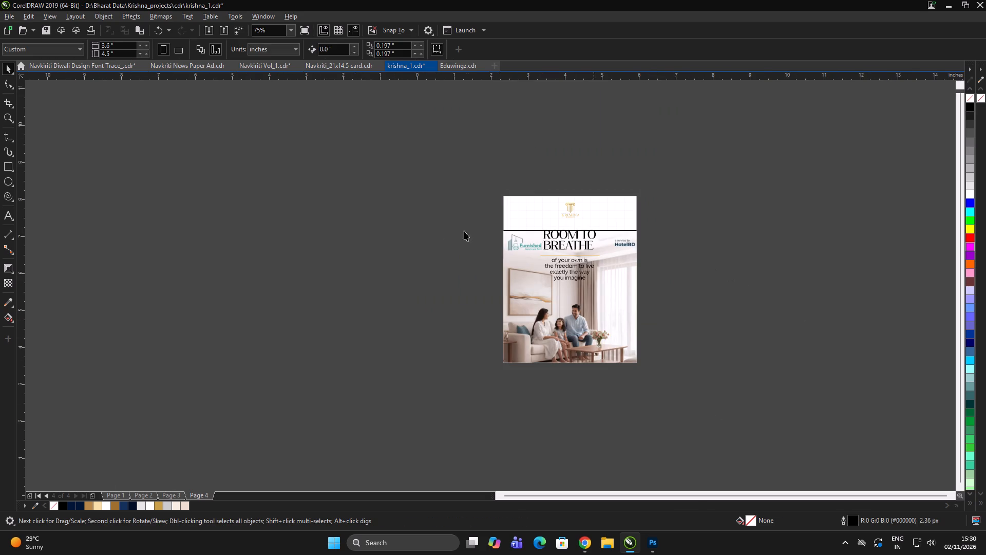
Inside the PowerClip, add a node on the living room picture's top edge and lower it and the upper-right corner to clear the headline.
double_click(589, 314)
left_click(590, 316)
scroll(628, 309, "up", 2)
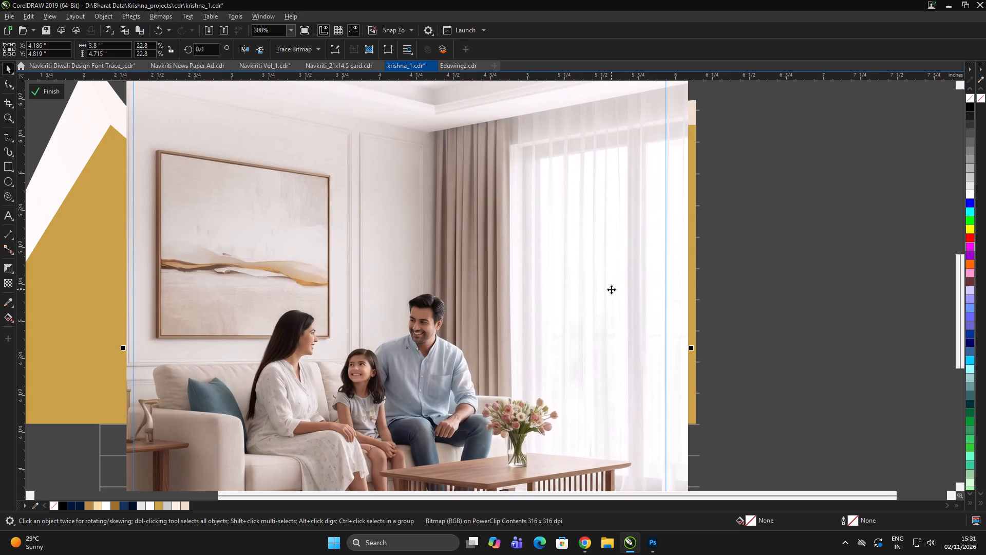
key("F10")
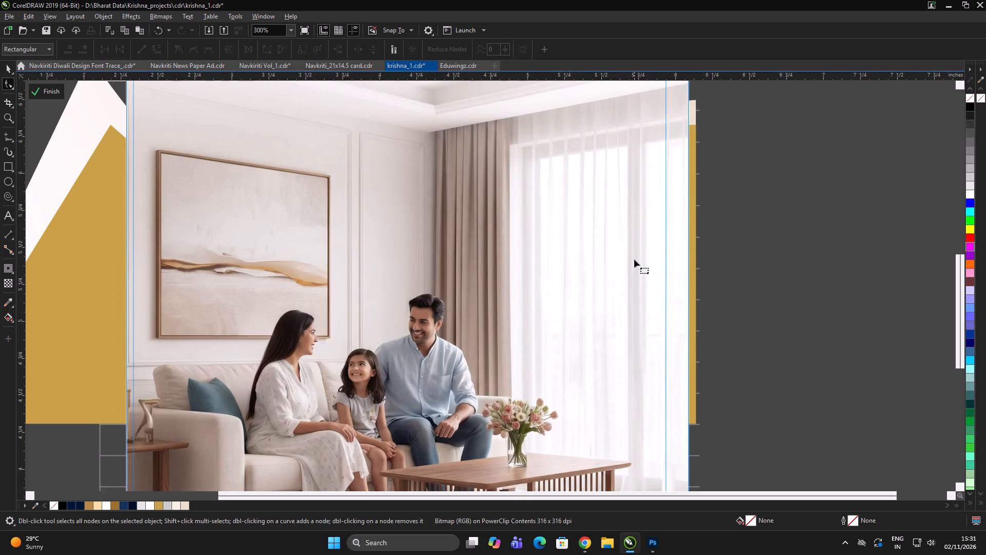
scroll(518, 191, "down", 1)
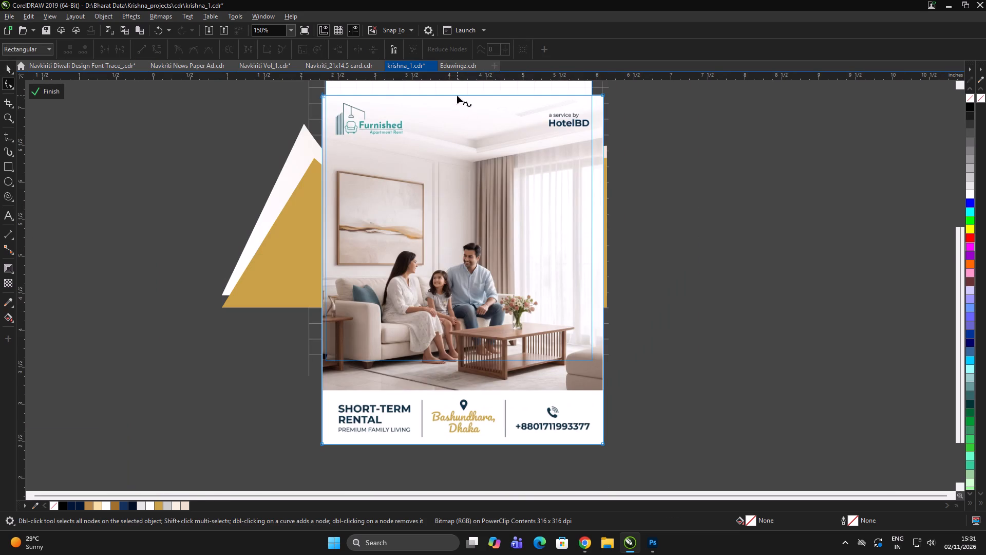
double_click(457, 96)
left_click_drag(457, 96, 457, 207)
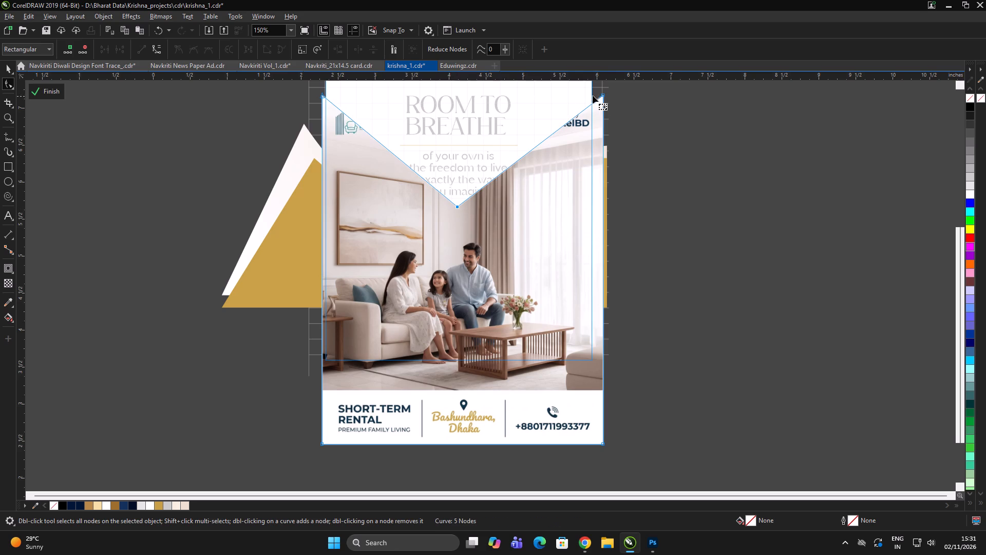
left_click_drag(604, 95, 585, 286)
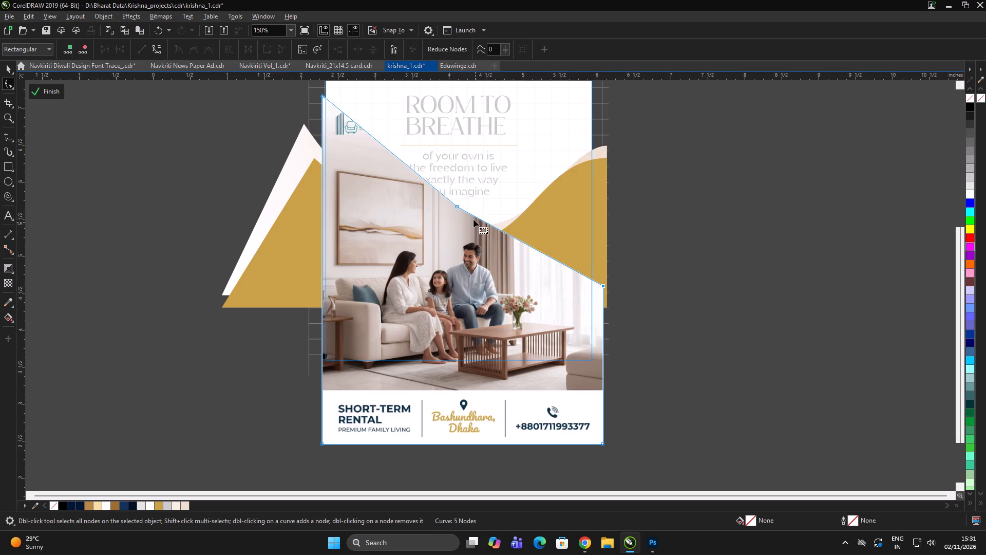
left_click_drag(458, 207, 595, 201)
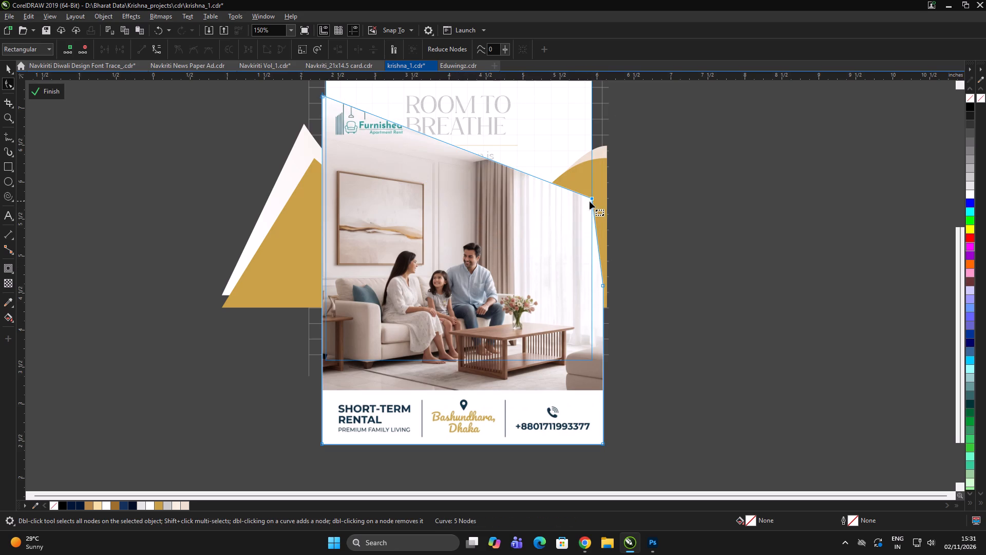
left_click_drag(591, 198, 471, 228)
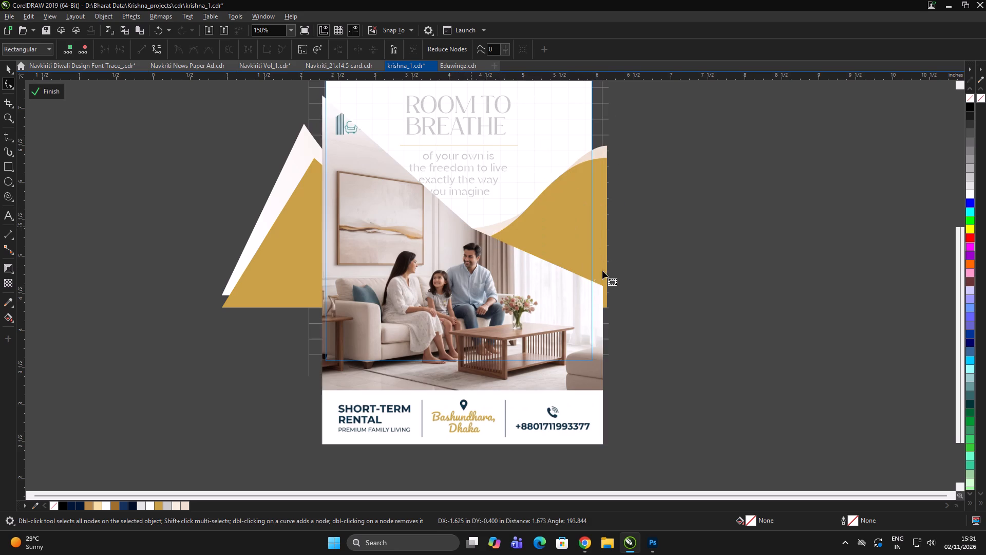
Convert the picture outline's sloping segment over the curtains to a curve and bend it into a wave.
left_click(536, 257)
left_click(153, 51)
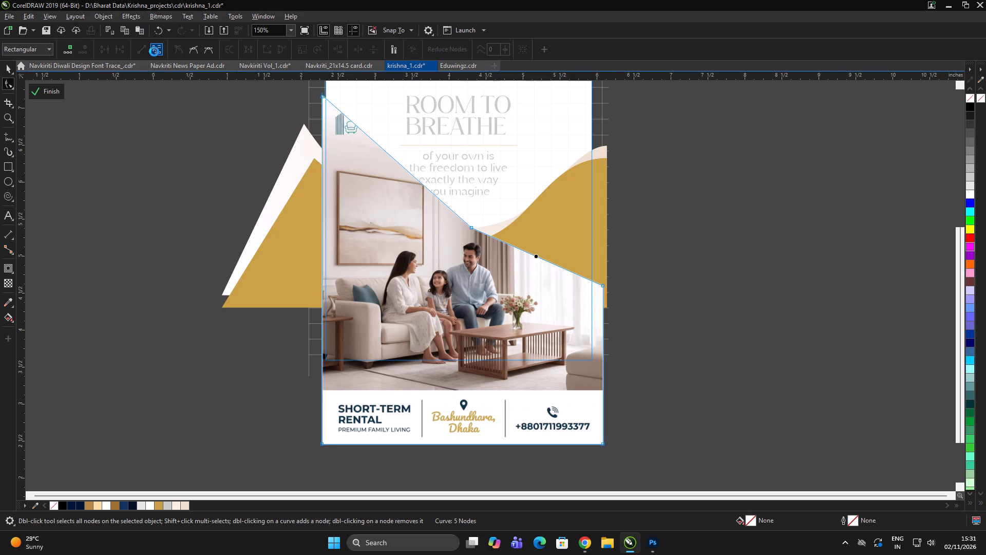
left_click_drag(516, 247, 560, 177)
key("space")
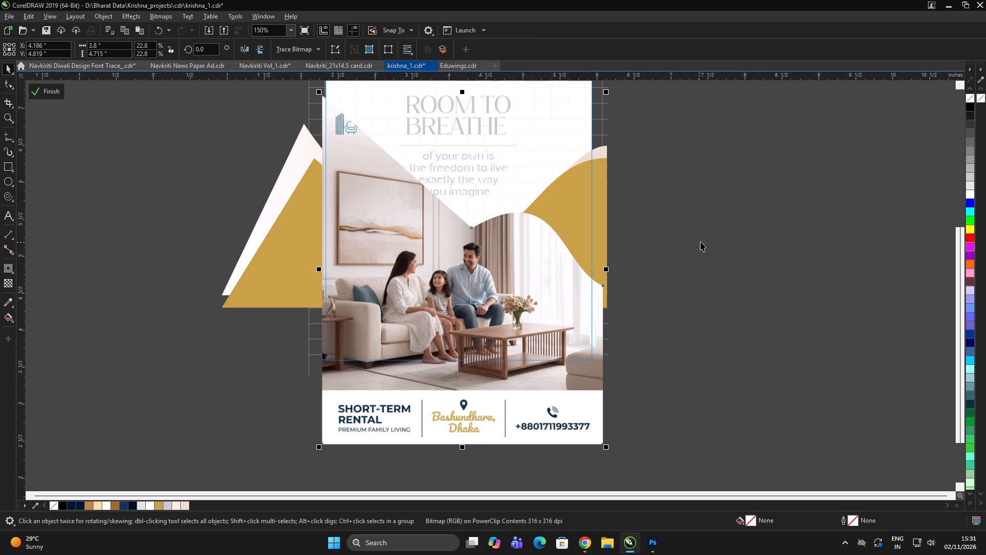
double_click(716, 241)
double_click(359, 228)
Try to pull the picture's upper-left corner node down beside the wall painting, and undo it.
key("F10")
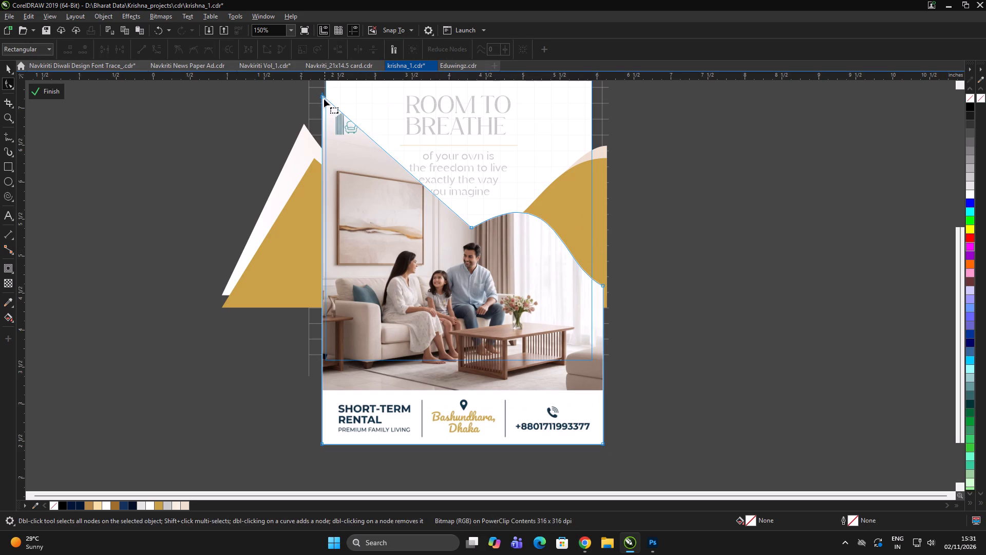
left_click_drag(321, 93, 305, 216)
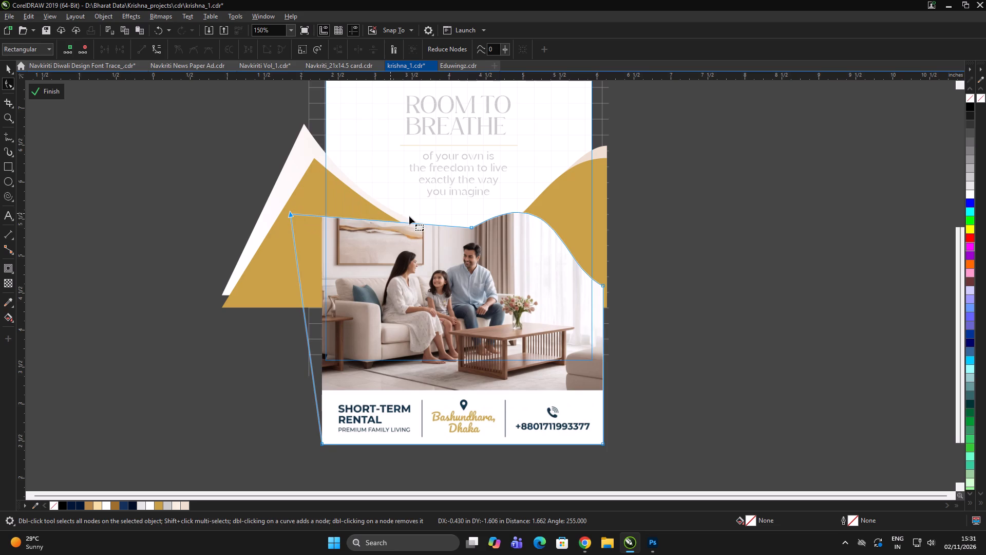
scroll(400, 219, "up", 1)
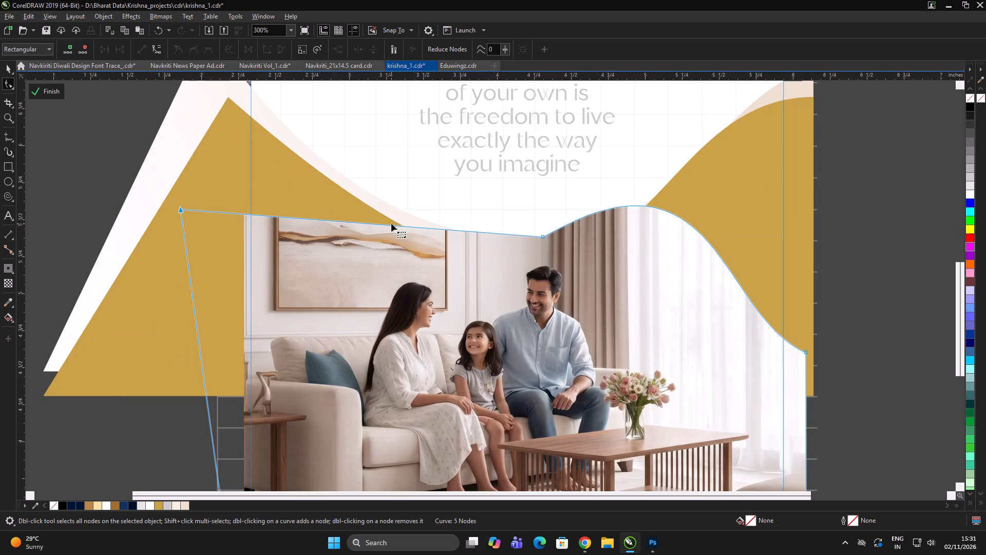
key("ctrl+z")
Add two nodes to the slanted outline and place them on the wall painting's upper-right and lower-right frame corners.
double_click(453, 156)
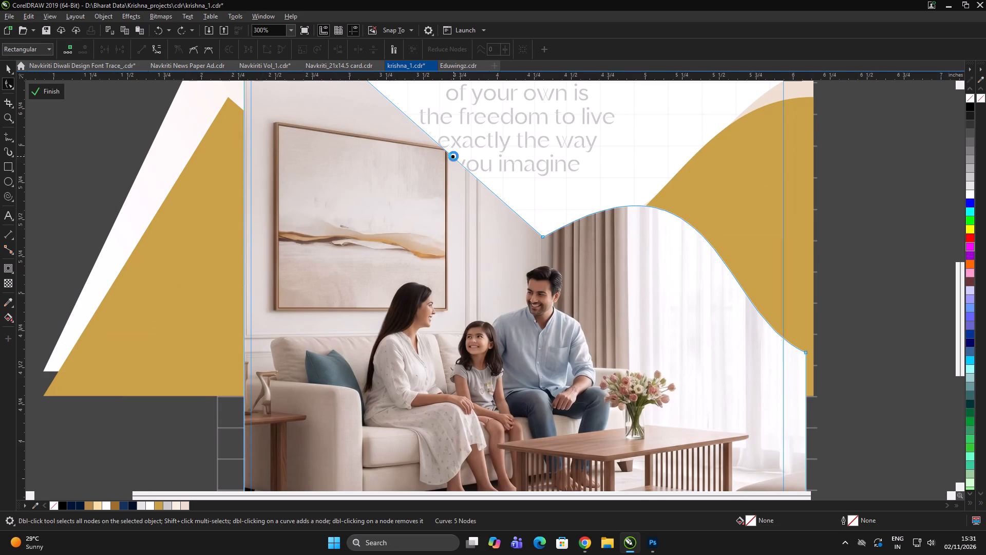
left_click_drag(452, 157, 468, 124)
left_click_drag(471, 124, 449, 147)
left_click(473, 173)
double_click(474, 172)
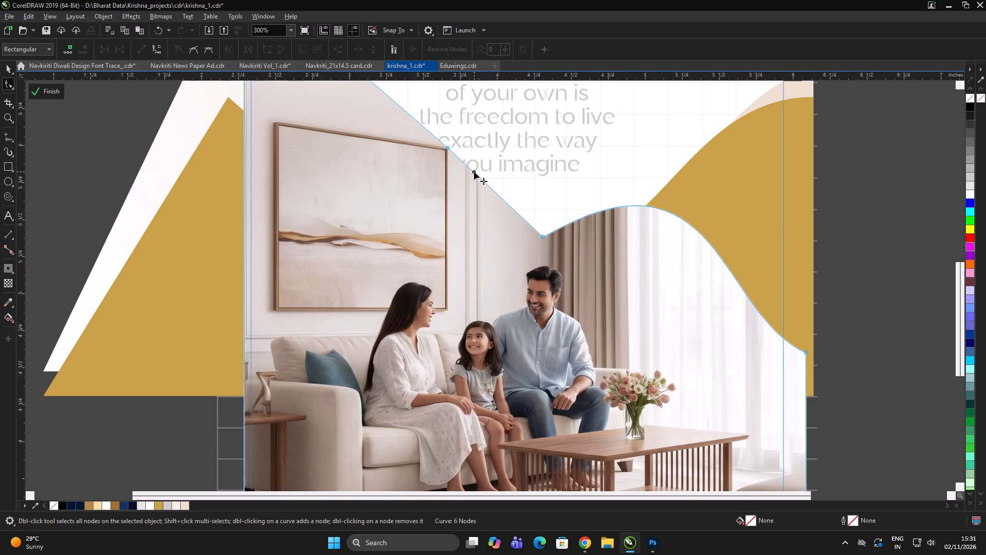
left_click_drag(474, 172, 449, 256)
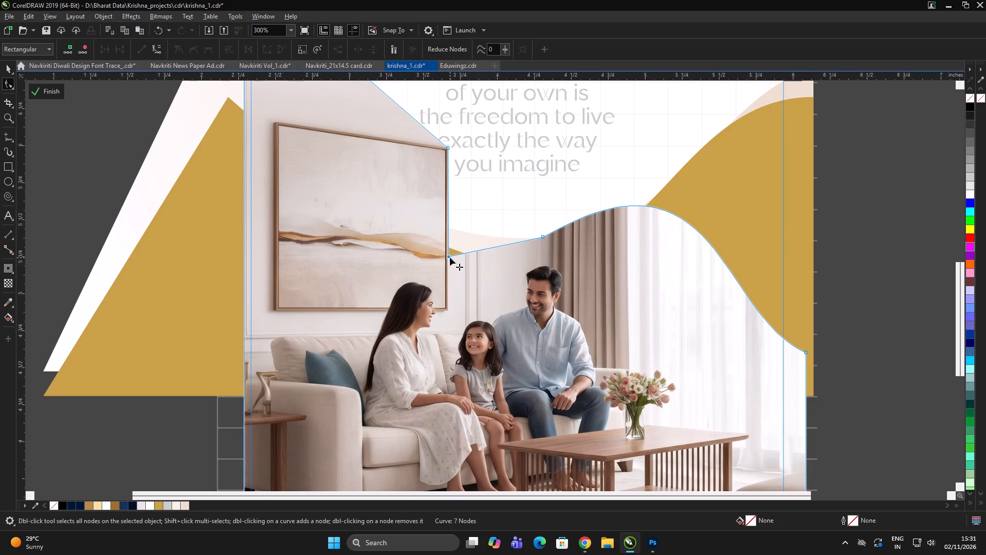
left_click_drag(449, 257, 449, 307)
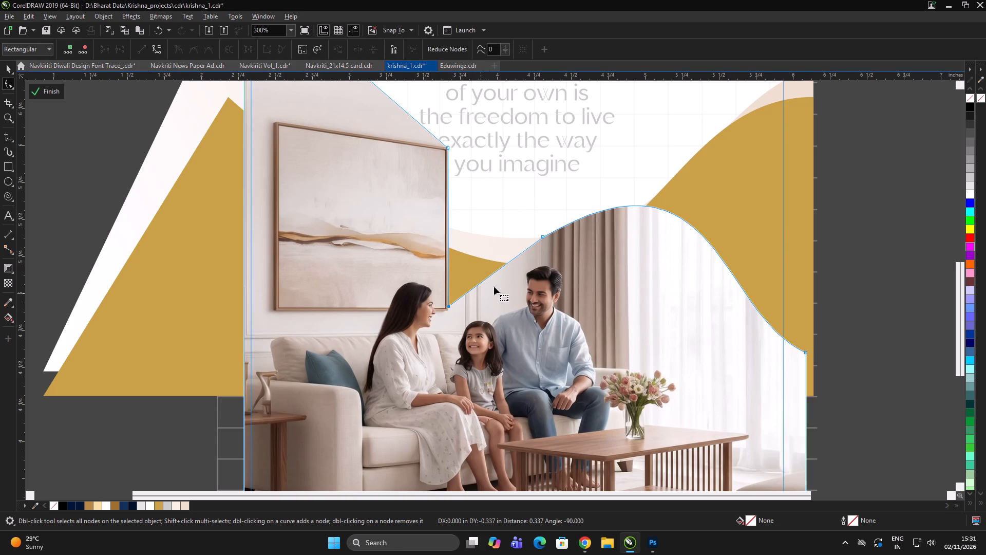
left_click(551, 244)
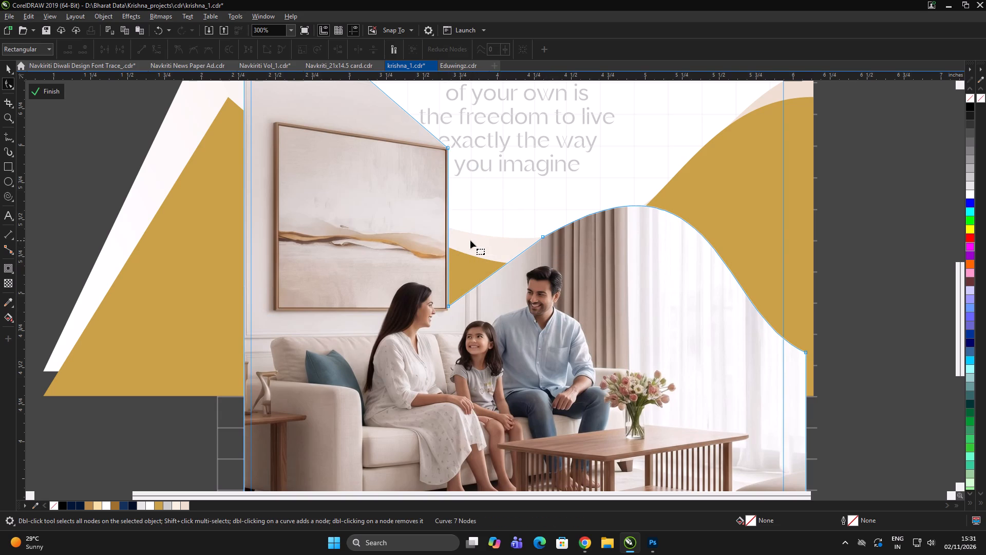
Add two more nodes and fit them closely to the wall painting's upper-left frame corner so the outline follows the frame.
double_click(402, 107)
left_click_drag(402, 107, 278, 123)
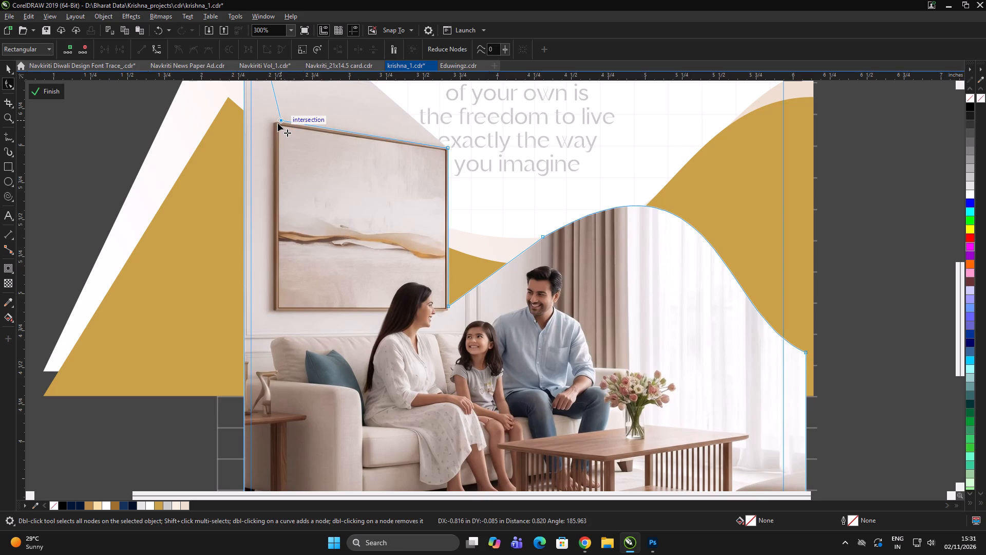
left_click_drag(278, 123, 277, 123)
scroll(334, 155, "down", 2)
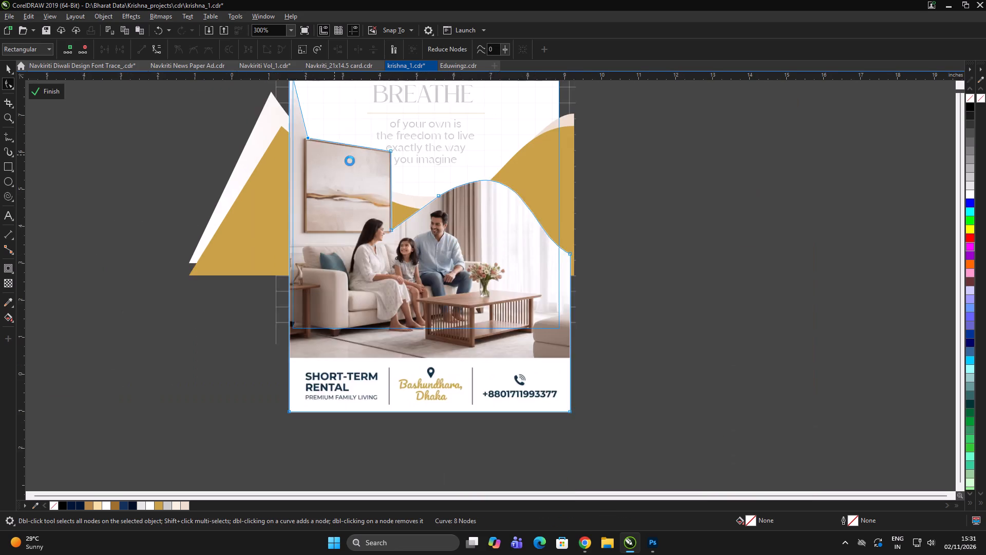
scroll(321, 124, "up", 2)
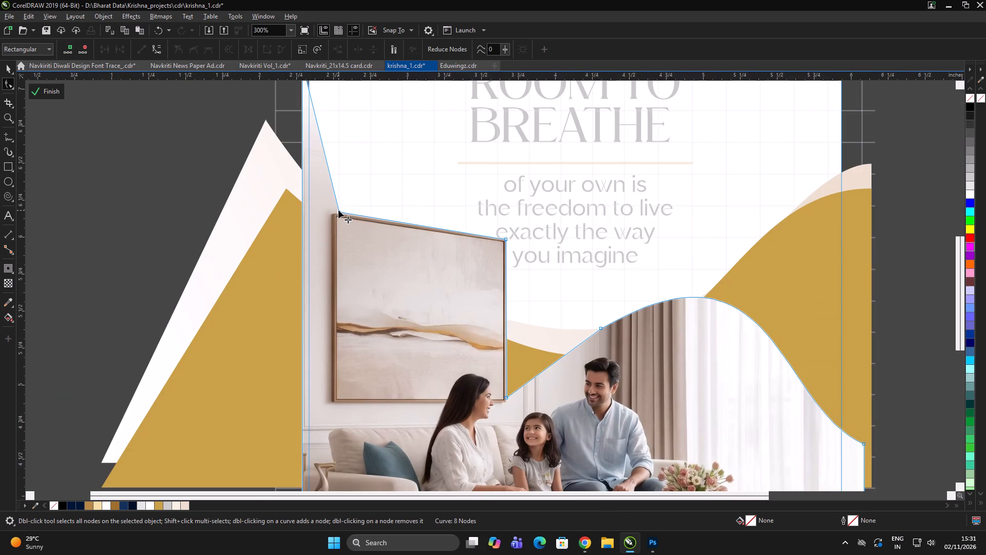
scroll(320, 208, "up", 5)
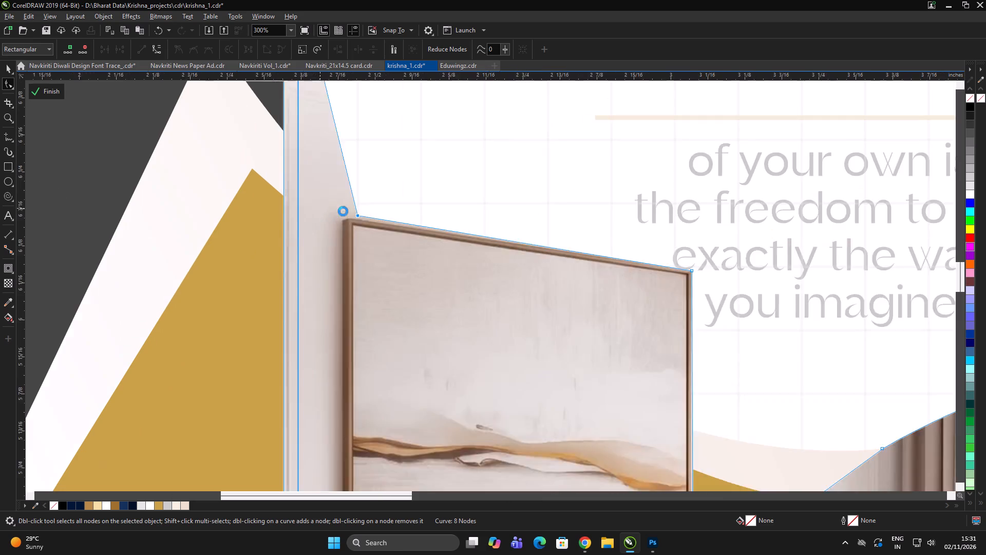
left_click_drag(397, 219, 381, 223)
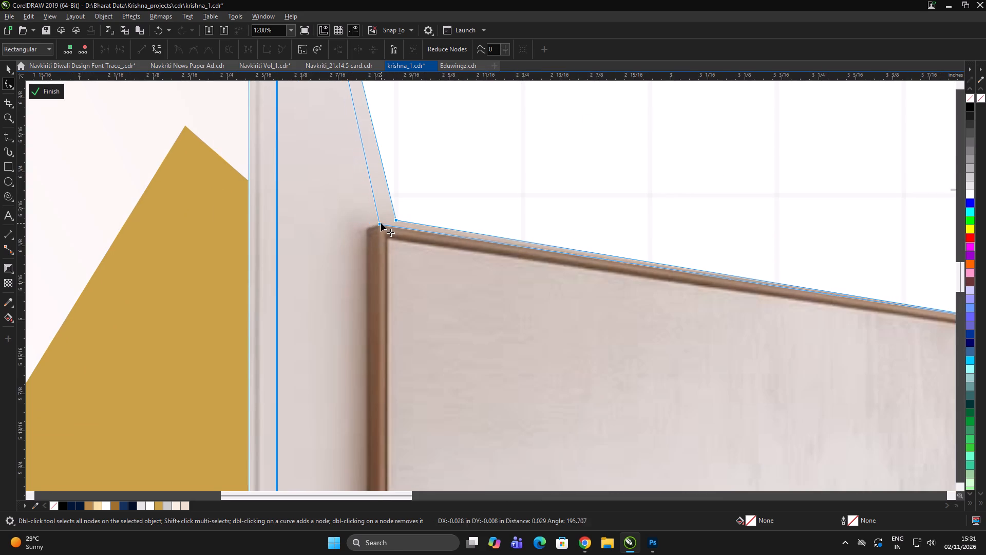
left_click_drag(381, 223, 382, 223)
scroll(388, 253, "up", 1)
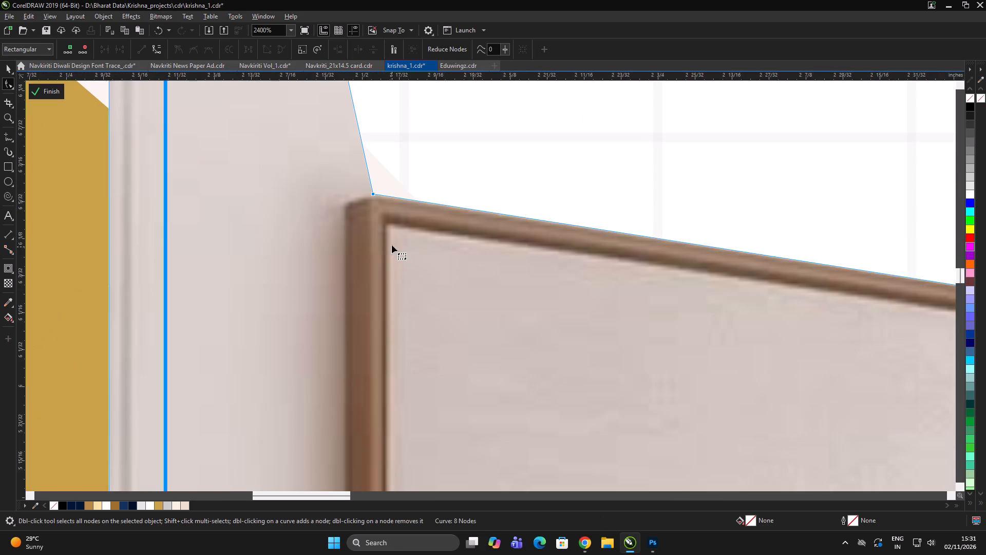
double_click(370, 181)
left_click_drag(370, 181, 354, 200)
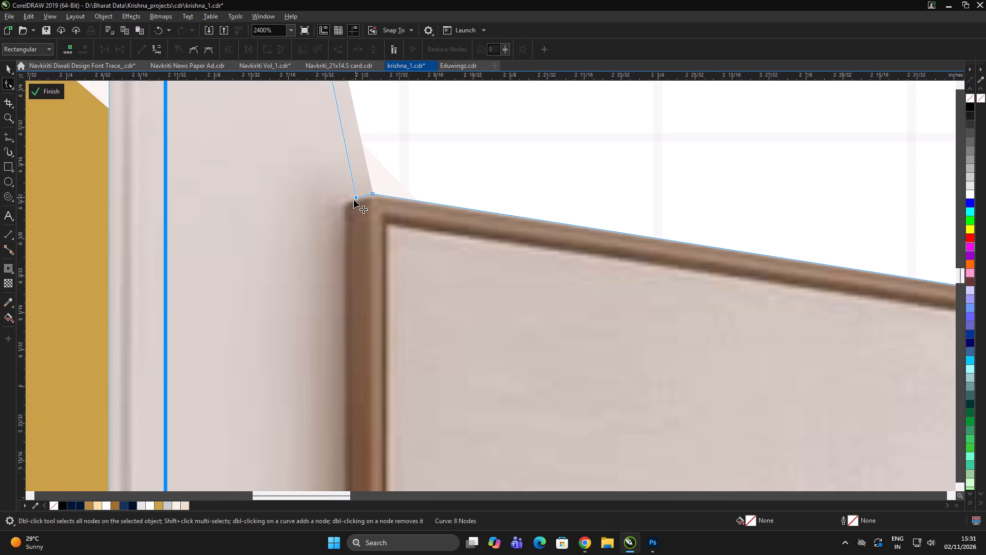
left_click_drag(354, 200, 349, 202)
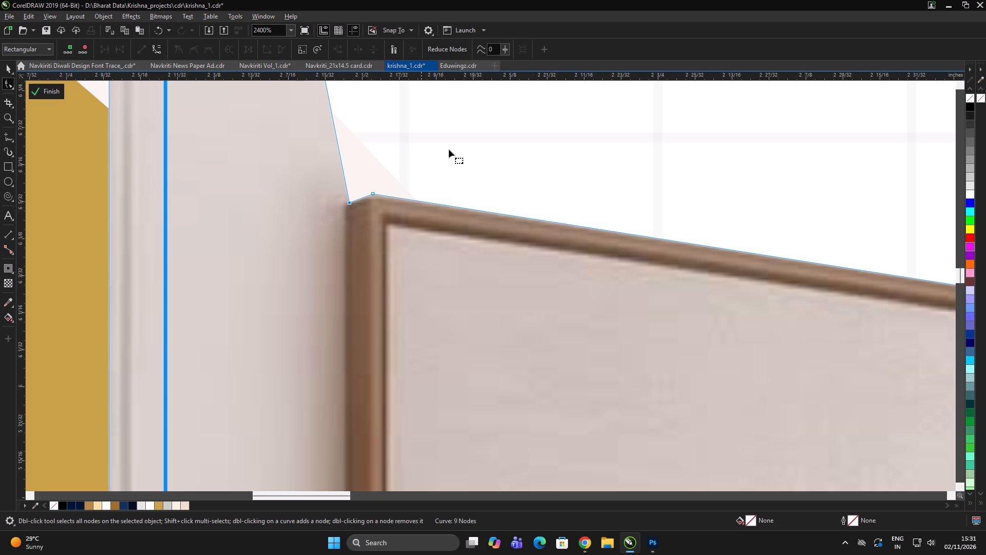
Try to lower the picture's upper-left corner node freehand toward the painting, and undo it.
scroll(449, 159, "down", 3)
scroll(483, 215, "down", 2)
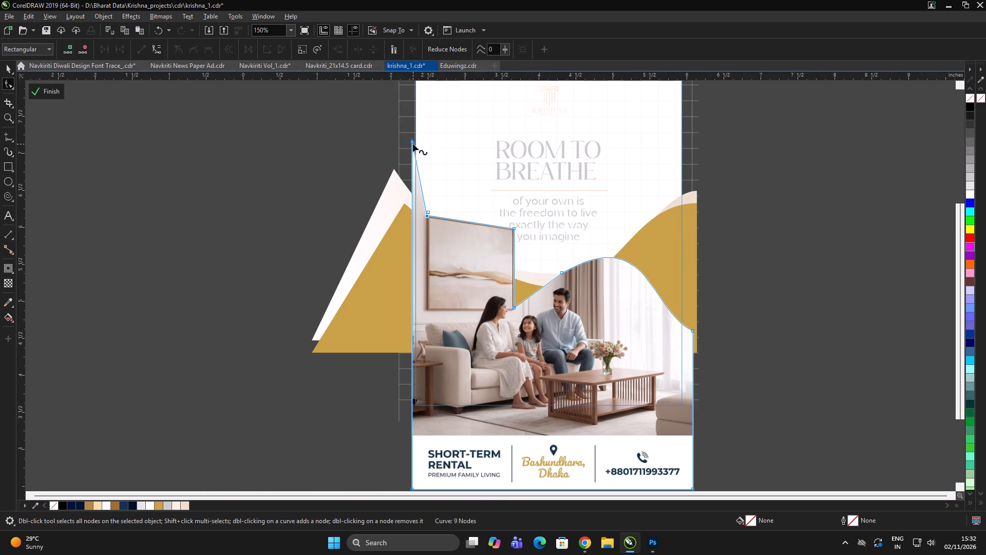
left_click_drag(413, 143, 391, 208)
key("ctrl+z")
Lower the picture's upper-left corner straight down to just below the painting's top, making it about 3.7 inches high, and finish PowerClip editing.
scroll(427, 203, "up", 1)
key("space")
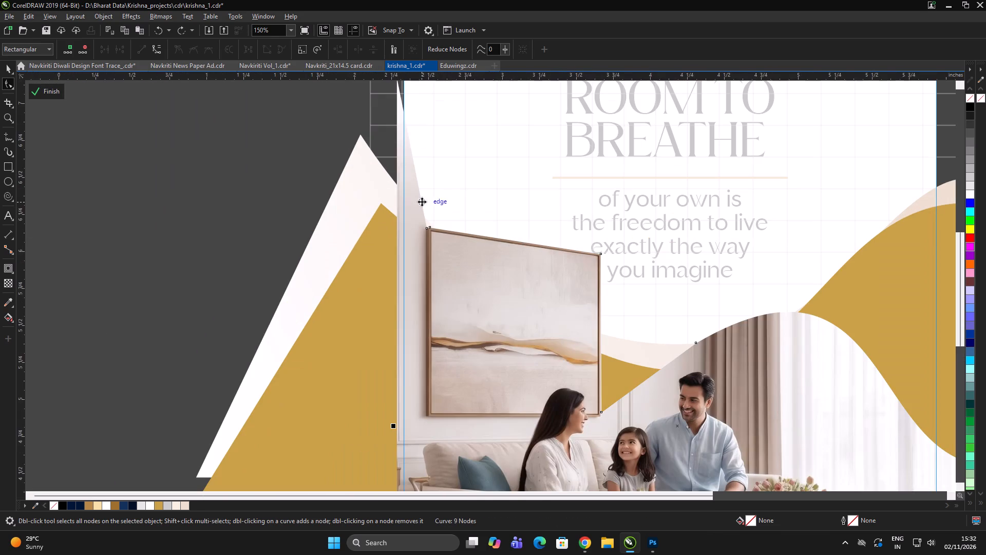
double_click(412, 202)
scroll(414, 215, "down", 2)
key("F10")
scroll(412, 190, "up", 2)
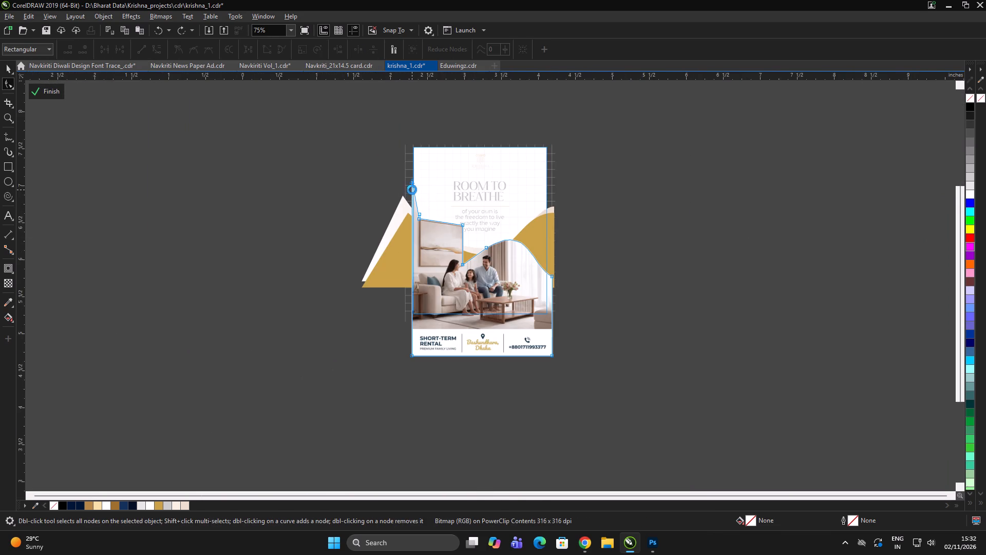
left_click_drag(410, 164, 393, 338)
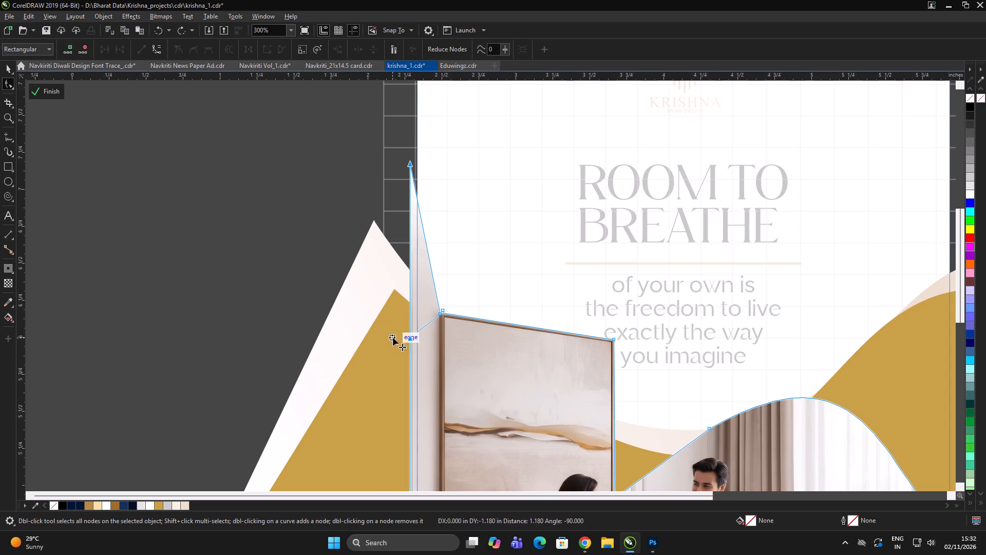
left_click_drag(393, 338, 394, 326)
key("space")
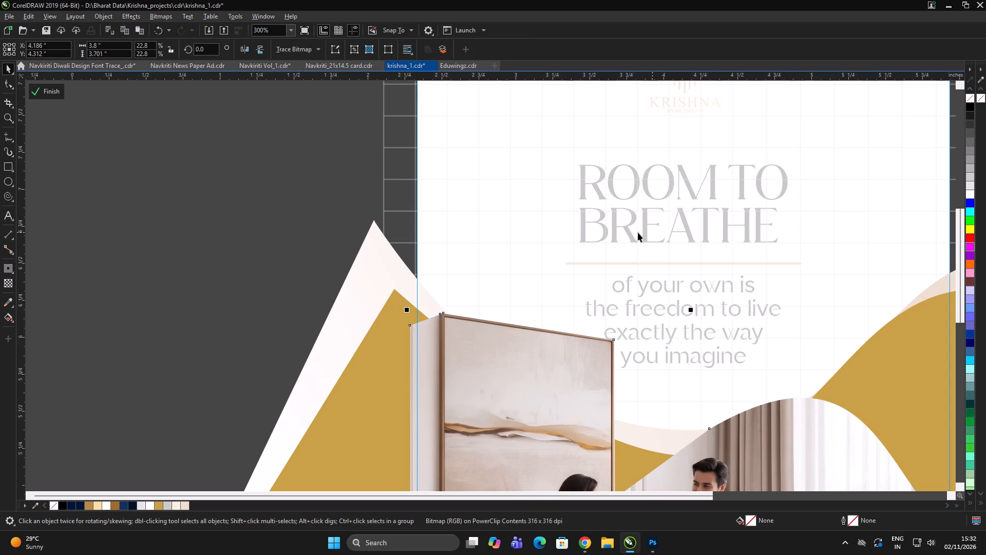
left_click(39, 90)
left_click(119, 193)
scroll(270, 186, "down", 1)
double_click(704, 223)
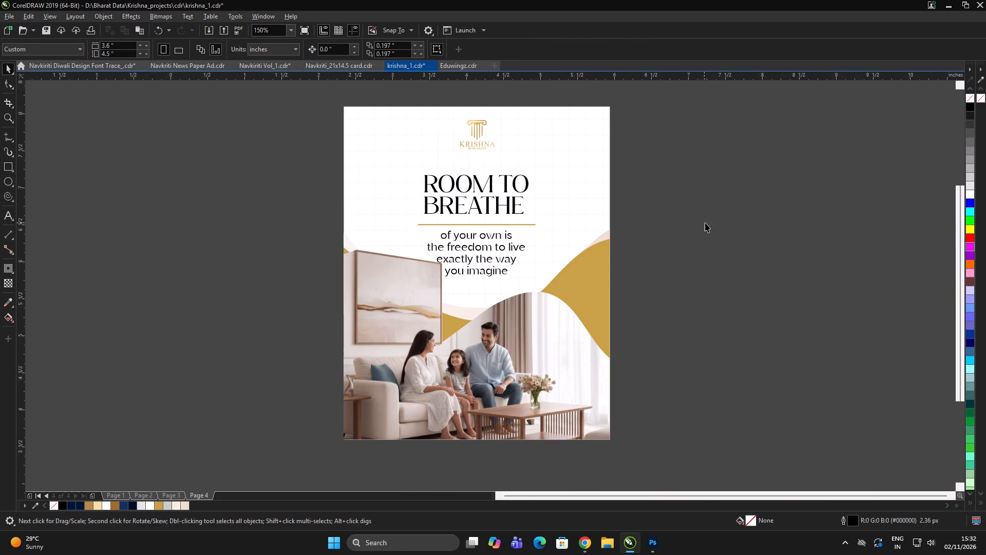
Nudge the clipped picture down slightly so its centre sits at about Y 4.256 inches.
left_click(566, 378, "alt")
left_click(576, 361)
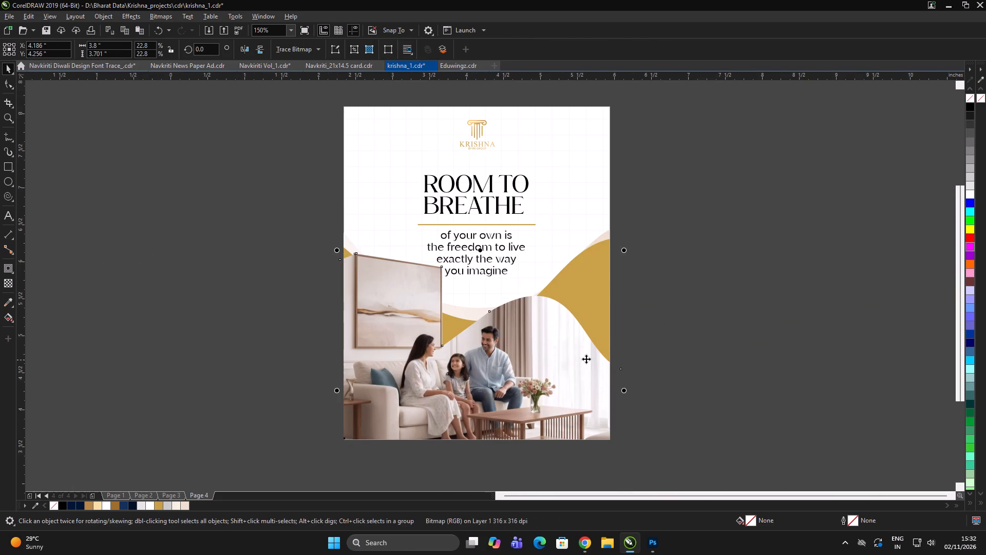
triple_click(718, 339)
double_click(725, 325)
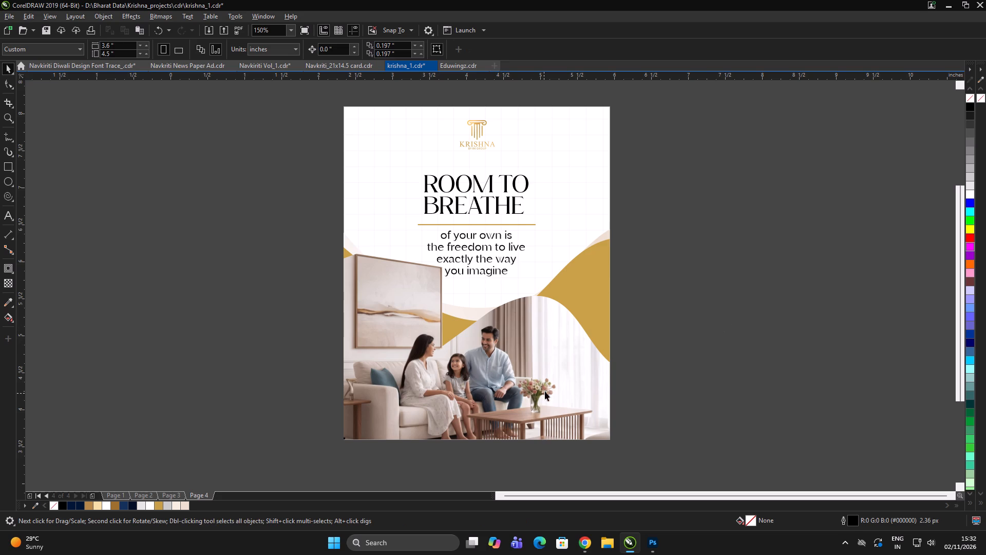
Raise the family picture's outline node along the painting's right edge and delete the wave node beside it.
double_click(562, 371)
left_click(562, 370)
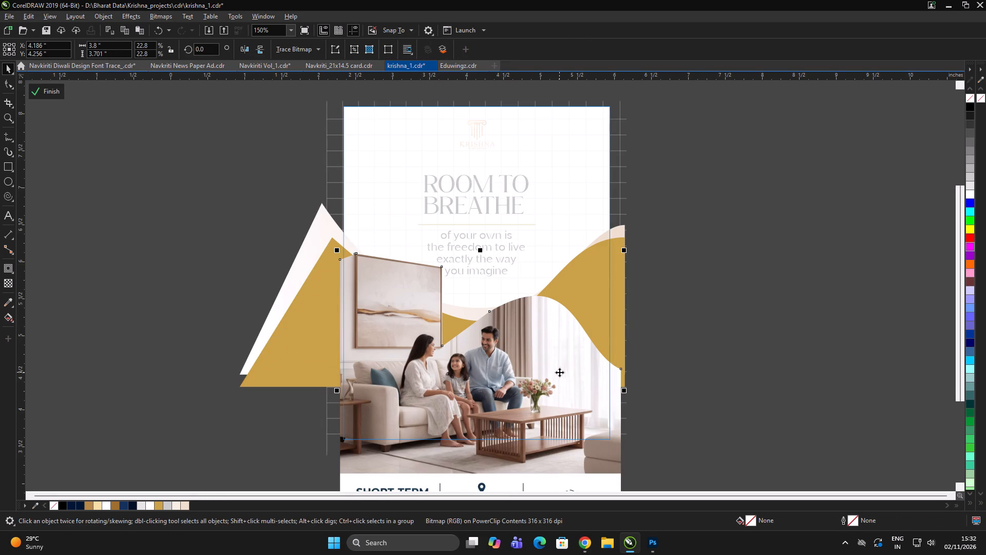
key("F10")
left_click_drag(443, 346, 444, 328)
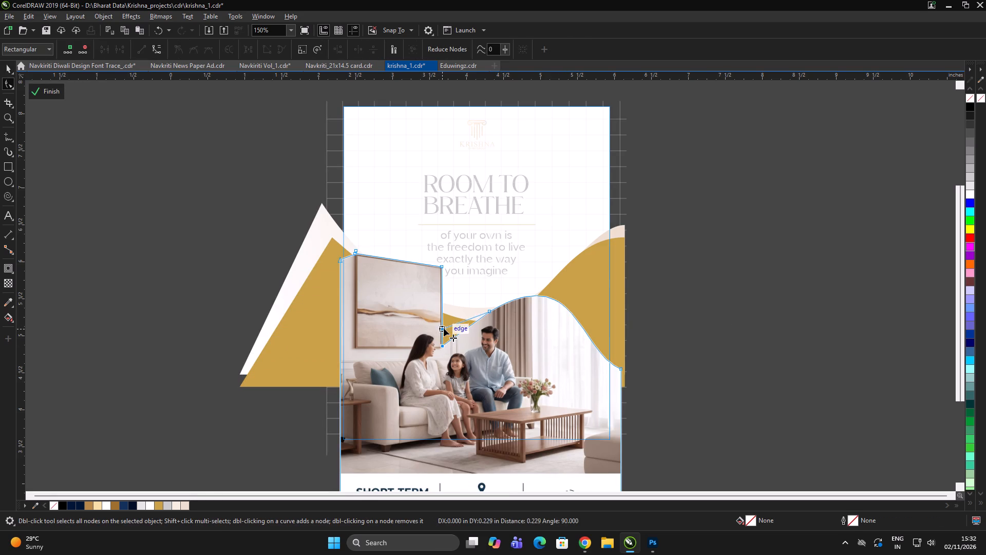
left_click_drag(444, 328, 444, 327)
double_click(490, 311)
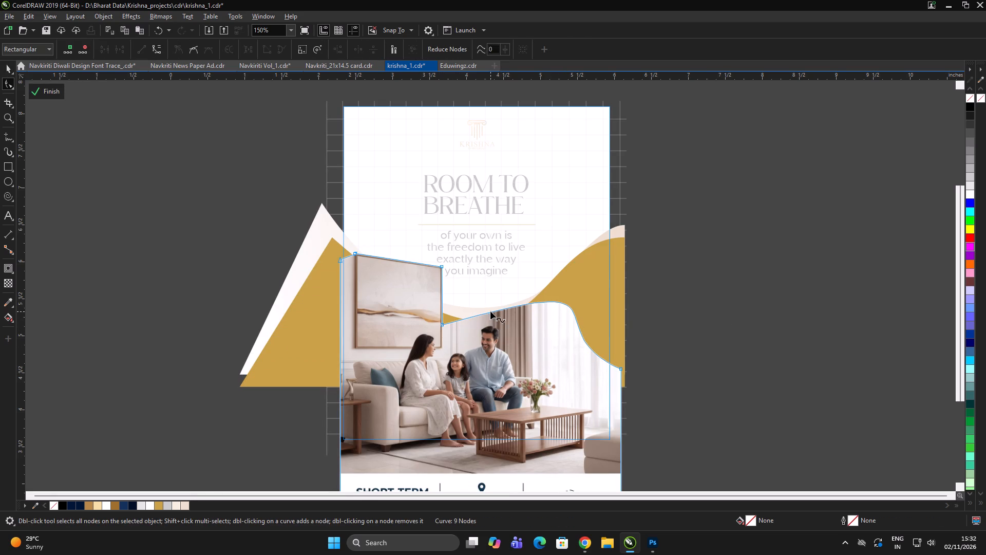
key("space")
double_click(751, 306)
double_click(551, 316)
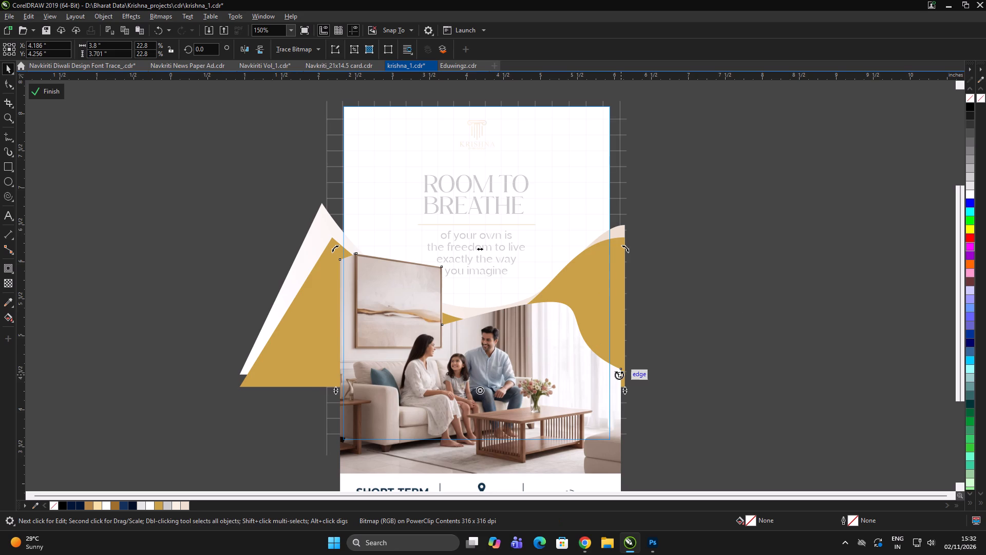
Bend the picture's top wave into a single crest over the man's head and finish PowerClip editing.
key("F10")
left_click(621, 369)
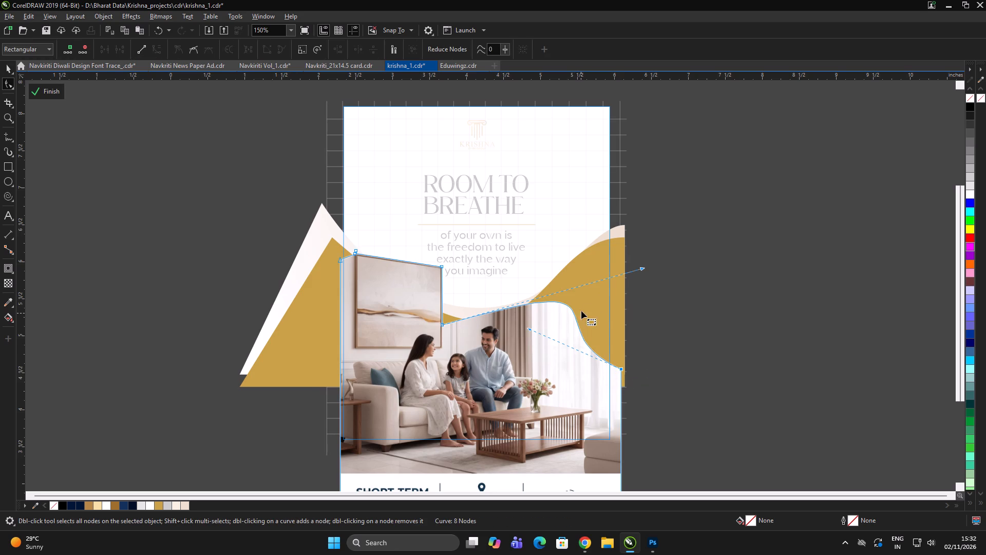
left_click_drag(642, 267, 522, 271)
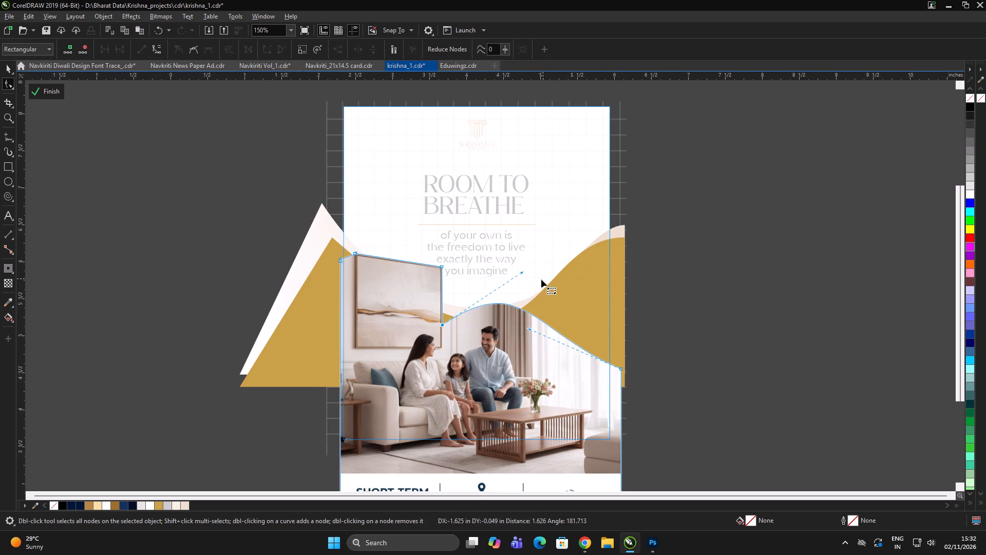
key("space")
double_click(709, 239)
left_click(41, 97)
left_click(35, 159)
left_click(42, 159)
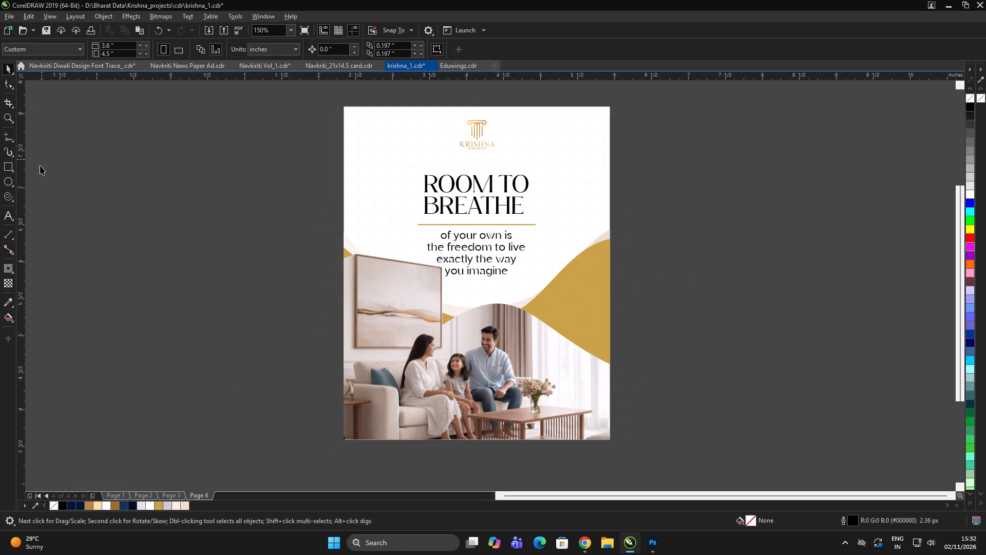
Add a node on the outline left of the painting and place it at the painting frame's lower-left corner.
left_click(705, 196)
double_click(704, 193)
left_click(399, 306)
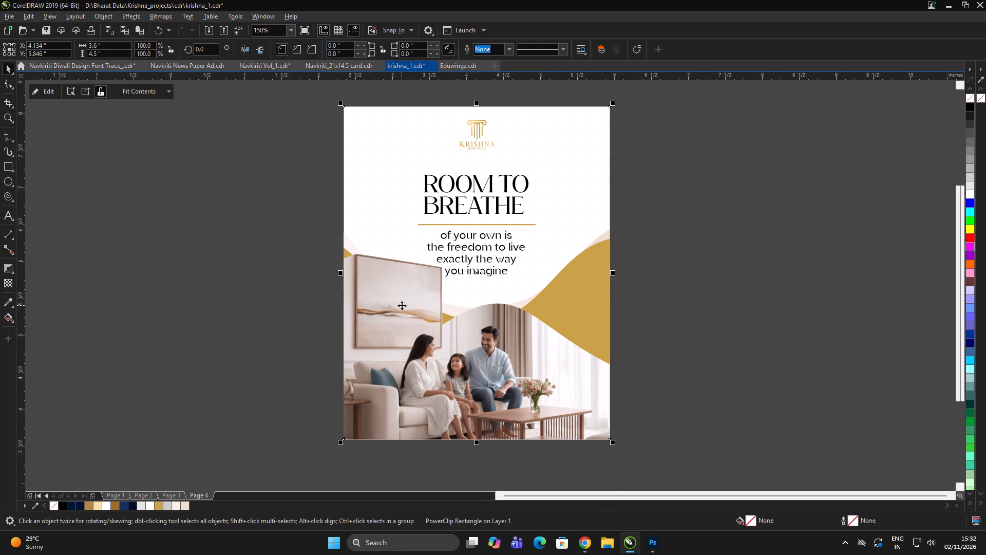
triple_click(399, 305)
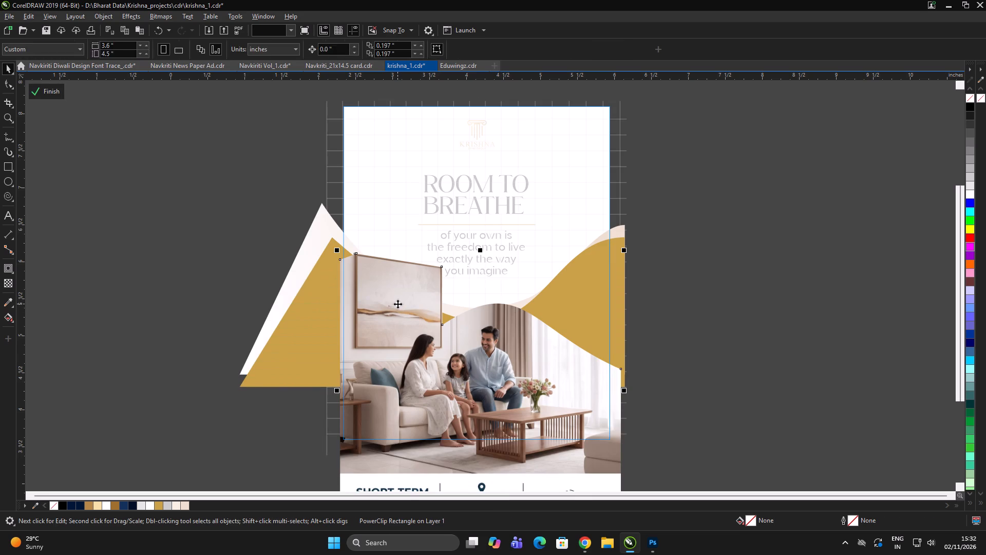
key("F10")
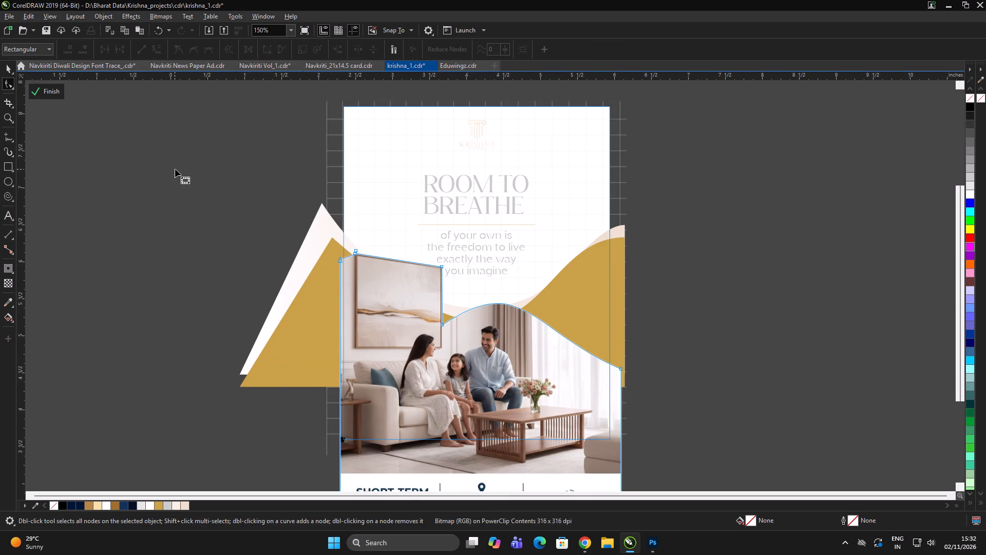
scroll(352, 267, "up", 2)
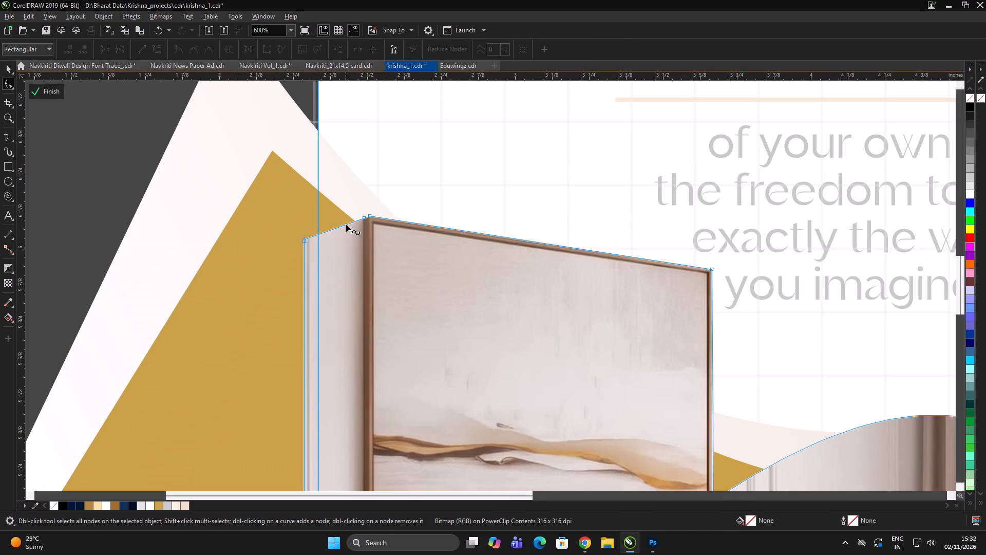
double_click(346, 224)
left_click_drag(346, 224, 366, 503)
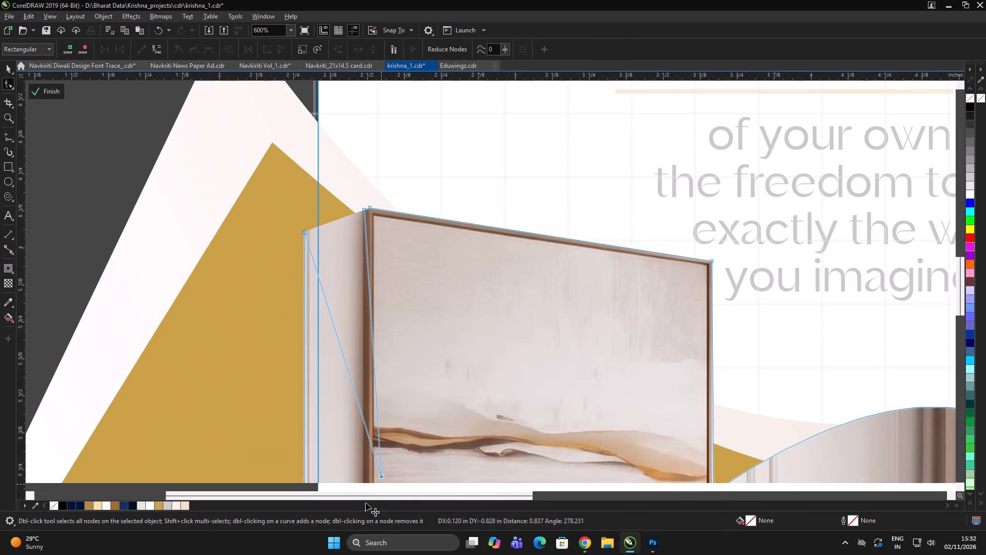
left_click_drag(366, 503, 353, 471)
scroll(336, 222, "down", 2)
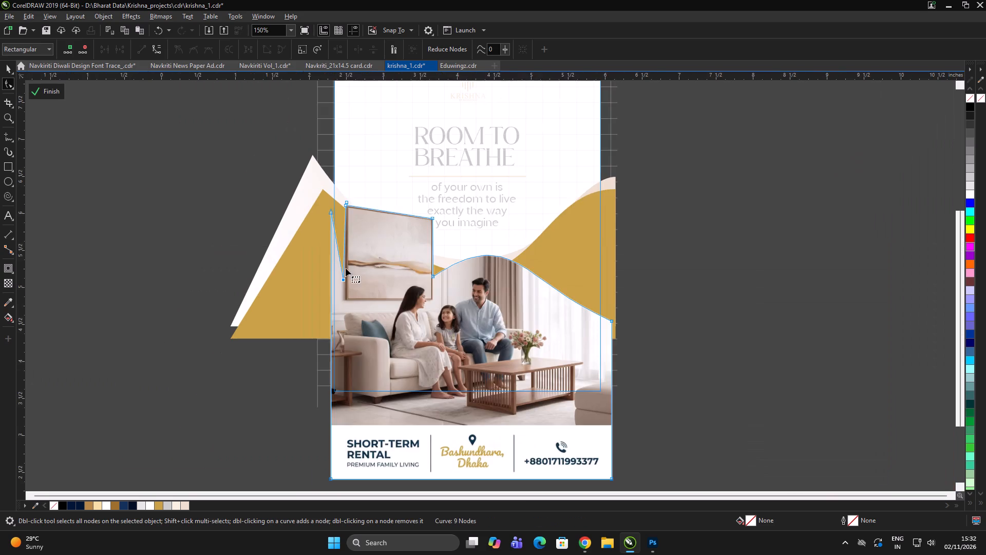
scroll(356, 367, "up", 2)
scroll(337, 275, "down", 2)
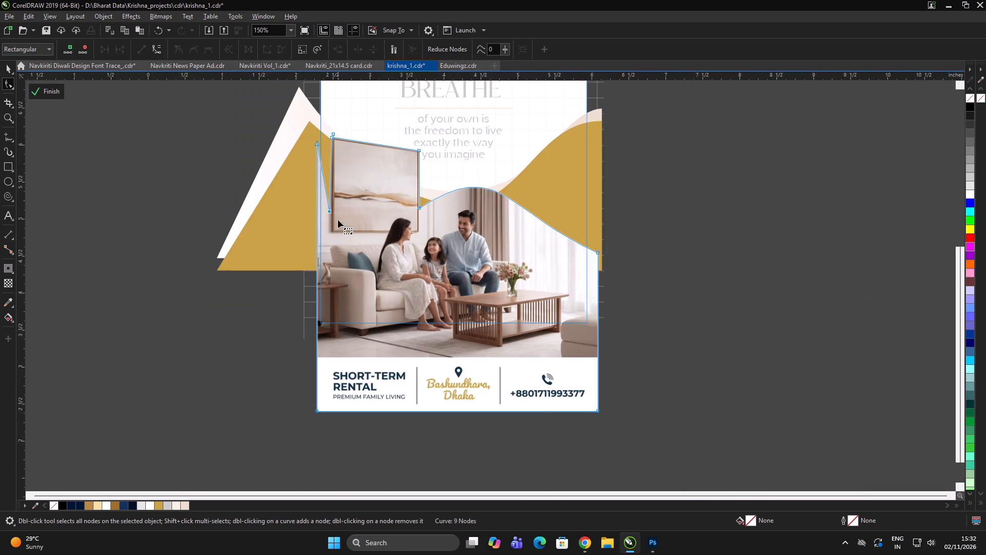
scroll(338, 218, "up", 3)
left_click_drag(312, 193, 320, 270)
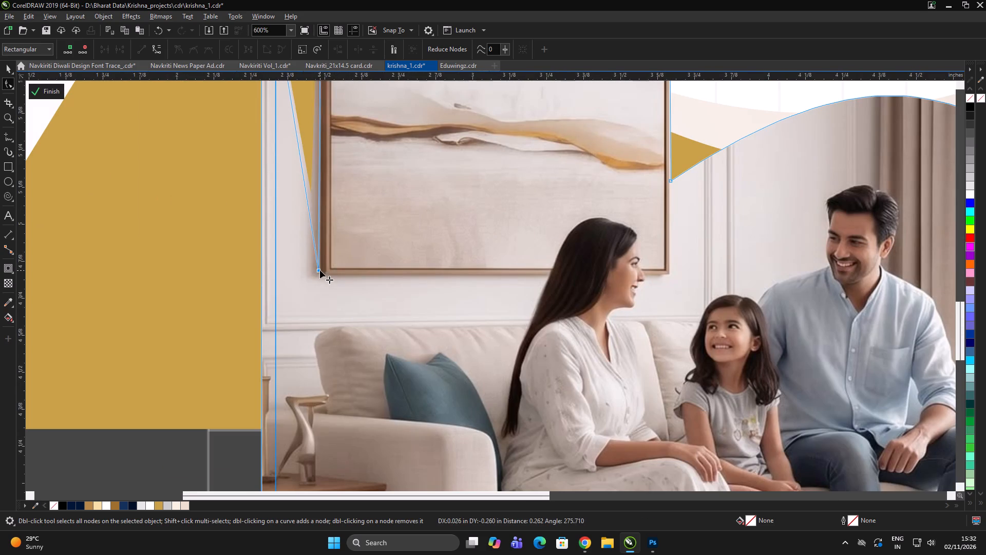
left_click_drag(320, 270, 323, 275)
scroll(401, 322, "down", 2)
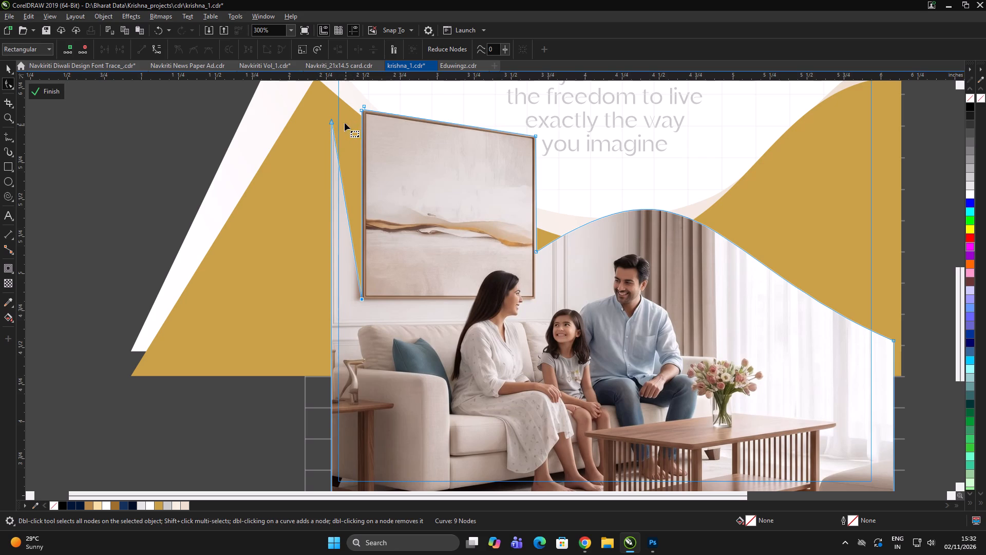
Lower the picture's upper-left corner node about 1.37 inches straight down, to just above the sofa back.
left_click_drag(332, 122, 341, 325)
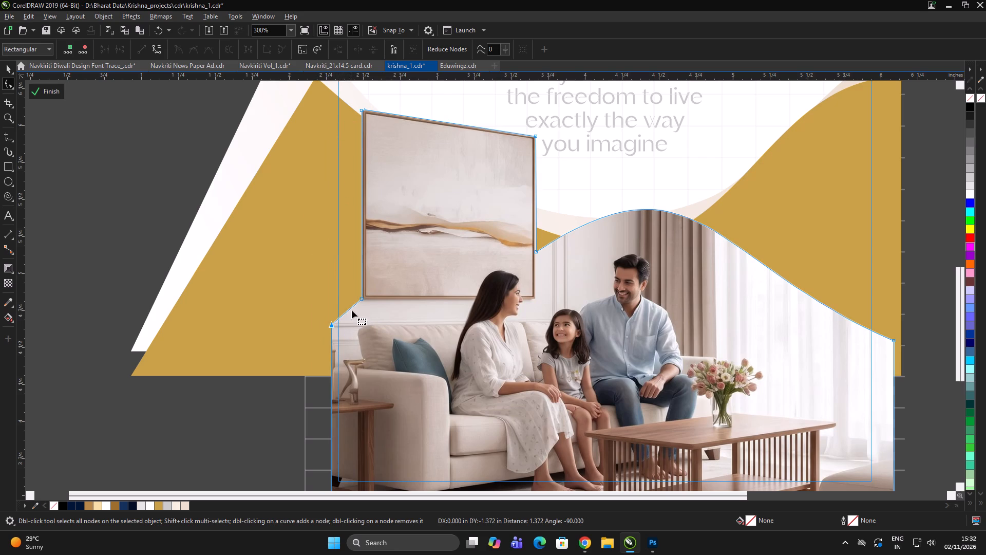
Add another node below the painting's lower-left corner and place it on the wall moulding just above the sofa.
left_click(355, 306)
left_click(355, 306)
left_click_drag(356, 305, 366, 319)
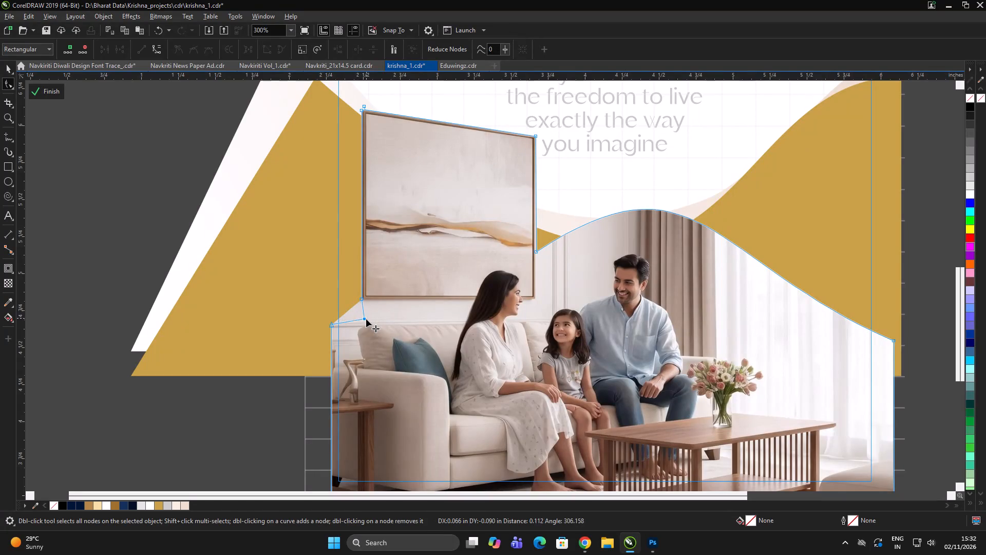
left_click_drag(366, 319, 366, 321)
scroll(353, 324, "up", 4)
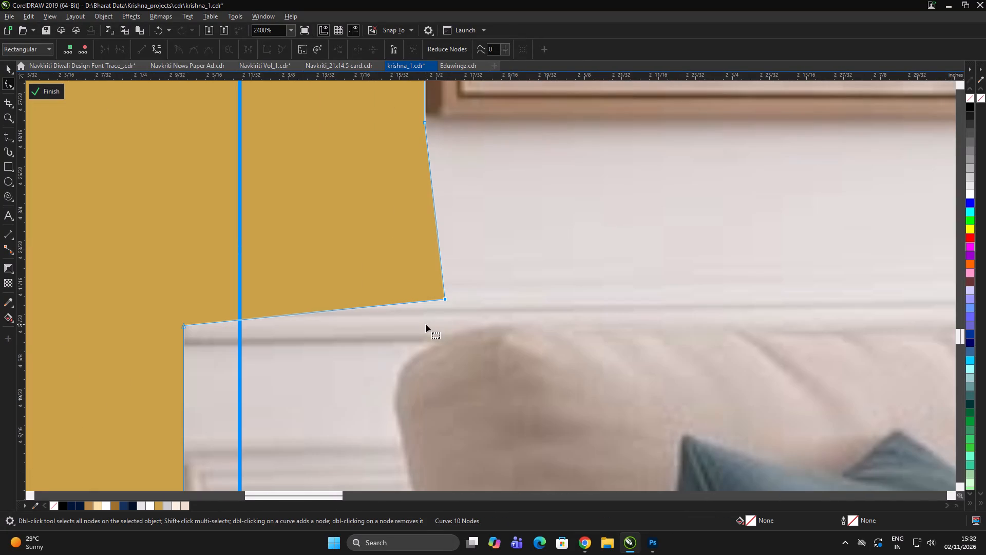
left_click_drag(445, 298, 420, 304)
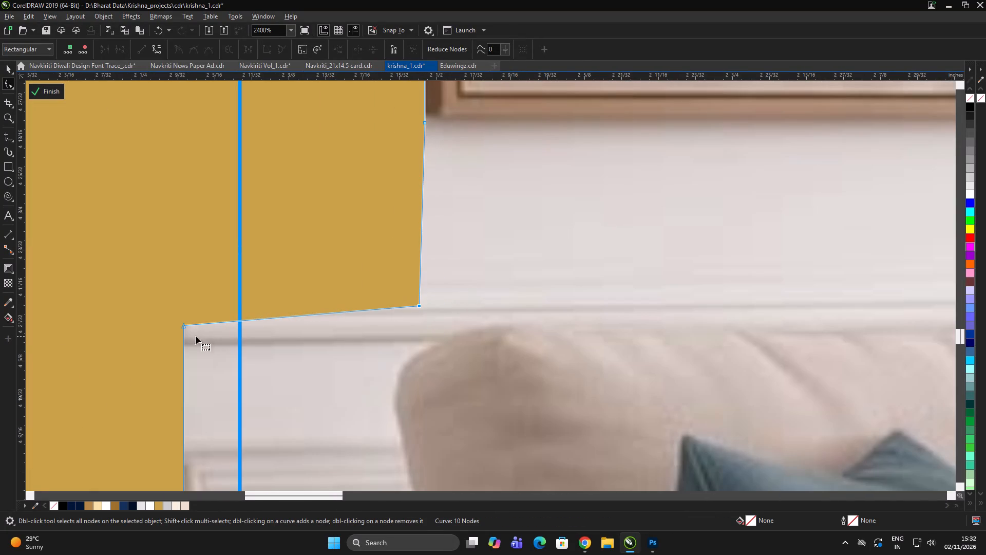
Raise the picture's left corner node slightly so the edge above the sofa runs nearly level, and finish PowerClip editing.
left_click_drag(184, 325, 186, 290)
left_click_drag(186, 291, 184, 308)
key("ctrl+z")
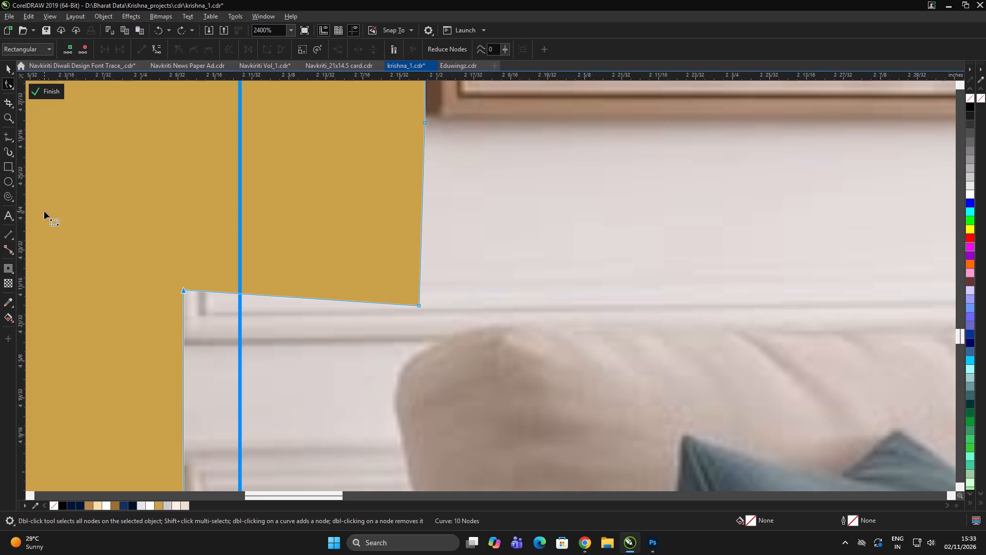
left_click_drag(183, 290, 180, 304)
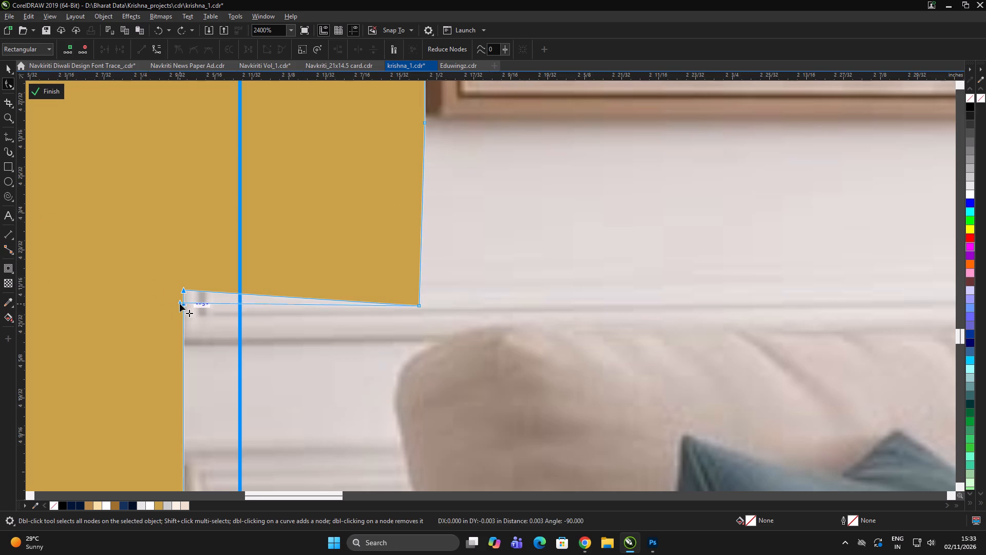
left_click_drag(180, 304, 181, 312)
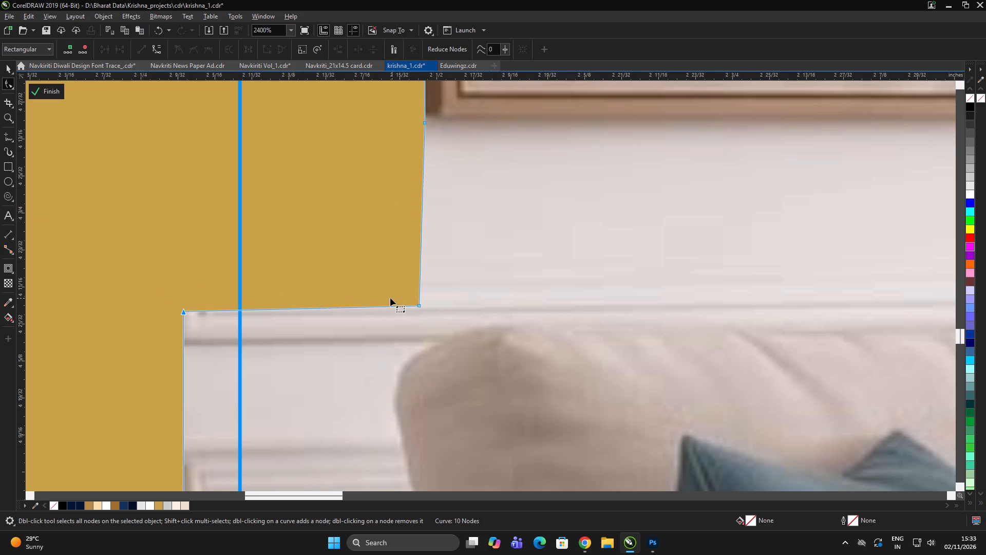
left_click(58, 100)
left_click(43, 93)
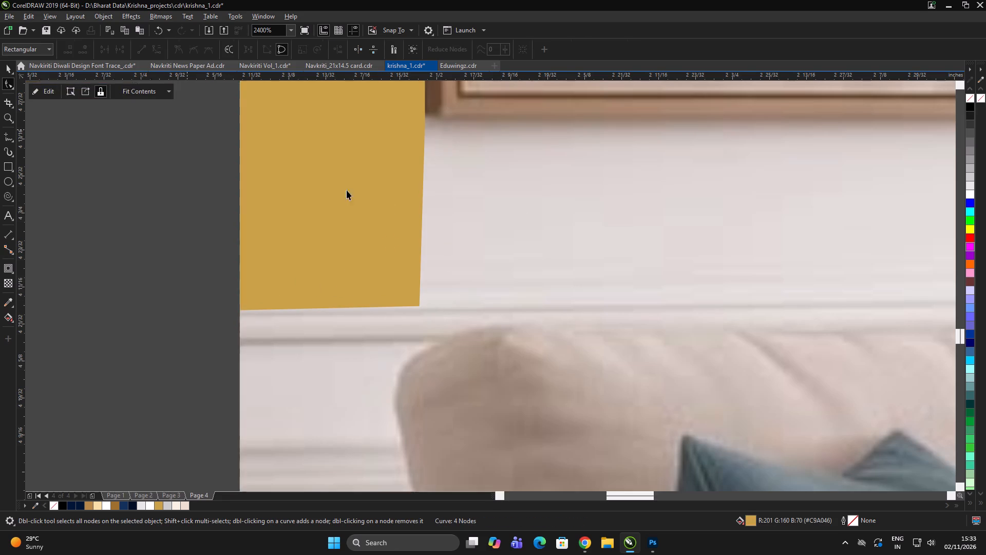
Inspect the reshaped family picture and its cut-out painting against the gold waves, both close up and as a whole page.
scroll(387, 218, "up", 1)
scroll(384, 280, "down", 10)
left_click(213, 321)
scroll(291, 300, "down", 2)
left_click(266, 294)
double_click(681, 278)
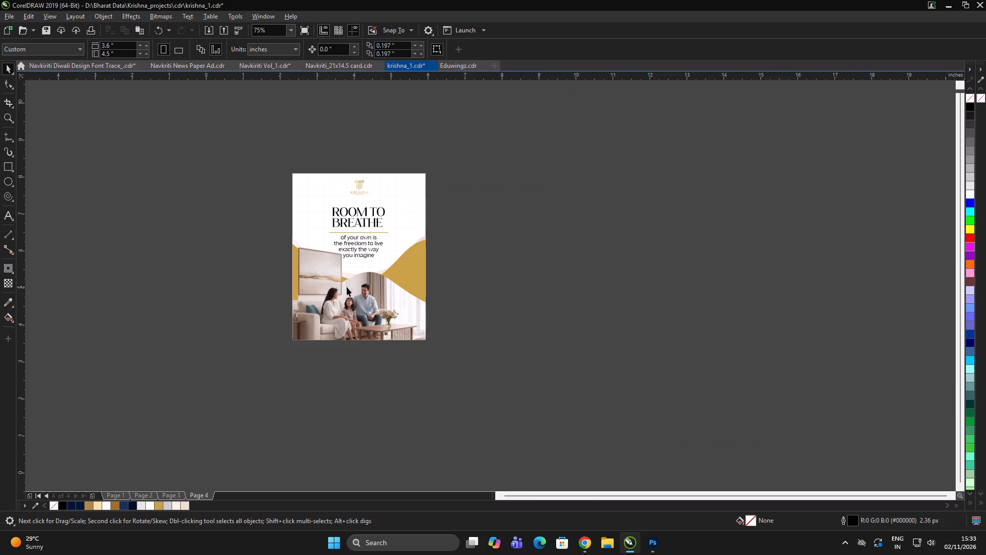
scroll(344, 288, "up", 2)
scroll(337, 290, "down", 1)
left_click(330, 290)
scroll(323, 306, "up", 1)
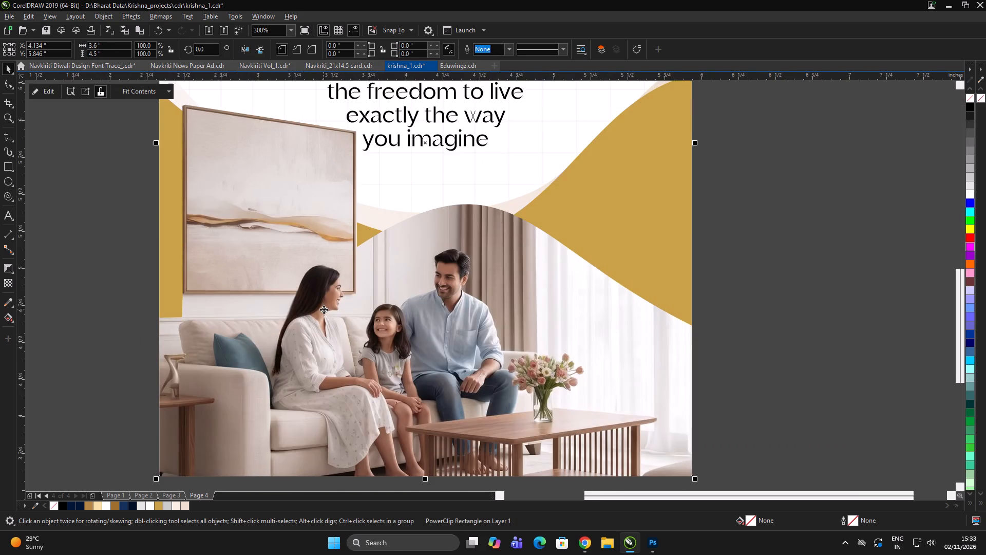
scroll(333, 310, "down", 1)
double_click(641, 293)
left_click(635, 287)
left_click(631, 284)
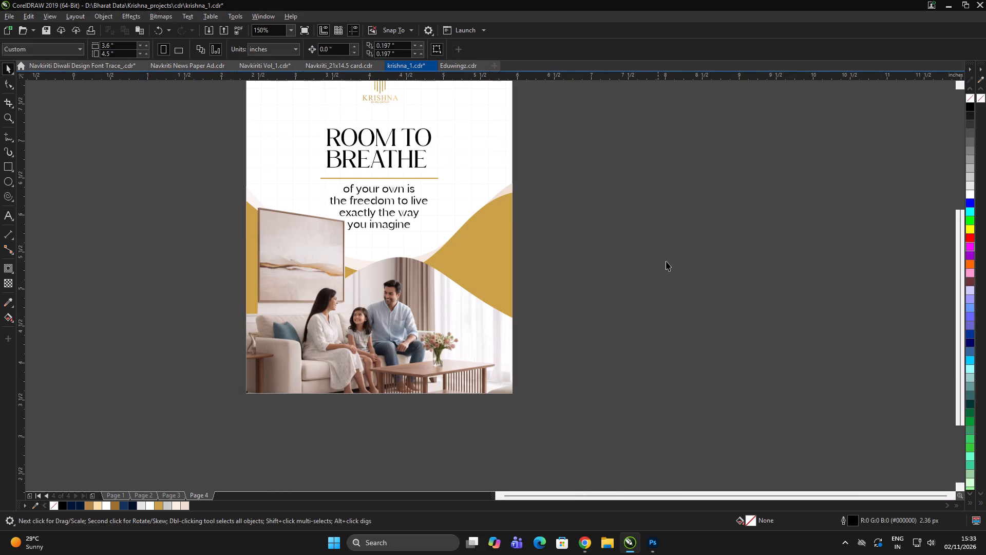
double_click(667, 260)
left_click(439, 309, "alt")
left_click(456, 305)
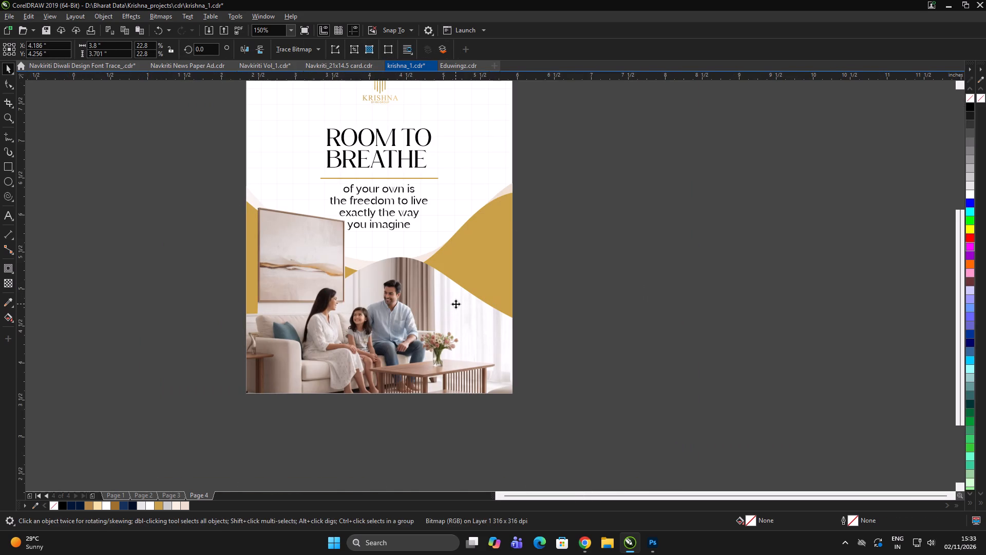
triple_click(622, 276)
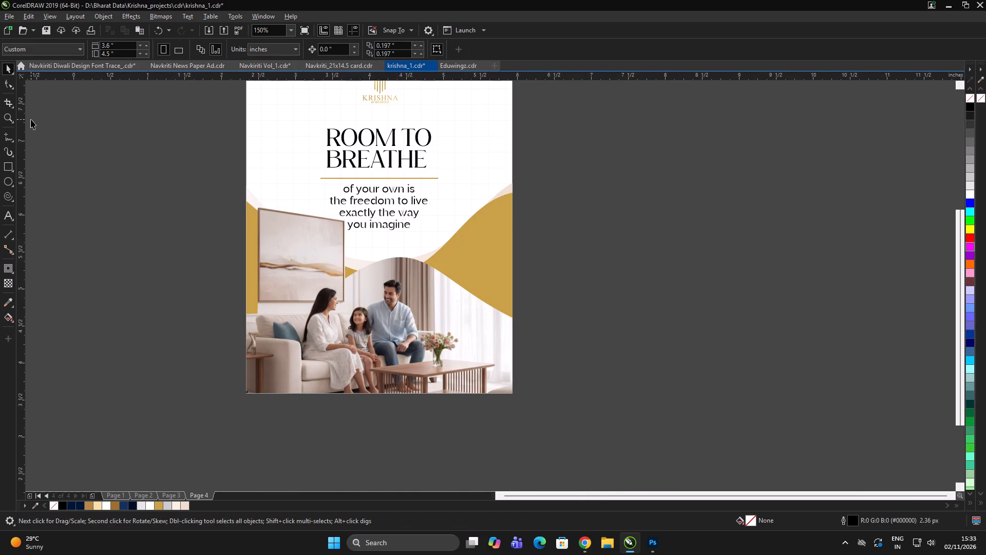
double_click(753, 162)
scroll(675, 217, "down", 2)
Switch to Chrome to view the Pinterest reference of the furnished apartment advertisement.
key("alt+Tab")
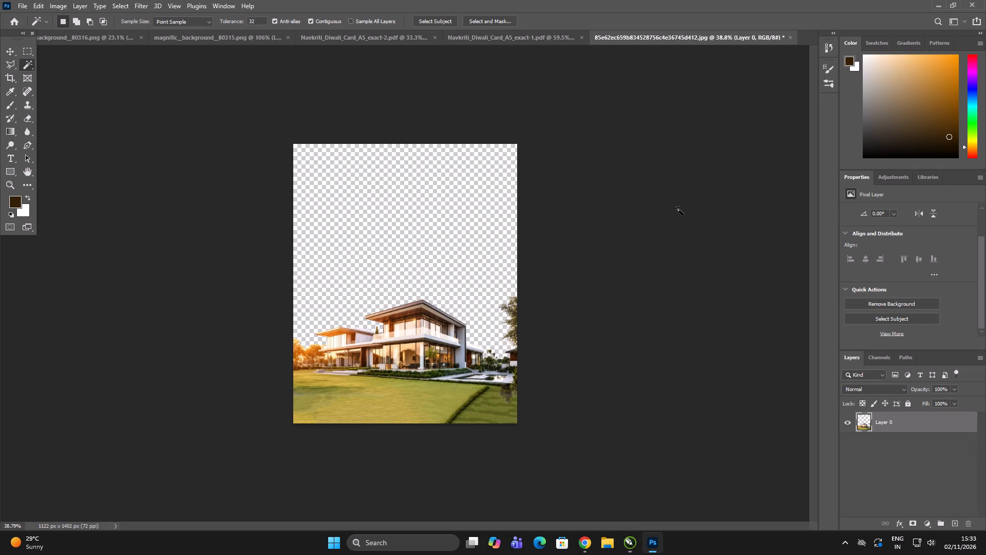
key("alt+Tab")
key("alt+Tab")
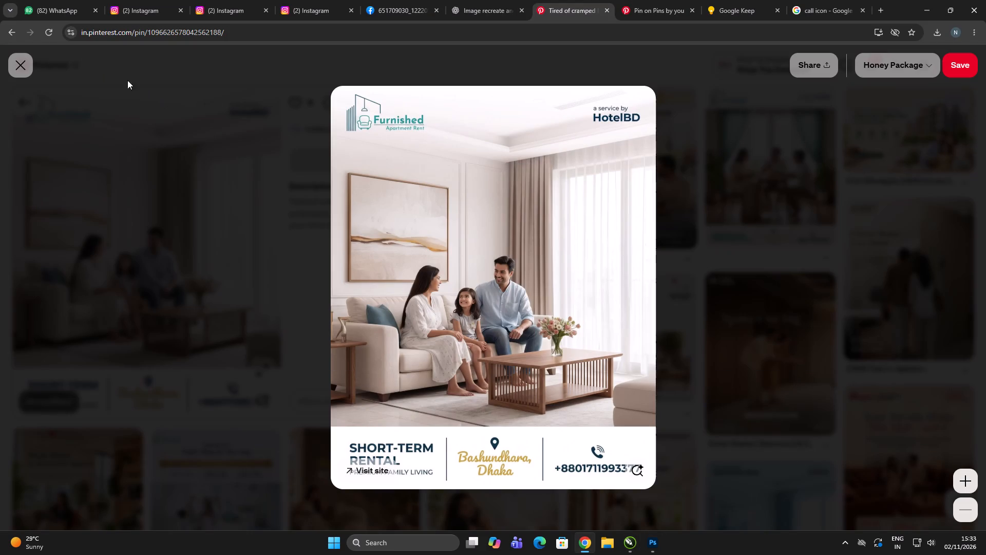
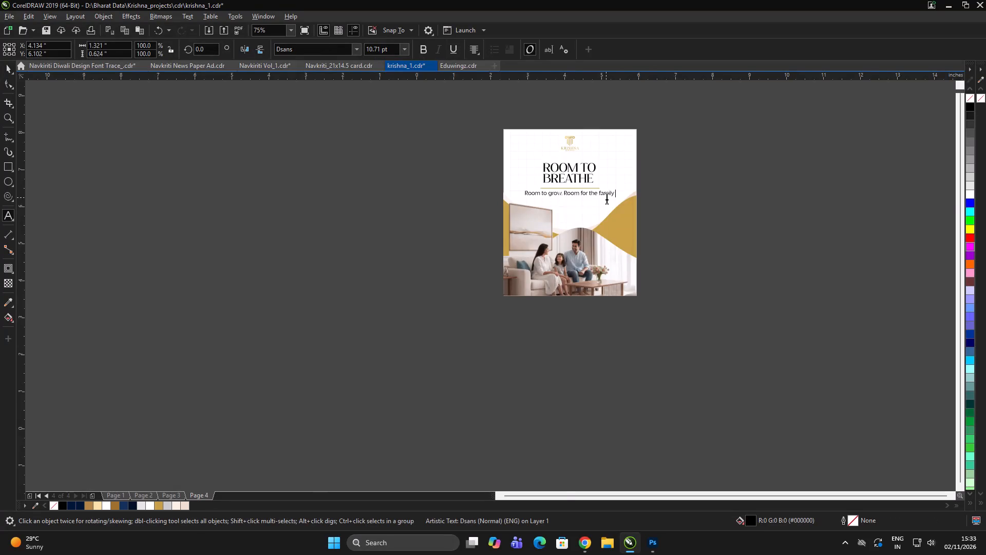
Place the text cursor just before "Room for the family" in the tagline beneath the "Room to Breathe" heading.
scroll(606, 196, "up", 2)
left_click(452, 185)
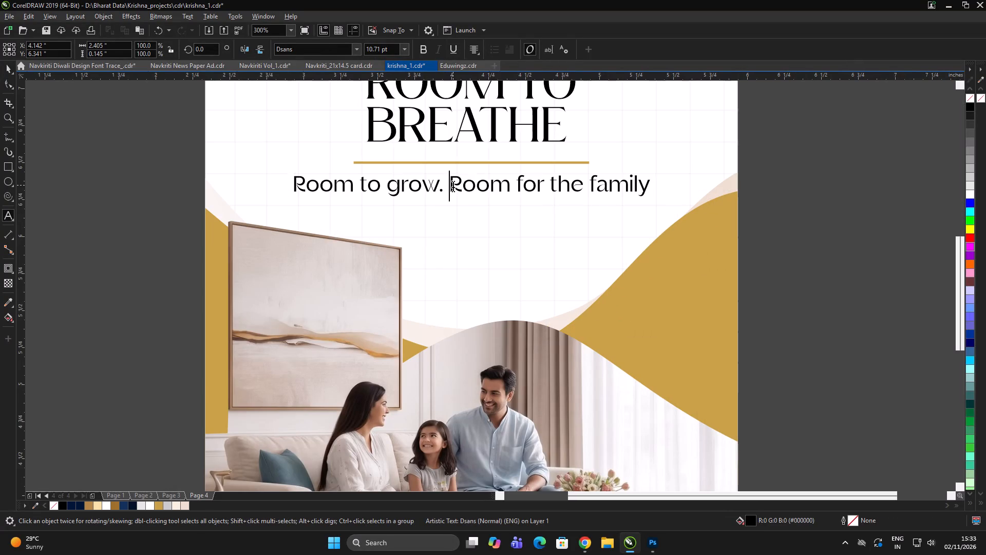
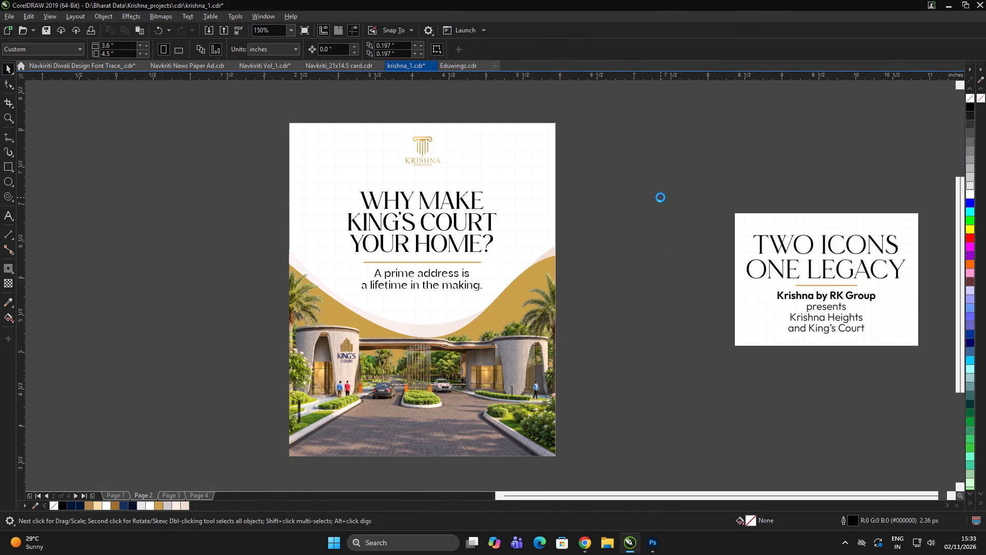
Go to Page 4 and copy all the artwork of the "Room to Breathe" advertisement.
key("Page_Down")
scroll(471, 213, "down", 1)
key("Page_Down")
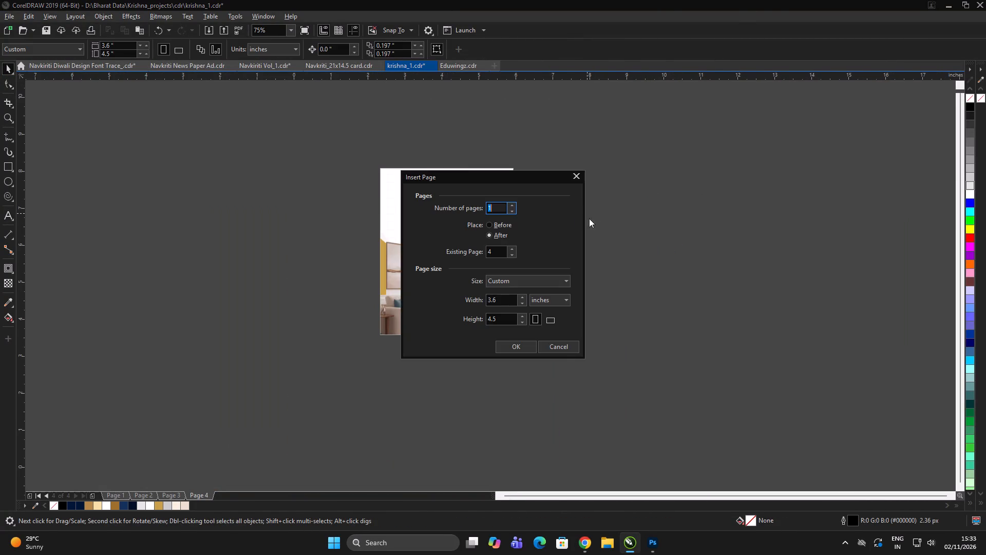
left_click(561, 347)
left_click(577, 340)
left_click_drag(651, 392, 216, 80)
left_click(744, 258)
left_click(699, 197)
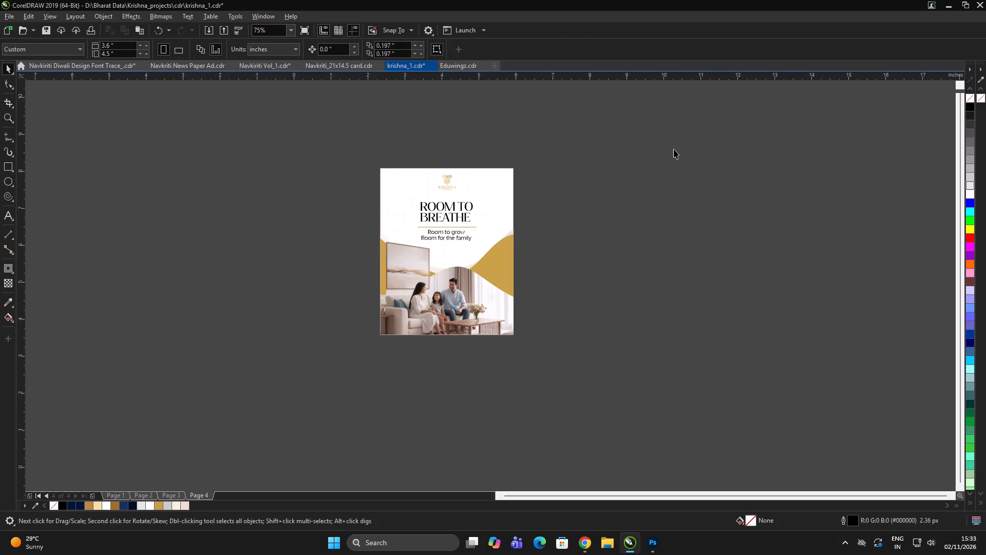
left_click_drag(676, 124, 279, 358)
key("ctrl+c")
left_click(251, 311)
left_click(256, 308)
Add a new blank page after Page 4.
left_click(95, 494)
double_click(155, 409)
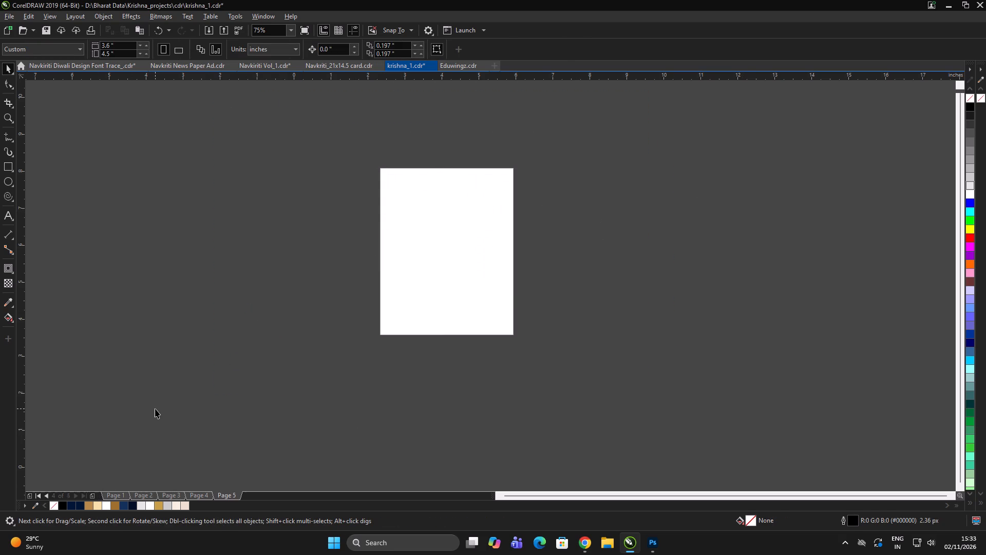
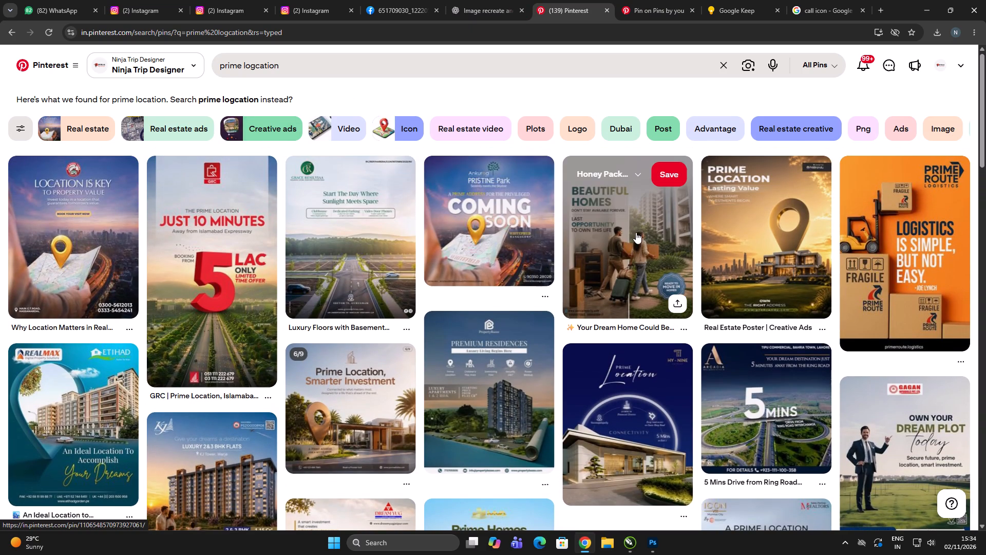
Browse the Pinterest results for prime location real estate advertisements to find a design reference.
scroll(506, 244, "down", 3)
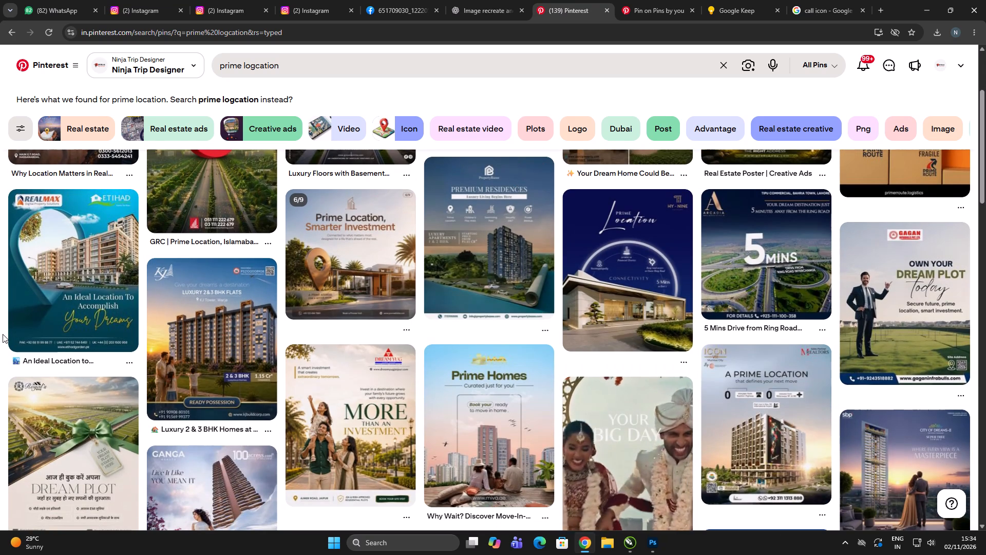
scroll(705, 365, "down", 5)
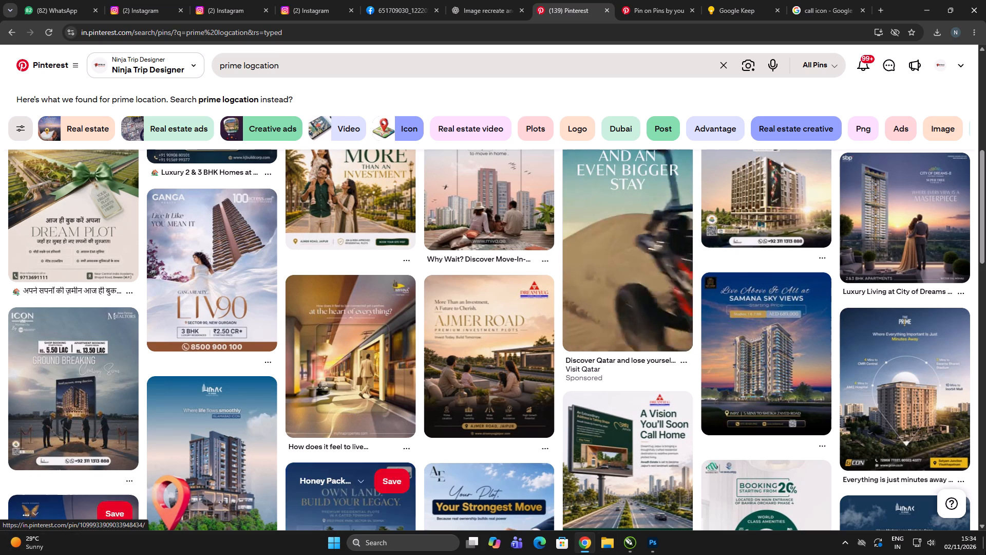
scroll(607, 392, "down", 4)
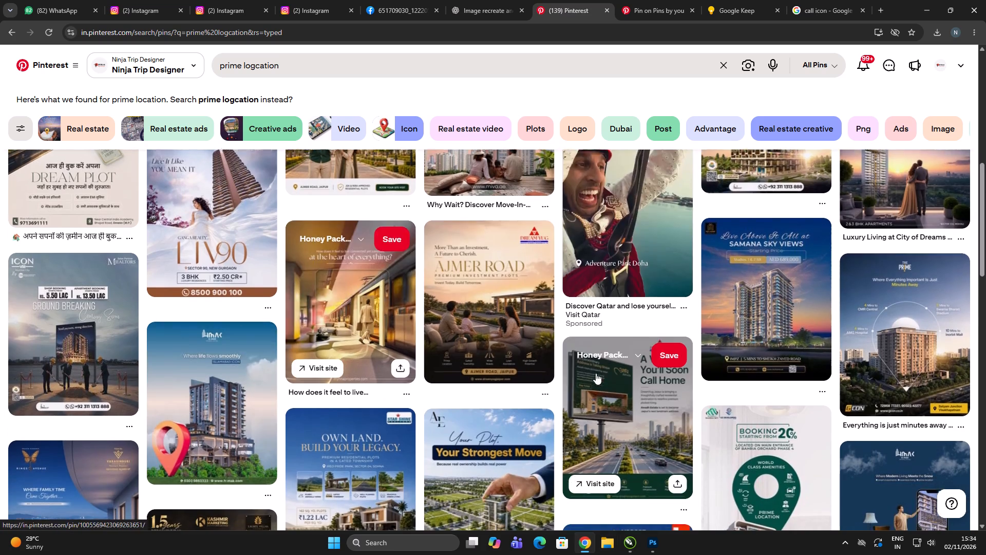
scroll(596, 373, "down", 1)
scroll(595, 370, "up", 4)
scroll(595, 369, "down", 5)
scroll(595, 369, "up", 3)
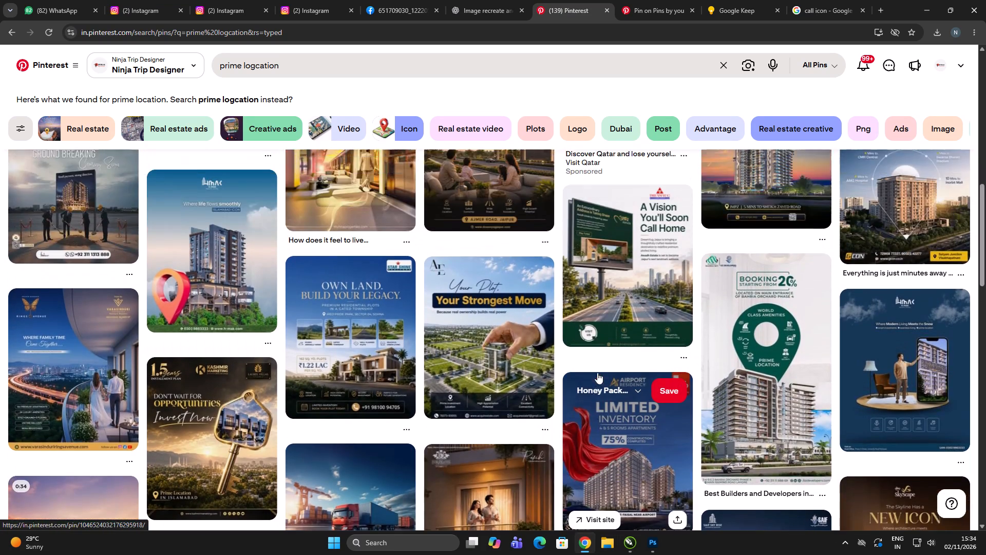
scroll(597, 373, "up", 6)
scroll(600, 374, "down", 3)
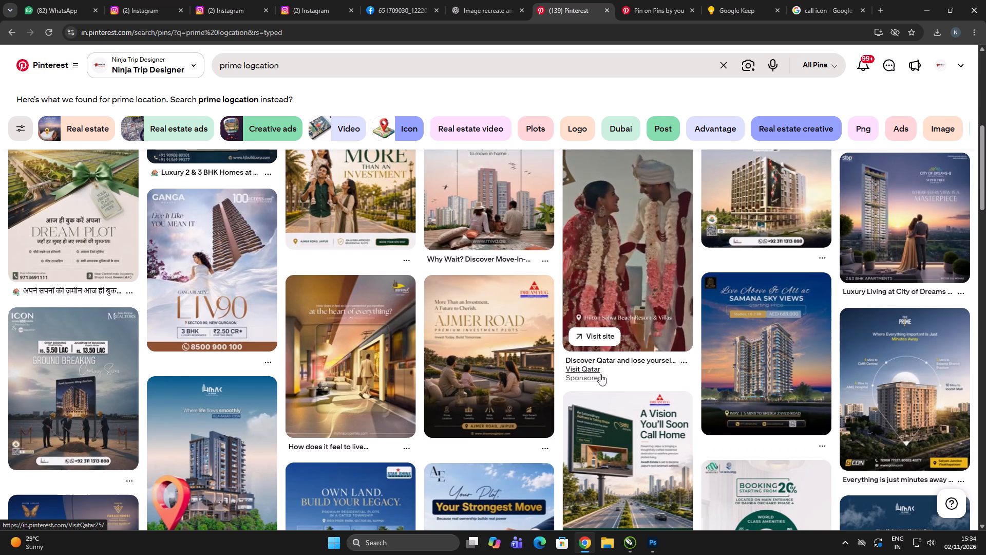
scroll(601, 374, "down", 2)
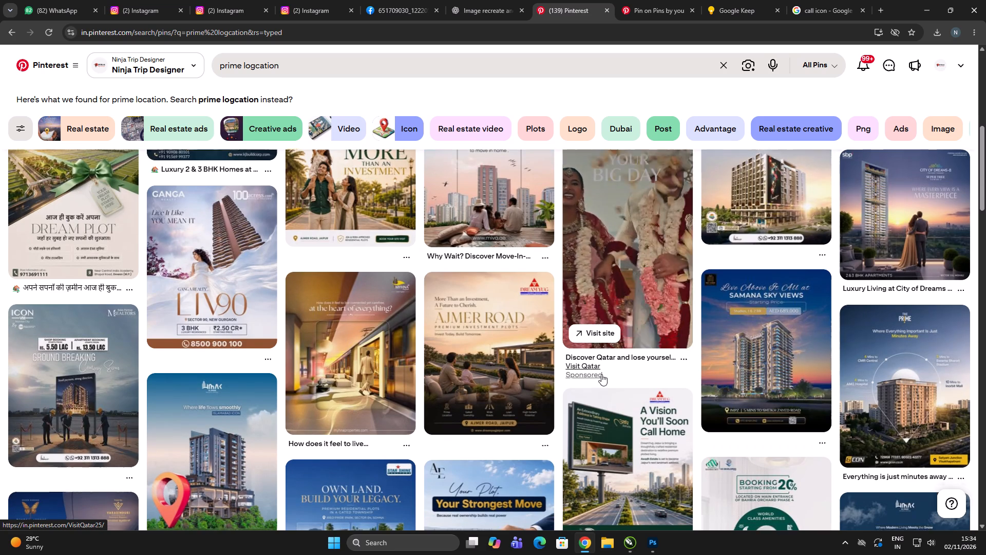
scroll(601, 374, "down", 1)
scroll(639, 377, "up", 4)
Open the "Everything is just minutes away" pin by The Prime and examine its related real estate designs.
left_click(921, 428)
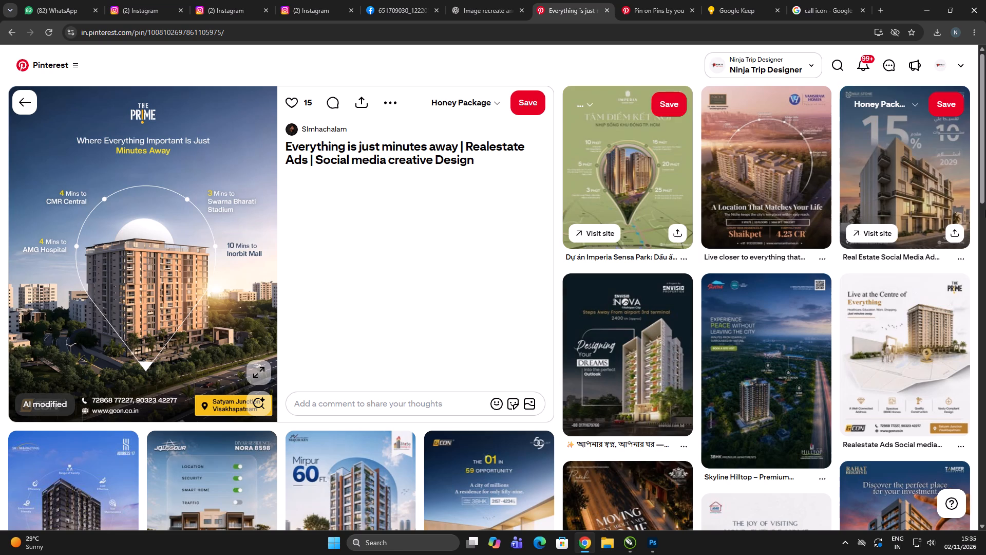
scroll(941, 218, "down", 3)
scroll(913, 232, "up", 1)
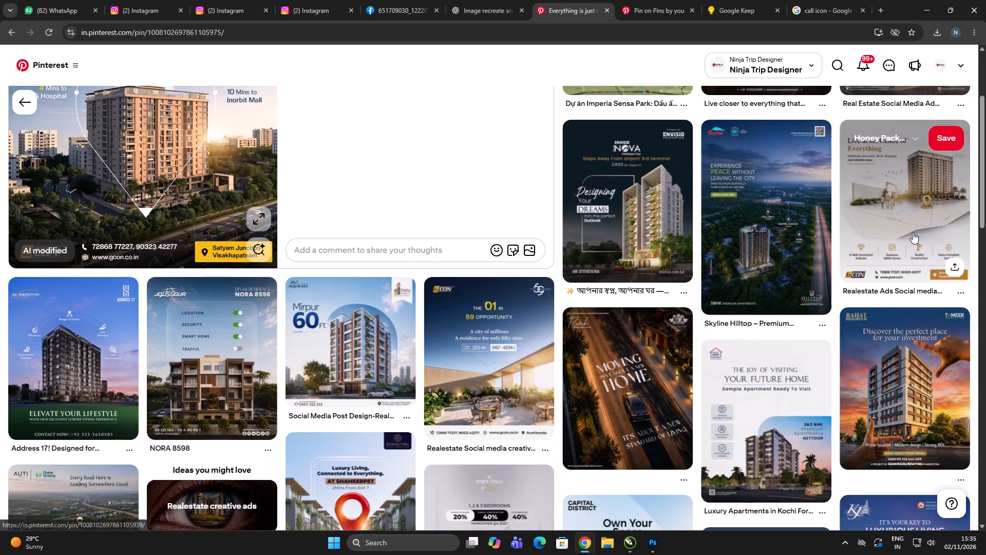
scroll(913, 232, "up", 2)
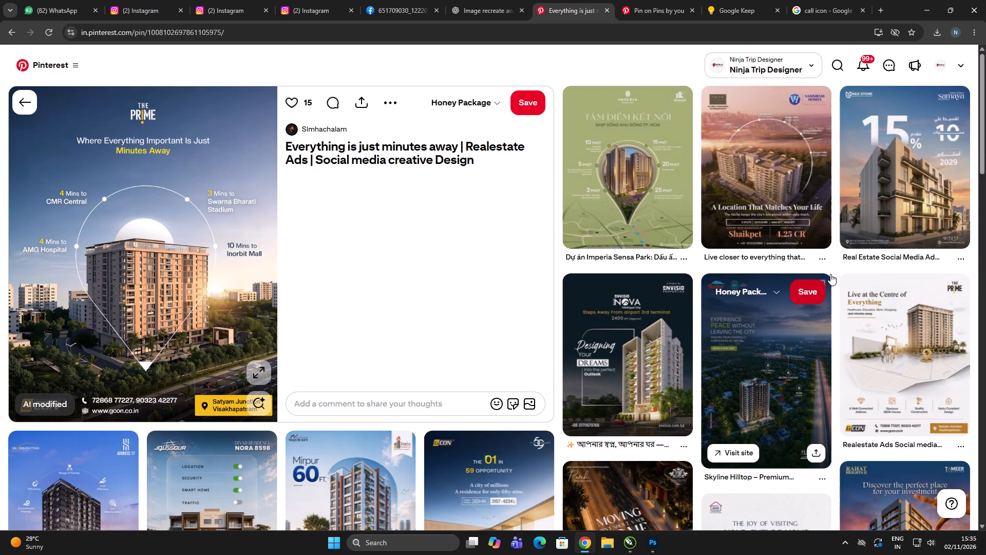
scroll(830, 272, "down", 1)
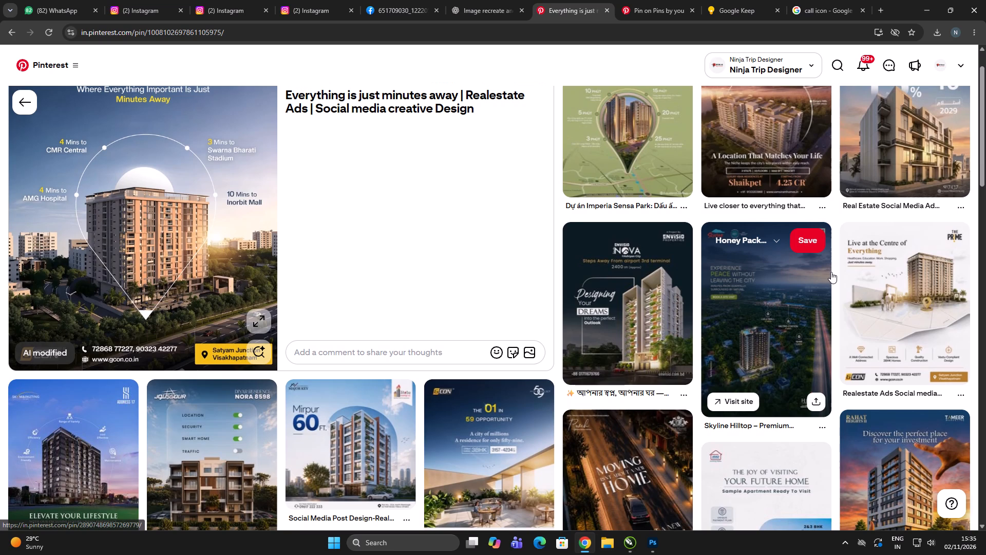
scroll(830, 274, "down", 3)
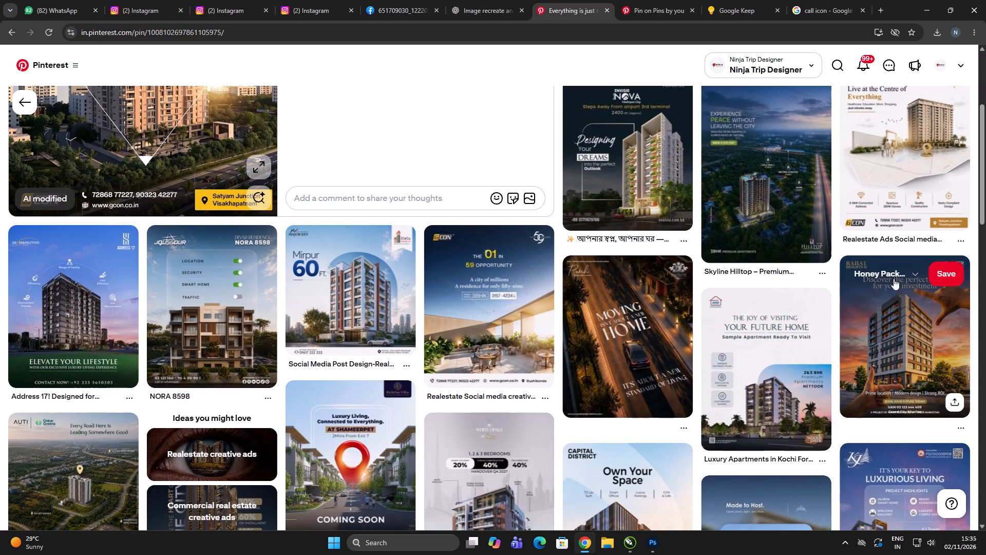
scroll(818, 277, "down", 2)
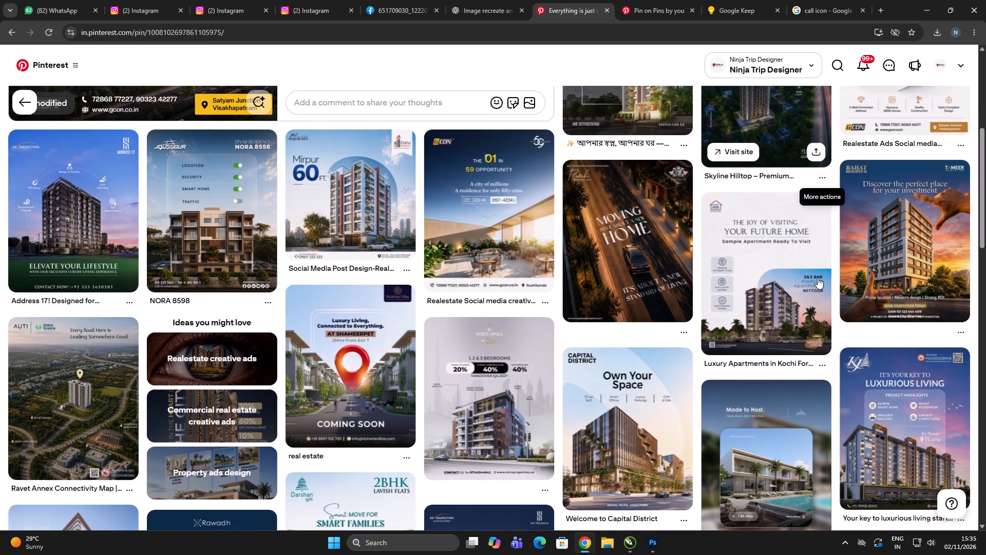
scroll(821, 277, "down", 3)
scroll(874, 270, "down", 3)
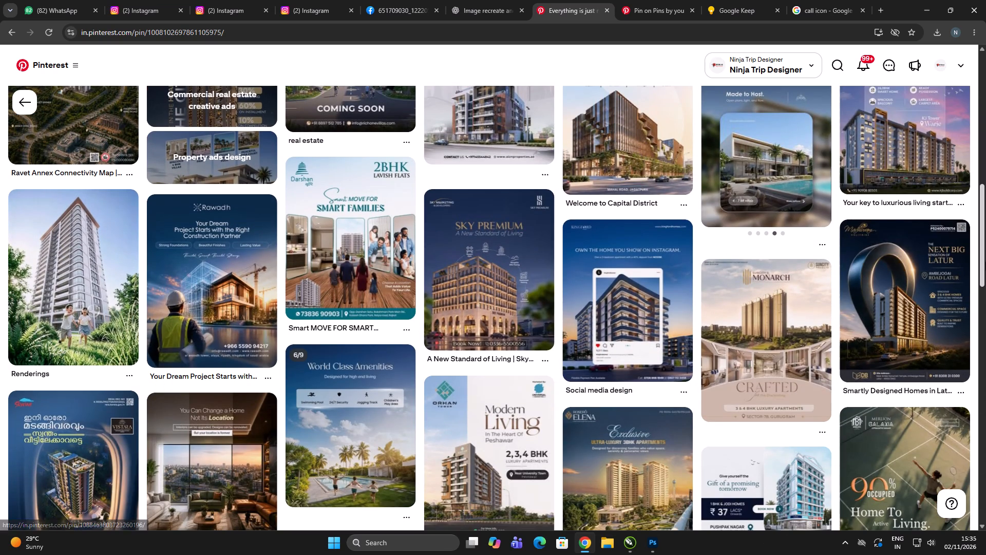
left_click(913, 318)
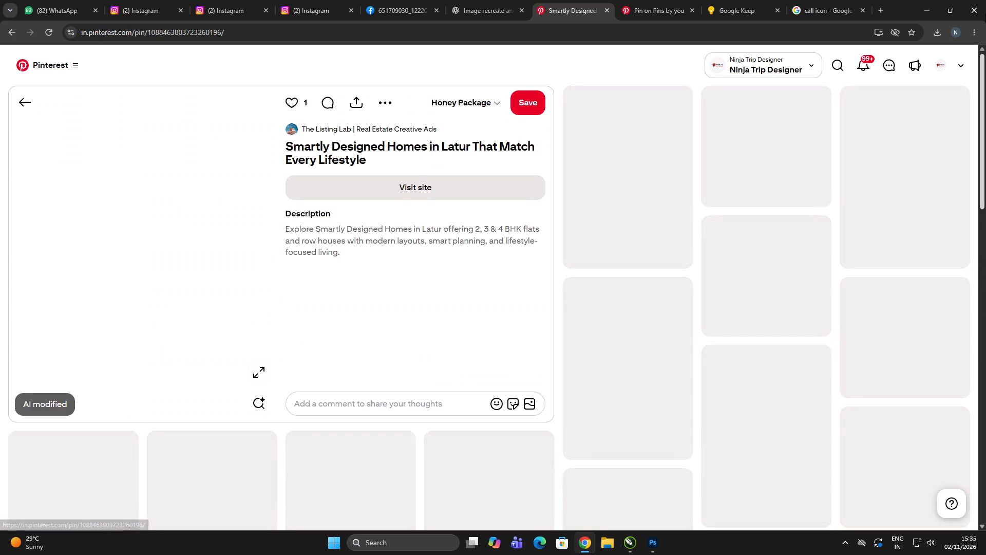
left_click(31, 108)
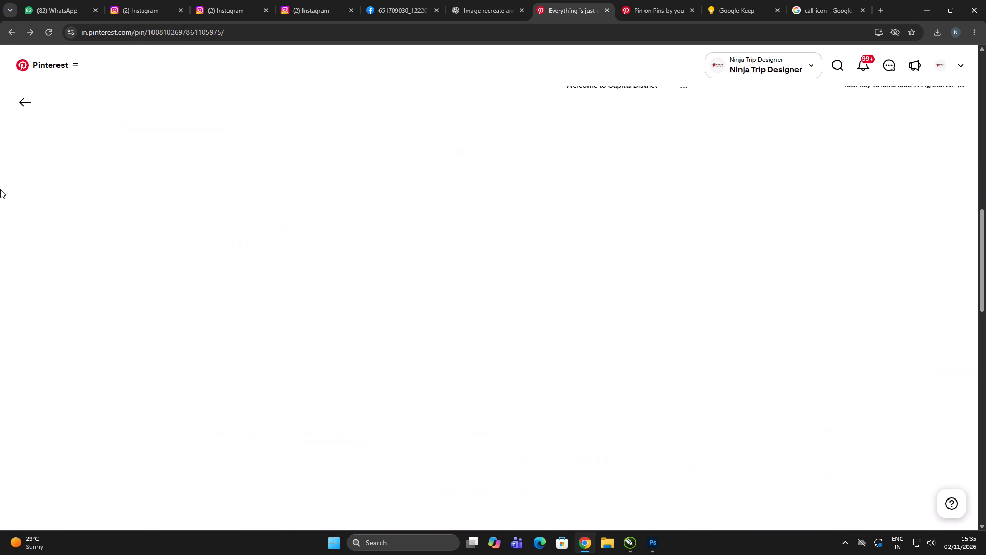
scroll(850, 308, "down", 3)
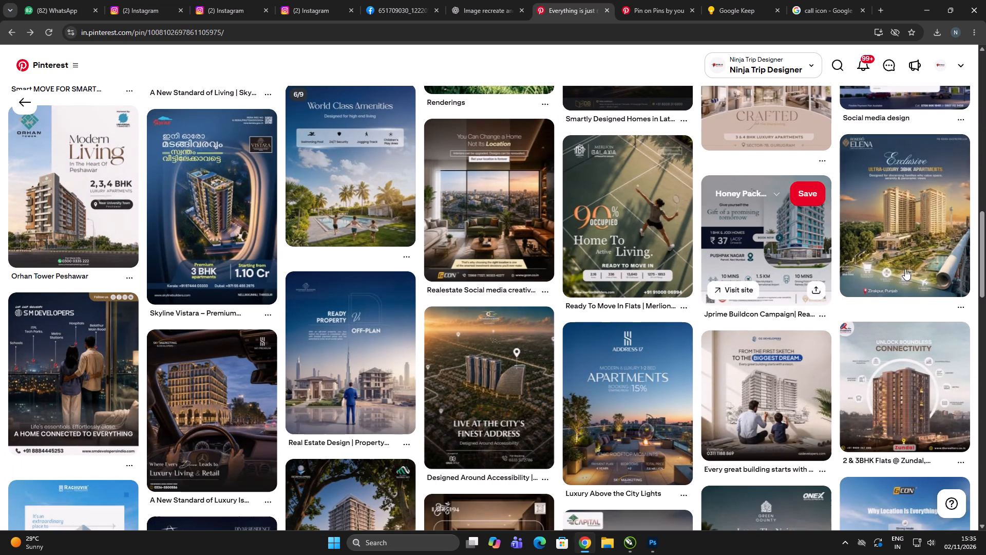
scroll(835, 271, "up", 4)
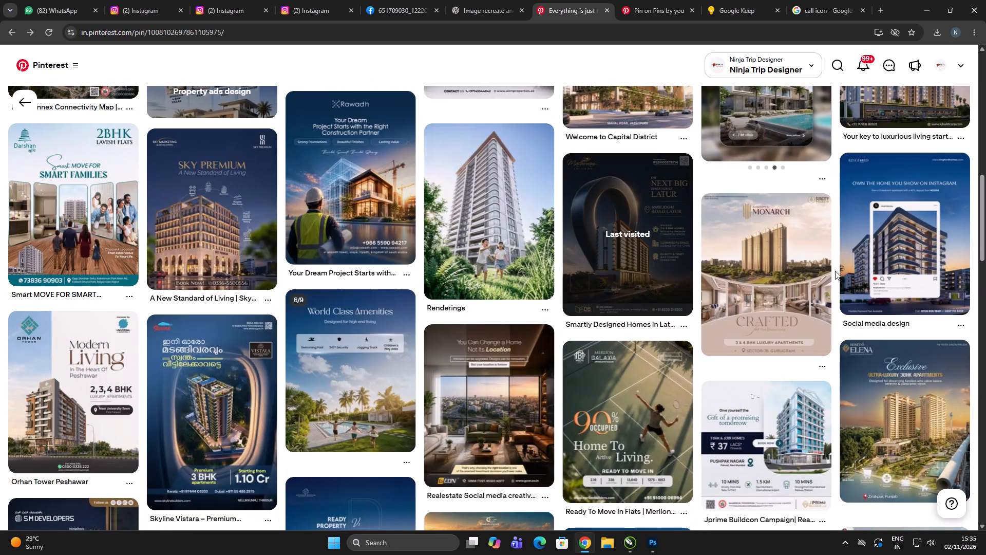
scroll(835, 271, "up", 17)
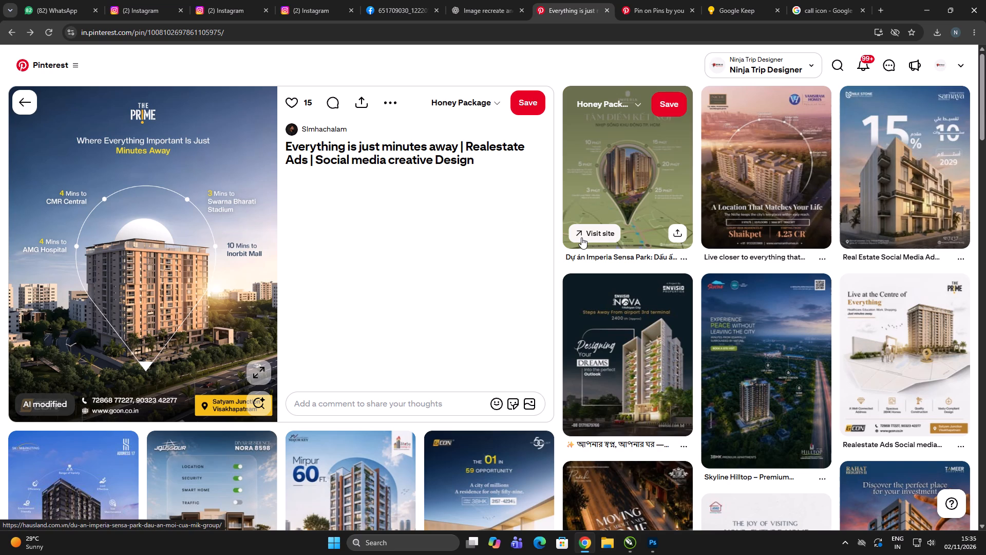
Copy the image of The Prime "Everything Important Is Just Minutes Away" advertisement and switch to CorelDRAW.
right_click(121, 181)
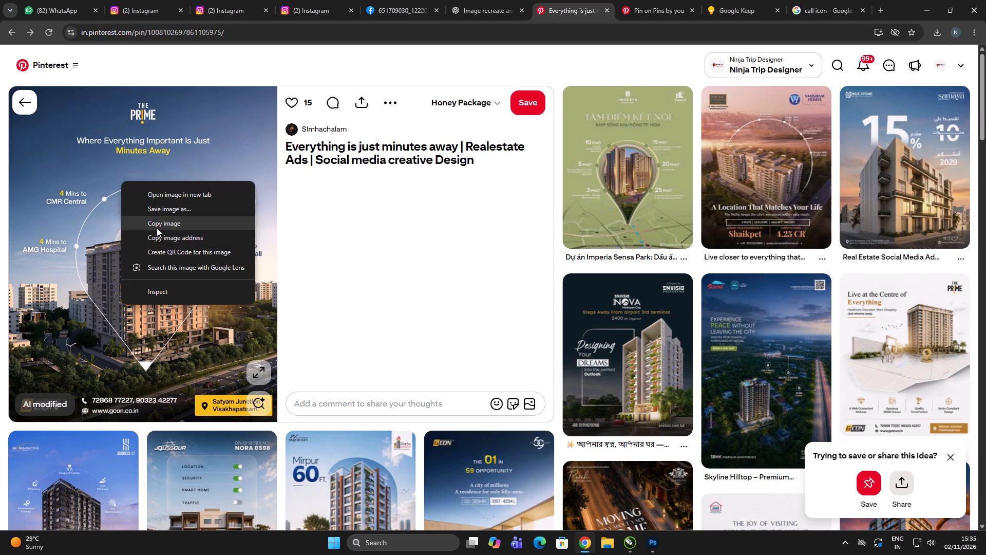
left_click(156, 229)
key("alt+Tab")
scroll(333, 251, "down", 4)
key("alt+Tab")
key("alt+Tab")
scroll(400, 250, "down", 2)
Look over the advertisements on Pages 2 to 4 of krishna_1.cdr and return to Page 5.
left_click(471, 339)
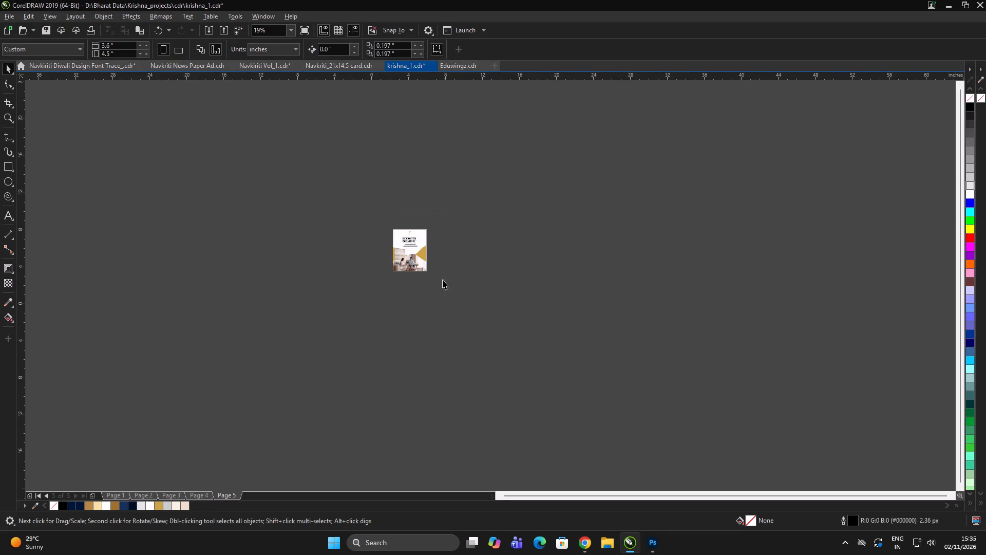
scroll(443, 280, "up", 1)
left_click(562, 279)
left_click_drag(562, 279, 531, 299)
left_click(162, 496)
left_click(143, 496)
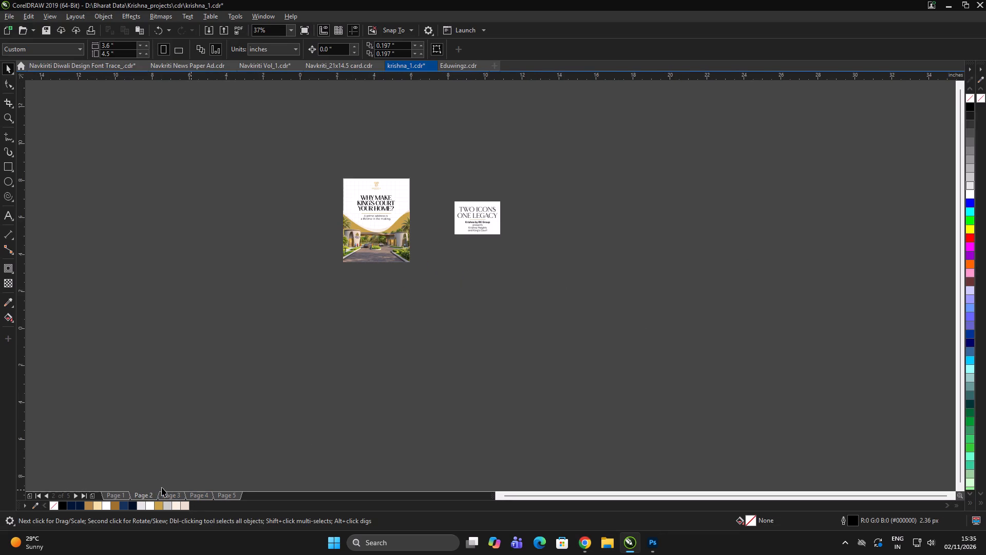
left_click(445, 386)
left_click(228, 495)
double_click(507, 346)
left_click(508, 339)
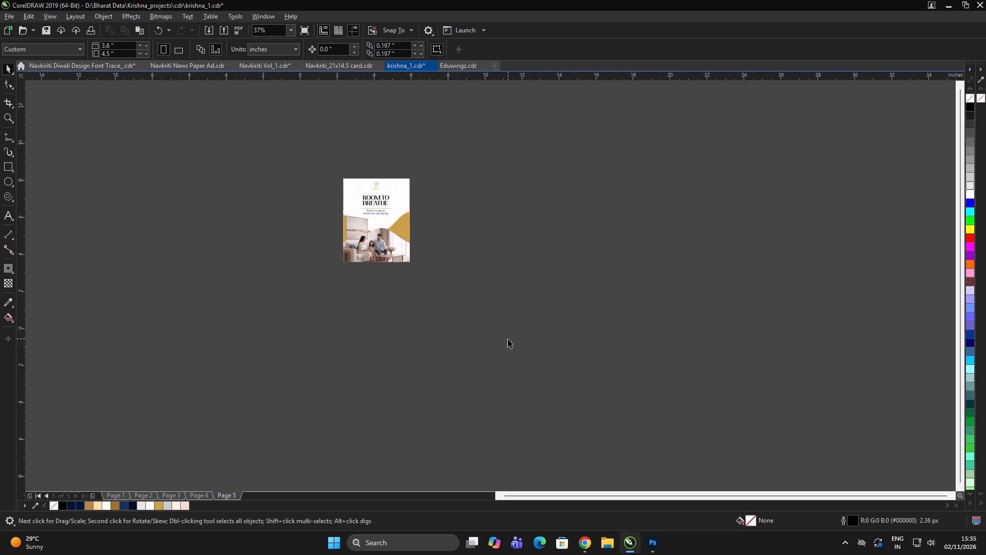
scroll(389, 246, "up", 2)
left_click(658, 255)
left_click(663, 253)
scroll(516, 302, "down", 2)
double_click(539, 303)
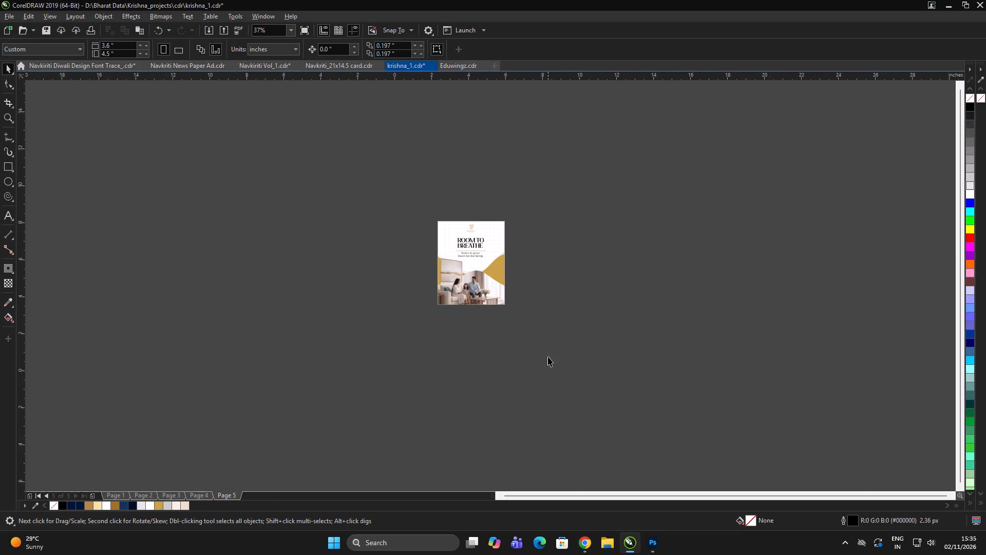
left_click(548, 357)
left_click(202, 497)
left_click(231, 495)
left_click(375, 442)
double_click(674, 295)
double_click(660, 300)
Start an import and open the Bharat Data folder on New Volume (D:).
key("ctrl+i")
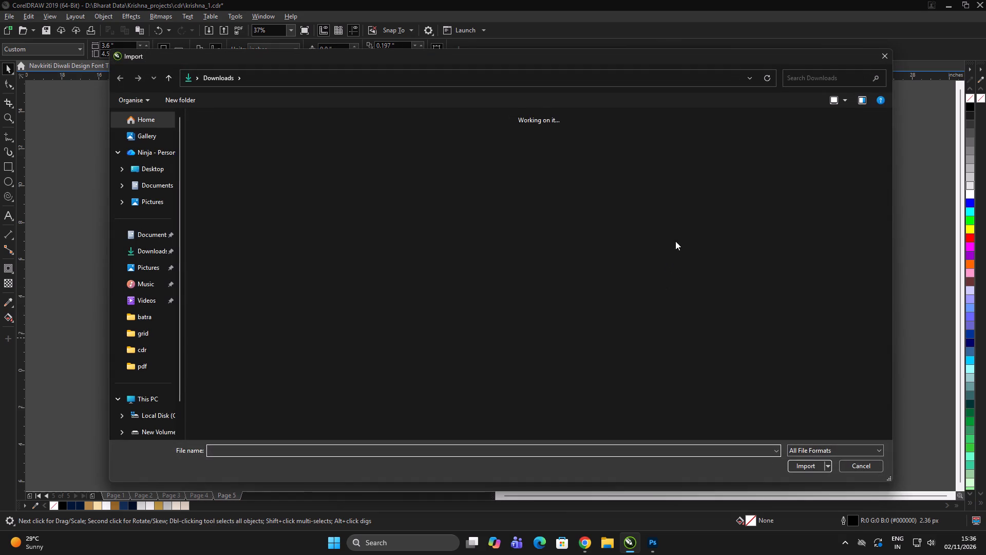
scroll(190, 407, "down", 3)
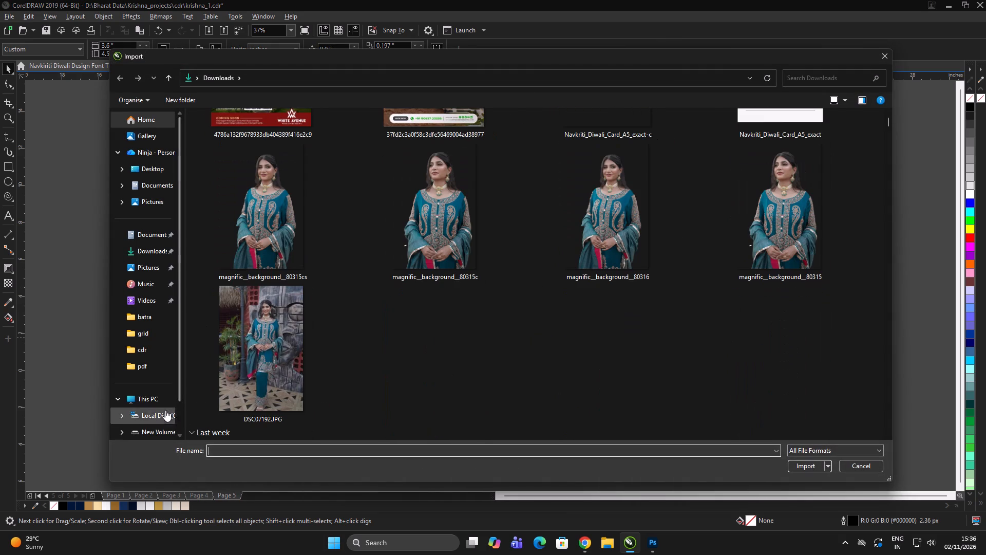
scroll(155, 418, "down", 7)
left_click(156, 390)
double_click(194, 156)
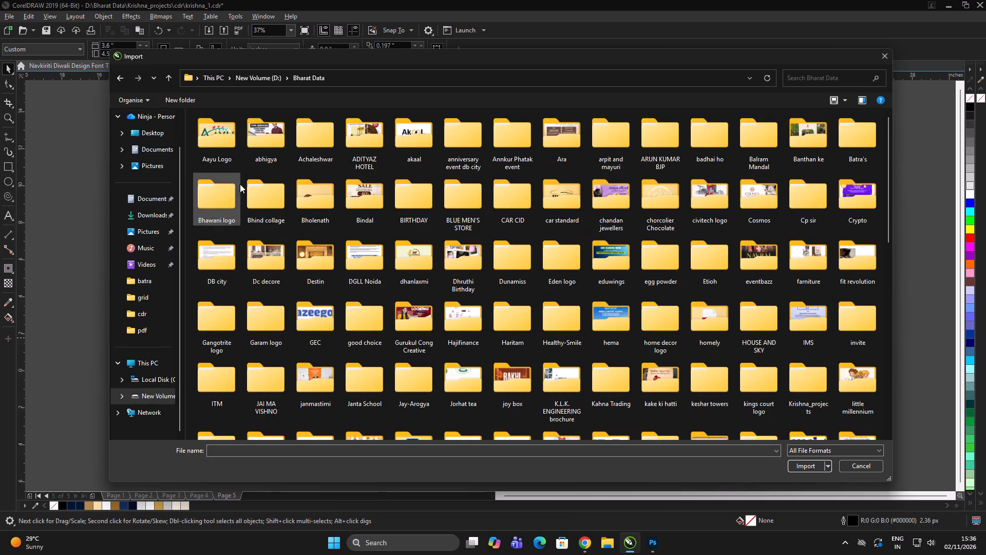
Look through the Bharat Data folder for an item whose name starts with "prime".
left_click(241, 196)
left_click(324, 201)
type("prime")
left_click(749, 122)
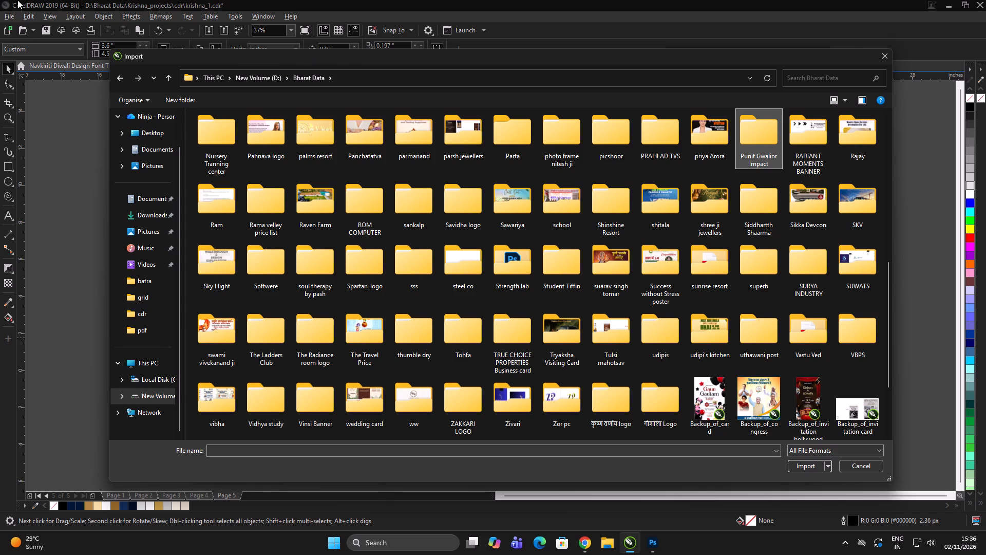
scroll(547, 183, "down", 2)
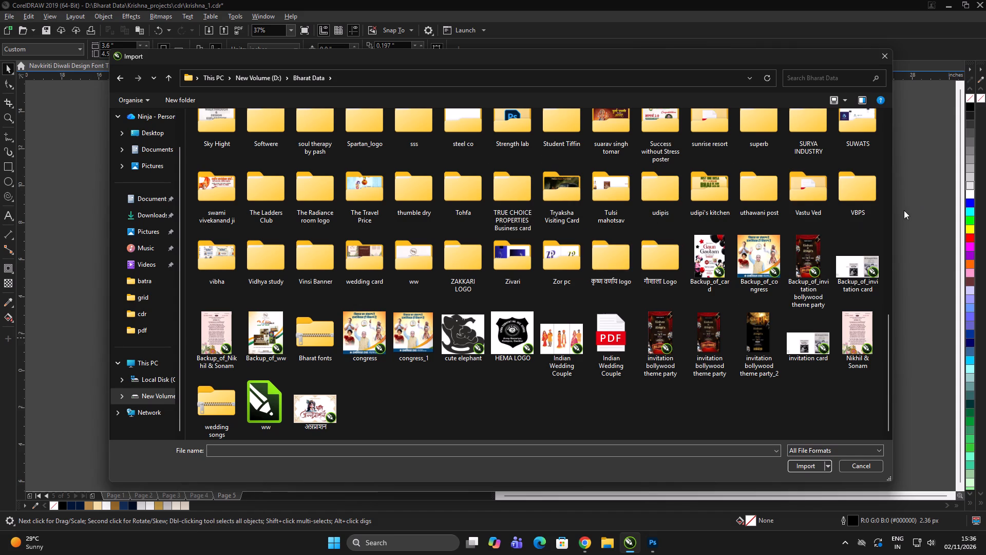
key("alt+Tab")
key("alt+Tab")
left_click(598, 263)
left_click(538, 270)
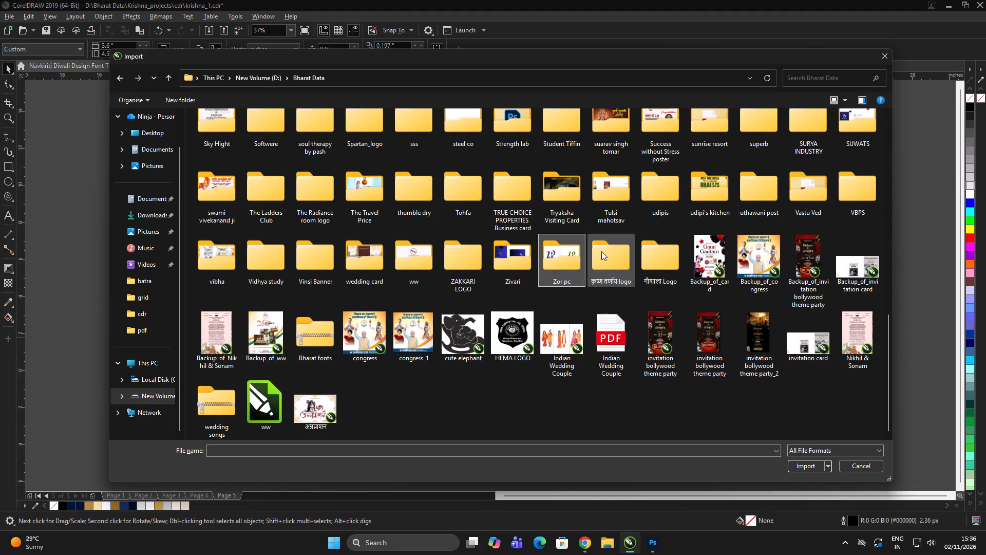
left_click(601, 251)
key("alt+Tab")
key("alt+Tab")
key("alt+Tab")
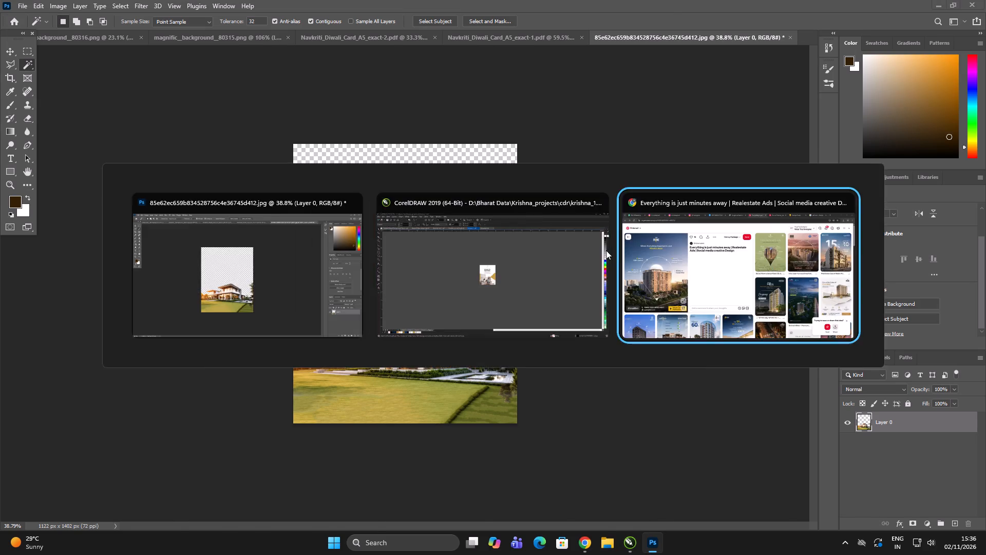
key("alt+Tab")
key("alt+Tab")
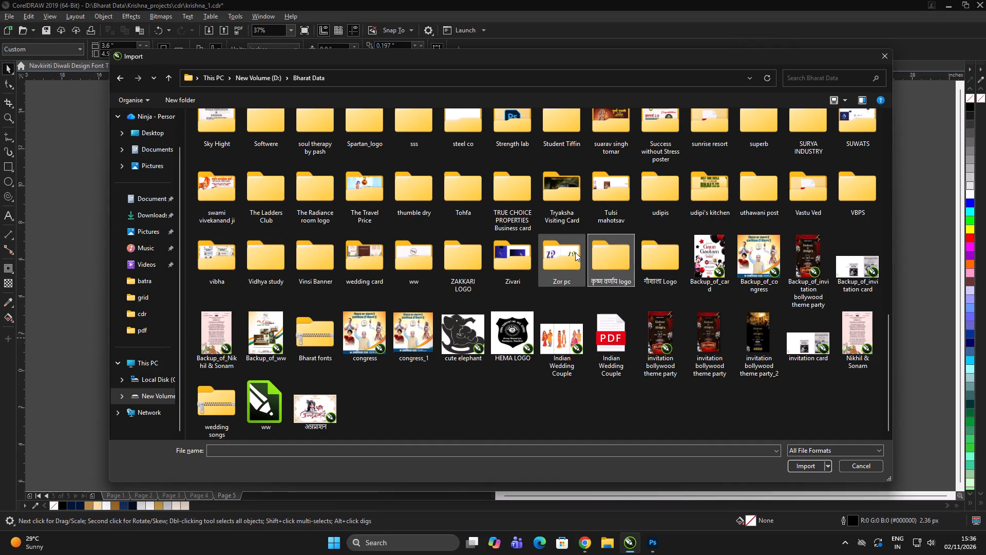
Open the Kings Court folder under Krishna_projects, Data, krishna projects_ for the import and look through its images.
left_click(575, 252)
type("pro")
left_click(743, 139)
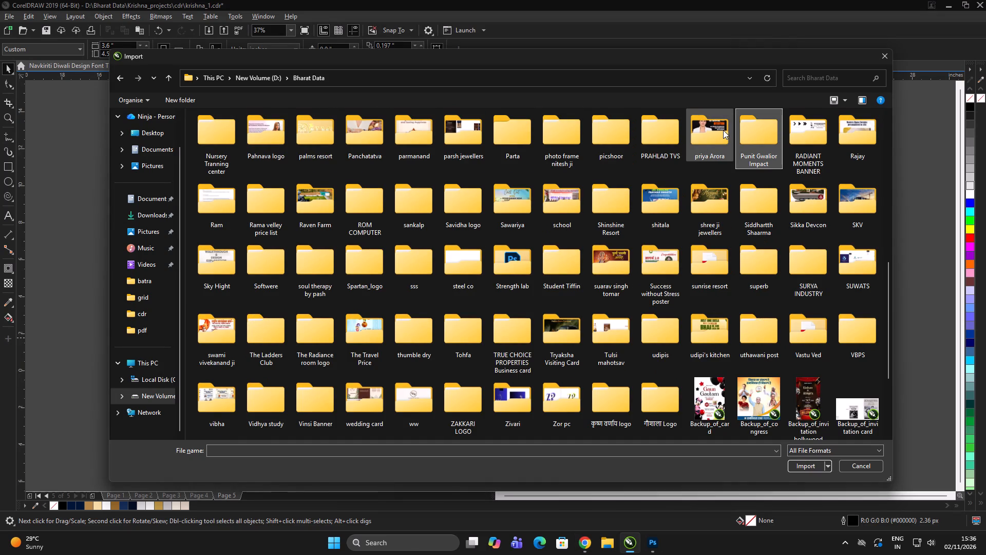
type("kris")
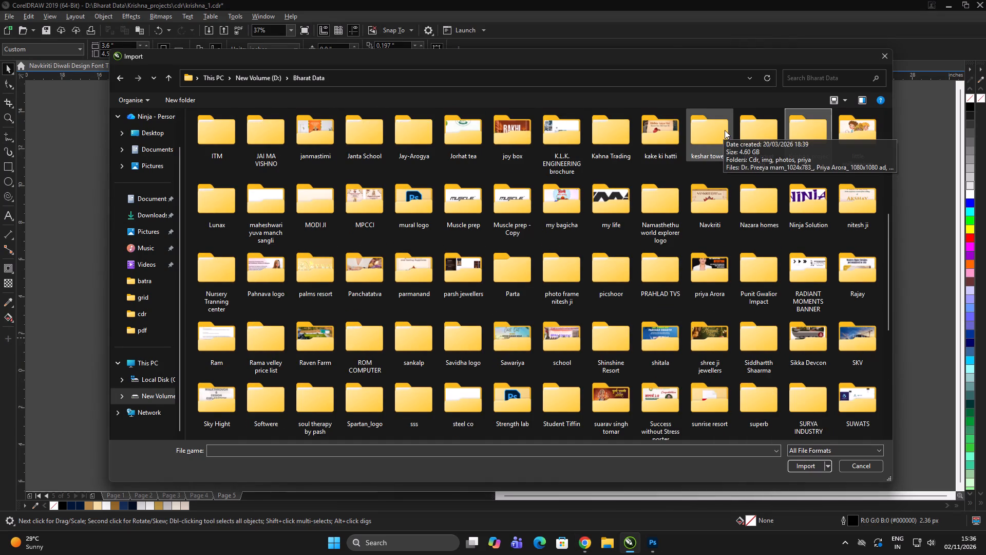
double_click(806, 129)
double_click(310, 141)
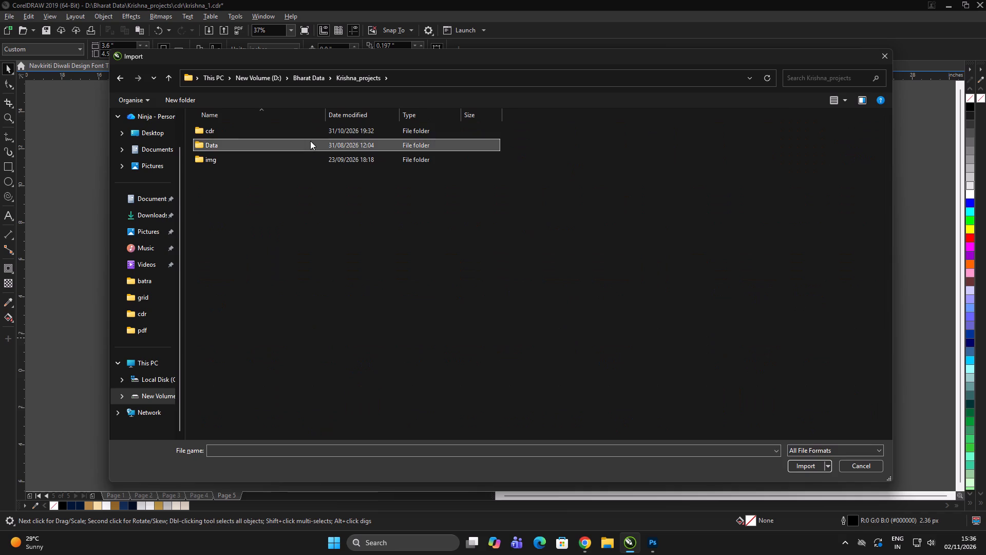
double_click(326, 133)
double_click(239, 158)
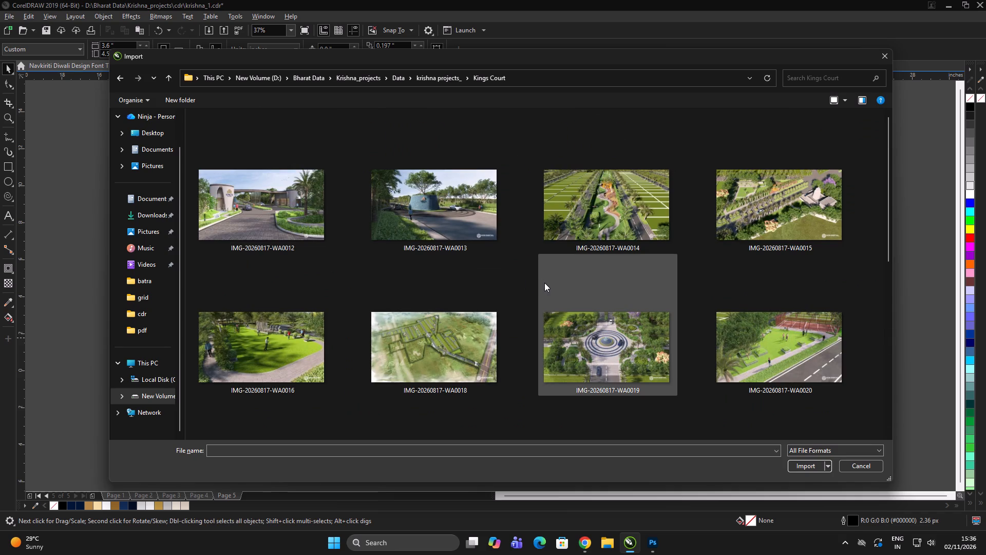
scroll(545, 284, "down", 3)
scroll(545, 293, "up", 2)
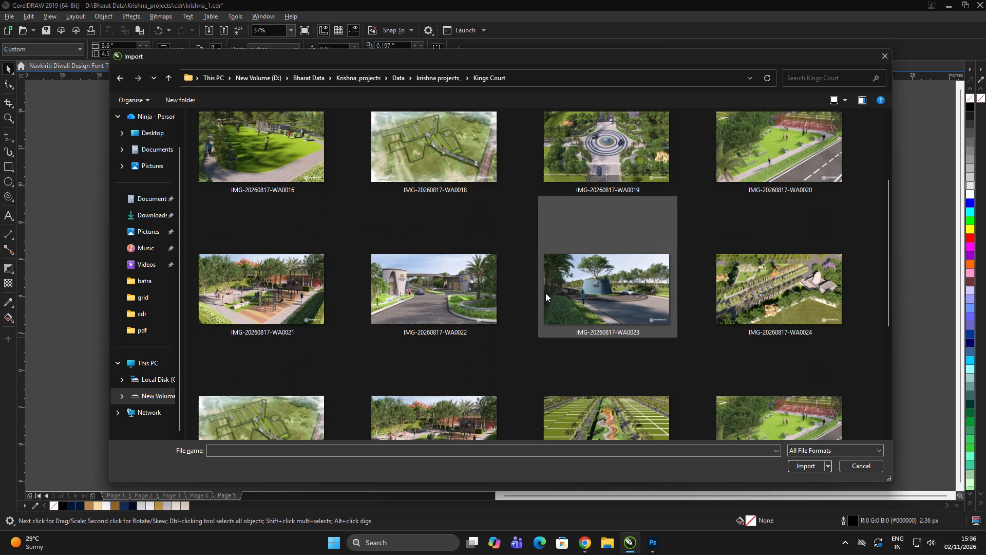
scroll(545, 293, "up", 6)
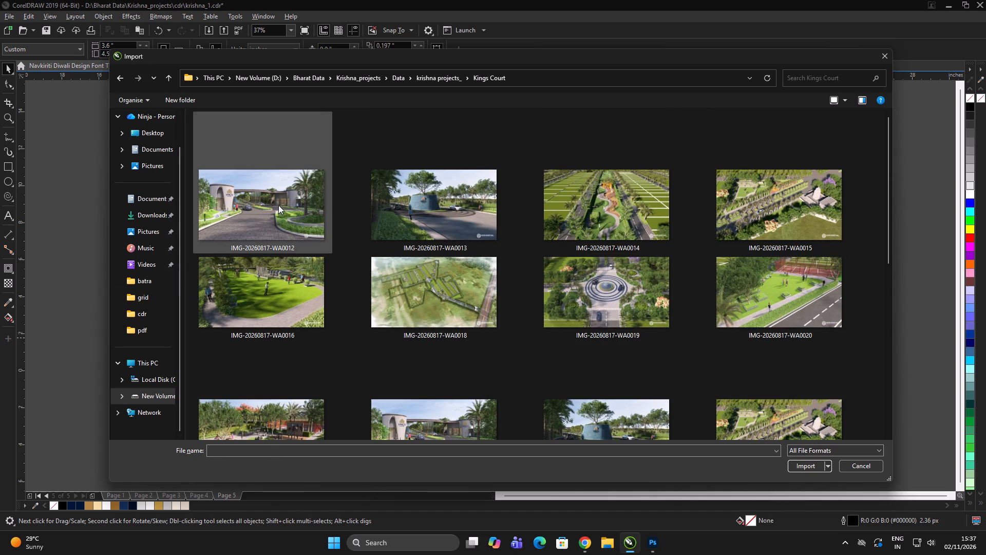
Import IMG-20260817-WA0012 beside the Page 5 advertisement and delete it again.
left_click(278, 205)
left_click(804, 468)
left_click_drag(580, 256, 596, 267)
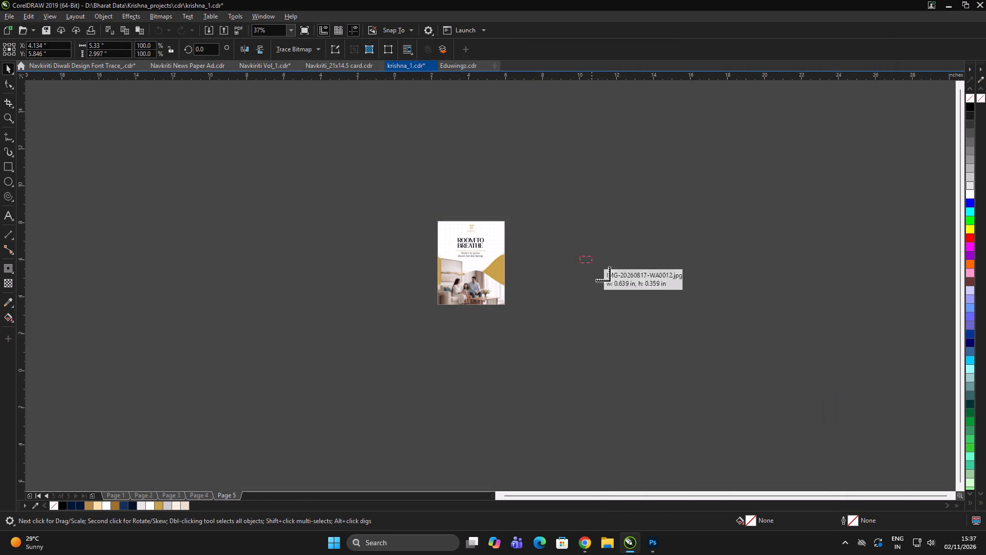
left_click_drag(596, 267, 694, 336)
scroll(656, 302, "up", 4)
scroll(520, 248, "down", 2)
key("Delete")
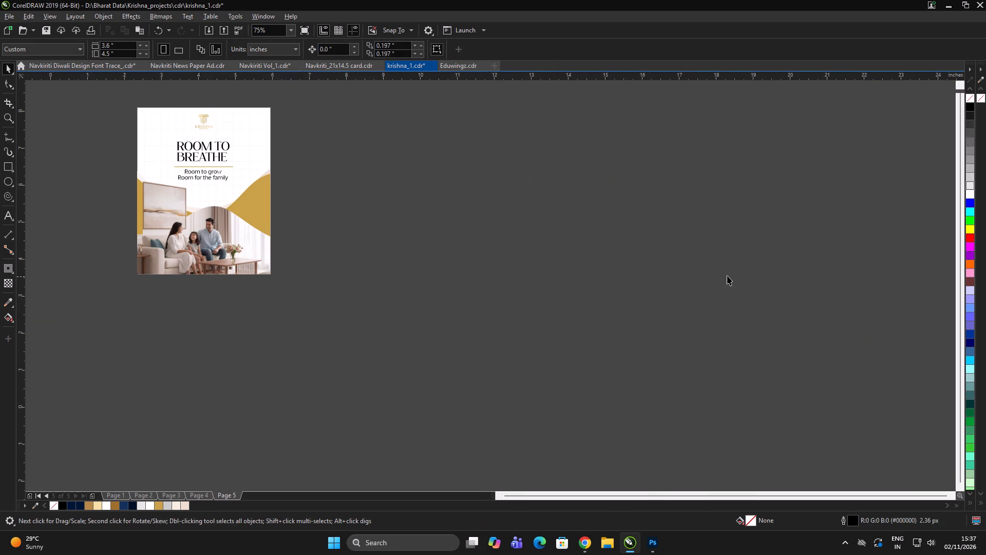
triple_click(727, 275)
Copy the King's Court entrance gate image from inside the PowerClip frame of the Page 2 advertisement.
key("Page_Up")
key("Page_Up")
left_click(473, 259)
key("Page_Up")
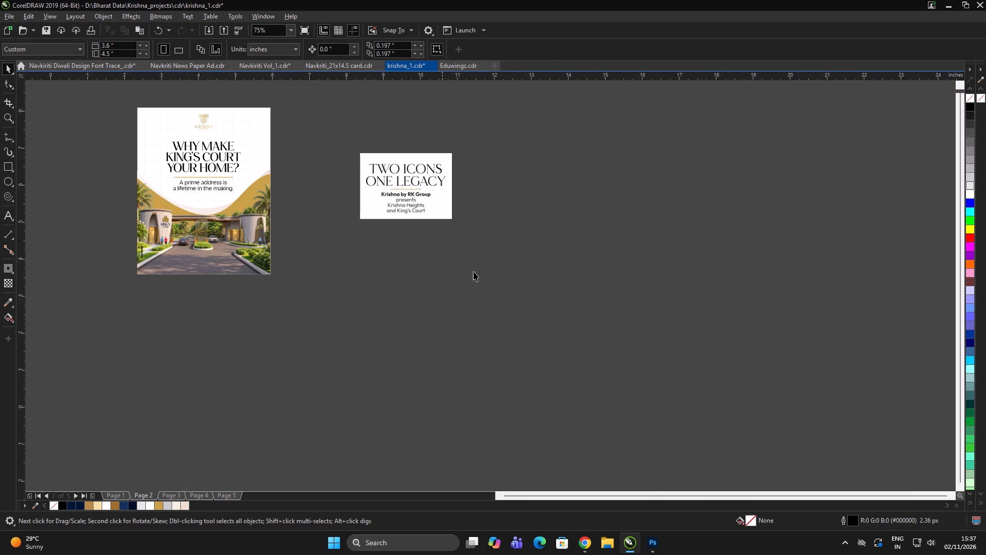
left_click_drag(559, 259, 539, 261)
double_click(225, 258)
left_click(224, 253)
key("ctrl+c")
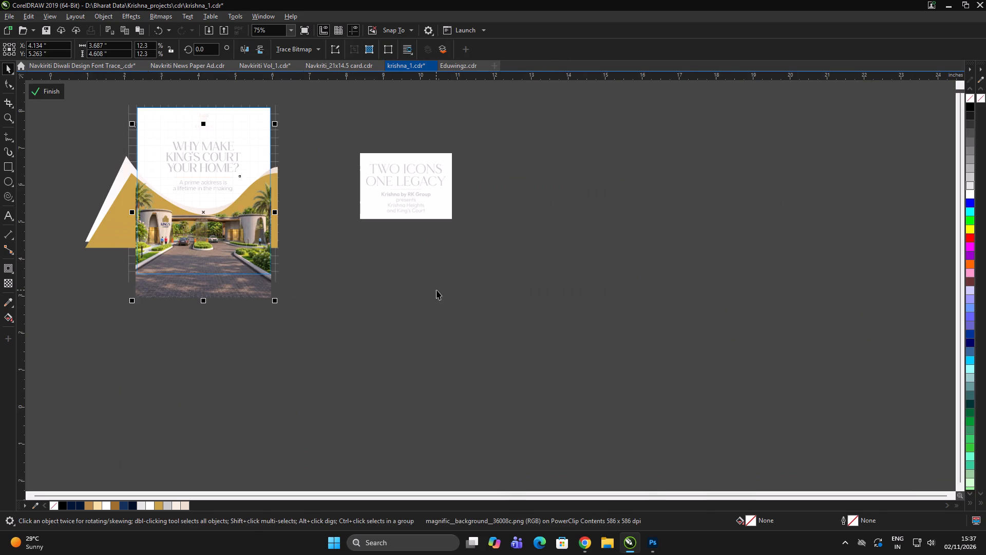
double_click(437, 290)
left_click(484, 284)
left_click(231, 250)
key("ctrl+c")
triple_click(423, 320)
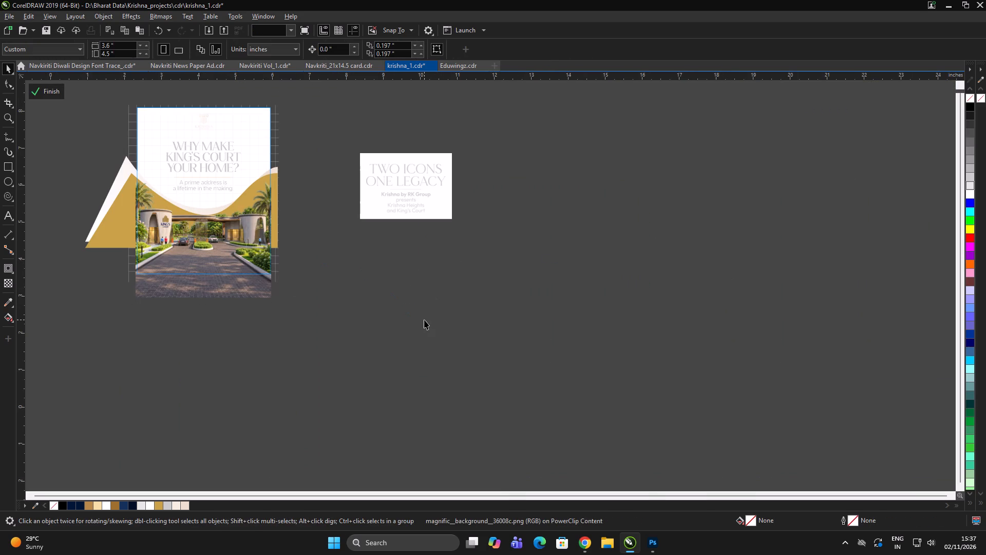
left_click(422, 318)
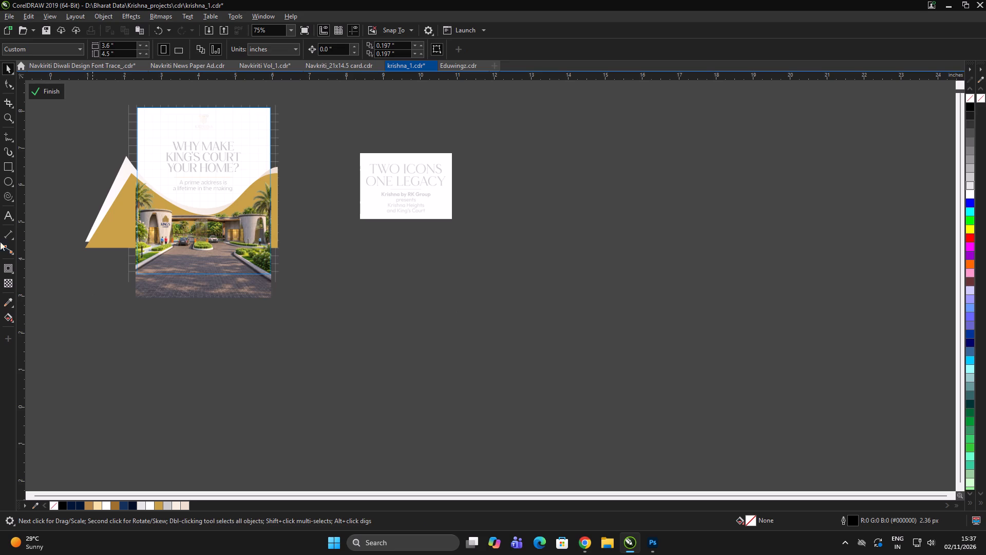
left_click(48, 92)
triple_click(260, 354)
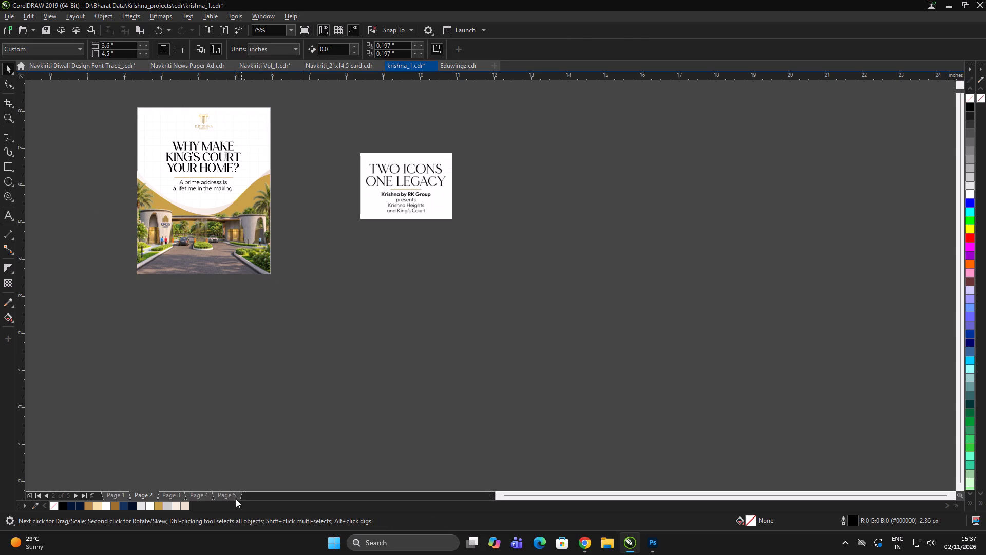
Delete the family living-room image from inside the PowerClip frame of the "Room to Breathe" advertisement on Page 5.
left_click(236, 498)
double_click(425, 349)
double_click(477, 262)
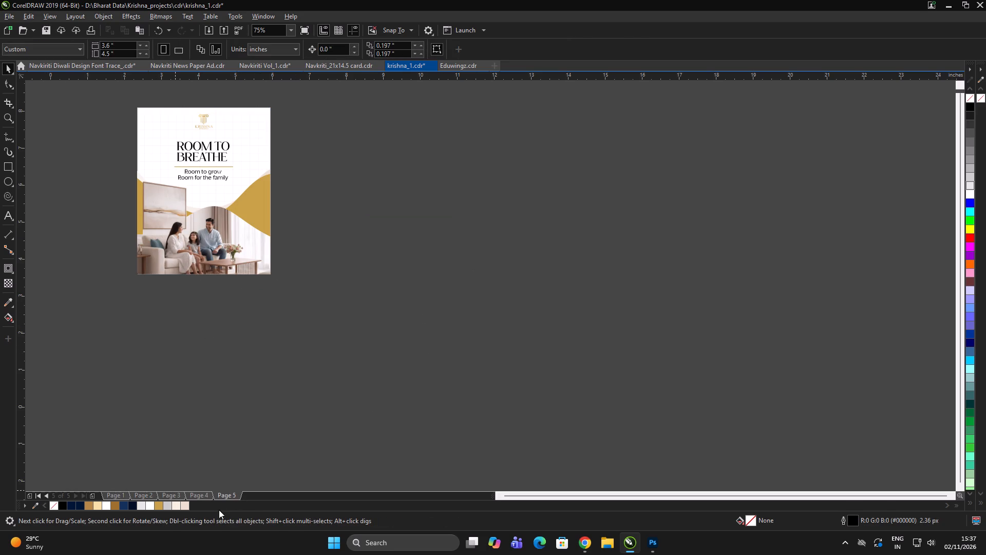
left_click(207, 496)
left_click(234, 494)
double_click(373, 378)
triple_click(236, 262)
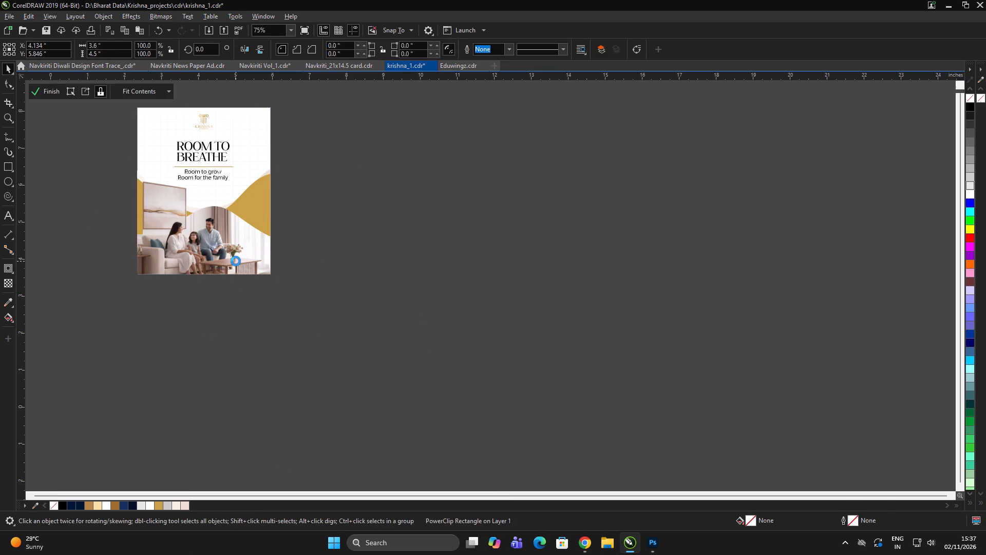
key("Delete")
double_click(414, 254)
left_click_drag(419, 253, 413, 250)
left_click(43, 95)
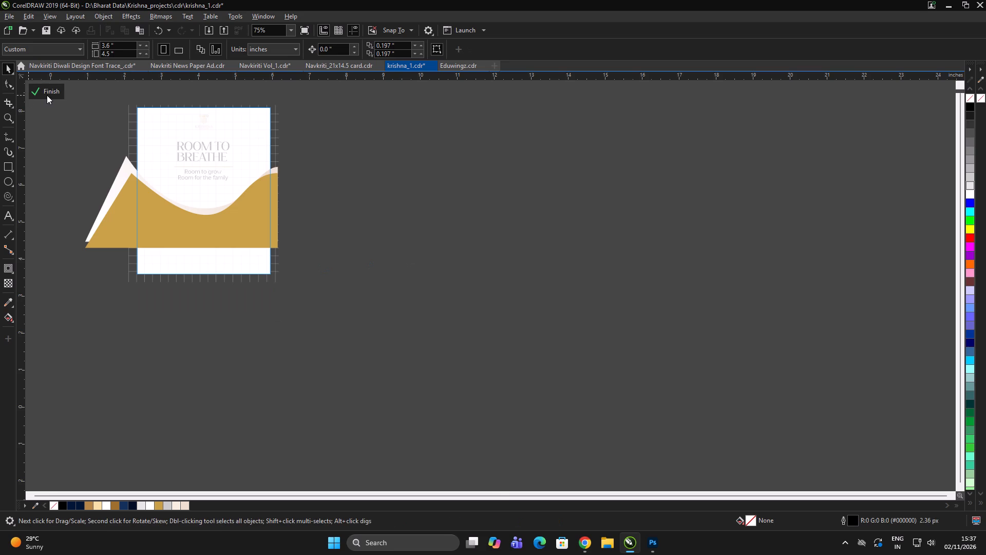
Paste the entrance gate image on Page 5, enlarge it to about 7.4 x 9.25 in and align it with the advertisement's left edge.
double_click(483, 238)
key("ctrl+v")
left_click(536, 247)
left_click(235, 255)
left_click_drag(225, 257, 258, 248)
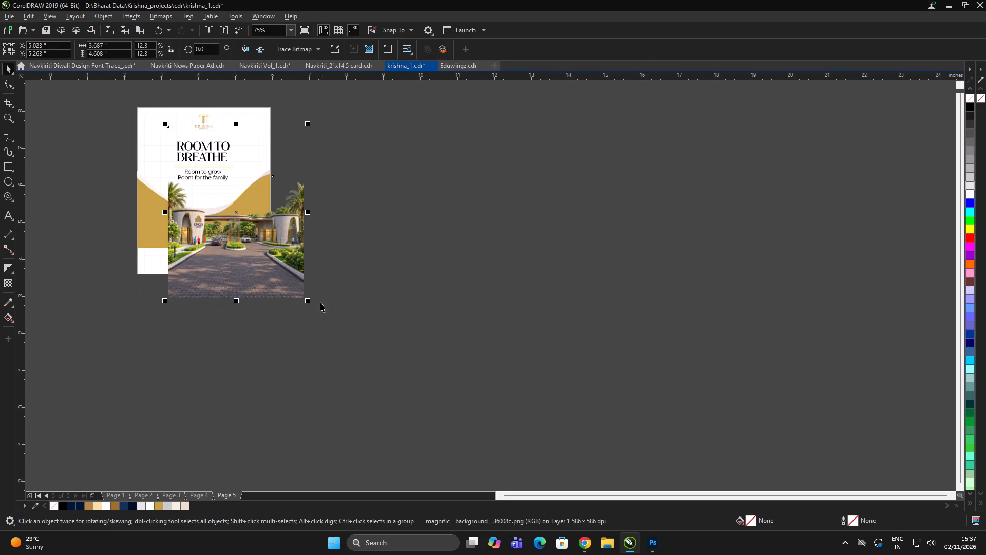
left_click_drag(311, 303, 435, 388)
left_click_drag(264, 272, 306, 267)
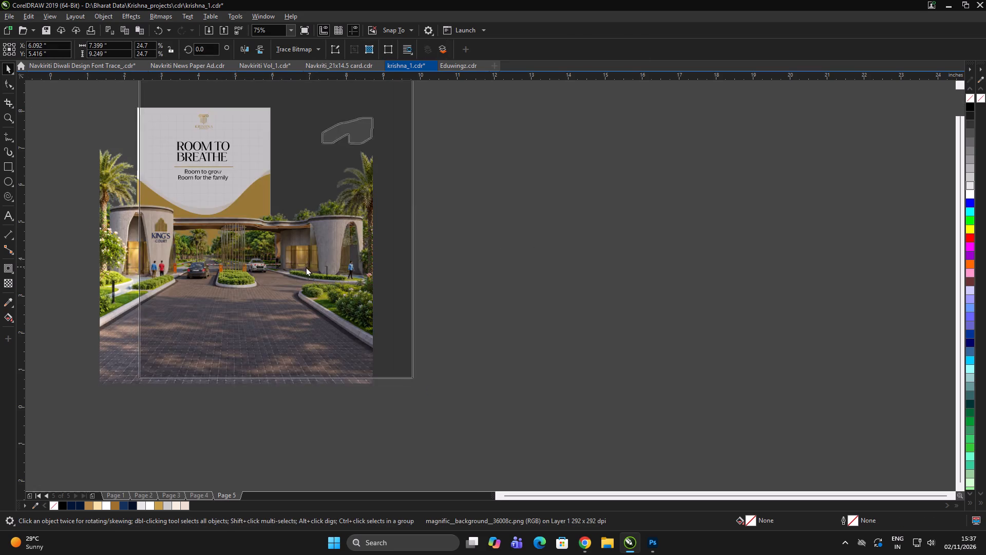
left_click_drag(306, 267, 309, 266)
left_click_drag(281, 265, 271, 268)
left_click(287, 260)
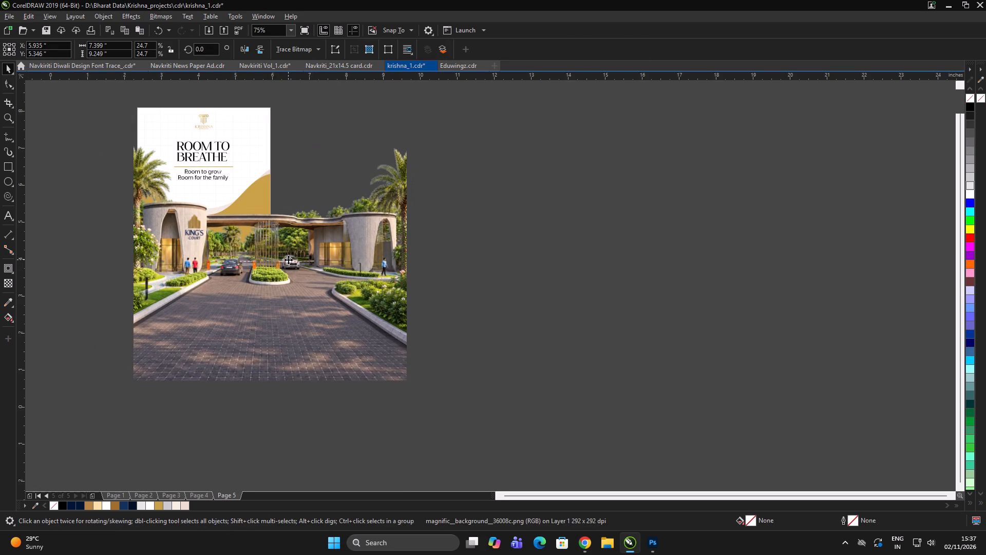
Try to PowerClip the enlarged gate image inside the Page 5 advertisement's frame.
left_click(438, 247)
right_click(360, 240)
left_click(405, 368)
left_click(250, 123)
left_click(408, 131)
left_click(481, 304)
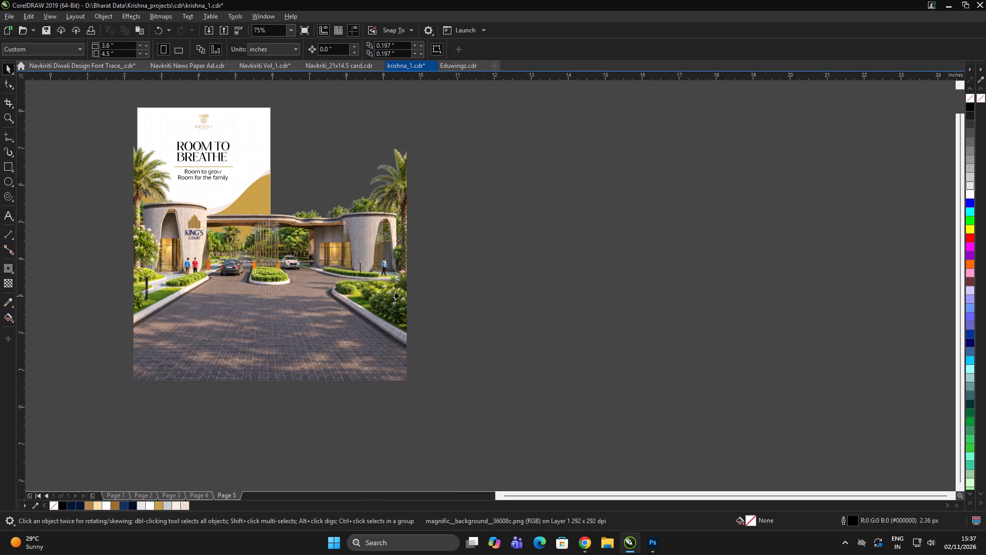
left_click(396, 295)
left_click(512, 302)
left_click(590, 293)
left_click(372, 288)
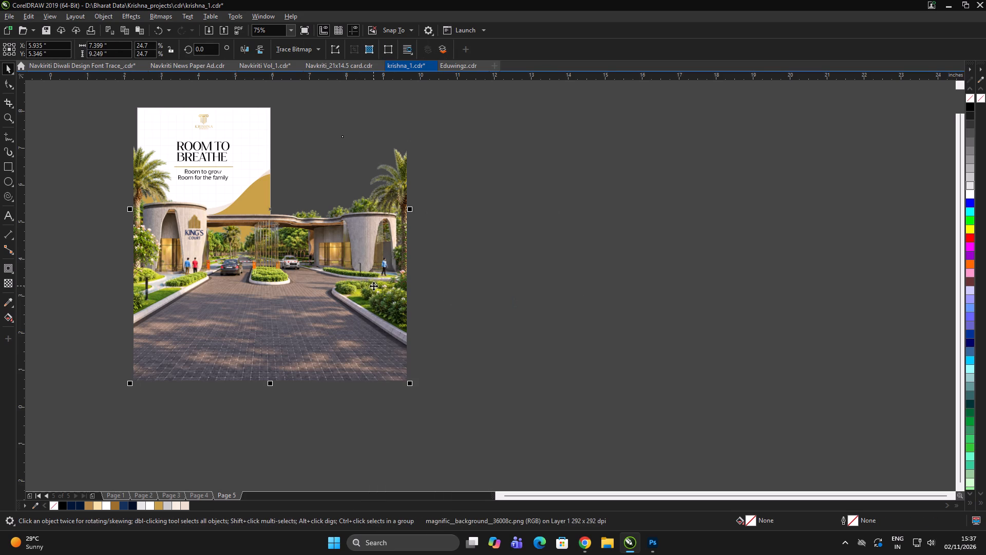
Send the gate image to the back and PowerClip it inside the Page 5 advertisement's frame.
key("shift+Page_Down")
right_click(353, 240)
left_click(403, 372)
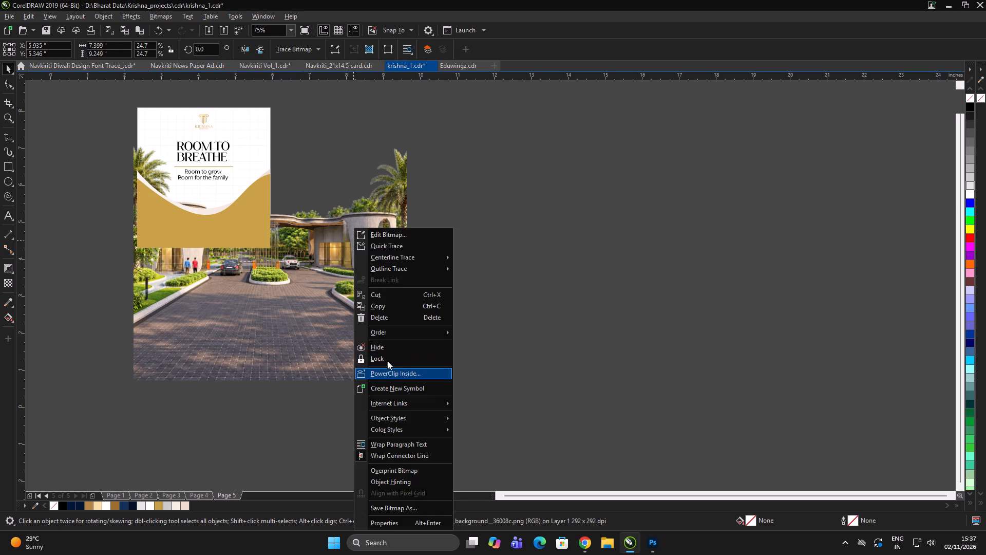
left_click(241, 235)
double_click(423, 183)
scroll(214, 226, "up", 1)
scroll(406, 238, "down", 1)
left_click(448, 226)
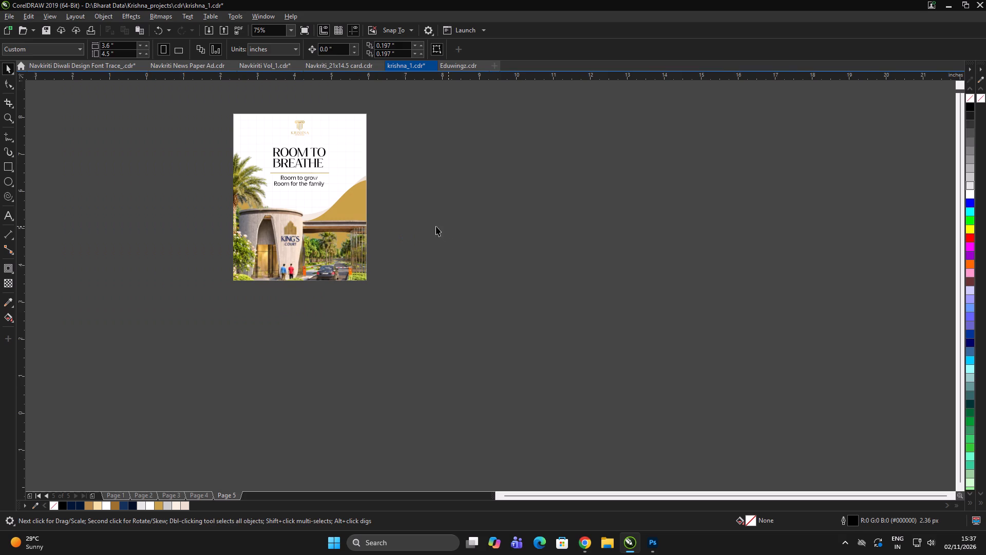
Shift the gate image inside its frame up and to the left so the King's Court tower, couple and car fit above the bottom edge.
scroll(324, 220, "up", 1)
left_click(278, 244, "alt")
left_click(553, 272)
left_click(259, 251, "alt")
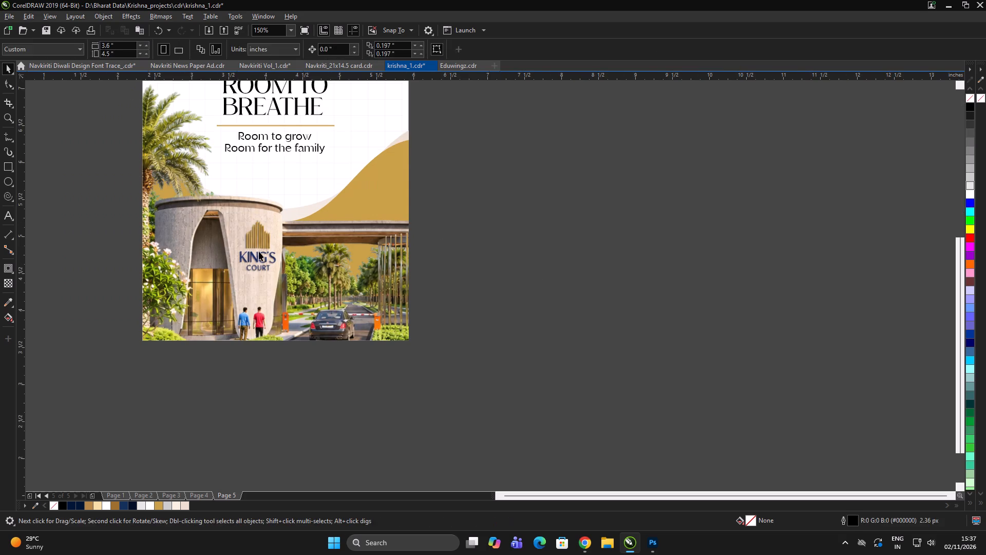
left_click_drag(236, 243, 262, 228)
left_click_drag(255, 232, 257, 228)
left_click(251, 225)
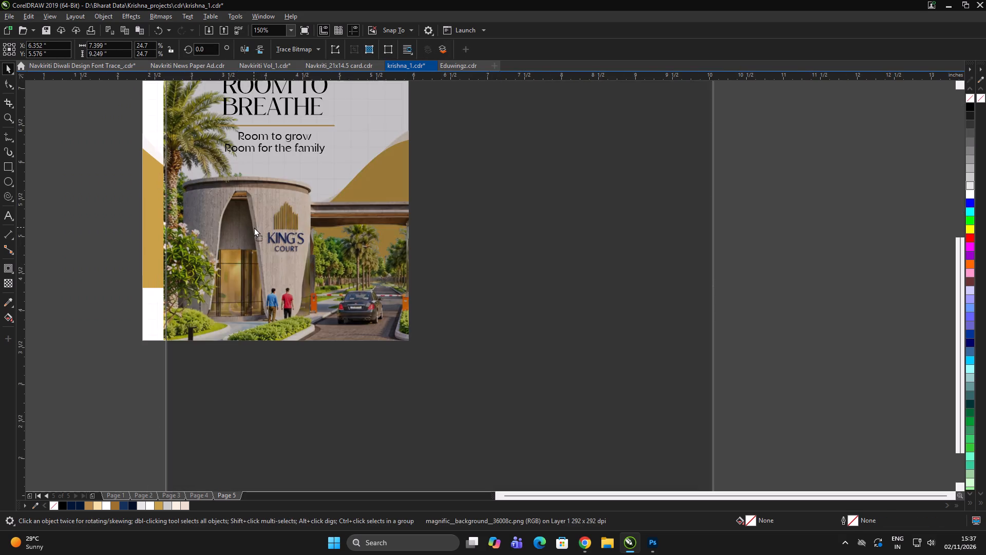
left_click_drag(255, 213, 206, 210)
left_click_drag(234, 207, 240, 209)
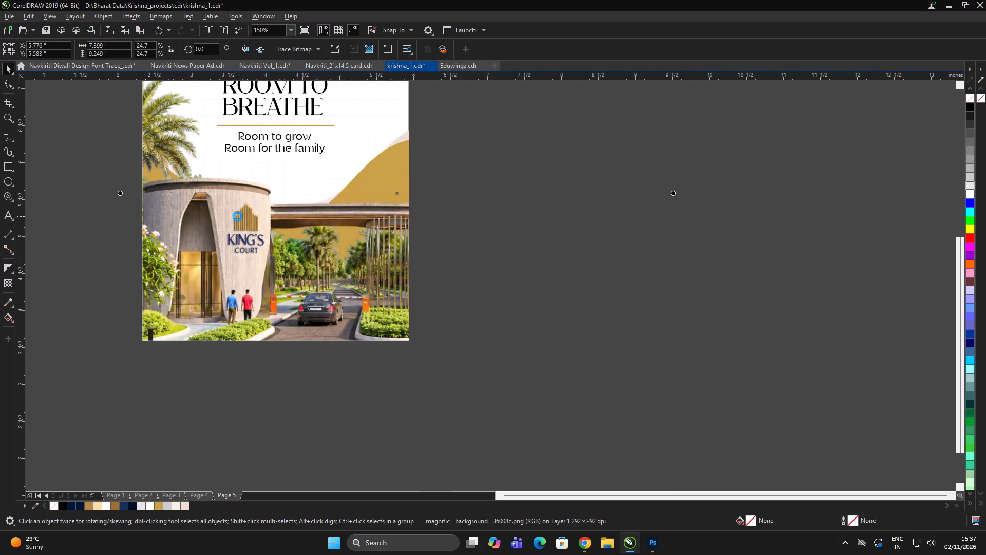
scroll(238, 216, "down", 2)
double_click(477, 237)
scroll(207, 195, "up", 2)
double_click(614, 223)
left_click(611, 220)
left_click(606, 218)
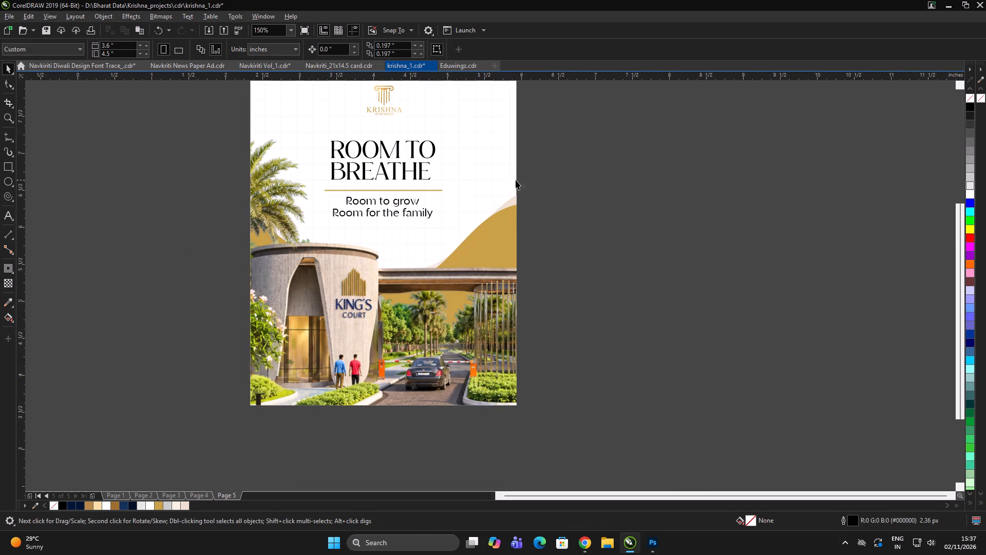
Move the "Room to Breathe" headline, divider line and subheading off the page to the right of the advertisement.
left_click_drag(578, 125, 294, 243)
left_click_drag(422, 179, 707, 172)
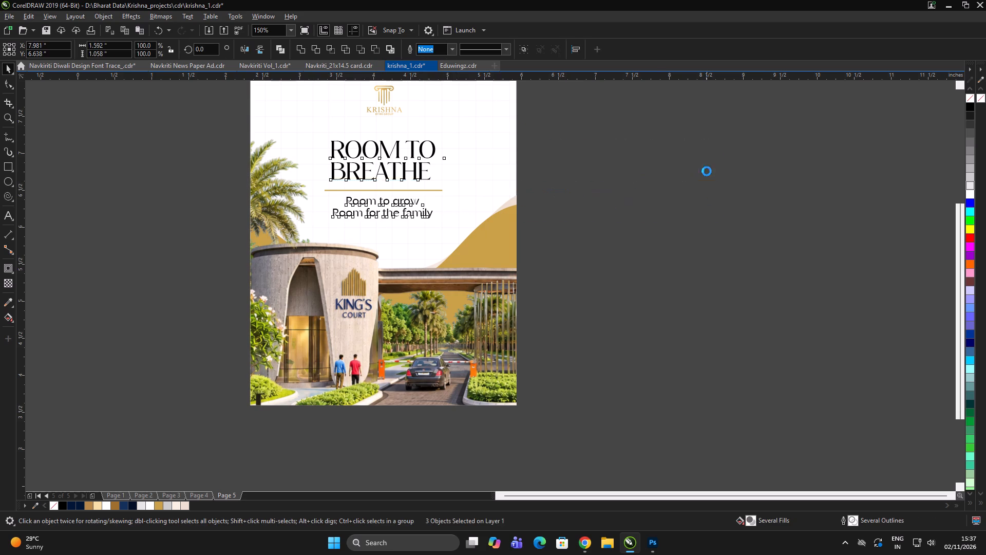
double_click(655, 329)
left_click(657, 323)
Copy The Prime "Minutes Away" advertisement image from Pinterest in Chrome and paste it onto Page 5 in CorelDRAW.
key("alt+Tab")
right_click(125, 178)
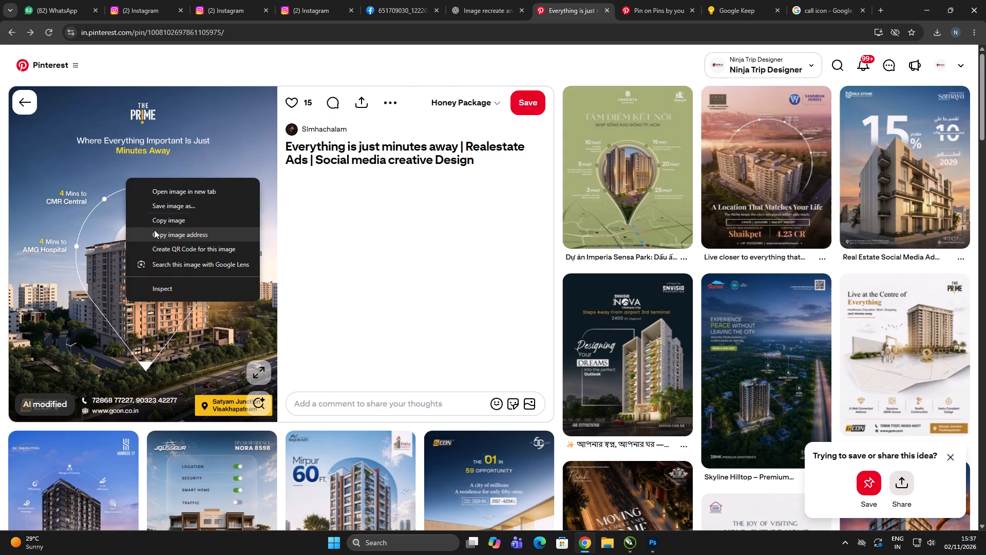
left_click(163, 219)
key("alt+Tab")
left_click(635, 274)
key("ctrl+v")
scroll(504, 218, "down", 1)
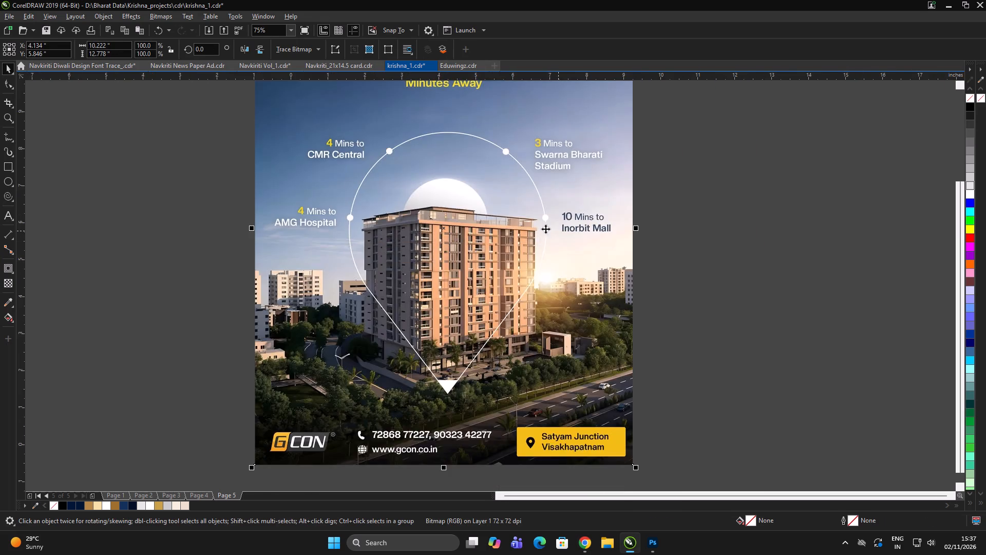
Move the pasted reference advertisement to the left of the Page 5 layout and scale it down.
left_click_drag(501, 218, 128, 218)
scroll(493, 246, "down", 1)
left_click(581, 317)
left_click(581, 311)
scroll(364, 252, "up", 1)
left_click(295, 224)
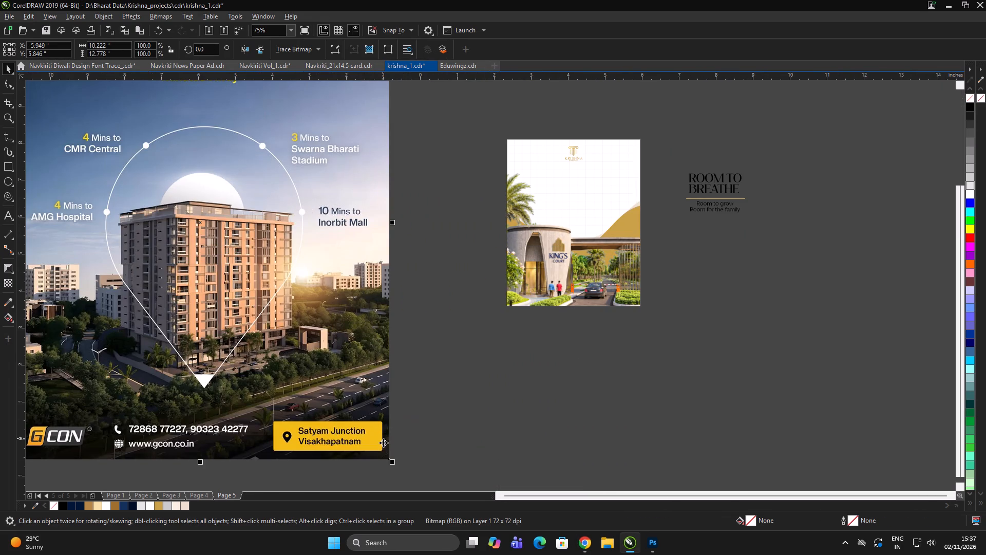
left_click_drag(396, 463, 311, 455)
left_click(462, 381)
left_click(464, 377)
Switch to Chrome and search Google for "location icon" in place of the call icon search.
key("alt+Tab")
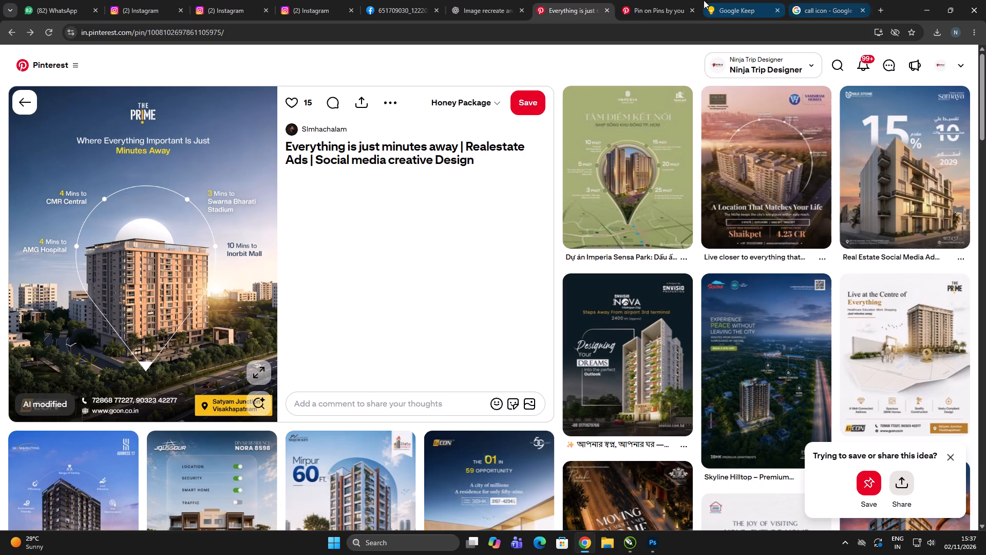
left_click(654, 0)
left_click(767, 0)
left_click(828, 0)
left_click(826, 32)
key("ctrl+a")
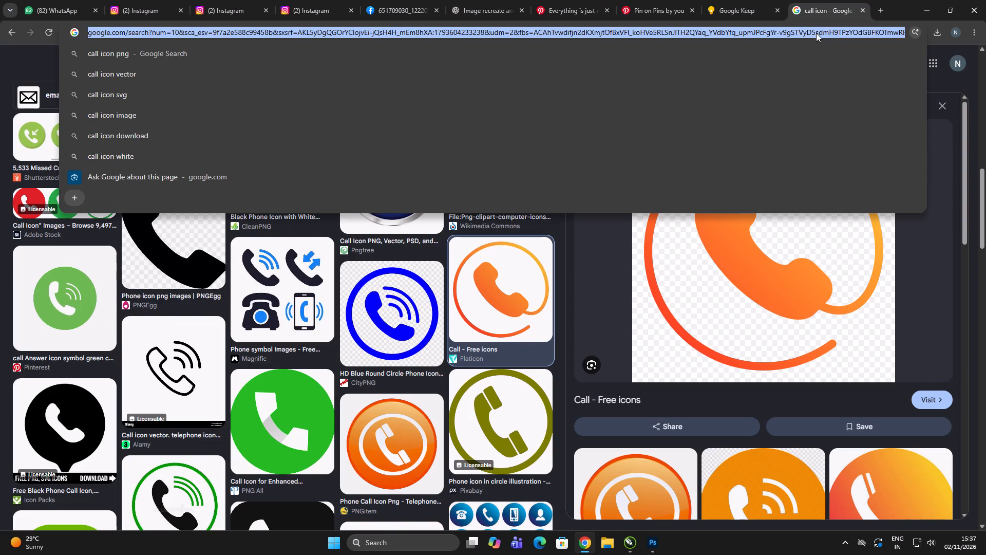
type("location icon")
key("Return")
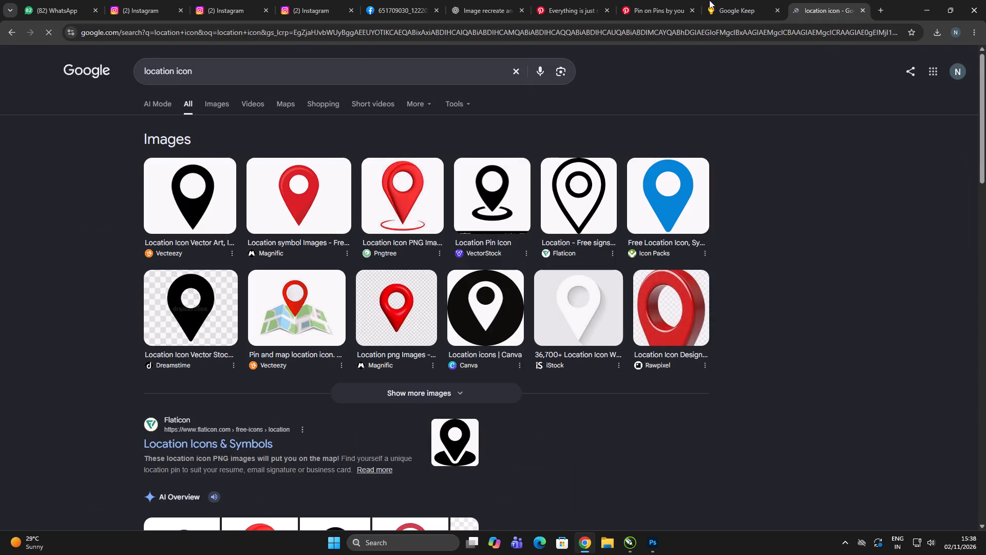
Browse the Google image results for location icons to find a suitable outlined map pin.
left_click(220, 101)
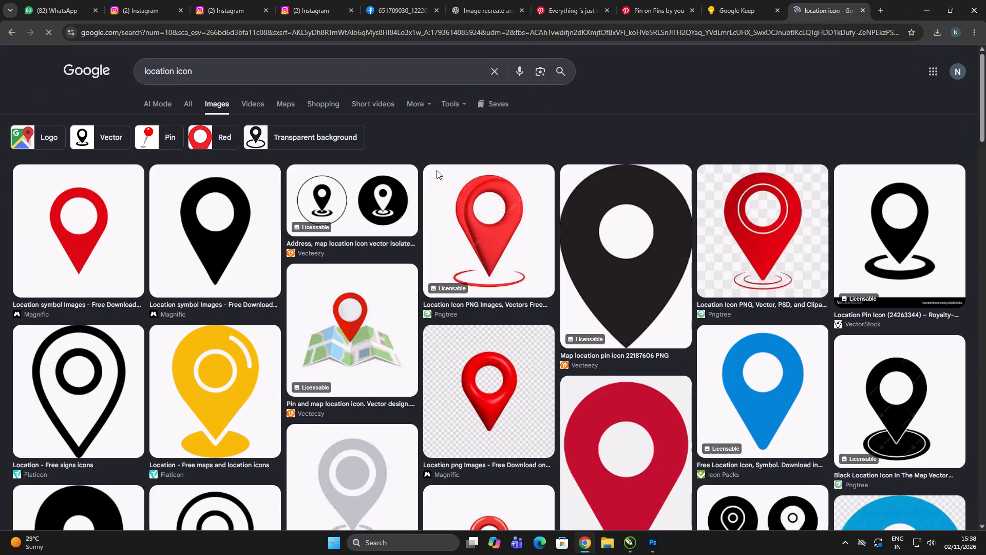
scroll(660, 299, "down", 3)
scroll(627, 251, "down", 7)
scroll(626, 246, "up", 5)
scroll(628, 246, "down", 2)
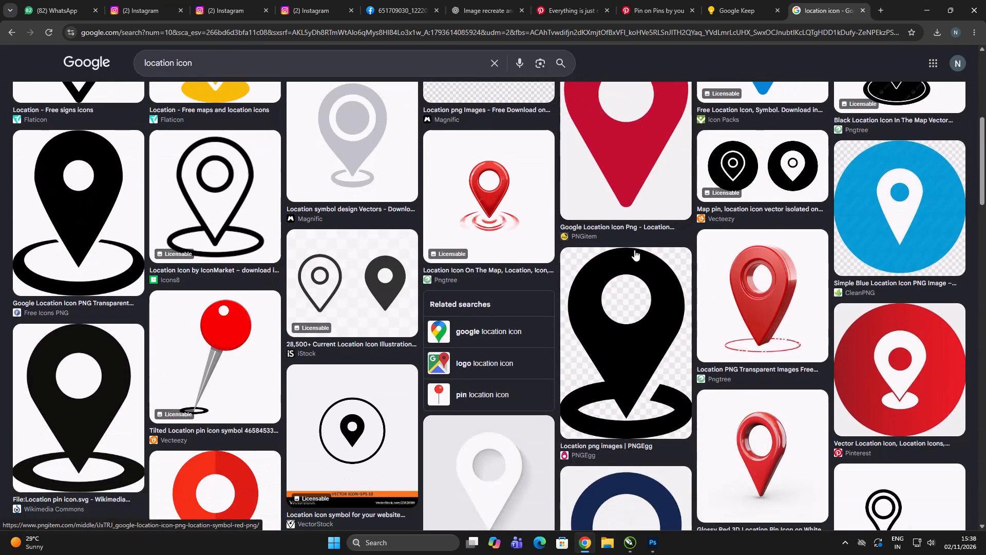
scroll(635, 243, "down", 5)
scroll(605, 118, "down", 3)
scroll(655, 144, "down", 3)
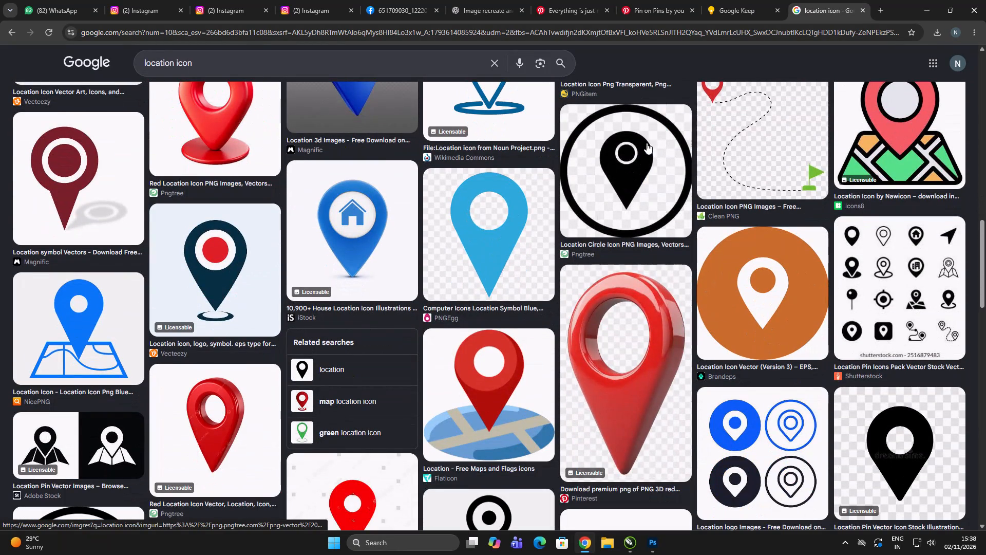
scroll(647, 212, "down", 5)
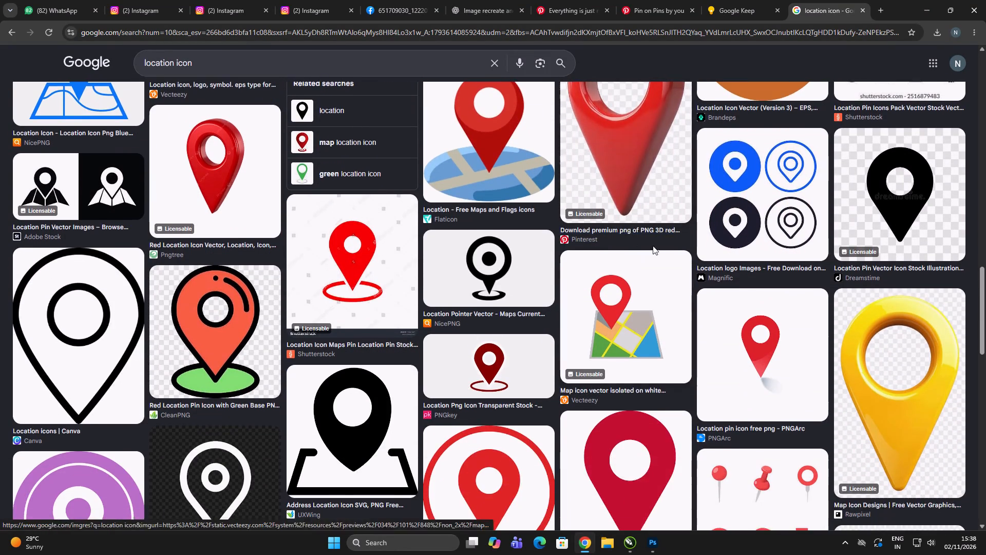
scroll(764, 211, "down", 2)
scroll(946, 164, "down", 11)
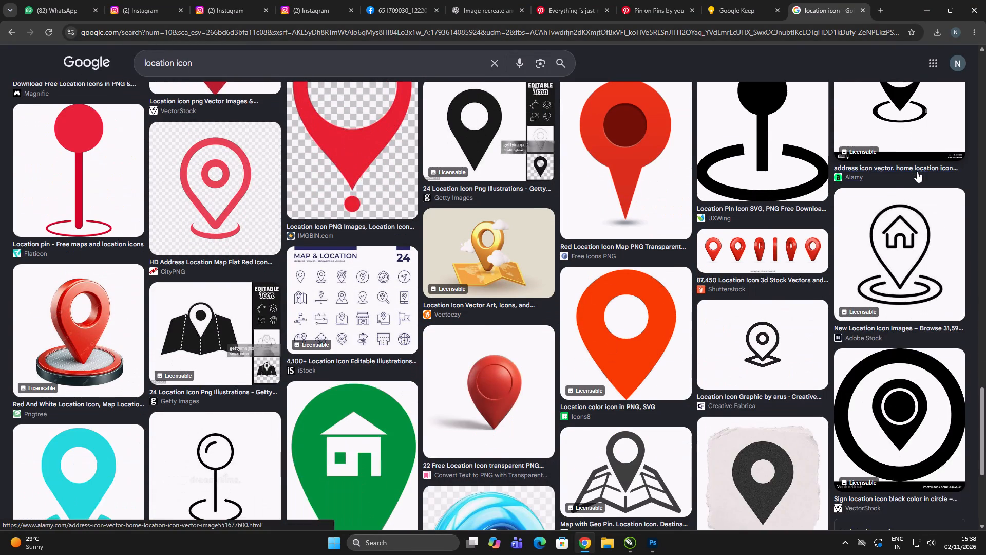
scroll(917, 171, "down", 5)
scroll(831, 169, "down", 4)
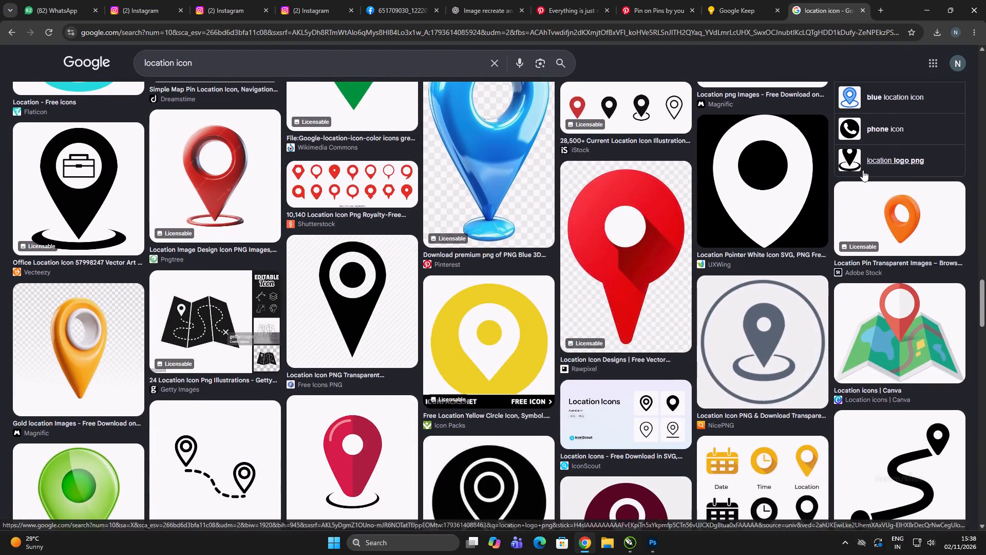
scroll(839, 198, "down", 13)
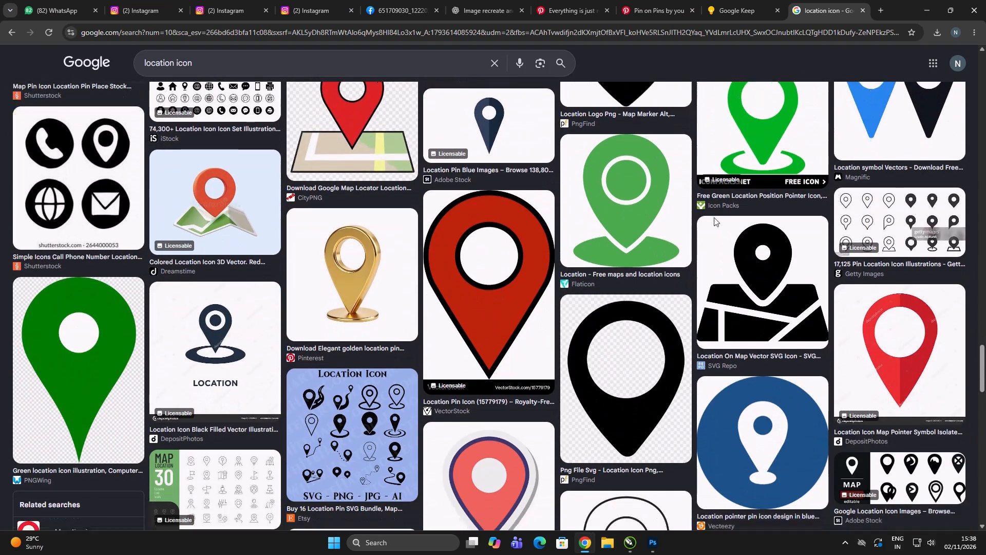
scroll(566, 143, "down", 4)
scroll(616, 133, "down", 2)
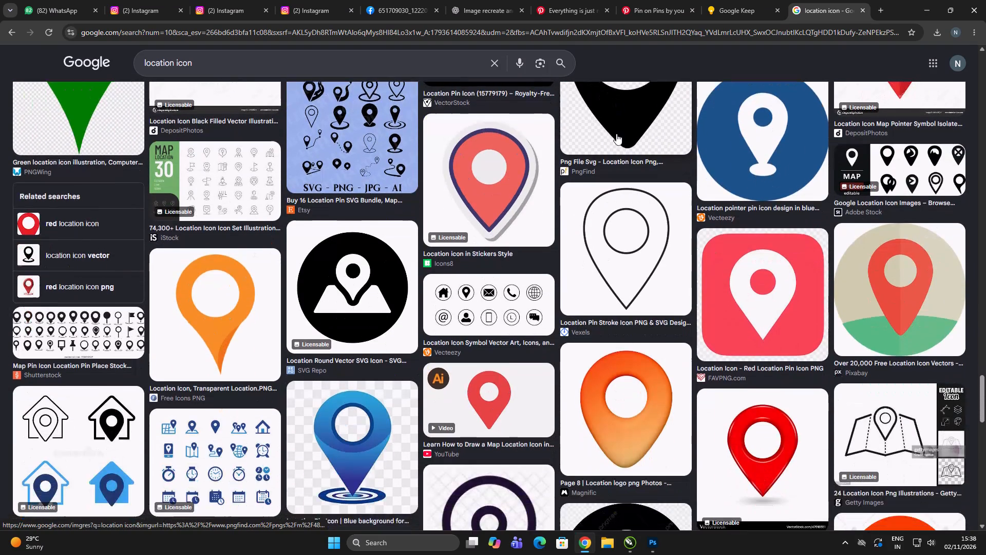
Copy the Vexels outlined location pin image, paste it onto Page 5 in CorelDRAW, and place it off the page beyond the "Room to Breathe" text.
left_click(616, 255)
right_click(737, 155)
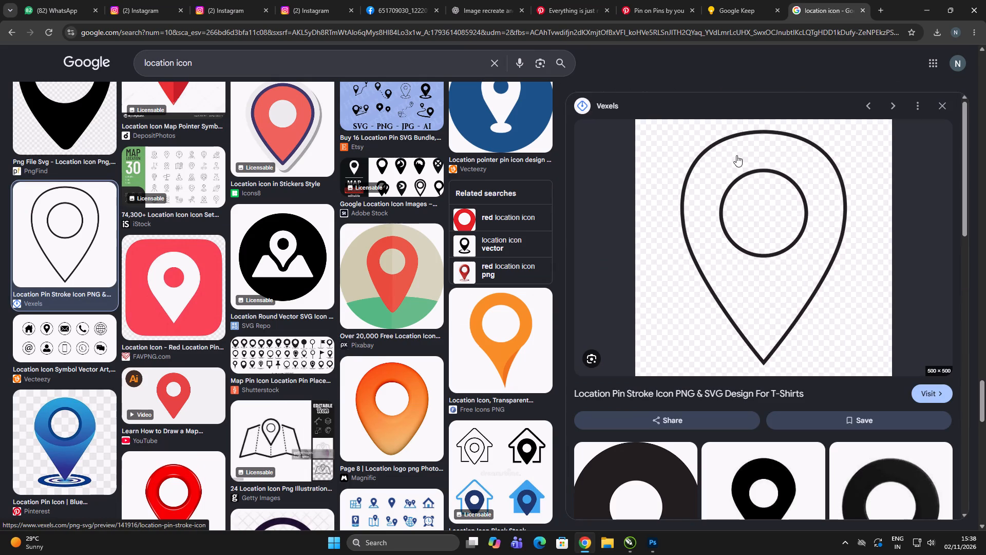
left_click(769, 336)
key("alt+Tab")
scroll(551, 265, "down", 4)
double_click(600, 317)
key("ctrl+v")
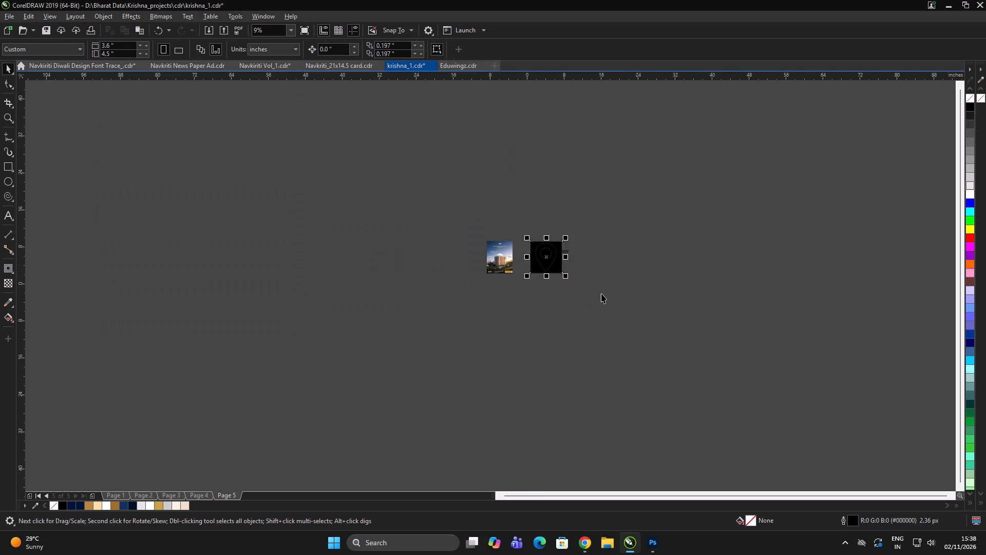
scroll(560, 261, "up", 2)
left_click_drag(542, 243, 754, 235)
left_click(804, 284)
left_click(760, 256)
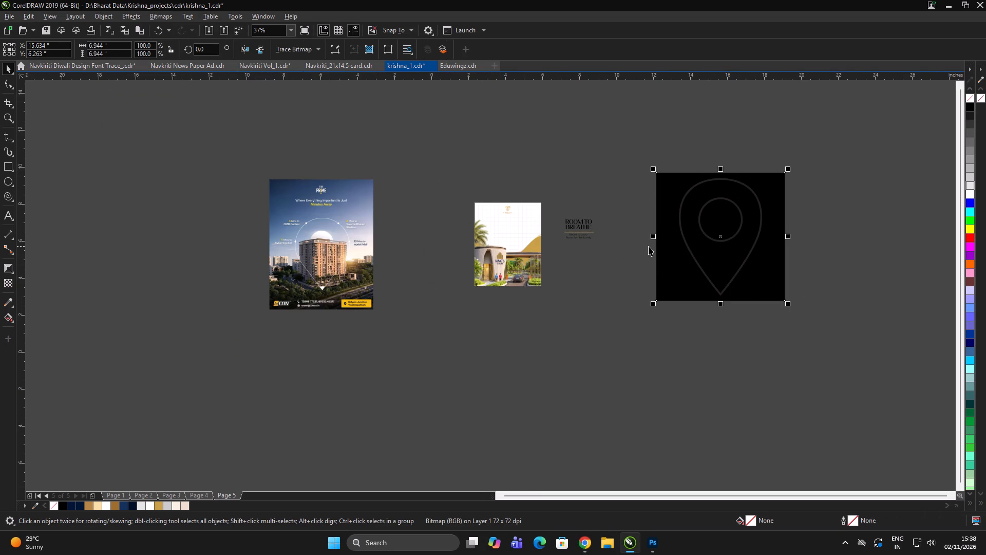
Draw a circle about 2.63 inches wide over the reference's pin outline and centre it horizontally on the reference advertisement.
scroll(301, 236, "up", 2)
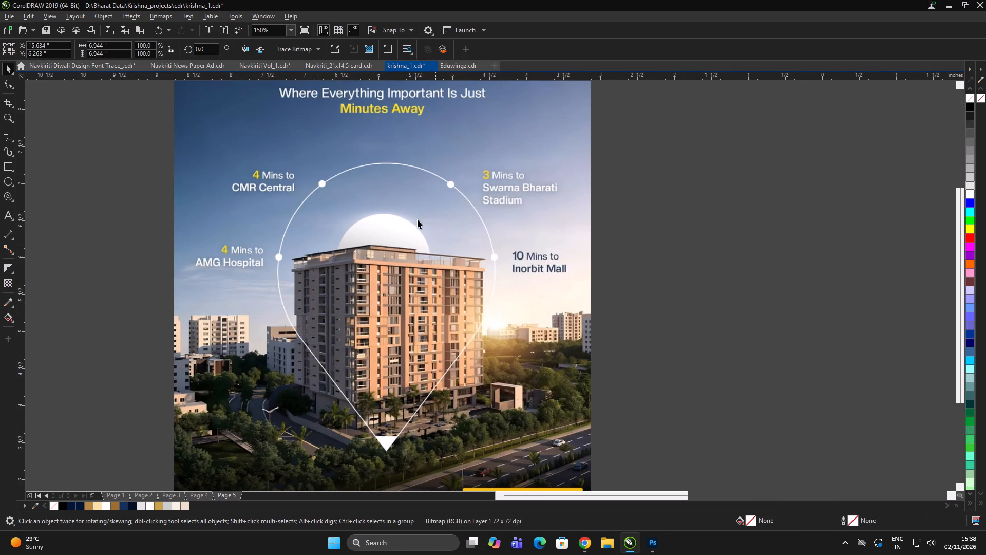
key("F5")
key("F6")
key("F7")
key("F8")
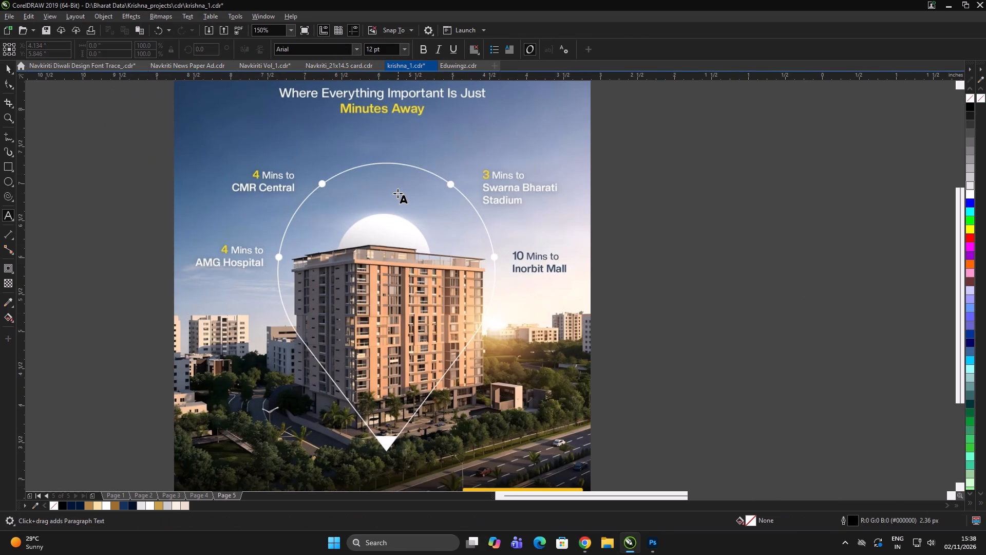
key("F6")
key("F7")
left_click_drag(321, 177, 452, 371)
key("space")
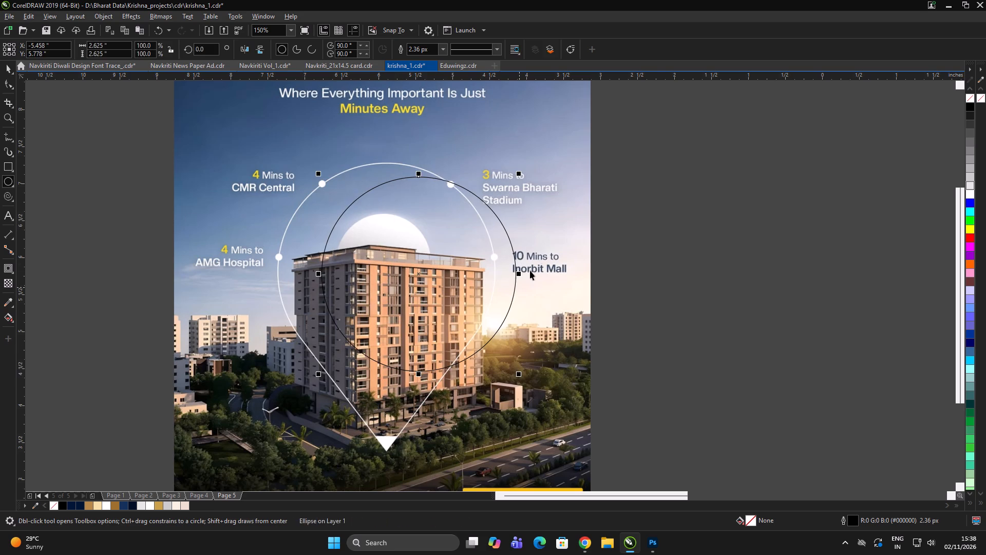
left_click(562, 195, "shift")
key("c")
left_click(668, 196)
left_click(472, 203)
left_click(687, 214)
left_click(692, 215)
left_click(452, 266)
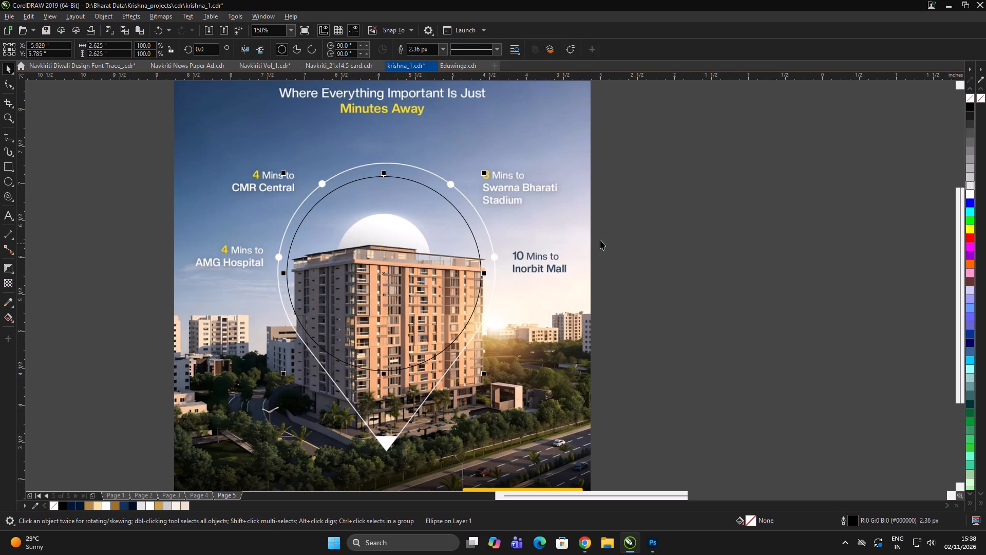
double_click(668, 266)
left_click(386, 253)
Align the circle's top with the reference pin's arc and stretch it to about 2.93 by 2.93 inches to match the curve.
scroll(406, 161, "up", 2)
left_click_drag(358, 272, 376, 218)
scroll(429, 235, "down", 4)
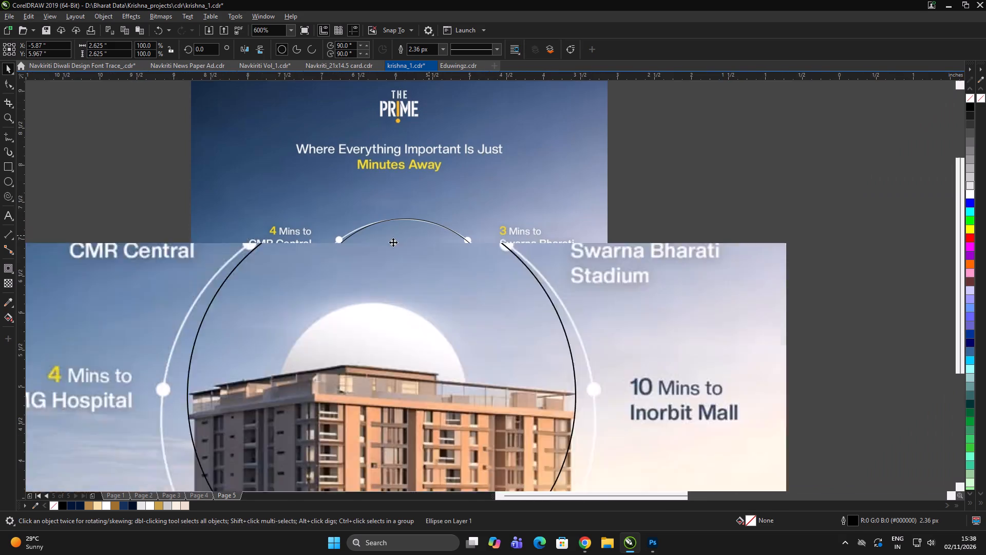
scroll(561, 232, "down", 4)
scroll(502, 242, "up", 6)
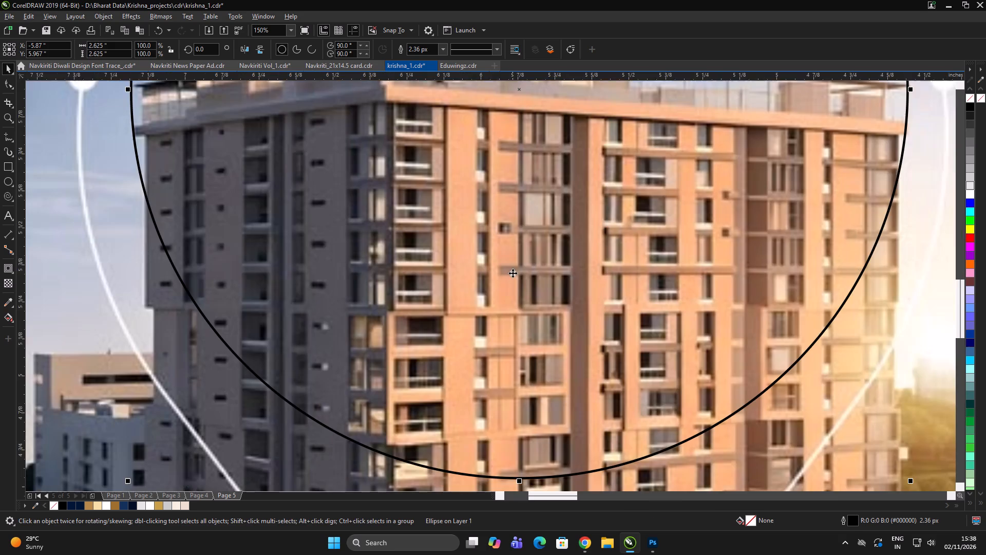
scroll(466, 353, "down", 1)
left_click_drag(494, 419, 495, 457)
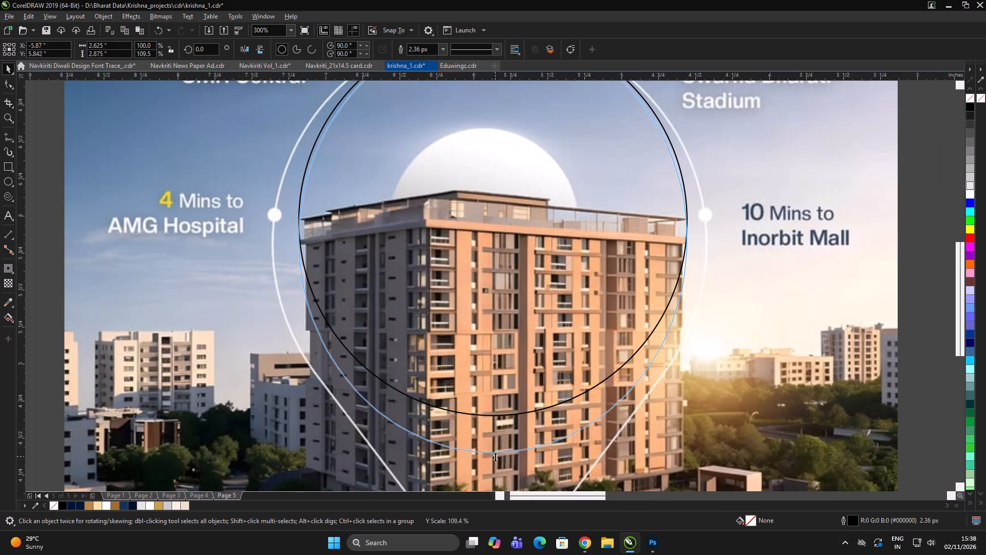
left_click_drag(495, 457, 497, 464)
scroll(737, 213, "up", 2)
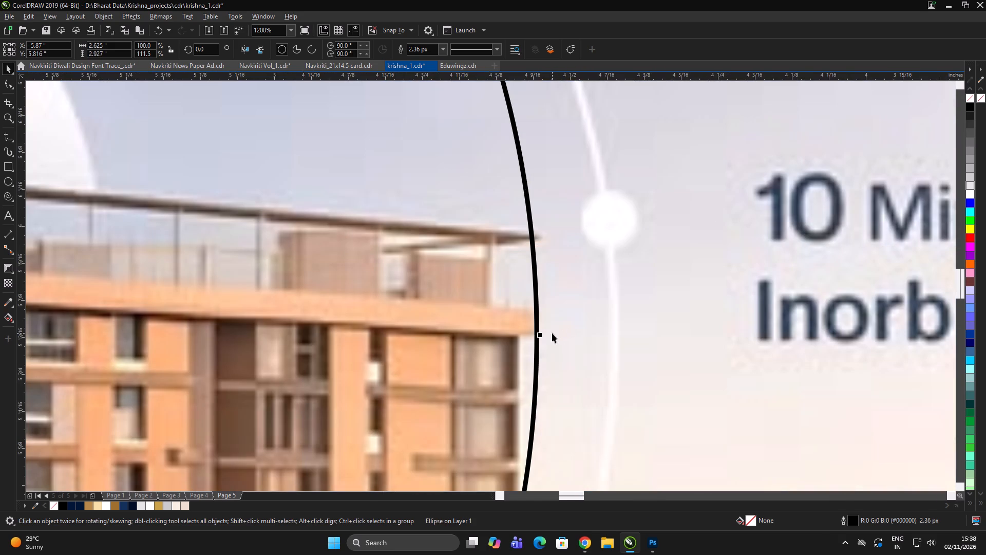
left_click_drag(539, 338, 615, 347)
scroll(673, 306, "down", 4)
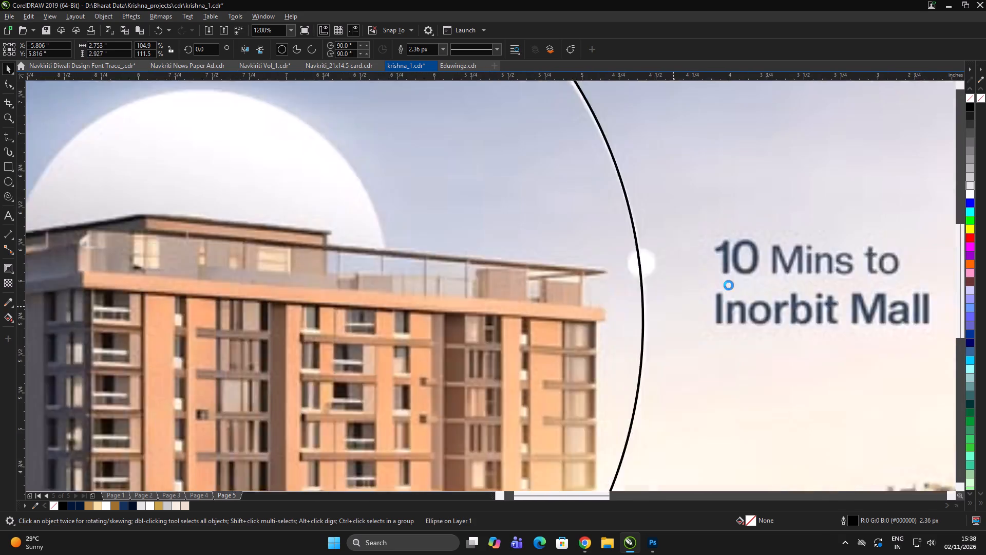
scroll(248, 313, "up", 1)
left_click_drag(270, 305, 235, 314)
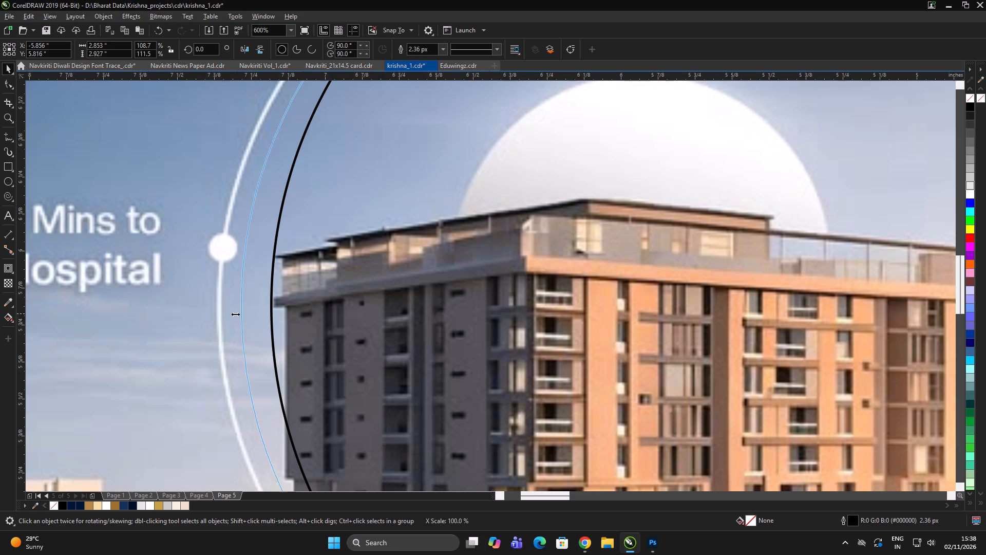
left_click_drag(235, 314, 216, 319)
scroll(298, 242, "down", 3)
scroll(337, 194, "down", 2)
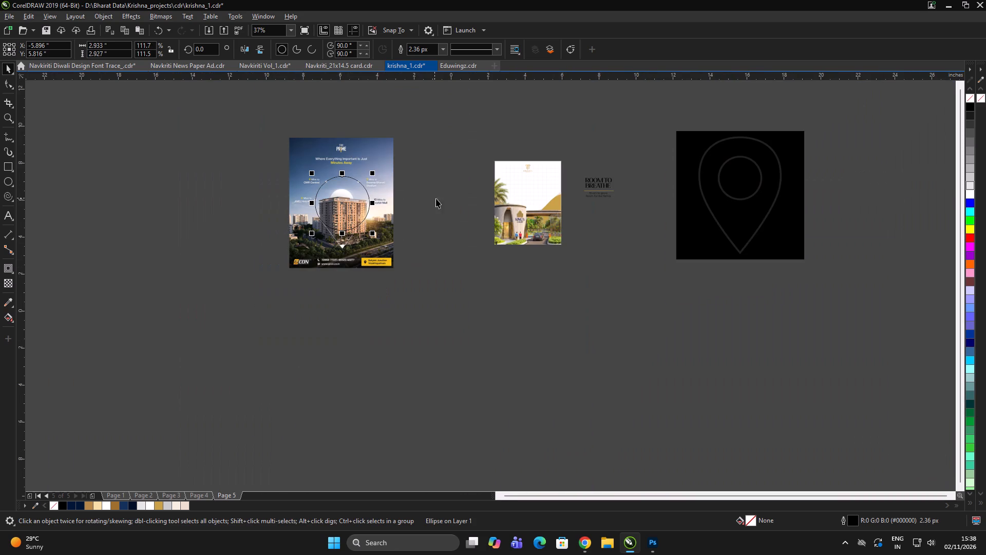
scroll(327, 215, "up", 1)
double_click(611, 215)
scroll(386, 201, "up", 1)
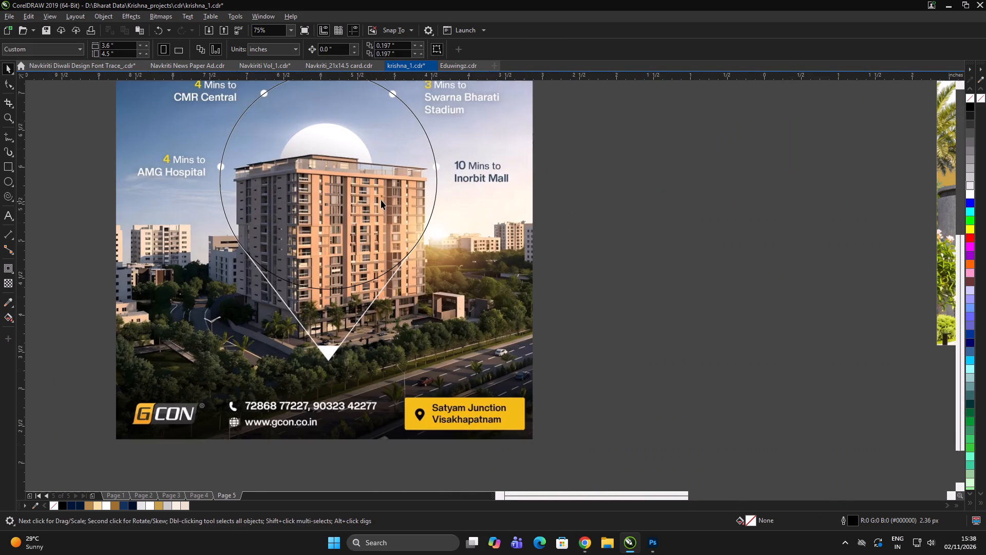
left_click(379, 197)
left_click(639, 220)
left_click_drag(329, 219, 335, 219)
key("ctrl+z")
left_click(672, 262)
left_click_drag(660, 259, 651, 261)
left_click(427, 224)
Trace the pin's lower point with straight freehand lines down to the tip, closing the shape inside the circle.
key("F5")
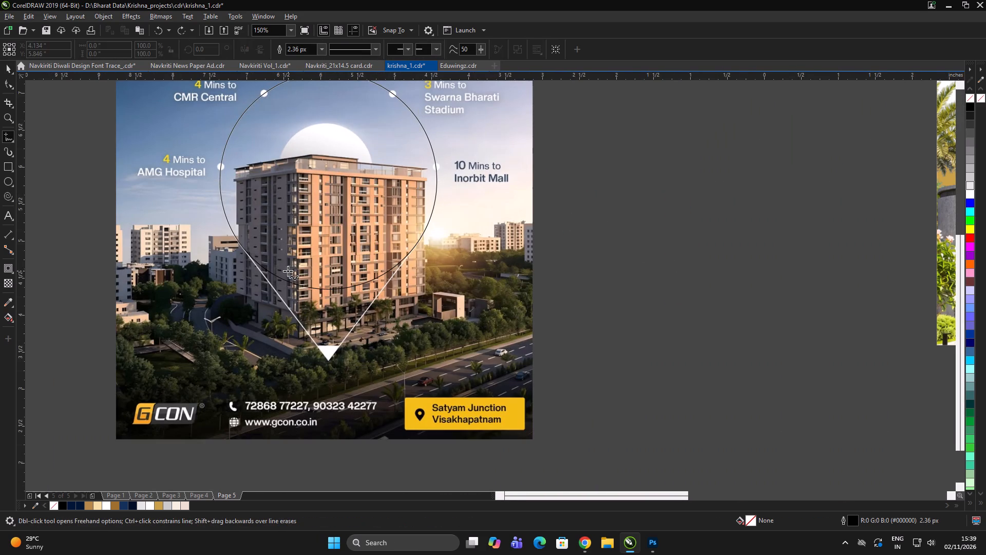
scroll(260, 261, "up", 1)
left_click(219, 220)
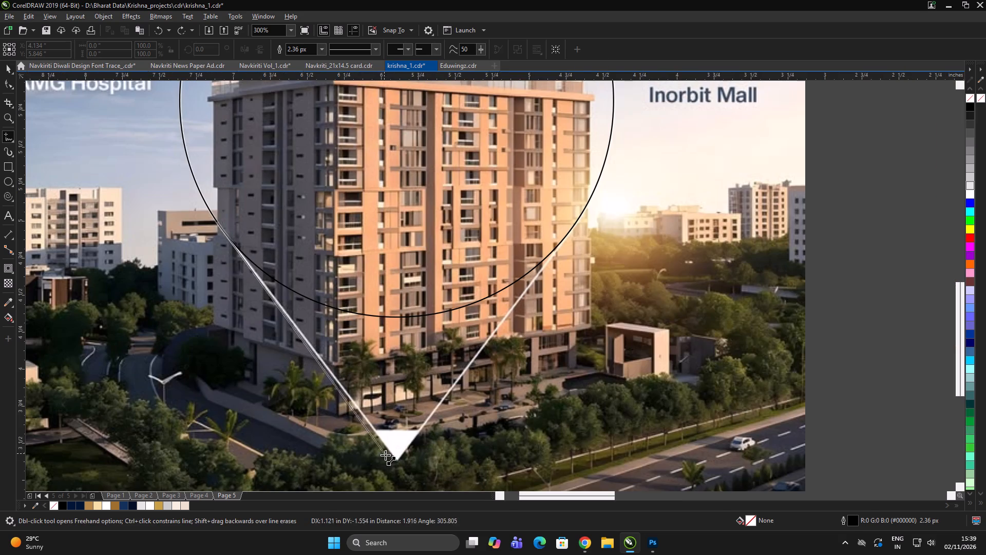
double_click(398, 461)
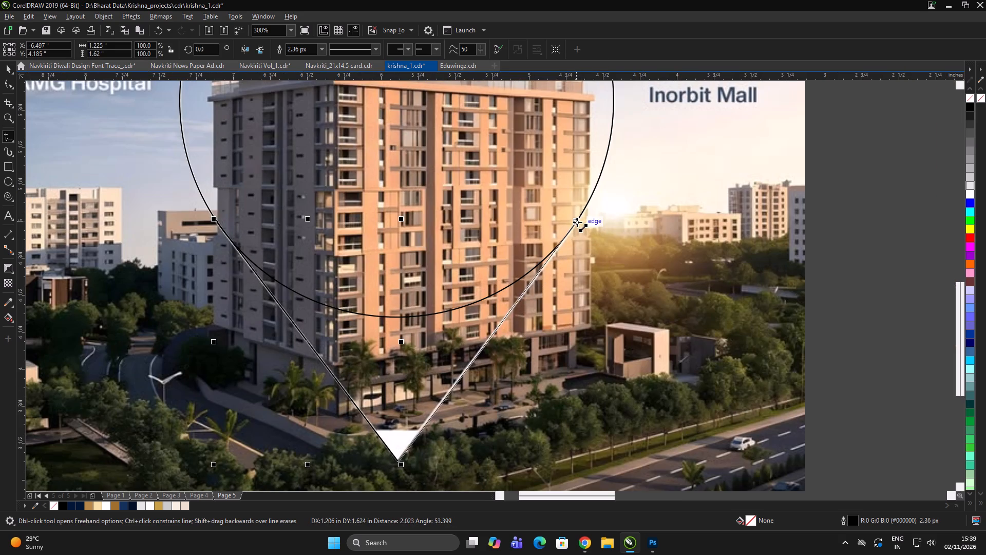
double_click(577, 222)
double_click(305, 198)
left_click(218, 224)
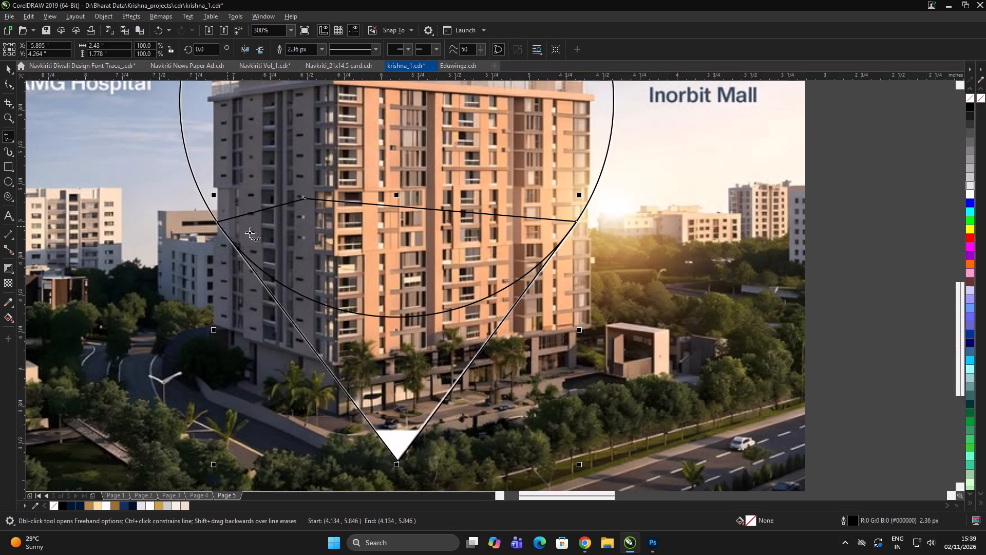
Weld the circle and the traced pointed shape into one location pin outline.
scroll(339, 253, "up", 1)
scroll(339, 254, "down", 2)
key("space")
left_click(613, 290)
left_click(404, 249)
left_click(465, 261)
left_click(480, 213, "shift")
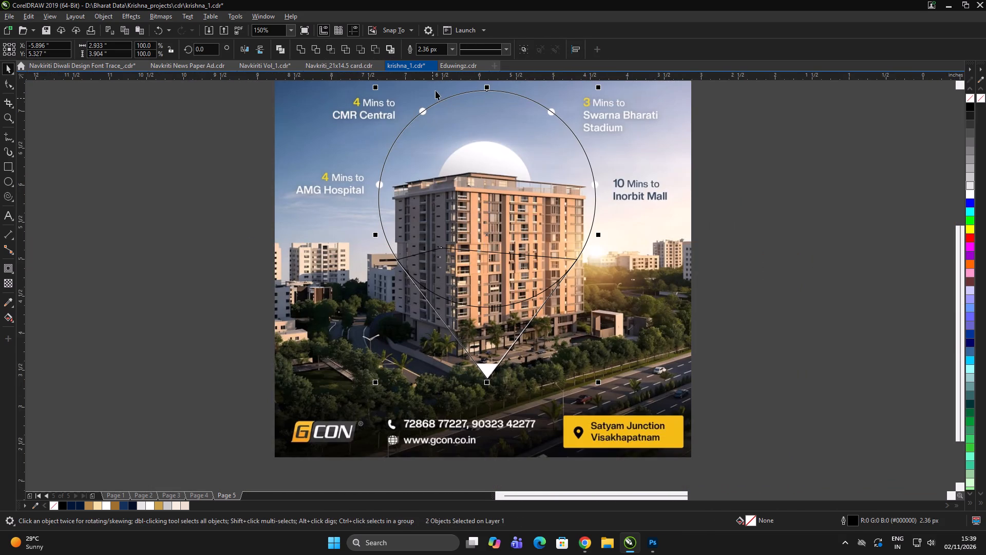
left_click(299, 49)
double_click(765, 247)
left_click(553, 261)
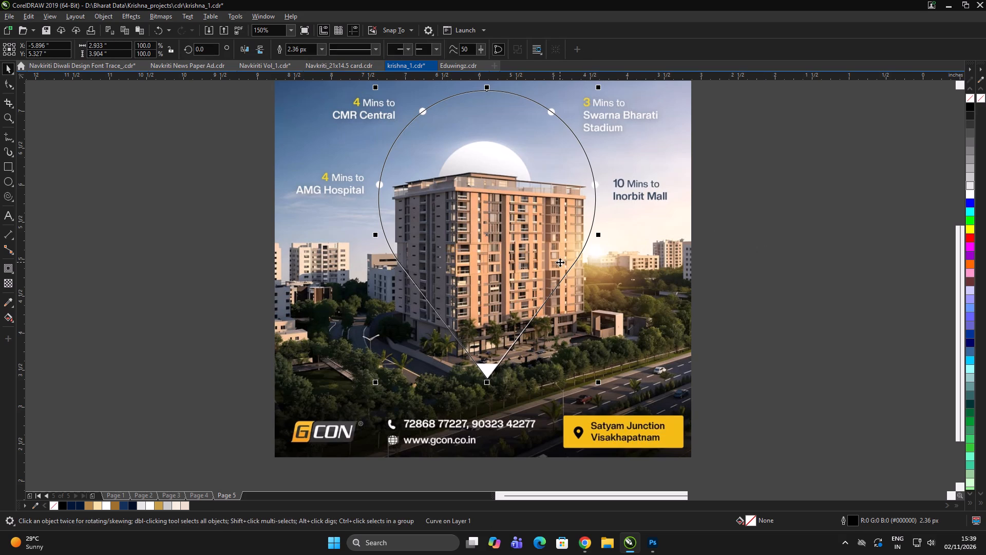
Move the pin outline from the reference onto the King's Court layout and centre it horizontally on the page.
scroll(368, 173, "down", 3)
left_click_drag(414, 184, 560, 180)
scroll(606, 174, "up", 1)
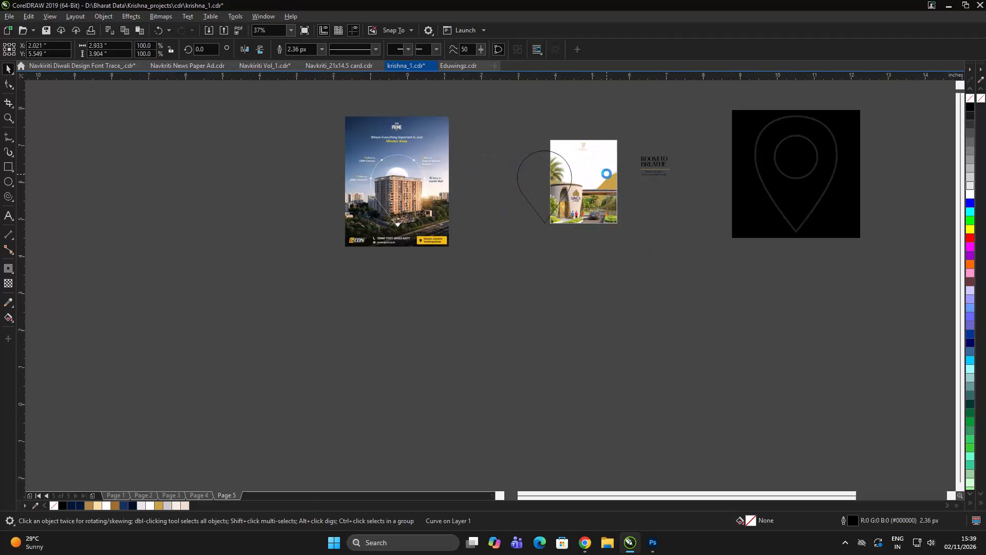
left_click(578, 183, "shift")
key("c")
double_click(704, 247)
left_click(592, 193)
Scale the pin outline down about its centre to roughly 2.07 by 2.75 inches.
scroll(620, 132, "up", 1)
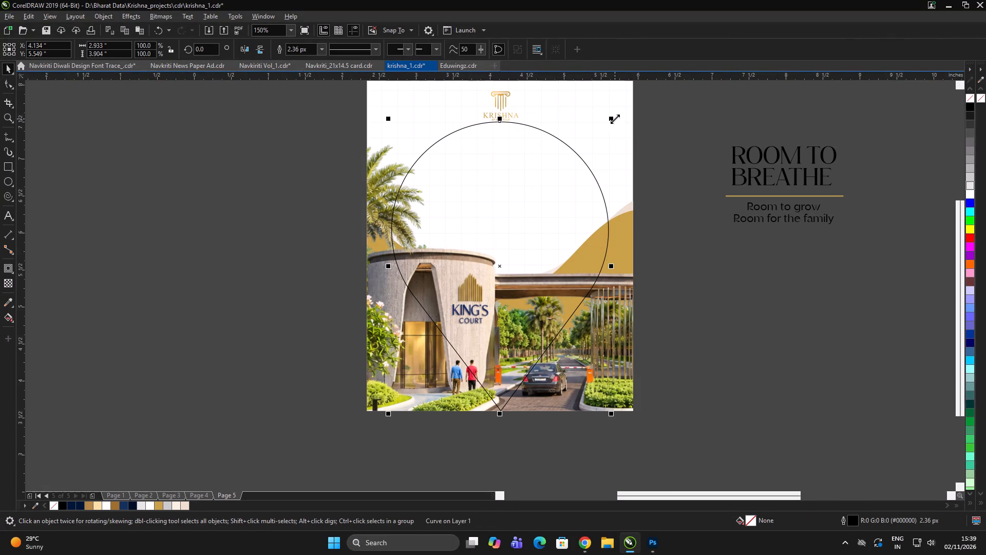
left_click_drag(615, 119, 605, 155)
triple_click(775, 289)
left_click(557, 230)
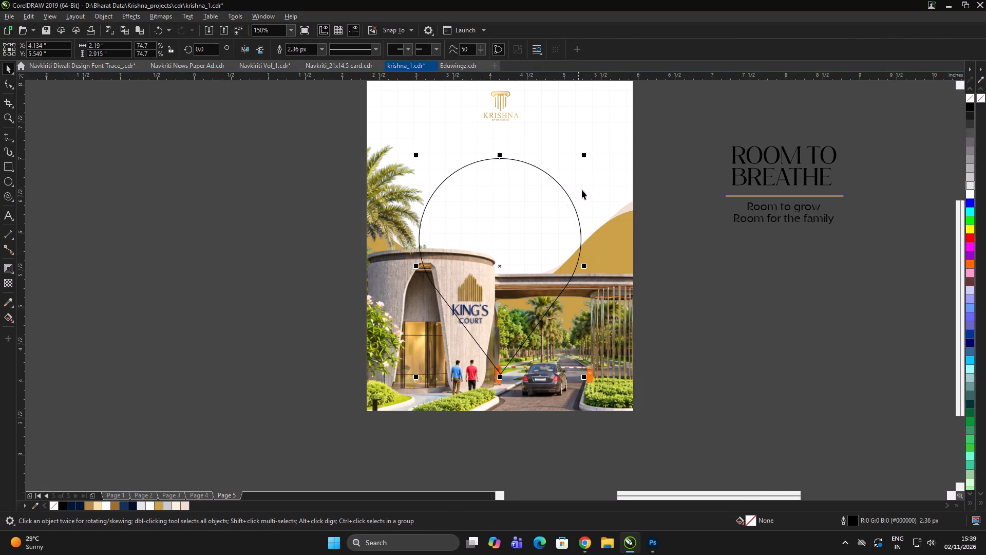
left_click_drag(586, 153, 586, 159)
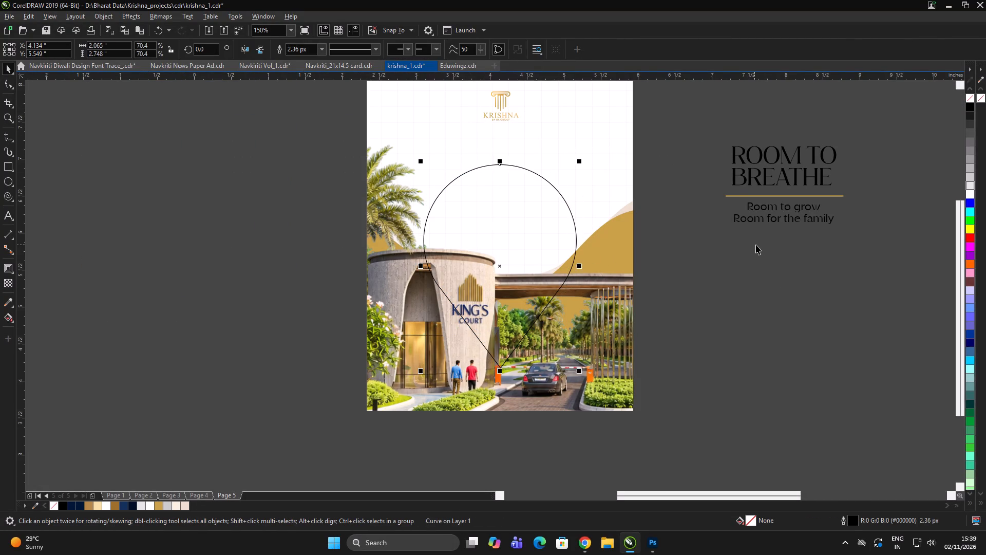
Compare with The Prime reference, then move the pin outline slightly down and scale it to about 2.04 by 2.71 inches.
double_click(757, 245)
scroll(525, 197, "down", 2)
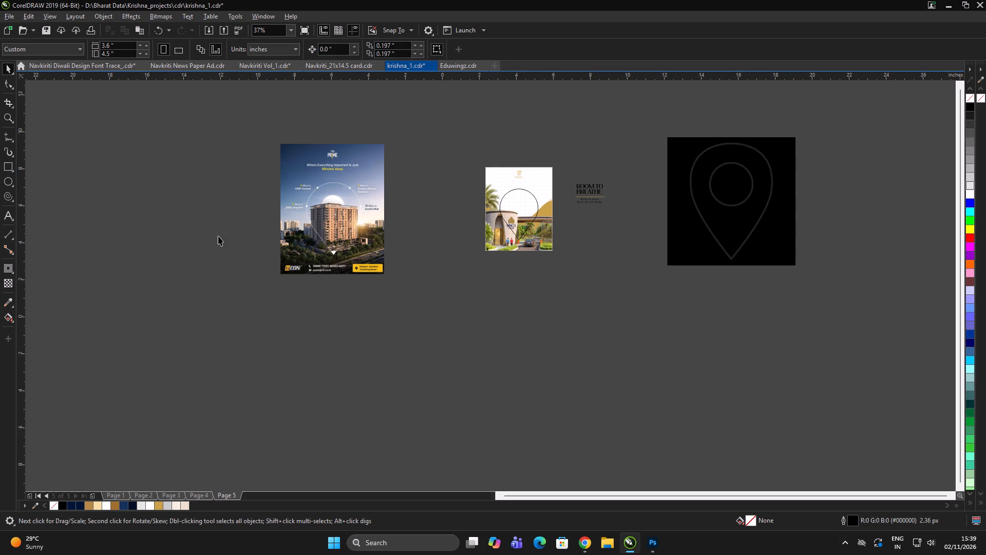
left_click(492, 298)
left_click(482, 300)
scroll(314, 196, "up", 4)
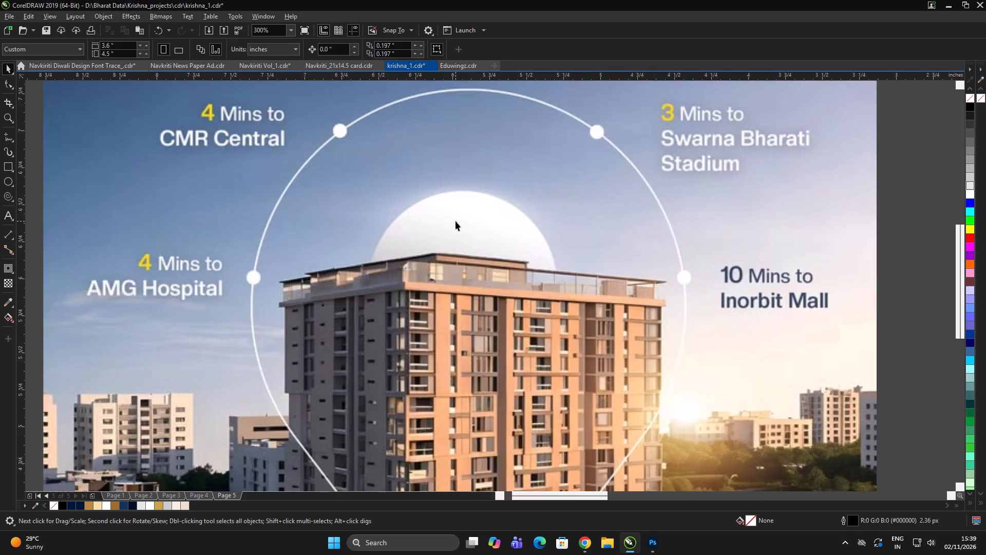
scroll(457, 221, "up", 1)
scroll(204, 266, "down", 4)
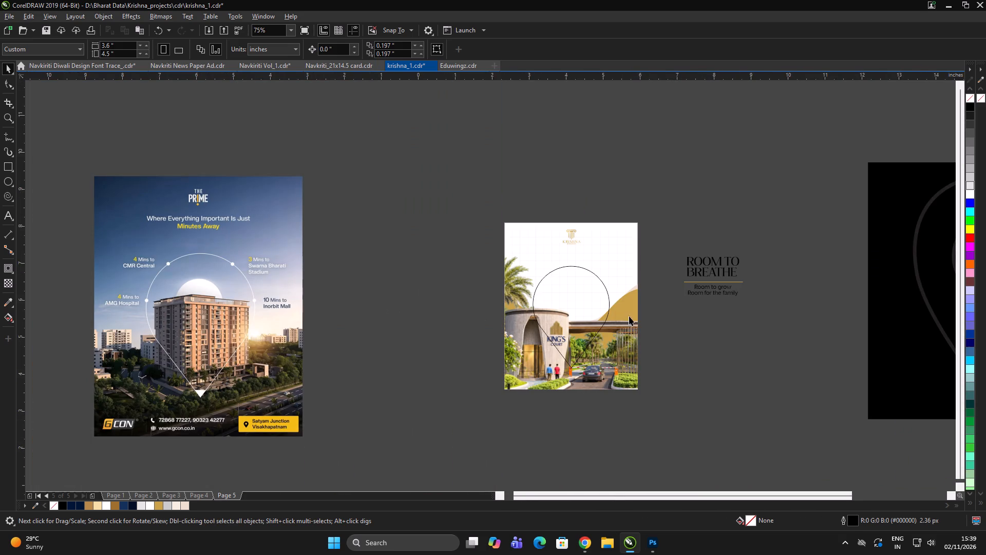
scroll(635, 311, "up", 1)
left_click(780, 352)
left_click_drag(779, 354, 770, 354)
left_click(557, 310)
left_click_drag(552, 255, 553, 265)
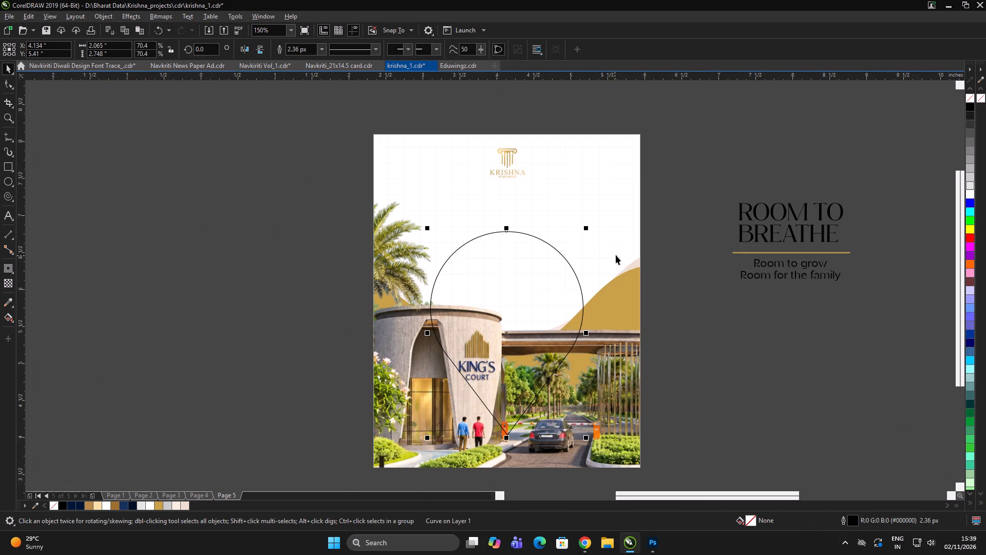
left_click(588, 227, "shift")
triple_click(771, 333)
Draw a circle about 0.66 inches in diameter inside the head of the pin outline.
key("F5")
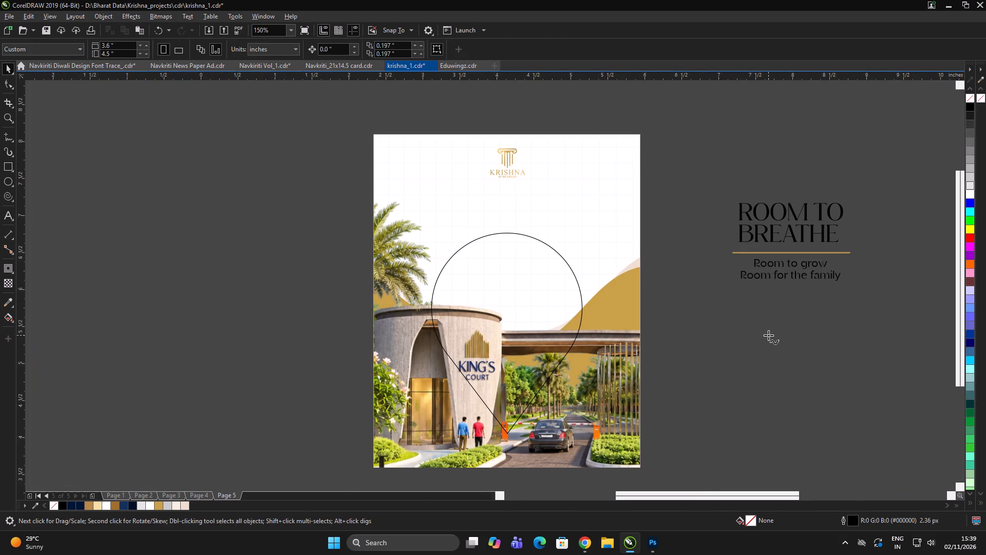
key("F6")
key("F7")
scroll(534, 318, "up", 1)
left_click_drag(448, 279, 540, 376, "ctrl")
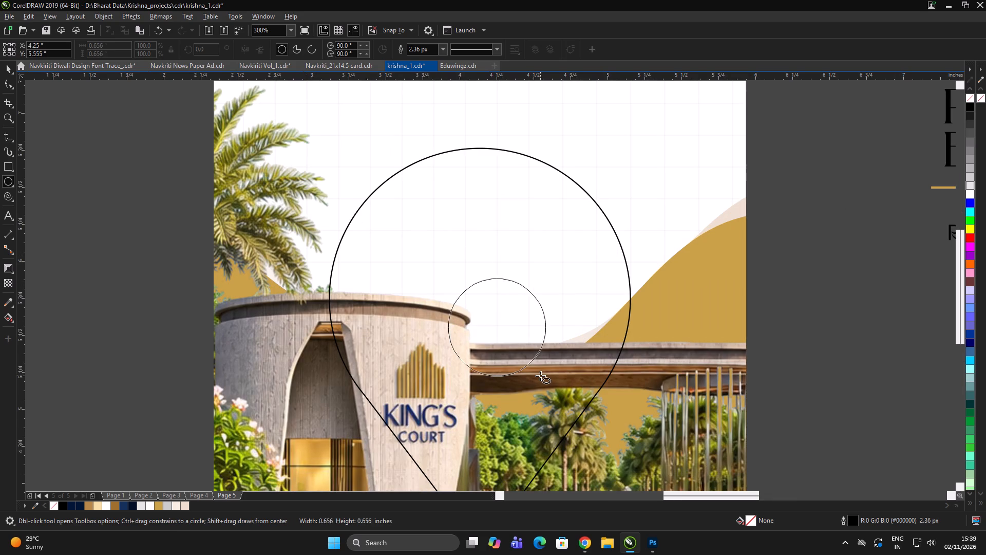
left_click_drag(540, 376, 541, 376, "ctrl")
Centre the small circle horizontally on the page and enlarge it about its centre to about 0.95 inches.
scroll(612, 354, "down", 1)
key("space")
left_click(585, 318, "shift")
key("c")
left_click(747, 319)
left_click(562, 341)
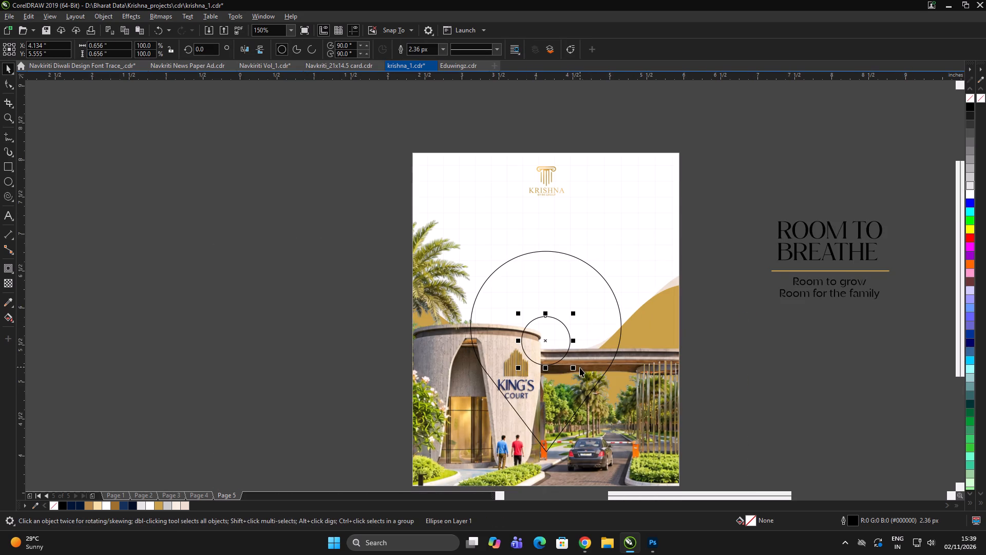
left_click_drag(575, 369, 585, 385, "shift")
Fill the circle with light grey (#E6E6E6) and remove its outline.
left_click(972, 186)
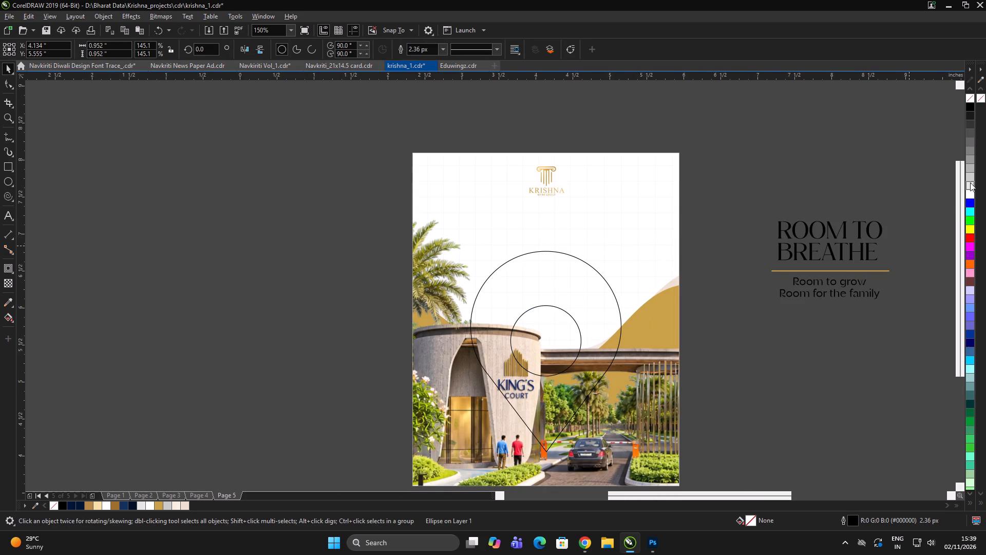
right_click(971, 99)
left_click(674, 410)
left_click(722, 378)
scroll(504, 304, "down", 2)
key("ctrl+z")
left_click(638, 351)
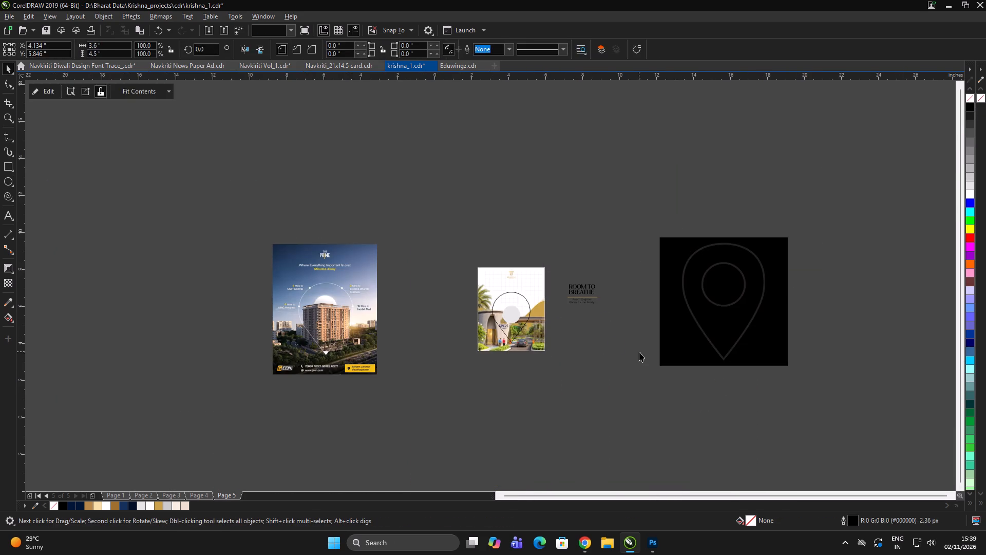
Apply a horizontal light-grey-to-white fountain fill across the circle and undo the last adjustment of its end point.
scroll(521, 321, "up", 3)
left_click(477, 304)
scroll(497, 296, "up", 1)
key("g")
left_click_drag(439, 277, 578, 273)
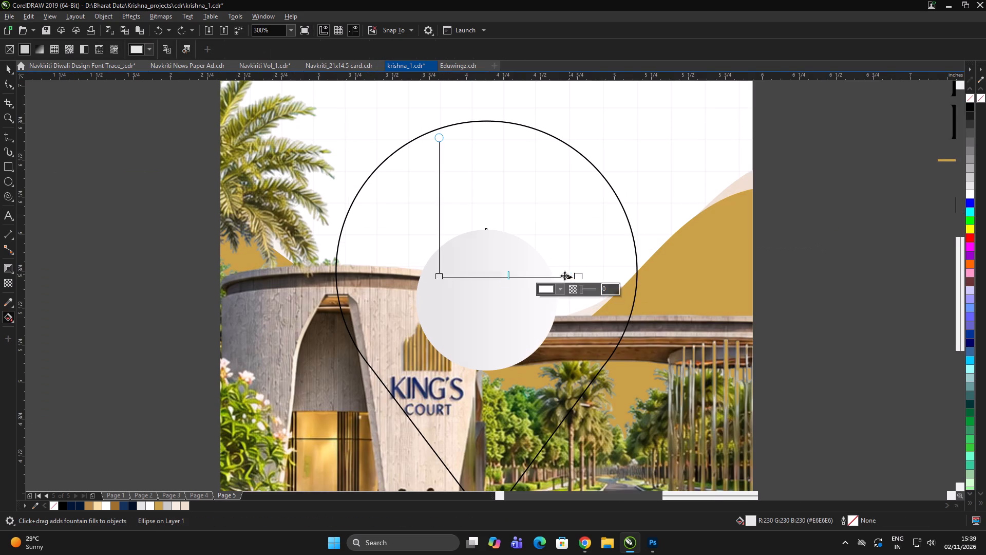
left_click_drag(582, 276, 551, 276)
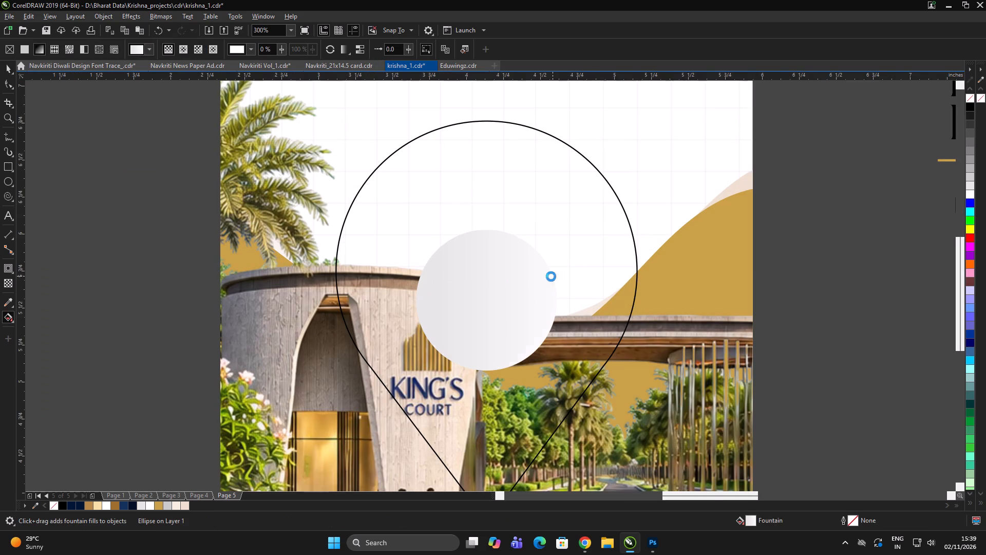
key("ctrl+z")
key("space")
Sample the yellow of The Prime reference's location box and fill the circle with it.
scroll(677, 292, "down", 3)
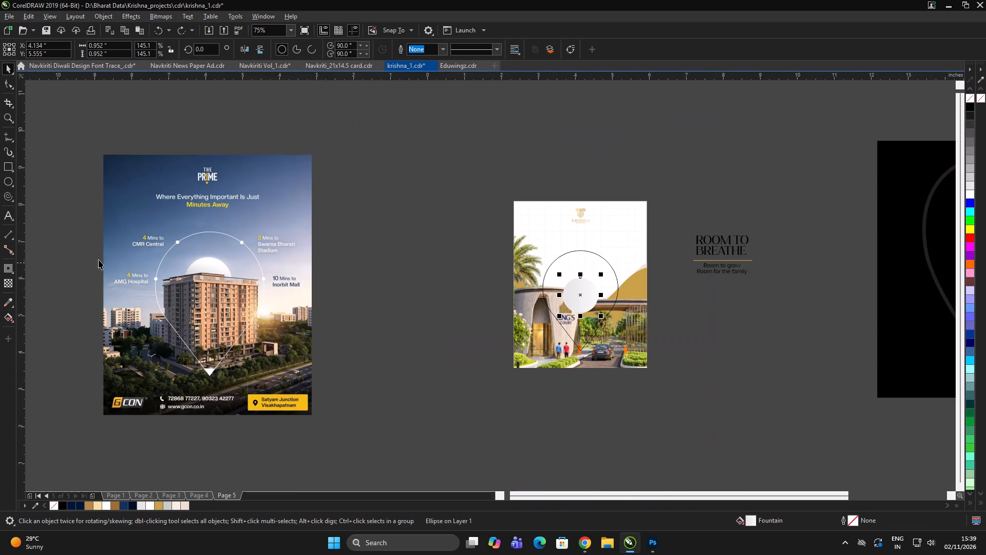
left_click(708, 322)
left_click(712, 320)
scroll(565, 313, "up", 1)
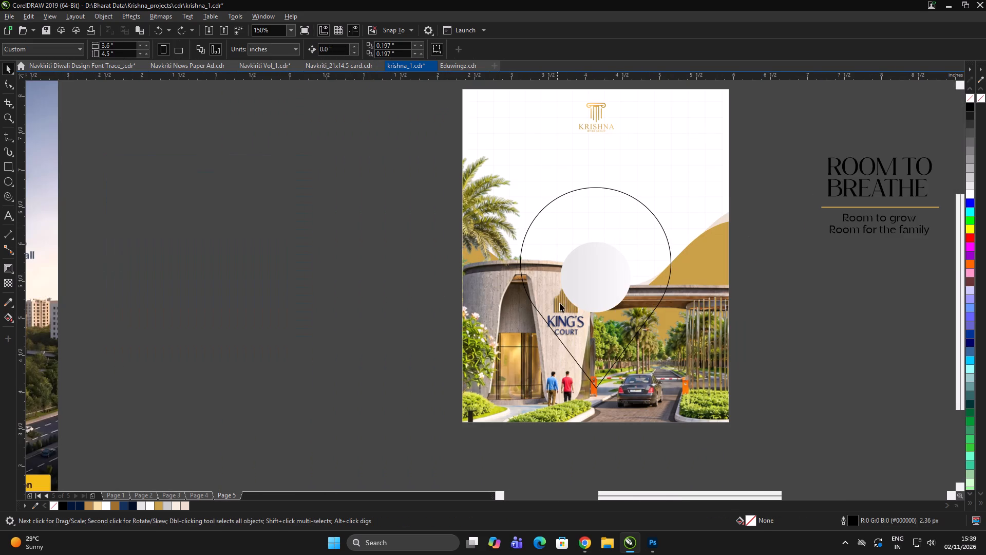
left_click(600, 272)
scroll(652, 266, "down", 1)
left_click(434, 404)
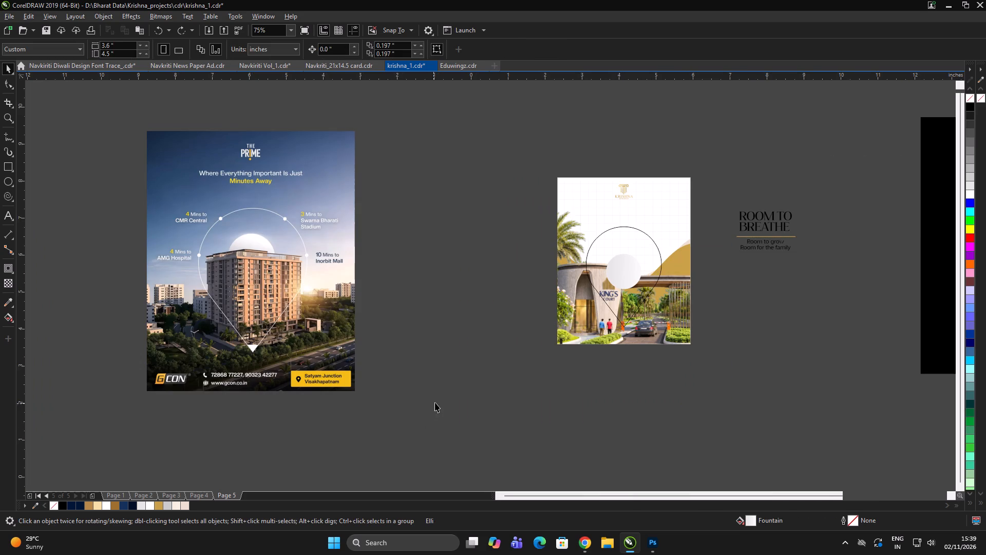
left_click(4, 303)
left_click(344, 382)
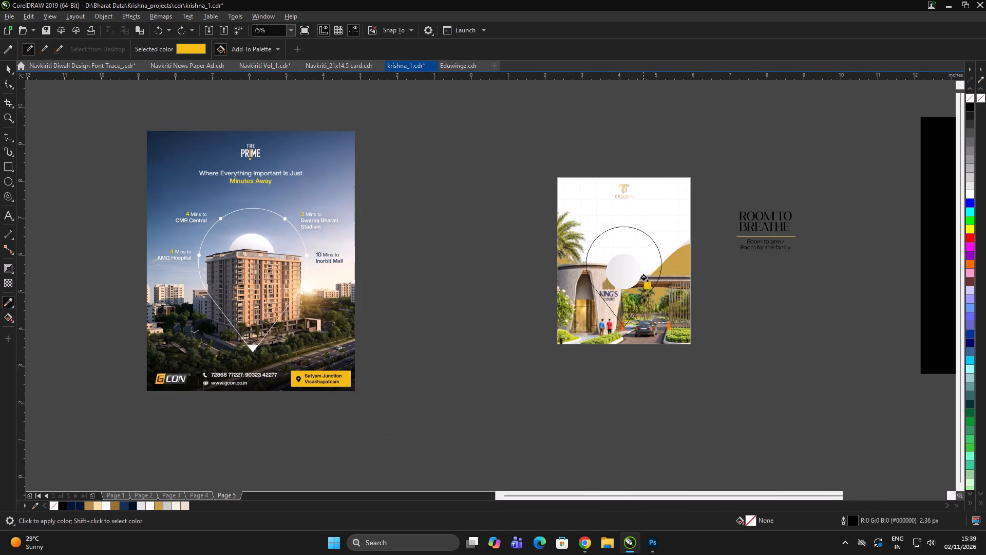
scroll(644, 278, "up", 1)
left_click(591, 256)
key("space")
Apply a horizontal yellow-to-white fountain fill to the circle and extend its yellow start well beyond the edge to soften the colour.
left_click(604, 260)
scroll(613, 255, "up", 1)
key("g")
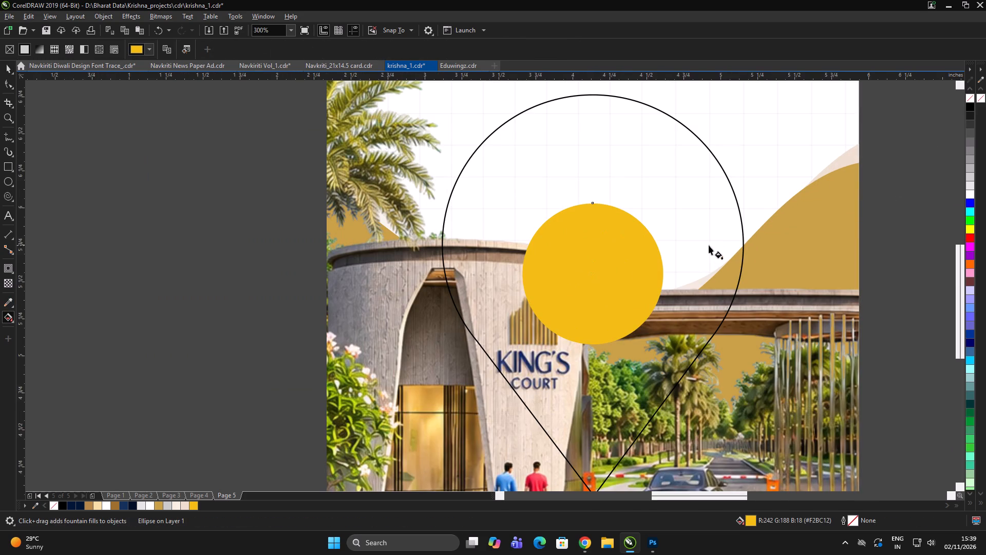
left_click_drag(671, 253, 521, 246, "shift")
left_click_drag(673, 253, 699, 252)
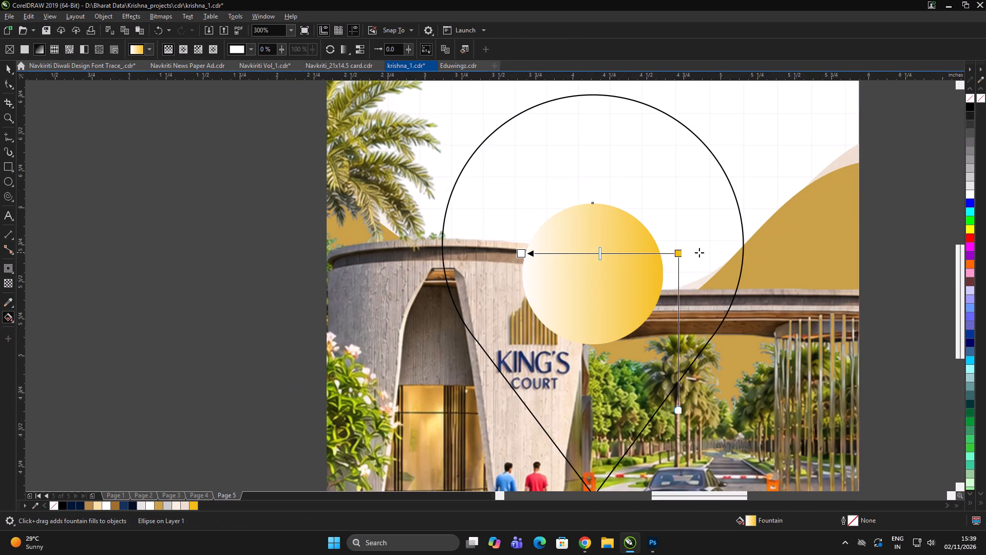
left_click_drag(699, 252, 735, 244)
key("space")
left_click(932, 324)
Apply a downward fountain transparency to the circle so its lower half fades out completely.
left_click(612, 297)
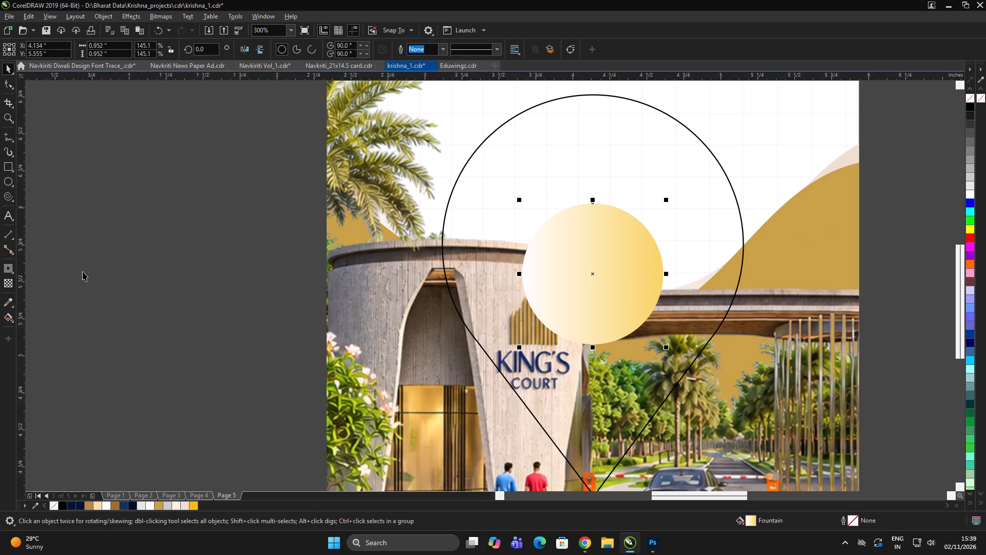
left_click(10, 283)
left_click_drag(600, 230, 612, 312)
key("space")
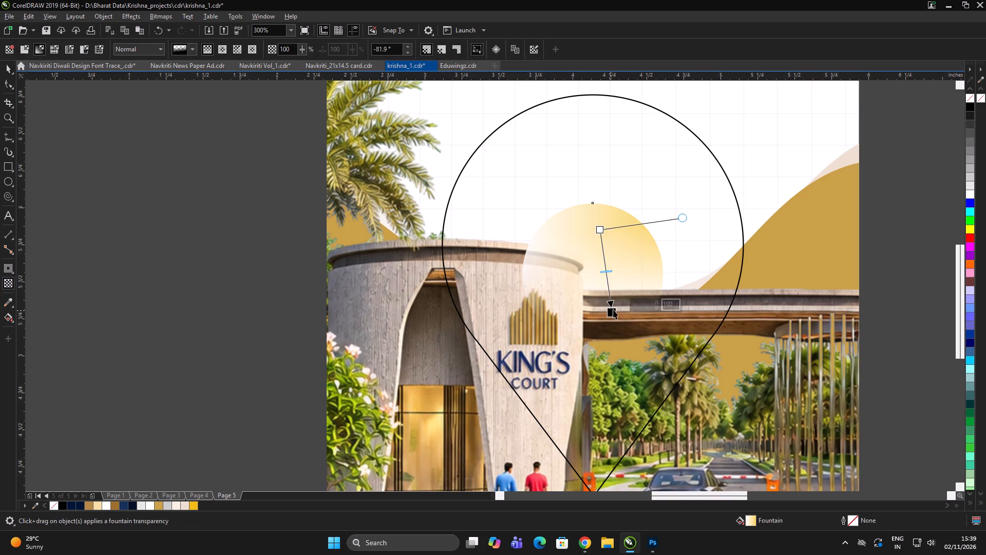
PowerClip the faded yellow circle inside the pin outline.
scroll(597, 254, "down", 1)
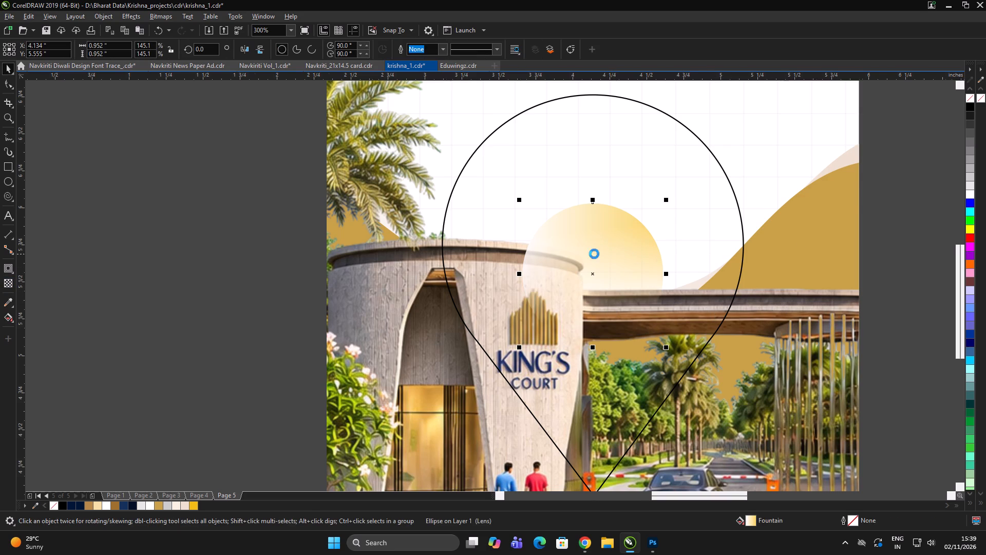
right_click(608, 240)
left_click(665, 354)
left_click(642, 230)
left_click(875, 280)
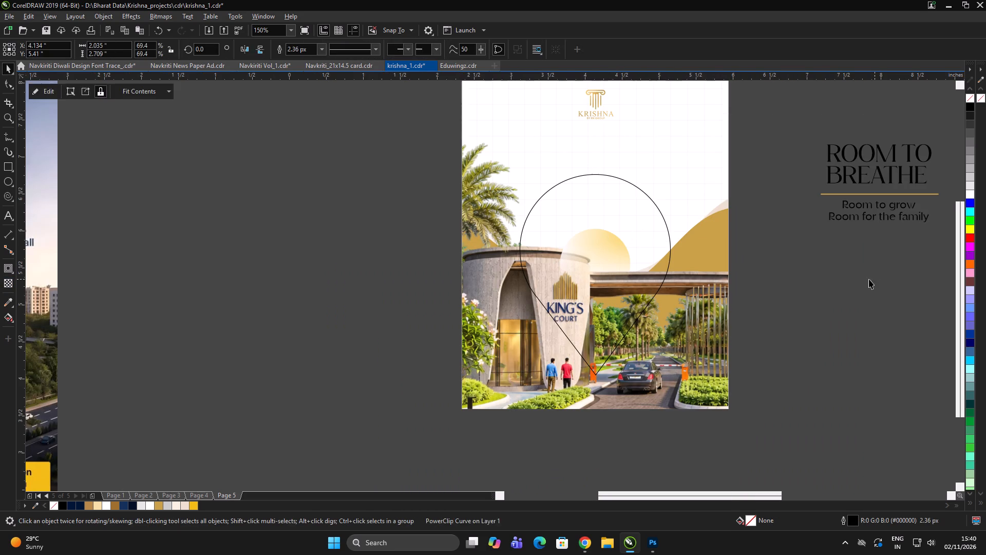
Bring the entrance gate image to the front within the background PowerClip and finish editing its contents.
double_click(673, 313)
left_click(697, 356)
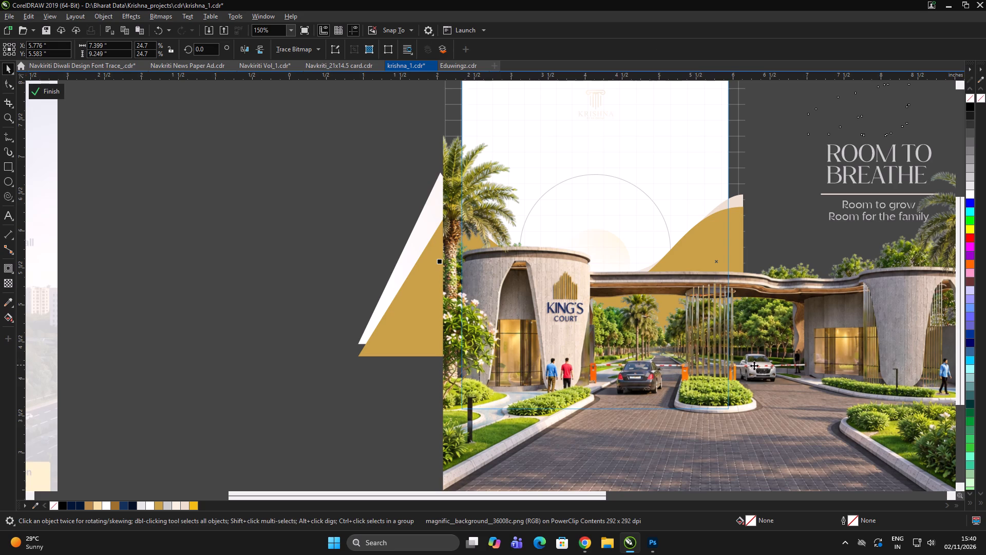
left_click(756, 359)
key("shift+Page_Up")
key("shift+Page_Up")
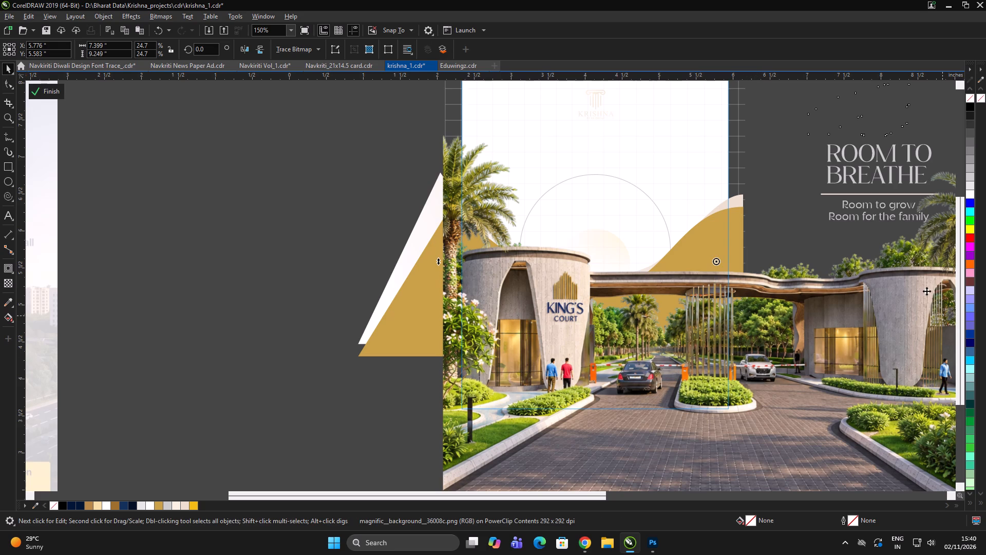
left_click(54, 93)
double_click(144, 227)
Recolour the pin's outline gold (#C9A046).
left_click(577, 240)
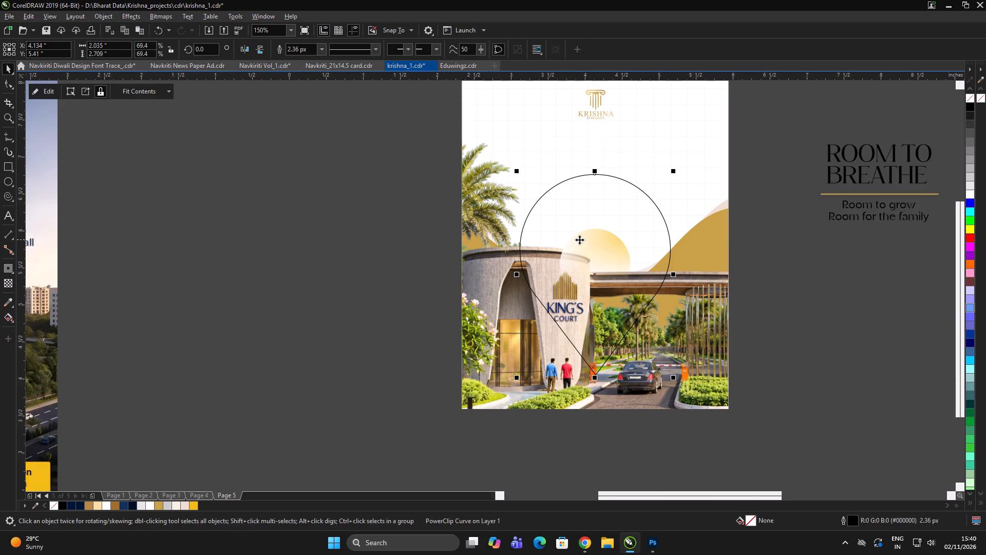
left_click_drag(639, 218, 412, 210)
key("ctrl+z")
right_click(159, 507)
double_click(261, 360)
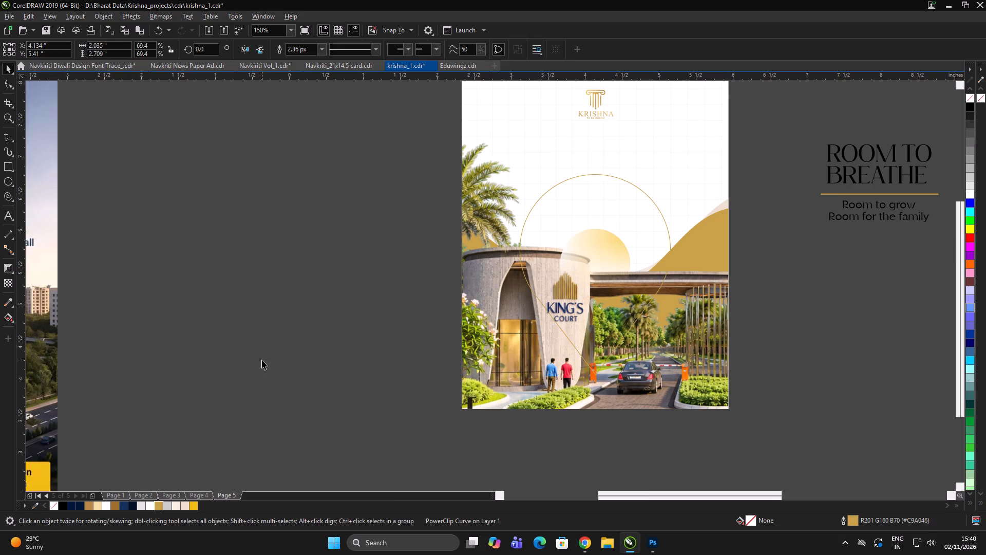
PowerClip the gold pin with its yellow circle inside the King's Court background frame.
scroll(572, 243, "up", 4)
scroll(546, 252, "down", 5)
left_click(548, 237)
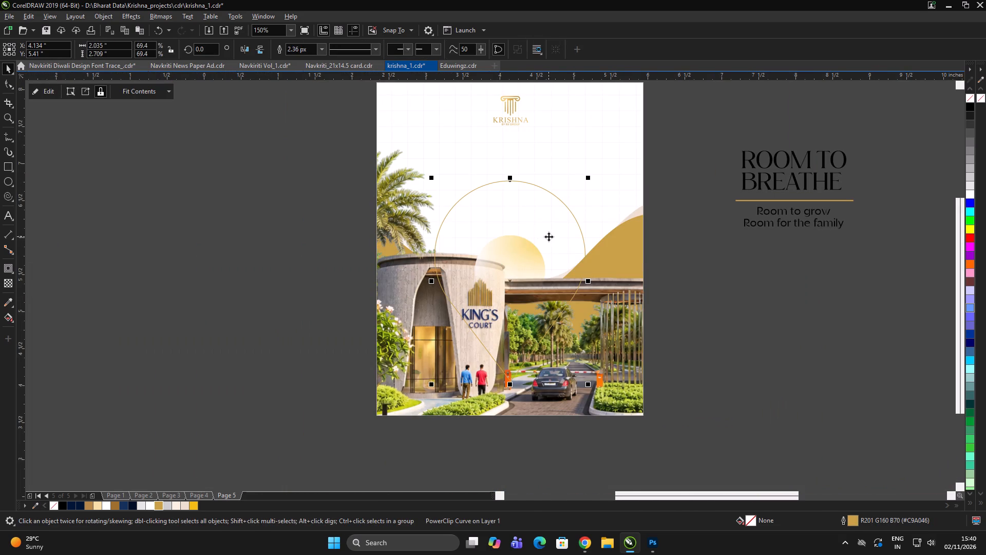
right_click(517, 223)
left_click(568, 368)
left_click(612, 336)
left_click(760, 334)
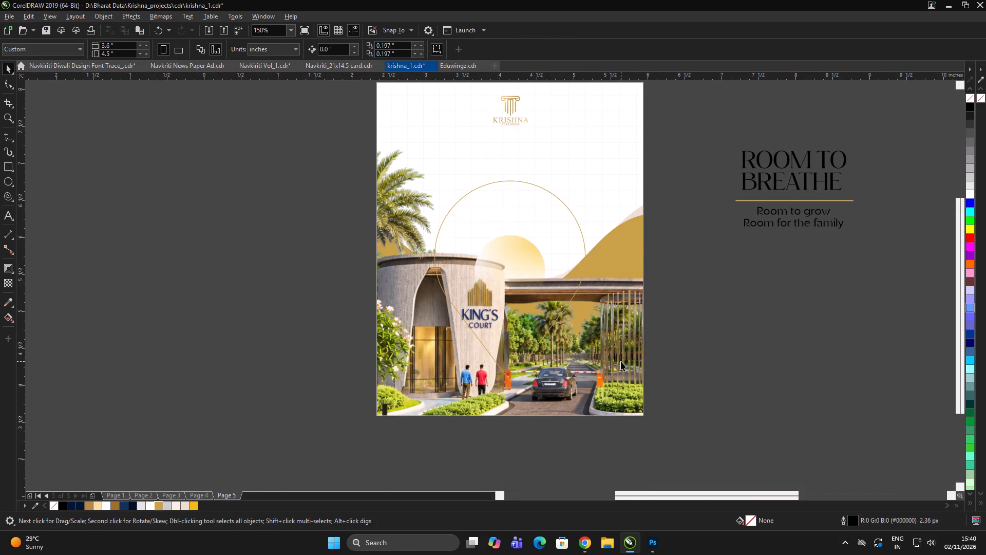
left_click(620, 361)
left_click(797, 318)
Open the background frame's contents and cut the yellow circle out of the pin's nested PowerClip.
double_click(621, 317)
left_click(543, 254)
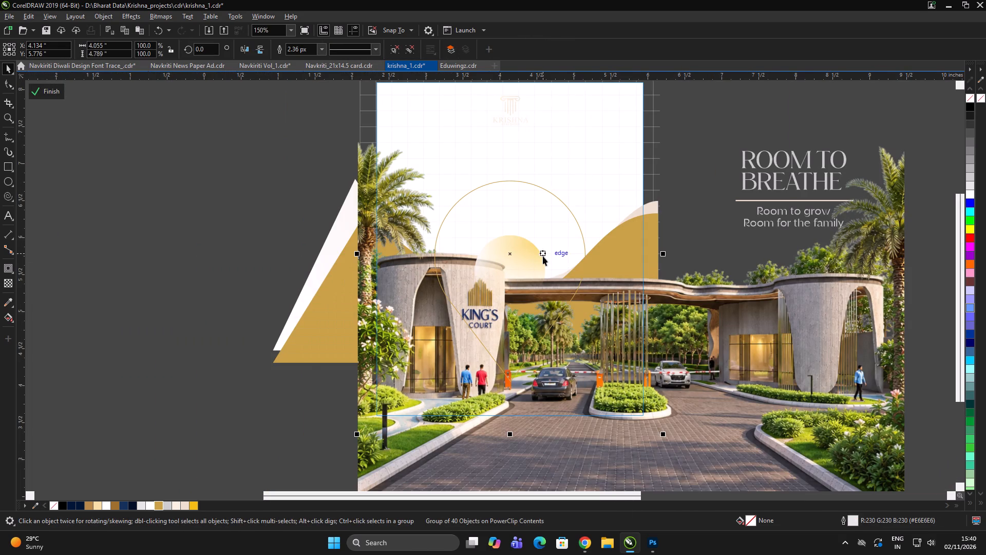
left_click_drag(255, 137, 617, 389)
double_click(522, 279)
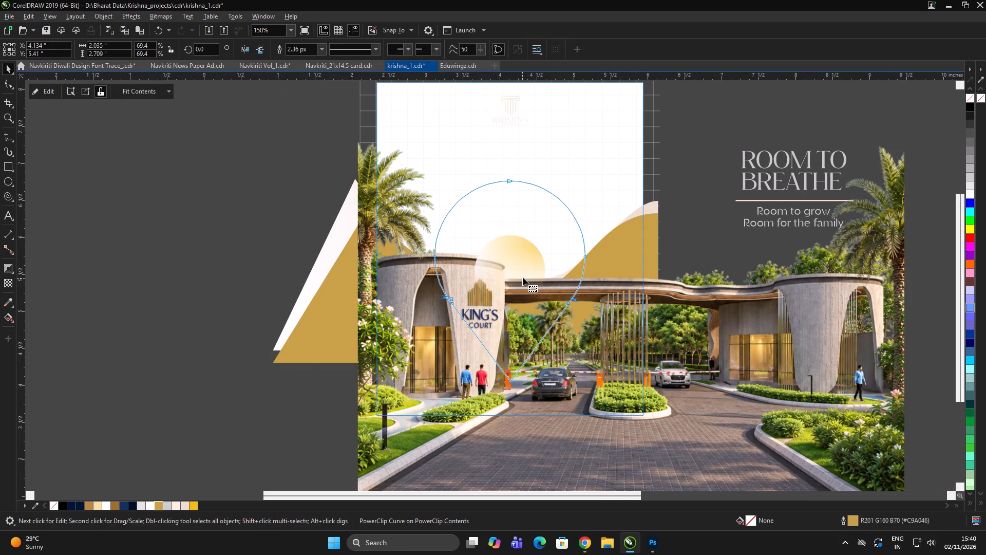
left_click(517, 264)
key("space")
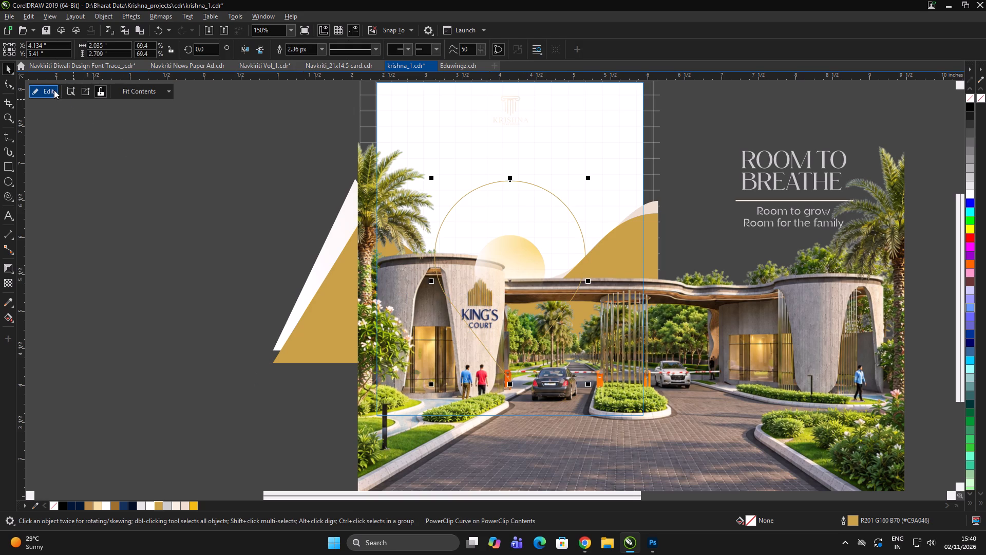
left_click(54, 90)
left_click(517, 281)
key("ctrl+x")
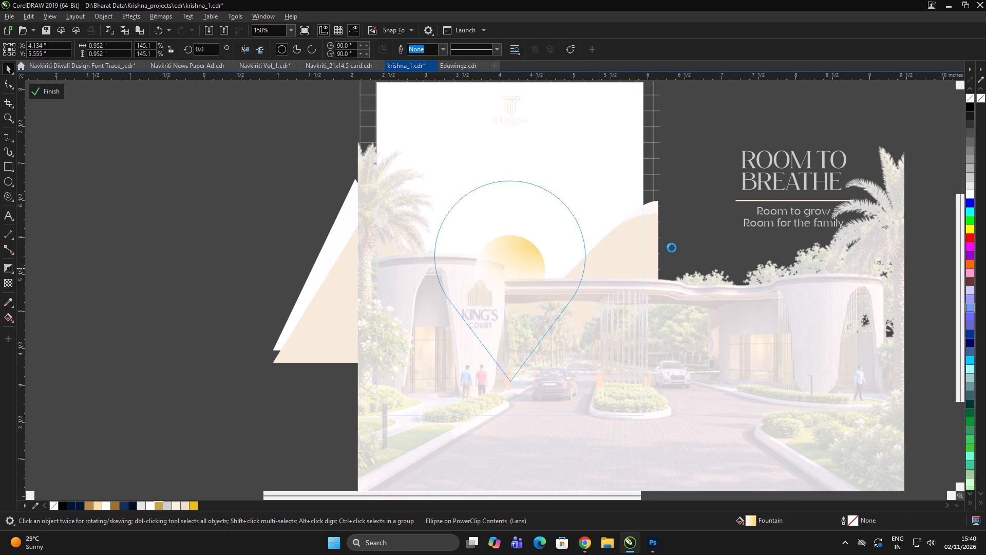
left_click(49, 92)
left_click_drag(151, 179, 169, 181)
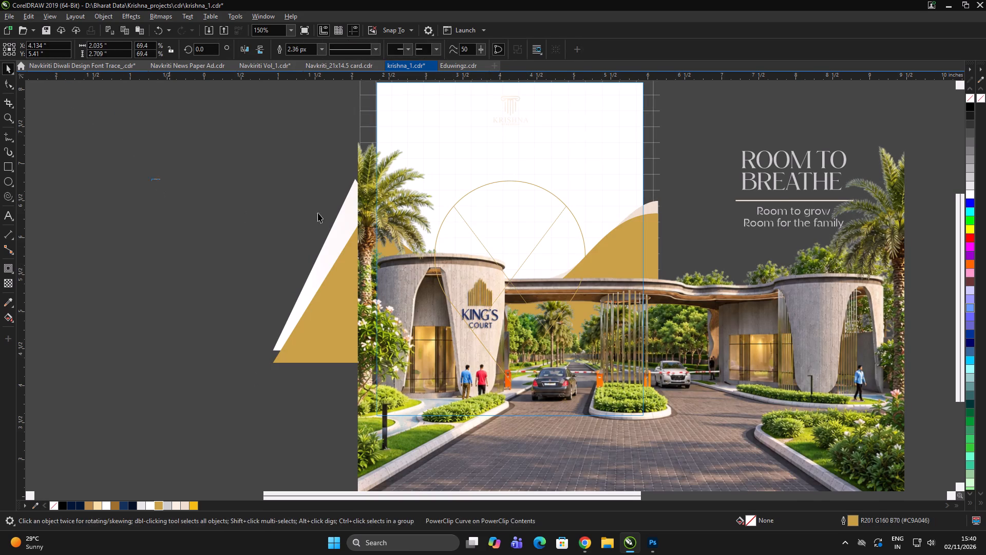
Turn the emptied pin PowerClip frame back into a plain curve.
left_click(523, 243)
right_click(530, 227)
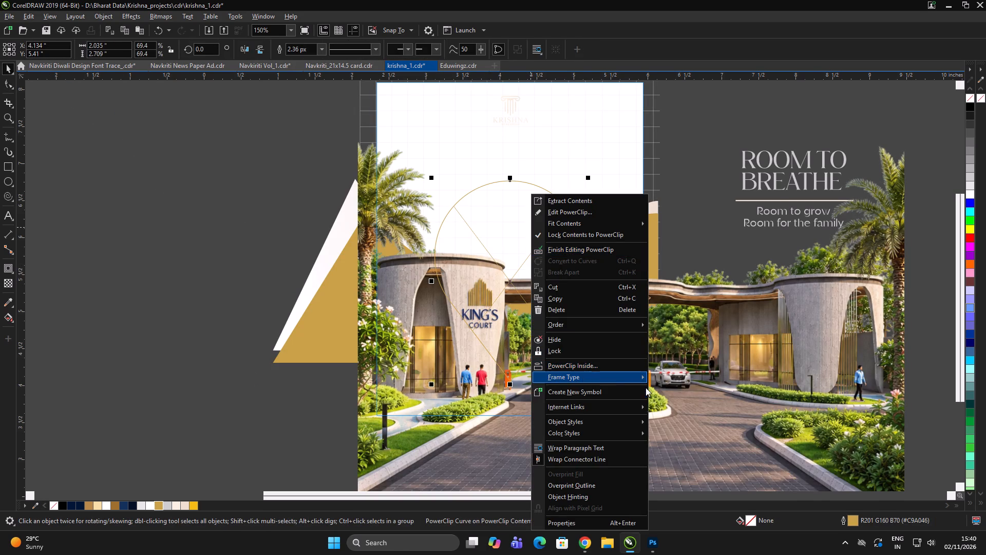
left_click(679, 411)
left_click(678, 405)
left_click(241, 305)
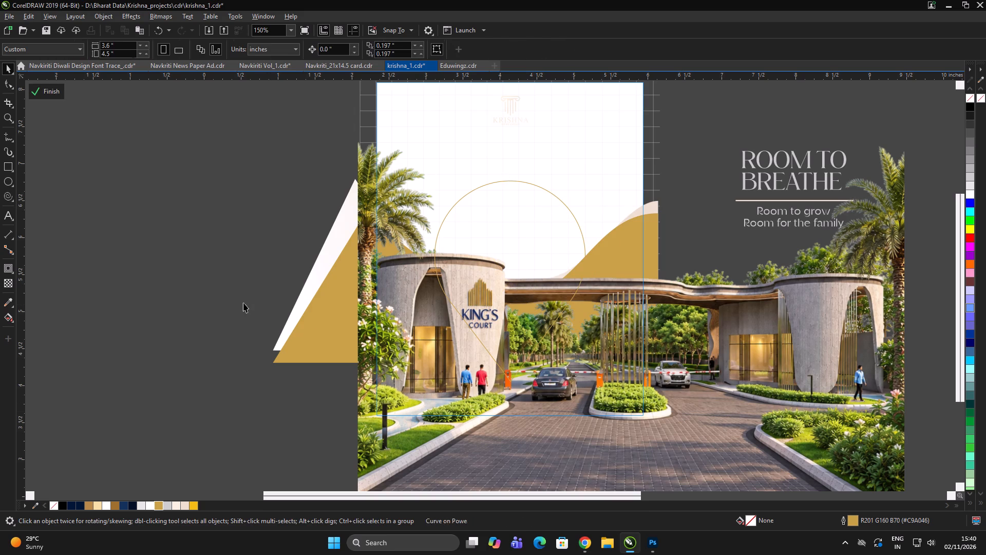
Paste the yellow circle directly into the King's Court background frame's contents.
left_click(208, 303)
key("ctrl+v")
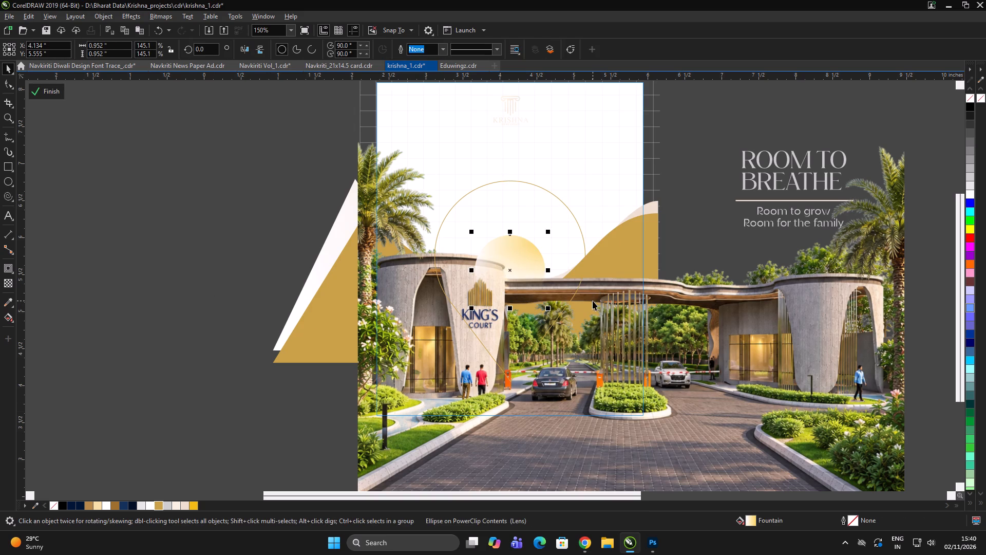
left_click(568, 227, "shift")
key("ctrl+g")
scroll(525, 231, "down", 1)
key("ctrl+z")
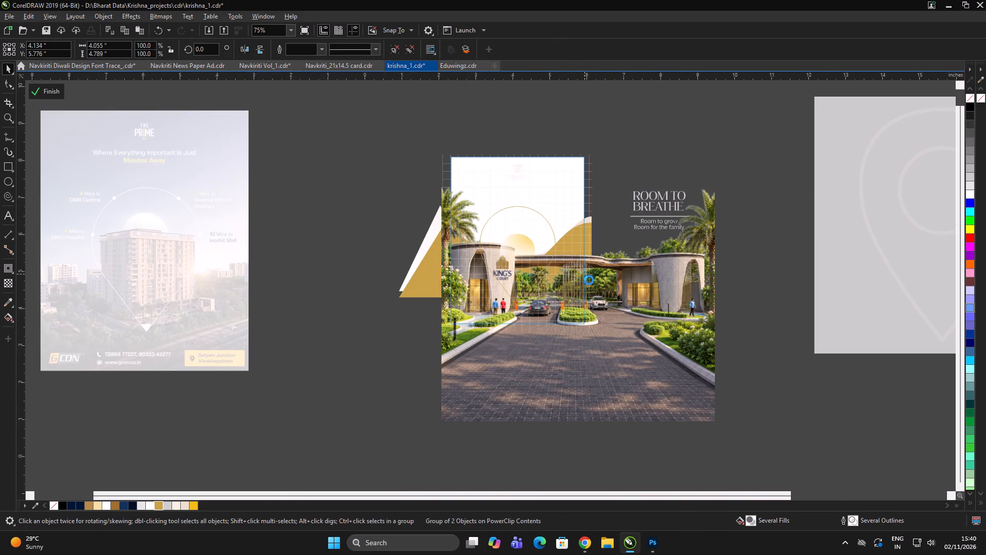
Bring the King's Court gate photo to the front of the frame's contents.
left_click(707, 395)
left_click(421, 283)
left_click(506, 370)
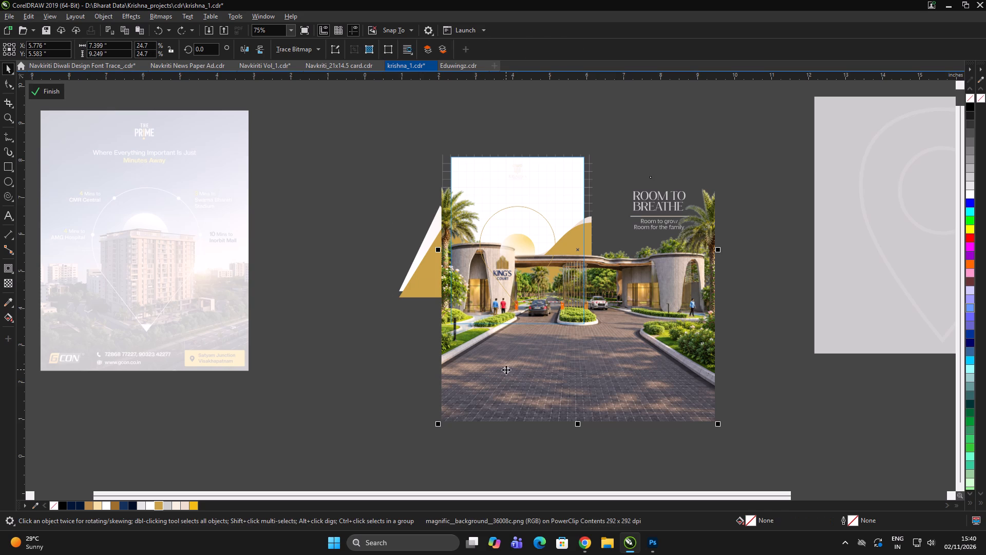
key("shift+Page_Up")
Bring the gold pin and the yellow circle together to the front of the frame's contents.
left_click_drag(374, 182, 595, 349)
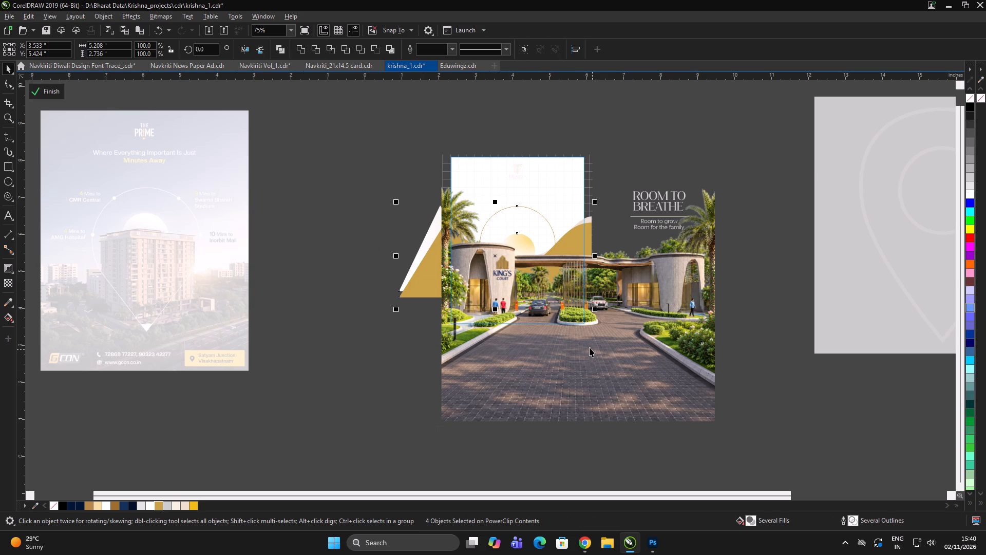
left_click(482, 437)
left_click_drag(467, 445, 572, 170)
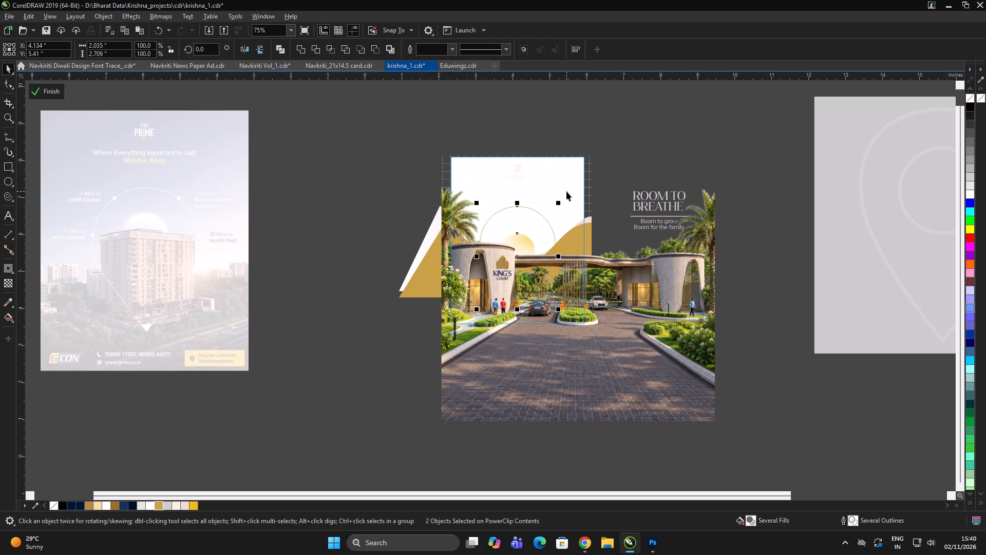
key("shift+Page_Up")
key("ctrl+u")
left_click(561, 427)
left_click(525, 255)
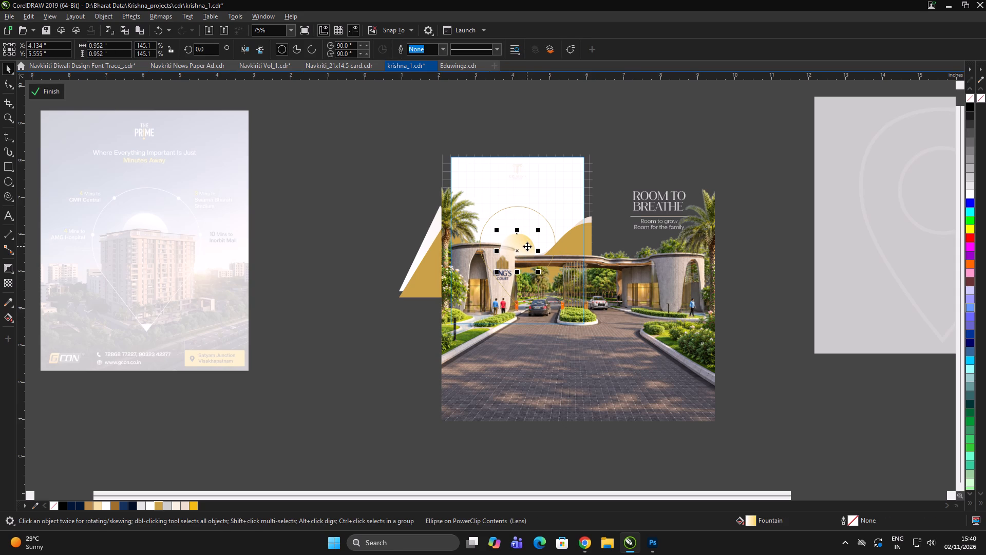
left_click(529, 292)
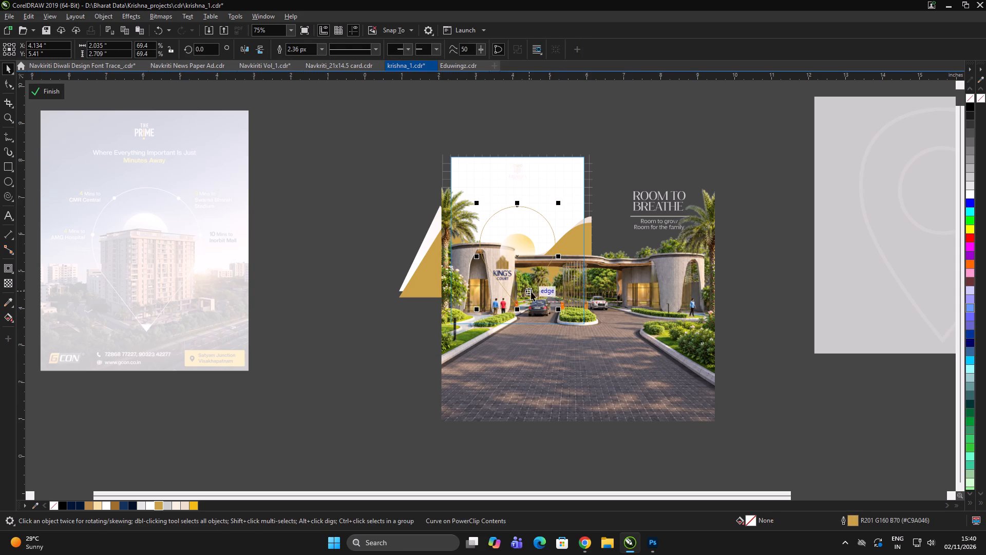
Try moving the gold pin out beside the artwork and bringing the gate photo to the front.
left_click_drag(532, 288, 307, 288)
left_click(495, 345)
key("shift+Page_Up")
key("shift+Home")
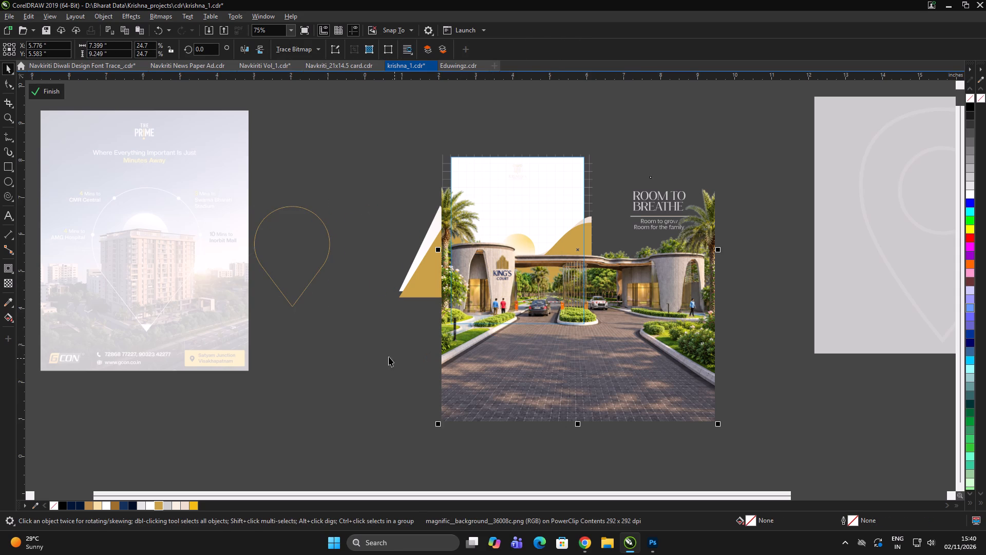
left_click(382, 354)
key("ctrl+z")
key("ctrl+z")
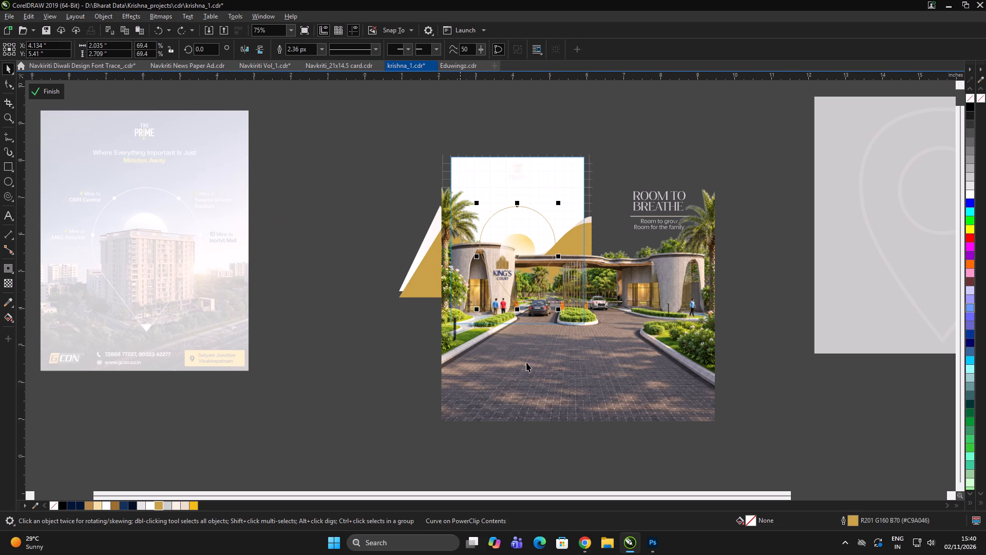
Move the gold pin about 2.9 inches left and bring the gate photo in front of the yellow circle.
left_click_drag(519, 285, 411, 289)
left_click(600, 347)
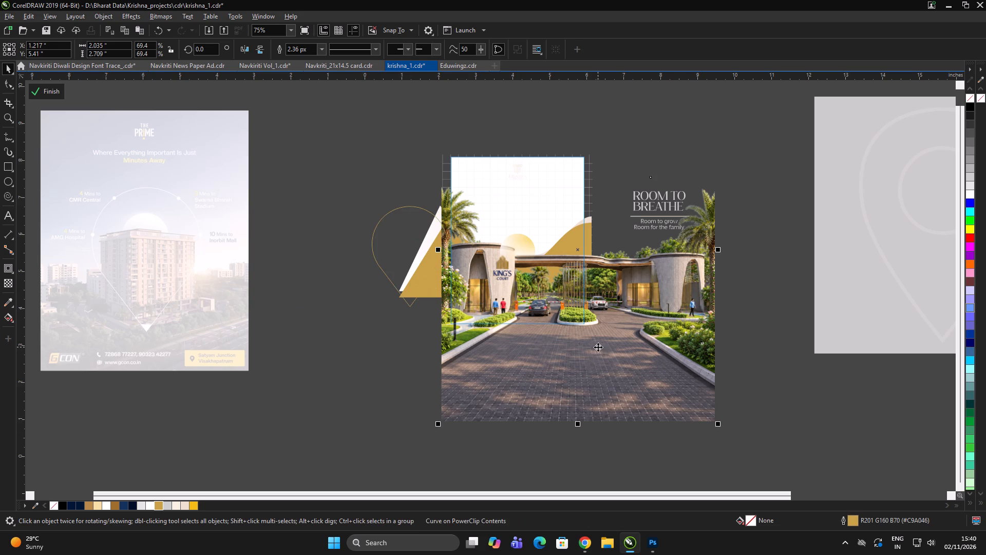
key("shift+Page_Up")
left_click(368, 412)
scroll(530, 245, "up", 1)
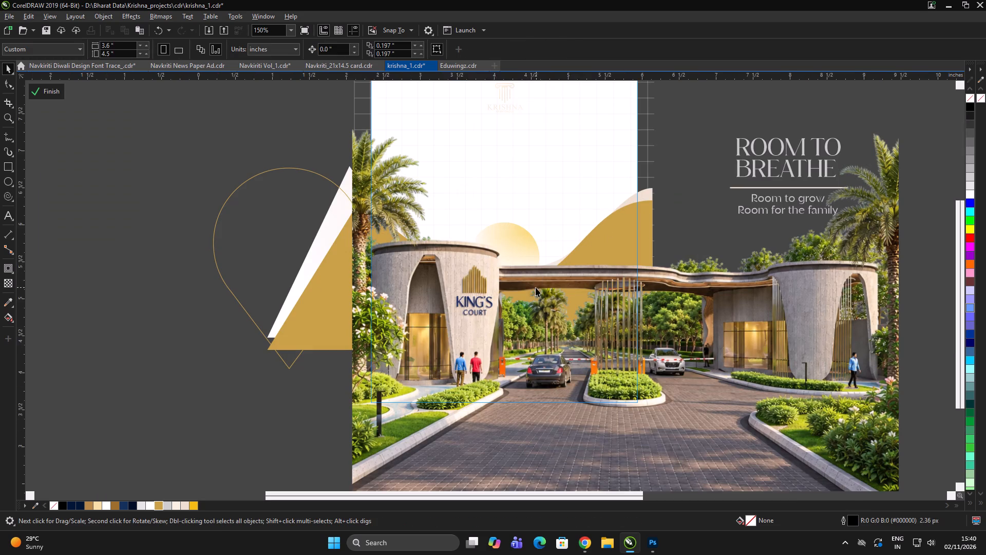
Cut the gold pin out of the frame's contents, finish editing the PowerClip, and paste the pin onto Page 5.
left_click(308, 231)
scroll(388, 234, "down", 1)
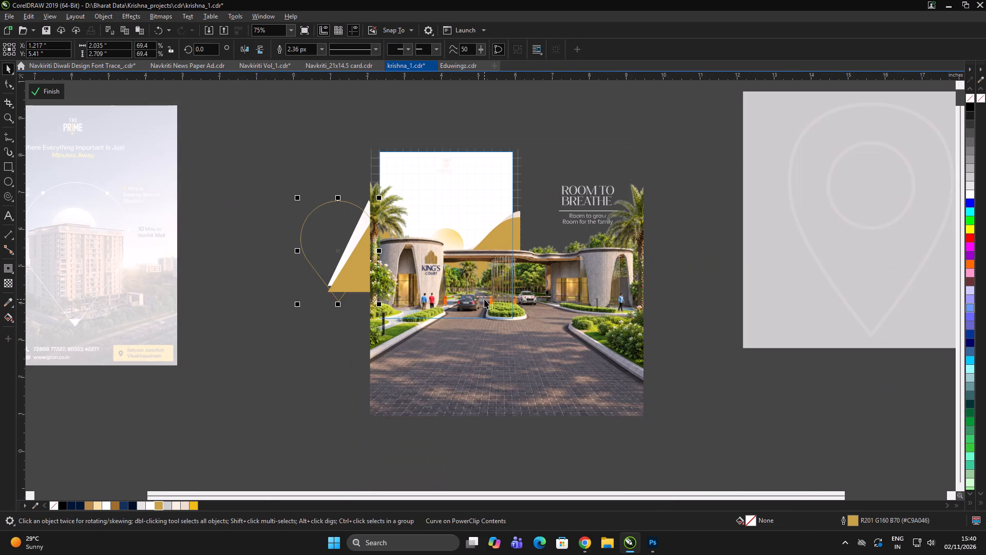
key("ctrl+x")
left_click(44, 90)
left_click(582, 372)
key("ctrl+v")
left_click(658, 348)
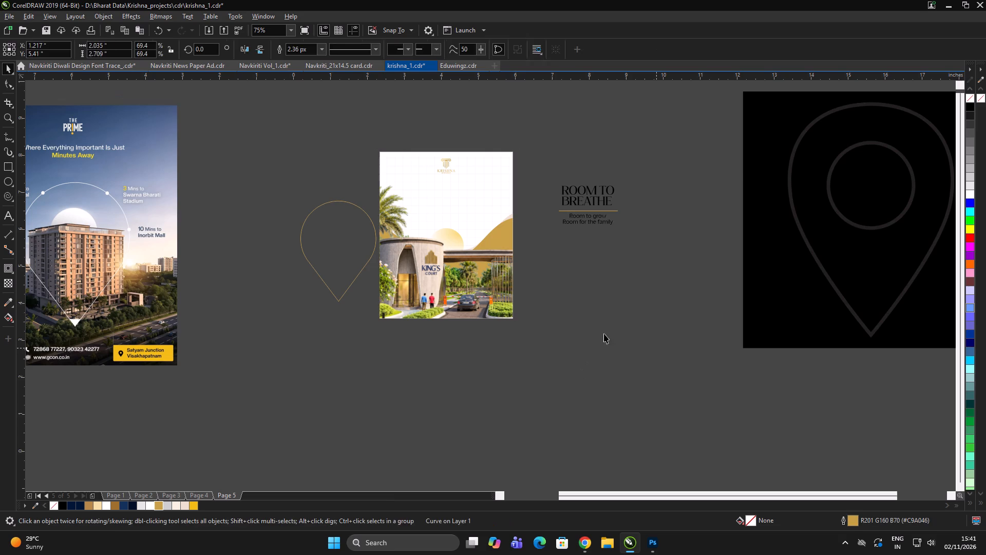
Centre the gold pin horizontally on the King's Court background frame.
left_click(368, 257)
left_click(485, 279, "shift")
key("c")
double_click(581, 277)
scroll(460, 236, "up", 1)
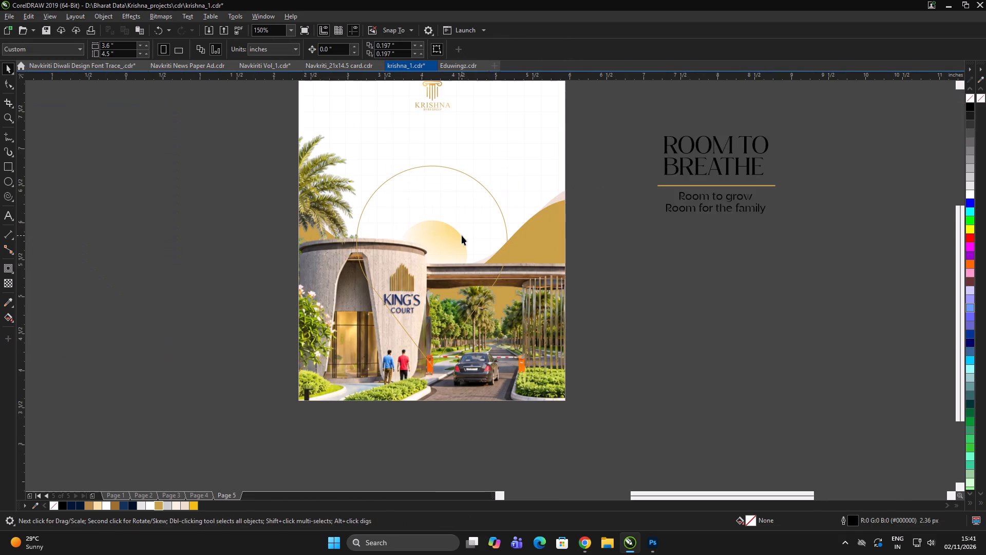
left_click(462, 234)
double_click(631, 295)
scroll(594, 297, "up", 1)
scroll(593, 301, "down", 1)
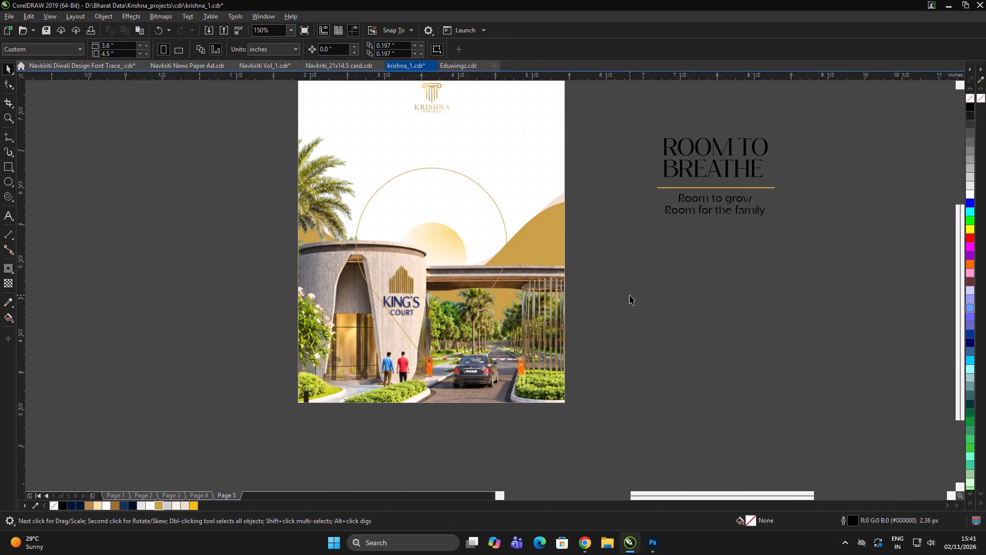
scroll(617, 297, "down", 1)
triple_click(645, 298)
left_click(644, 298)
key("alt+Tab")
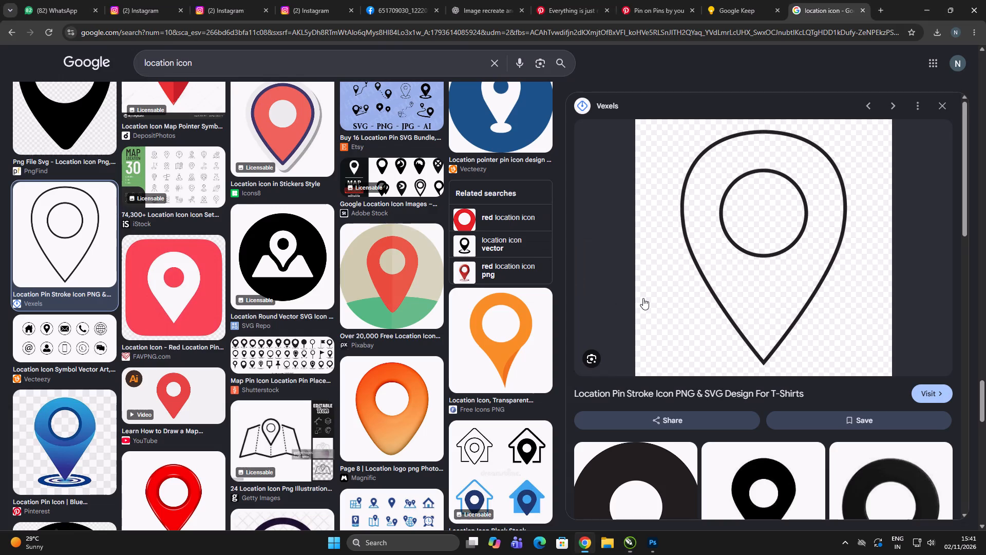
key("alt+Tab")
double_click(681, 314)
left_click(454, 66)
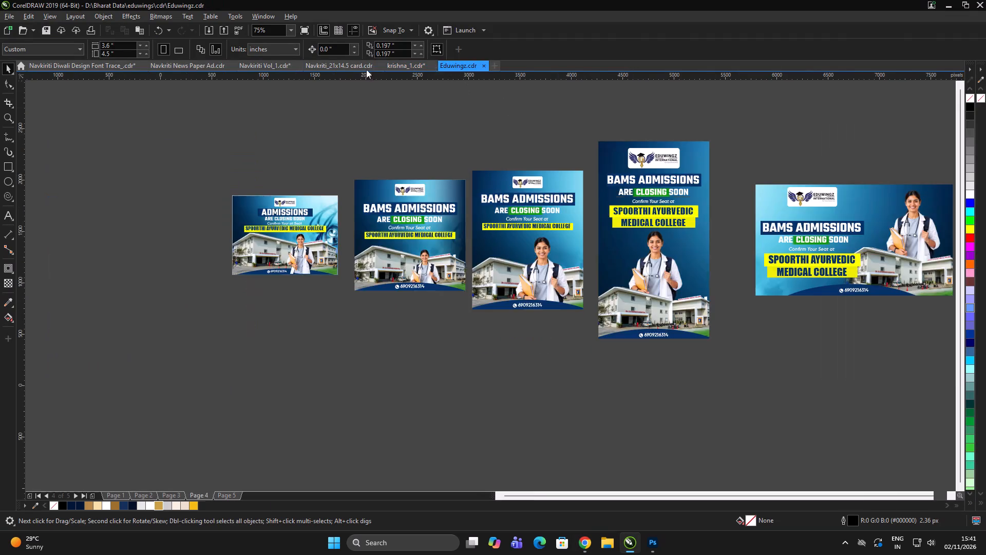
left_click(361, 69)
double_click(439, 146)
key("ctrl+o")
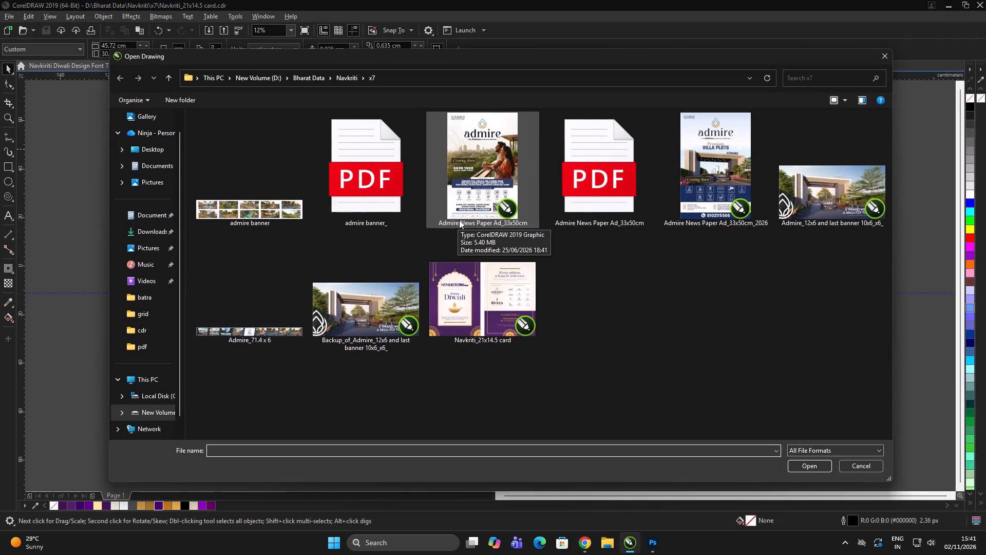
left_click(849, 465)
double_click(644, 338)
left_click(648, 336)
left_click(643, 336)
Switch to Chrome and examine the poster designs on the krishnabyrkgroup_ Instagram profile, down to its oldest posts.
key("alt+Tab")
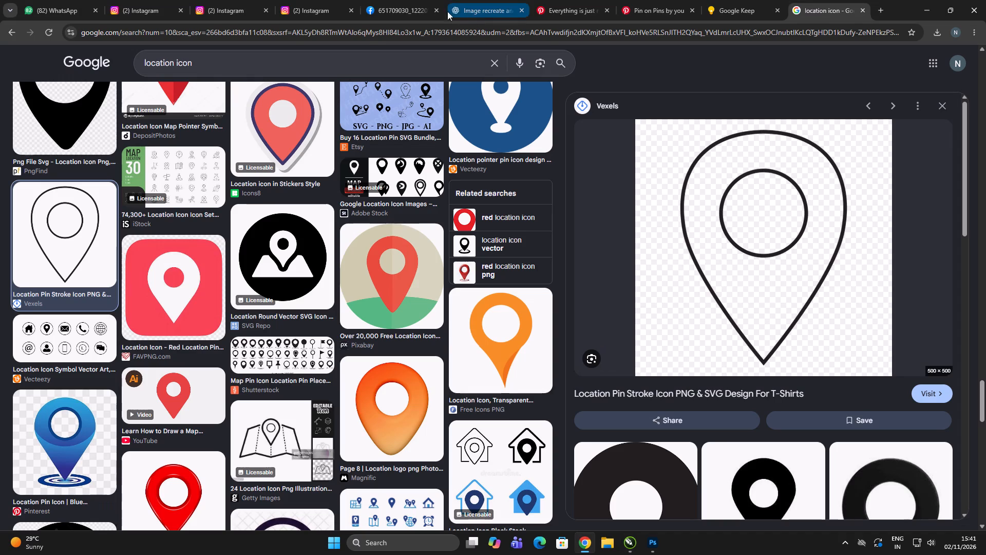
left_click(416, 0)
left_click(232, 0)
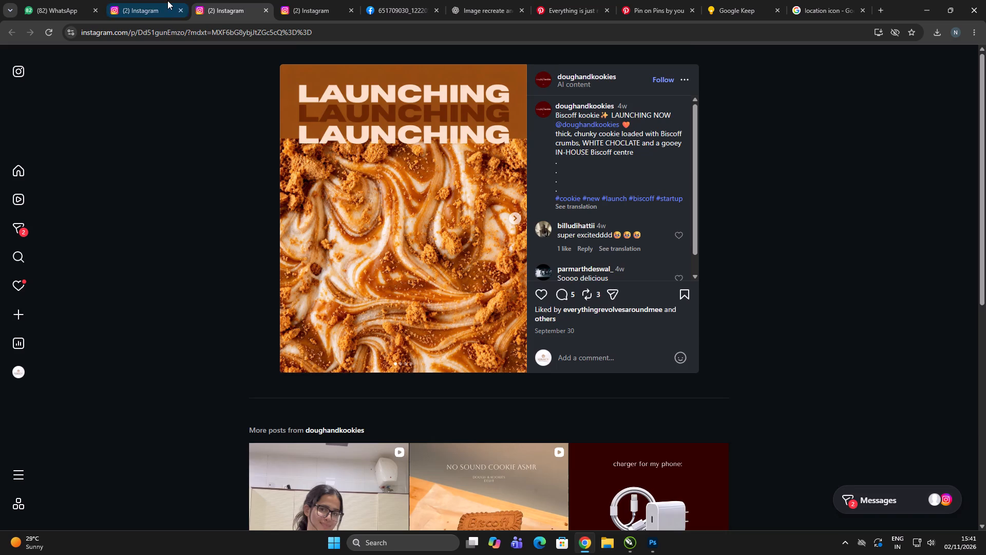
left_click(165, 0)
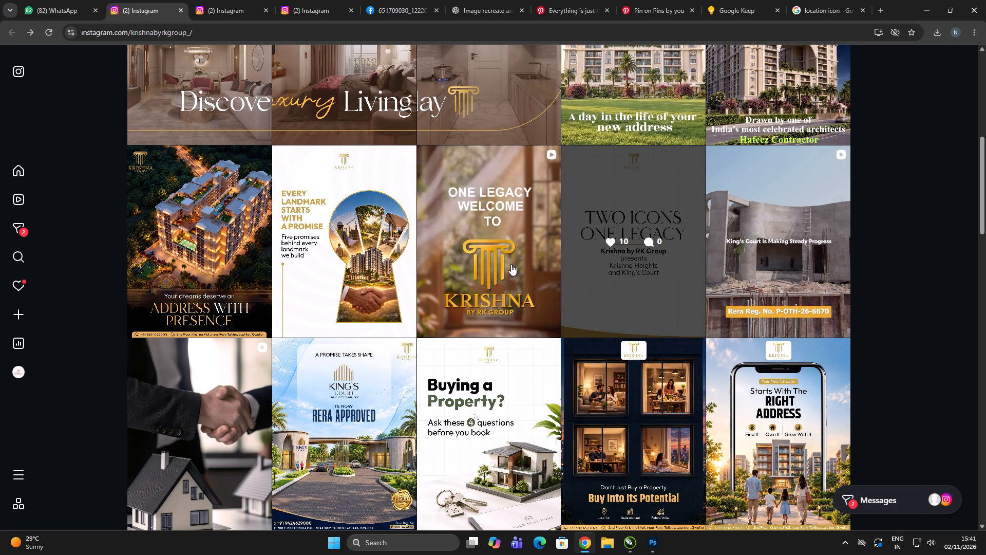
scroll(818, 482, "up", 17)
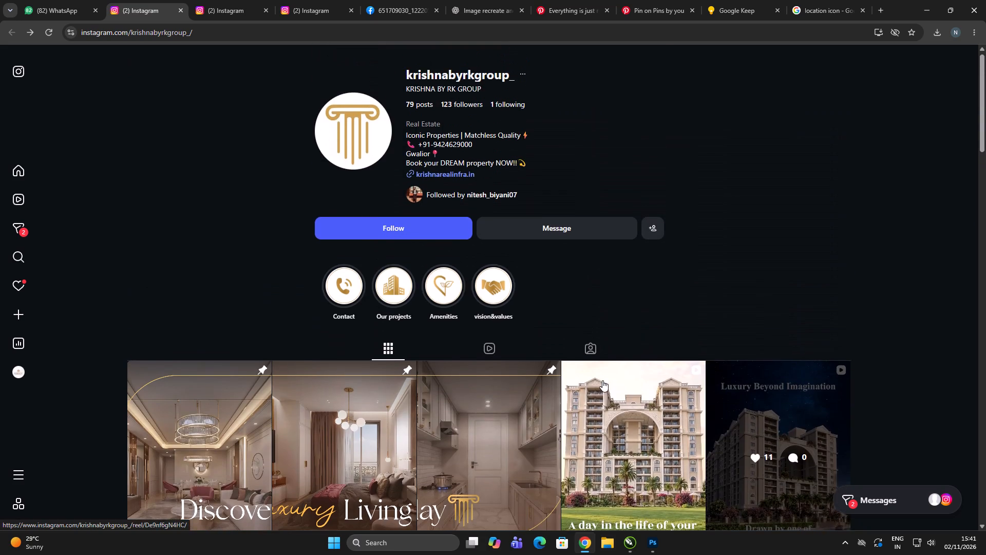
scroll(603, 374, "down", 6)
scroll(517, 430, "down", 1)
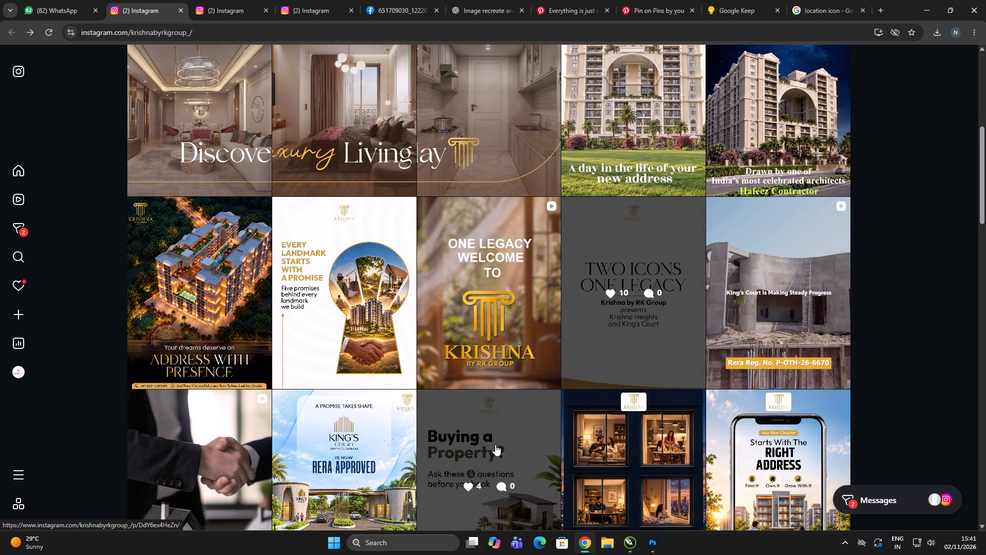
scroll(496, 444, "down", 4)
scroll(568, 406, "down", 4)
scroll(575, 362, "down", 6)
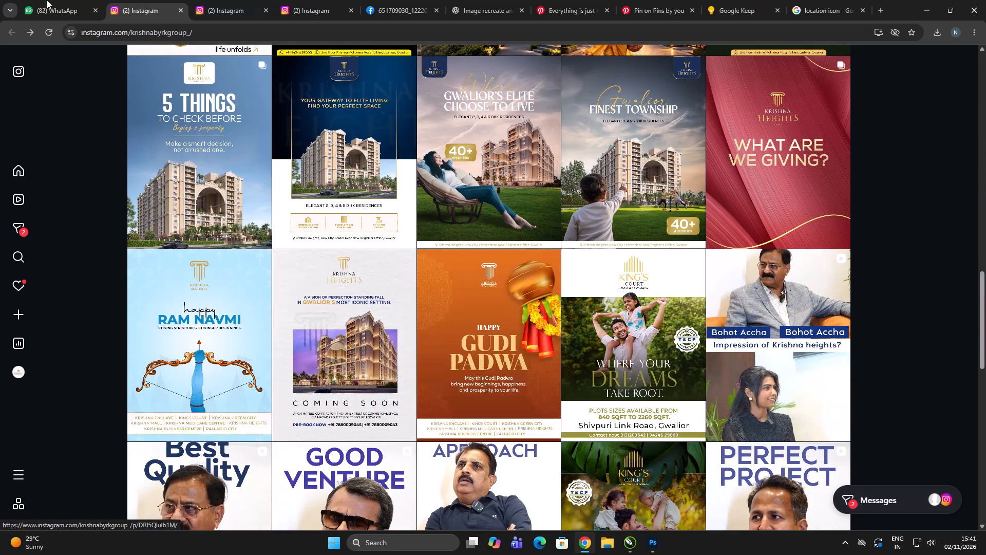
scroll(589, 136, "down", 3)
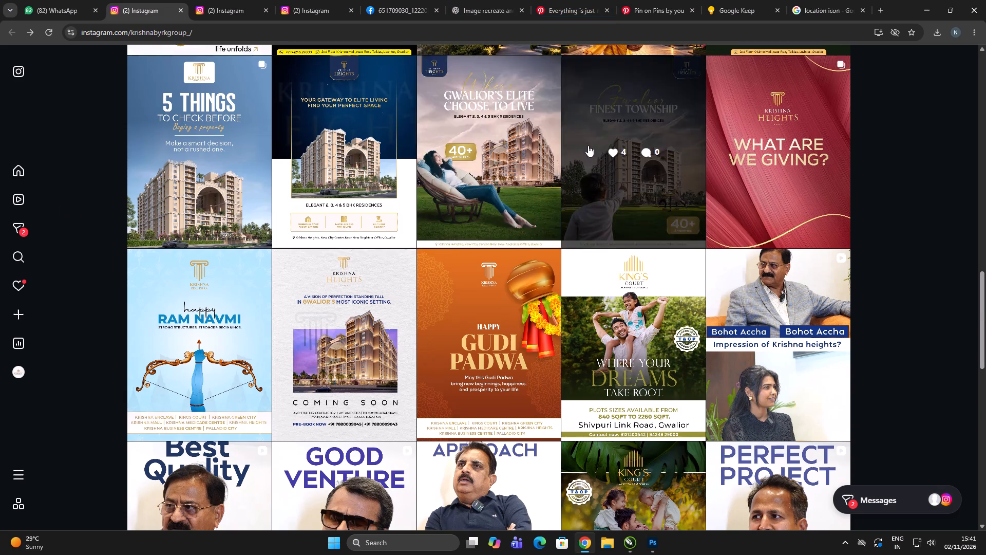
scroll(588, 145, "down", 5)
scroll(582, 164, "up", 7)
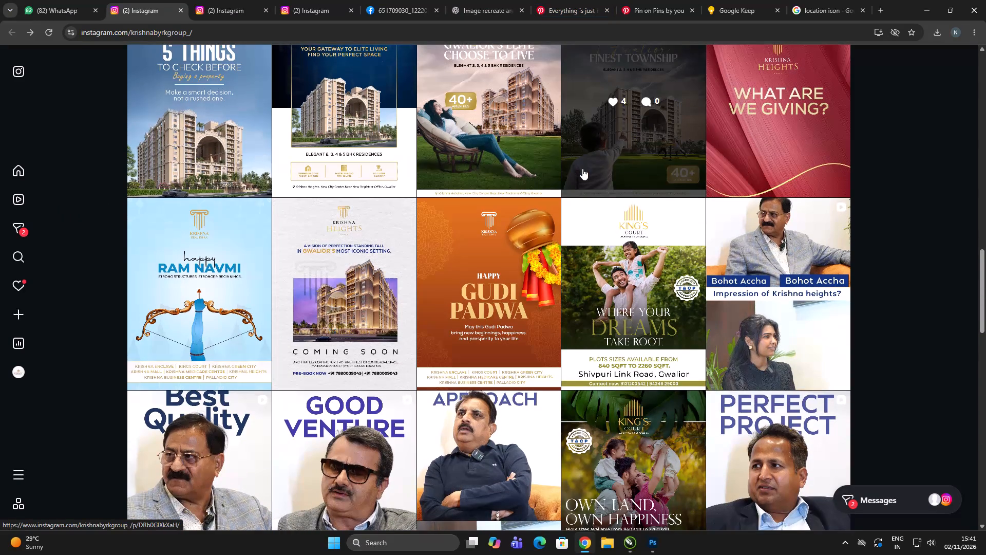
scroll(582, 169, "down", 17)
scroll(584, 171, "down", 4)
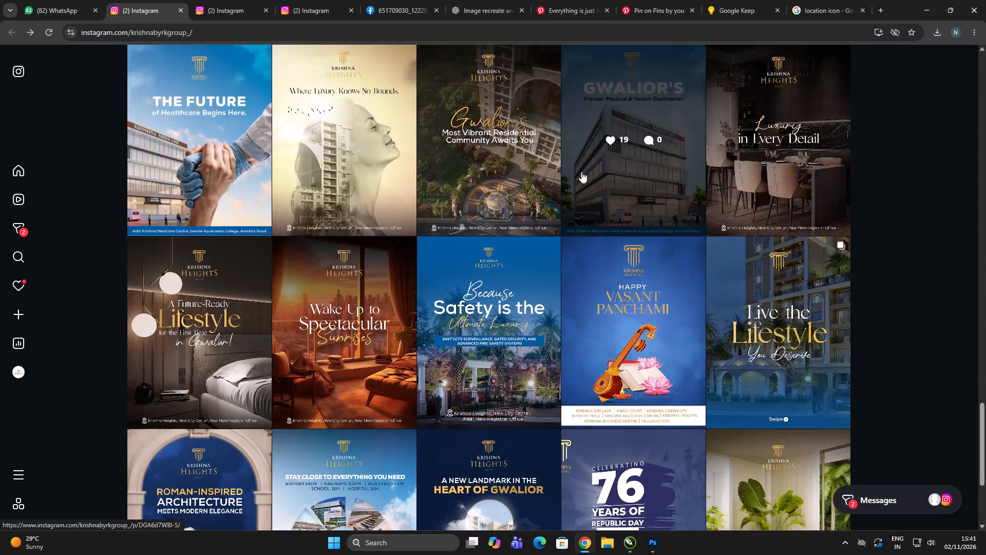
scroll(581, 172, "down", 2)
scroll(587, 175, "up", 1)
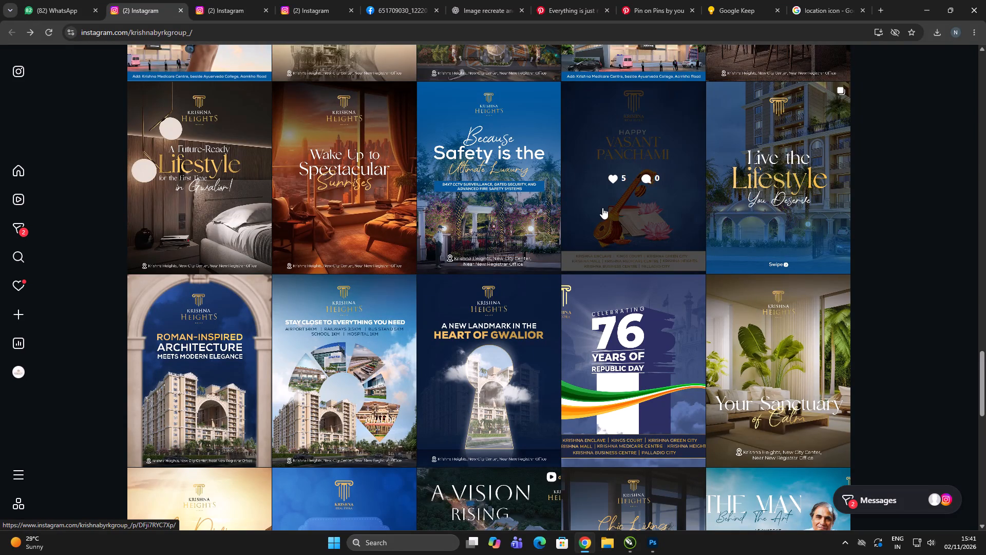
scroll(530, 226, "down", 2)
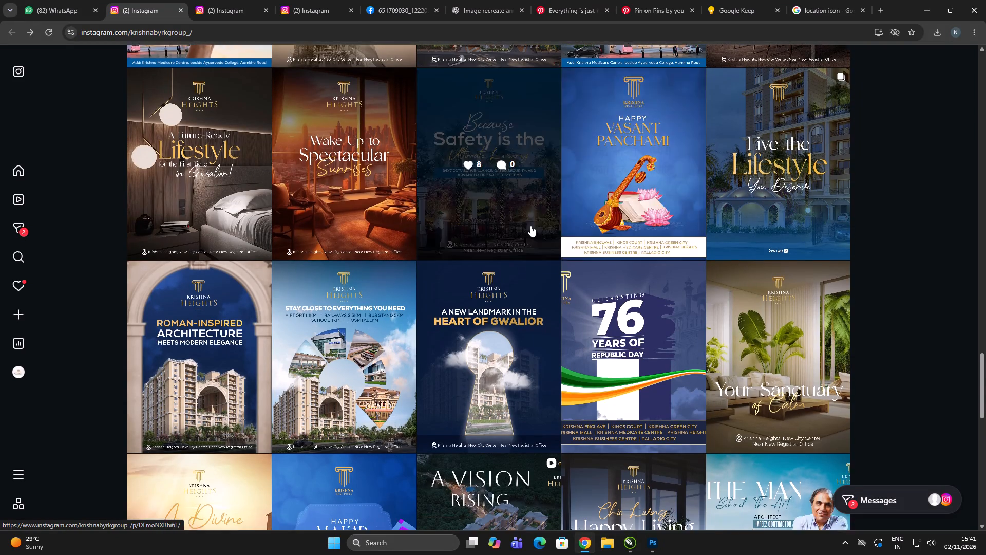
scroll(530, 226, "down", 6)
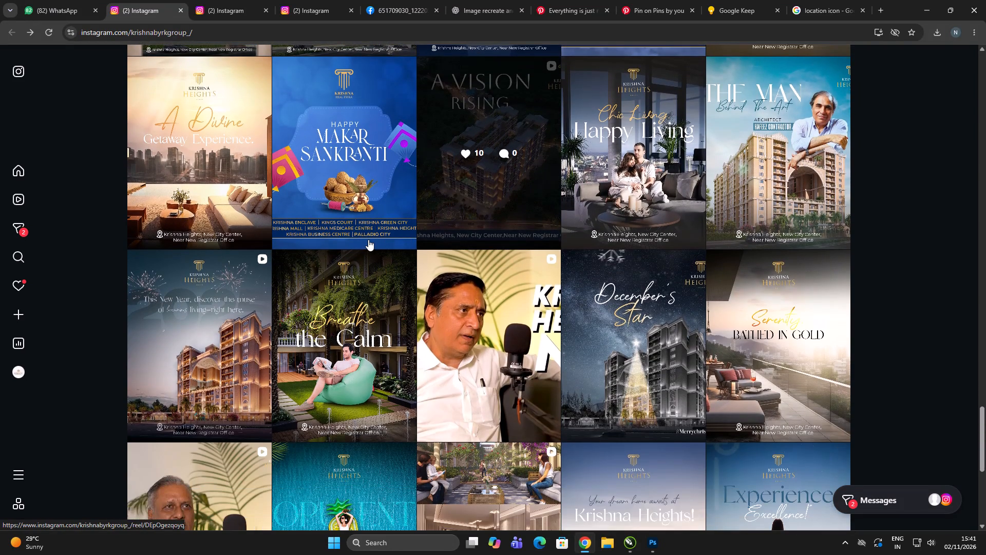
scroll(371, 240, "down", 7)
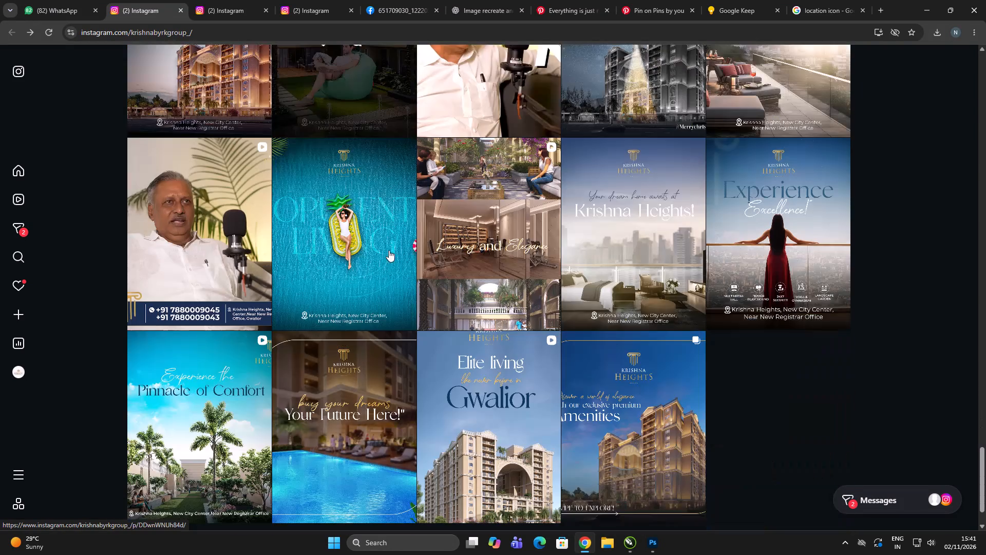
scroll(408, 254, "down", 4)
Return to the profile's newest posts and look through the slides of the "Two Icons One Legacy" carousel.
scroll(401, 263, "up", 20)
scroll(401, 263, "up", 7)
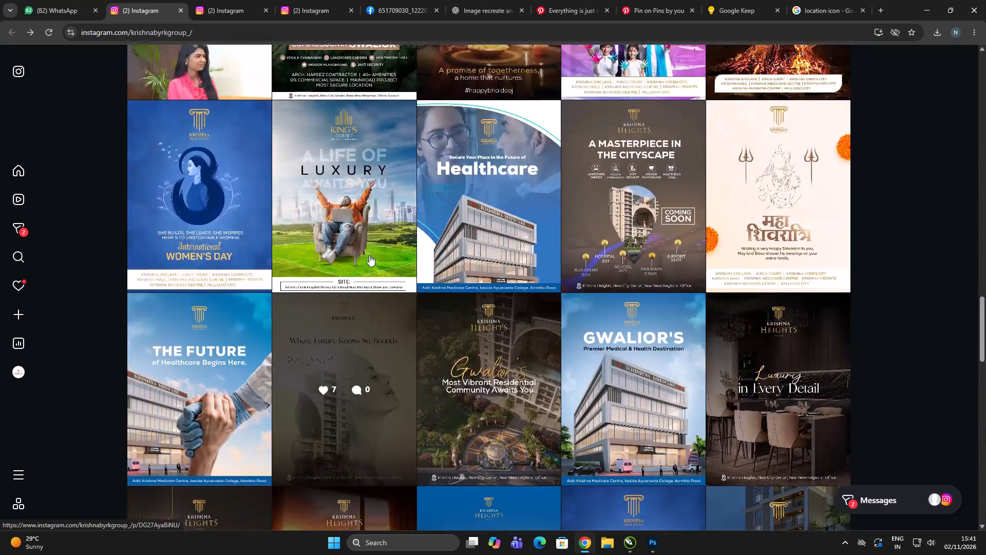
scroll(369, 255, "up", 19)
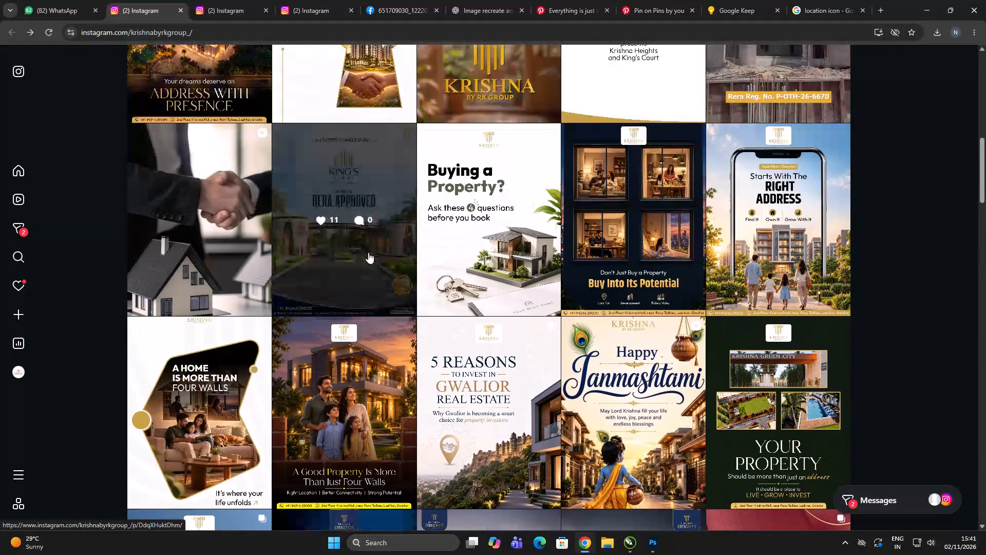
scroll(368, 252, "up", 9)
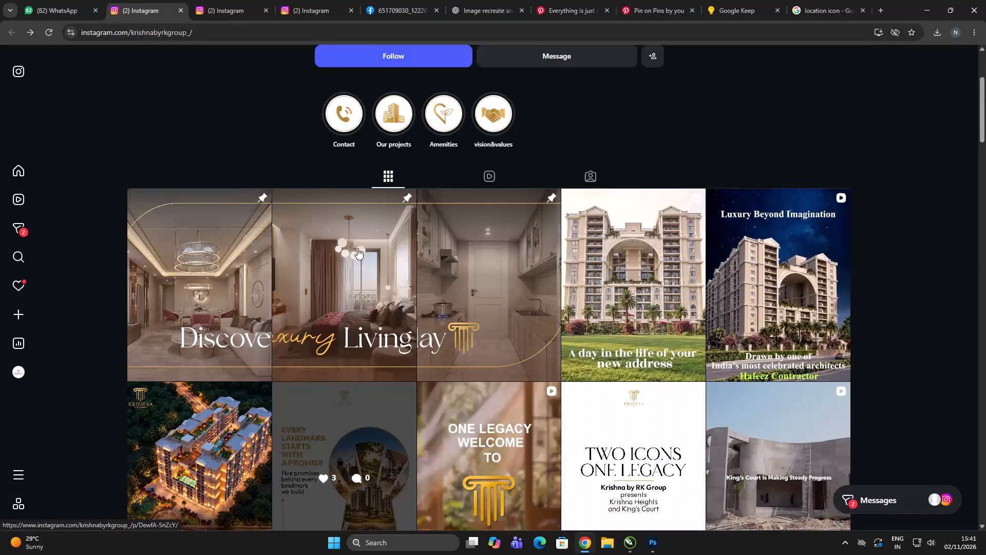
scroll(463, 255, "down", 5)
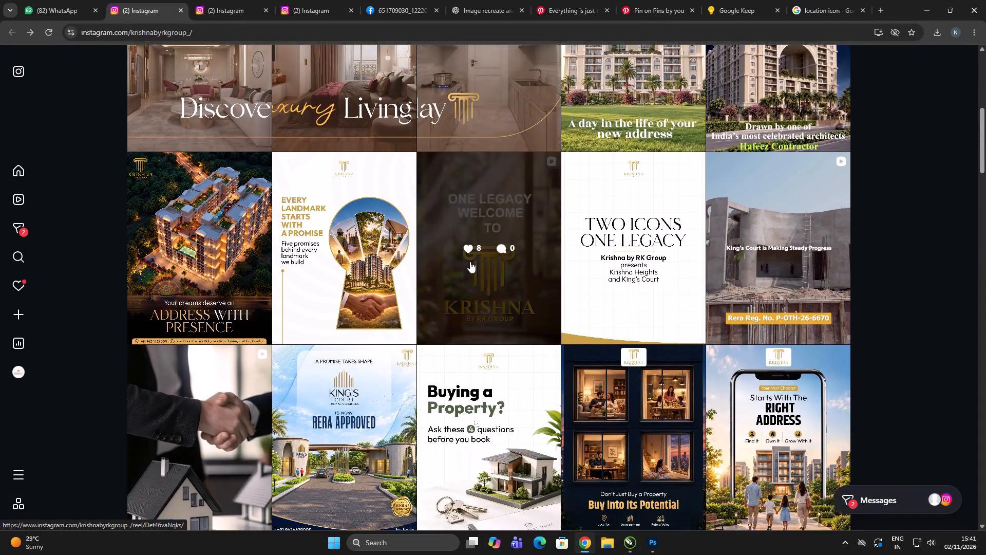
left_click(650, 278)
left_click(532, 295)
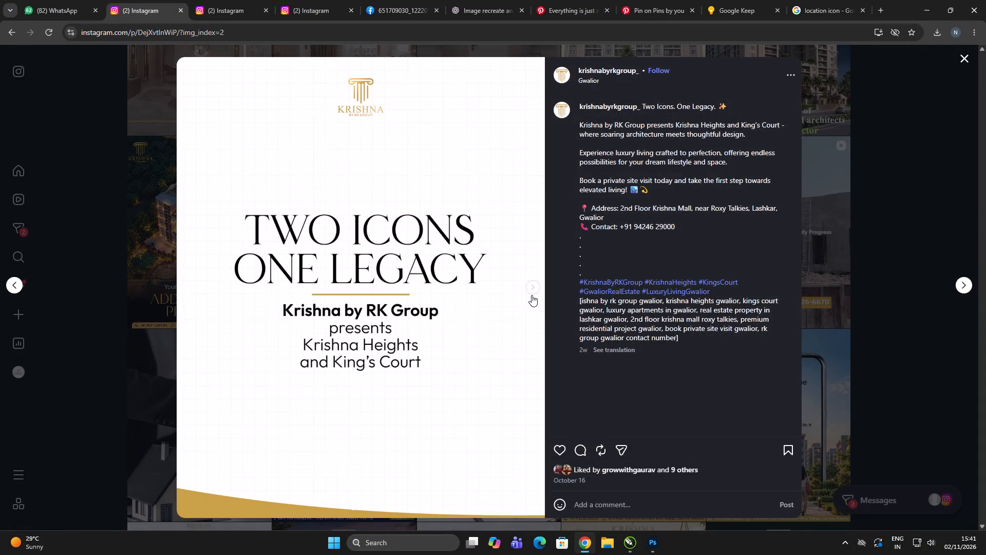
left_click(532, 295)
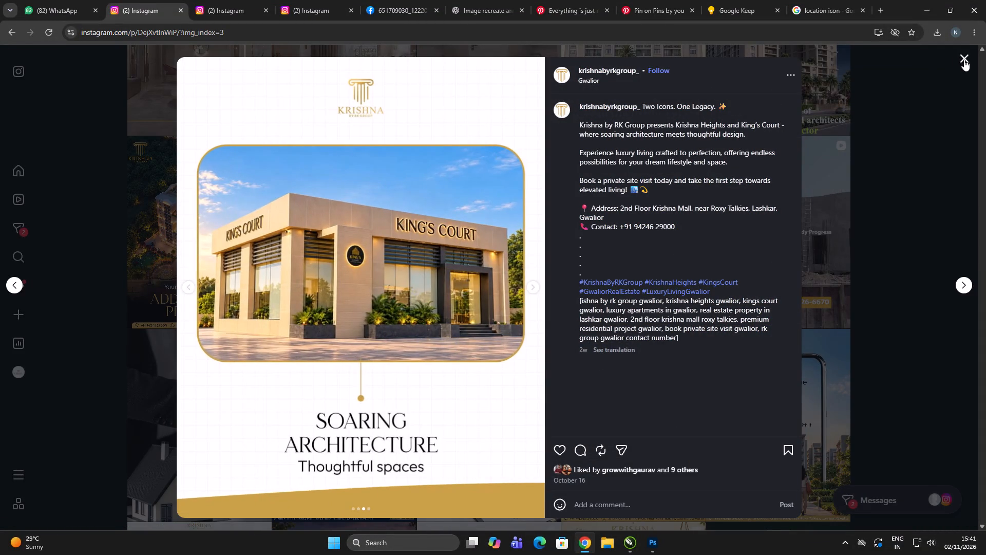
left_click(964, 60)
Find the red "What Are We Giving?" carousel further down the profile and look through its slides.
scroll(512, 376, "down", 4)
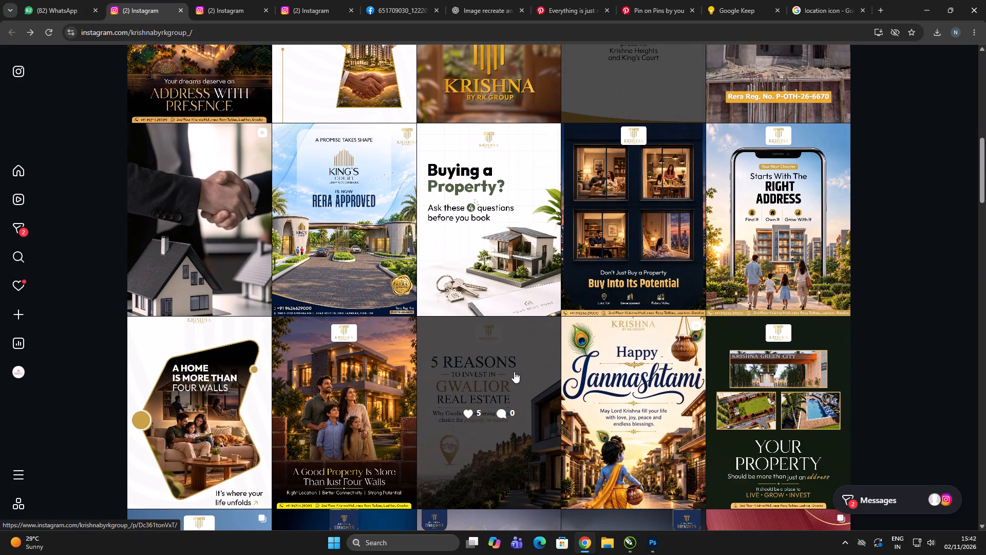
scroll(516, 369, "down", 6)
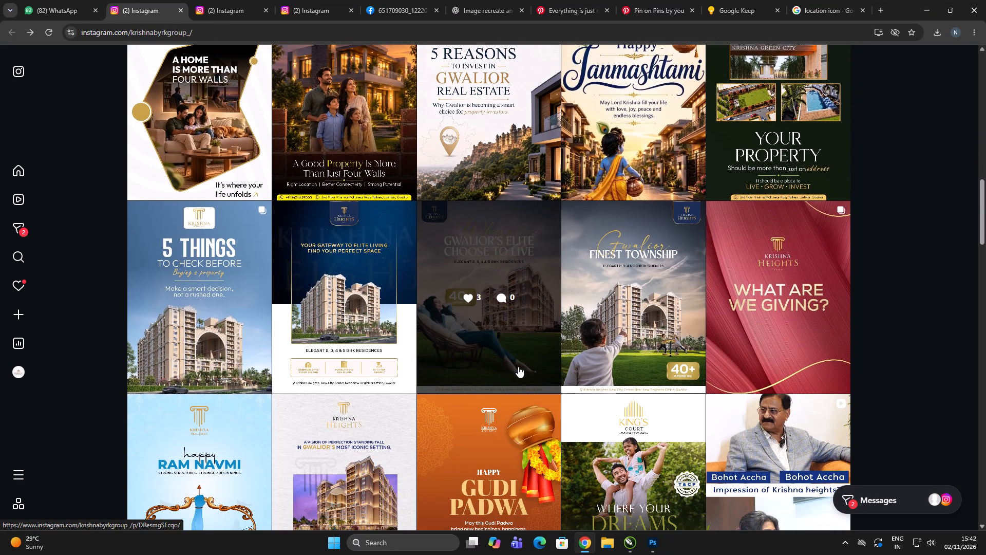
left_click(809, 358)
left_click(519, 284)
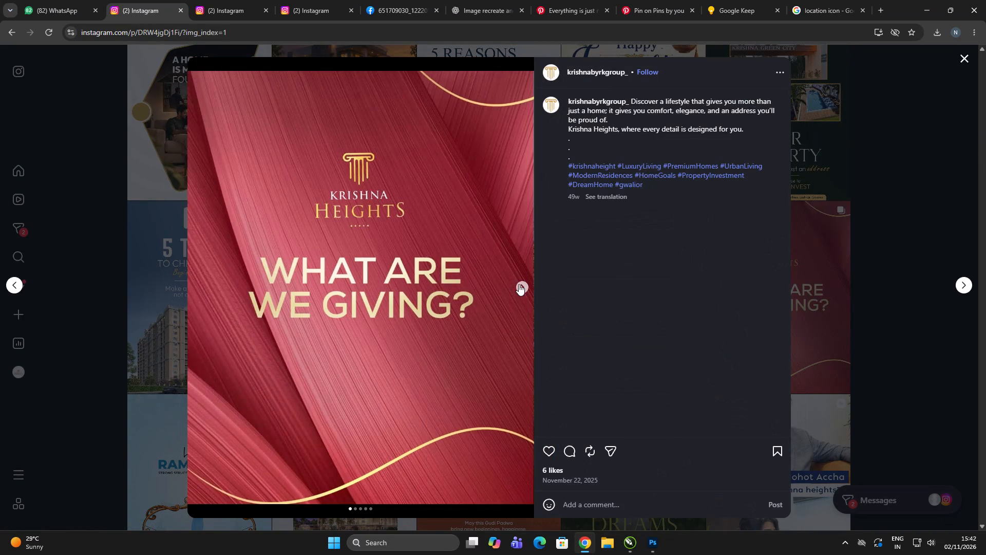
left_click(521, 283)
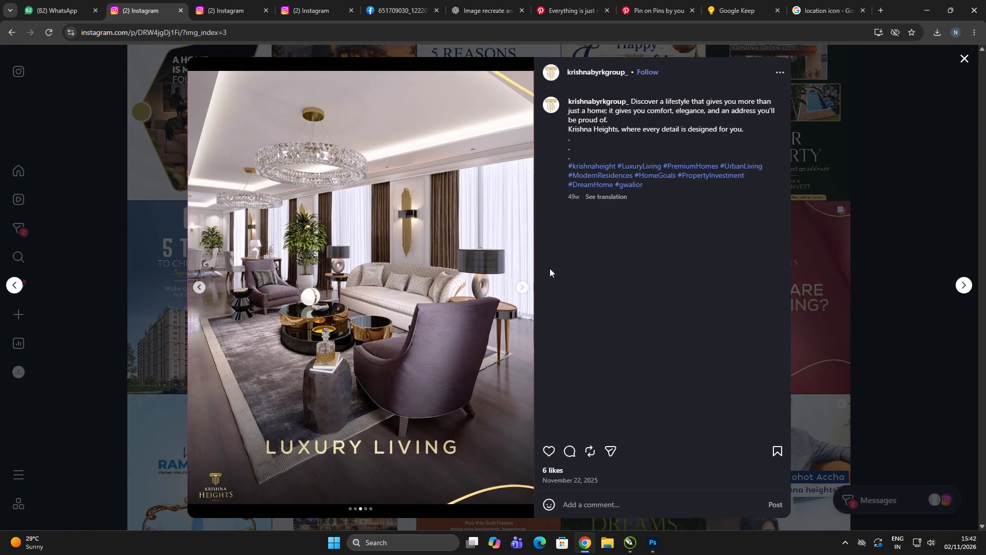
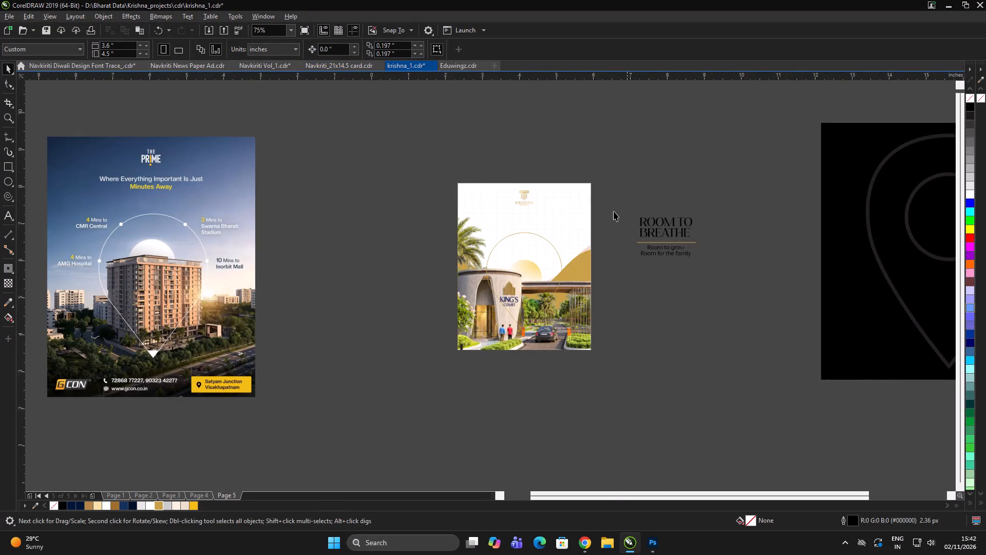
Scale the gold pin outline down to about 1.7 by 2.27 inches and move it slightly lower over the gate.
scroll(551, 216, "up", 1)
double_click(535, 295)
left_click(284, 215)
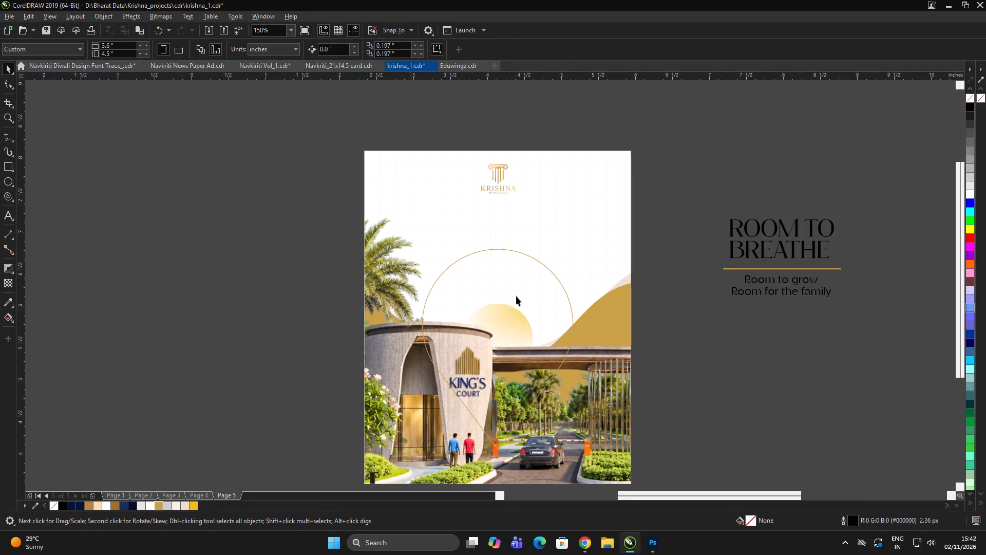
left_click(535, 293)
left_click_drag(576, 246, 575, 262)
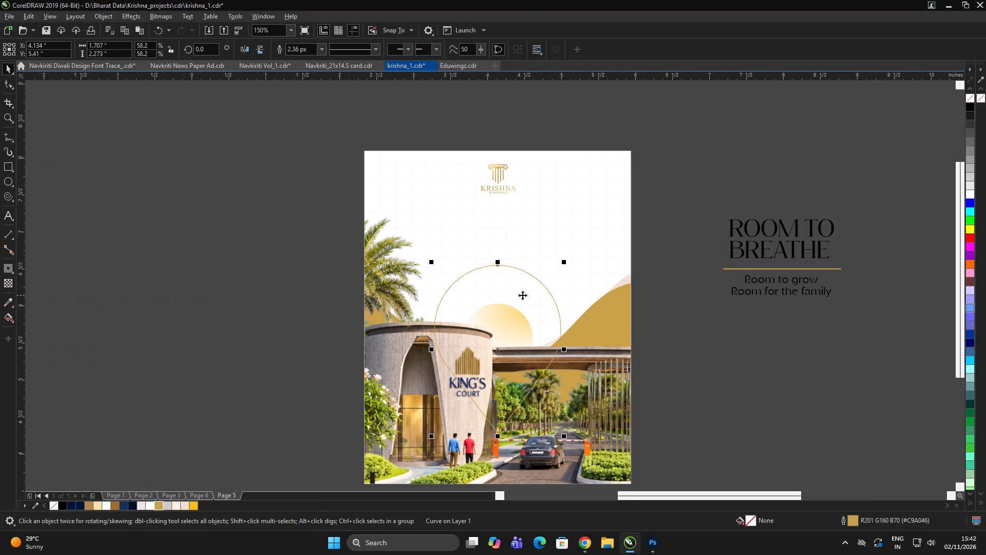
left_click_drag(525, 289, 524, 299)
left_click(601, 301, "shift")
left_click(726, 357)
left_click(732, 356)
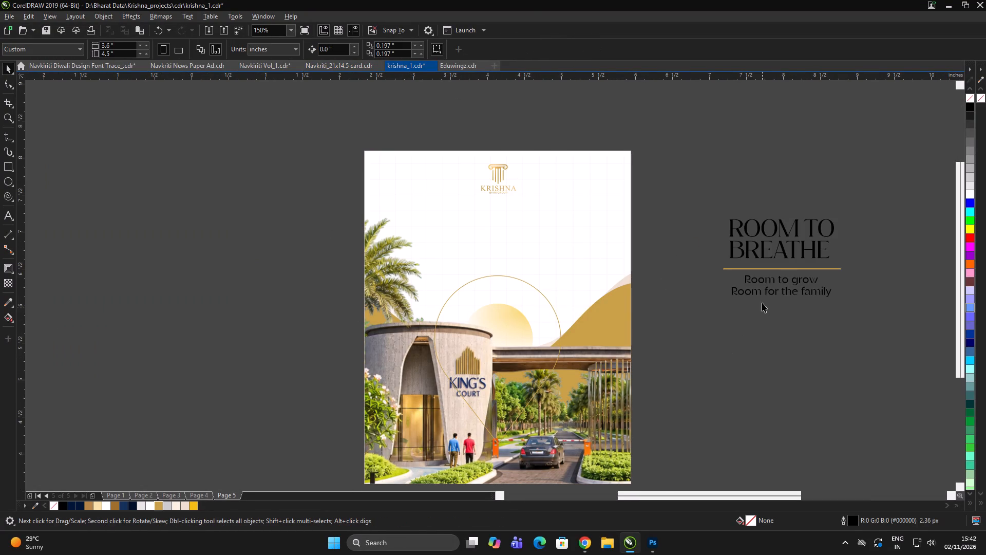
Move the "Room to grow / Room for the family" text onto the artwork, between the Krishna logo and the gold pin.
left_click(771, 250)
left_click(786, 287)
left_click_drag(793, 292, 513, 231)
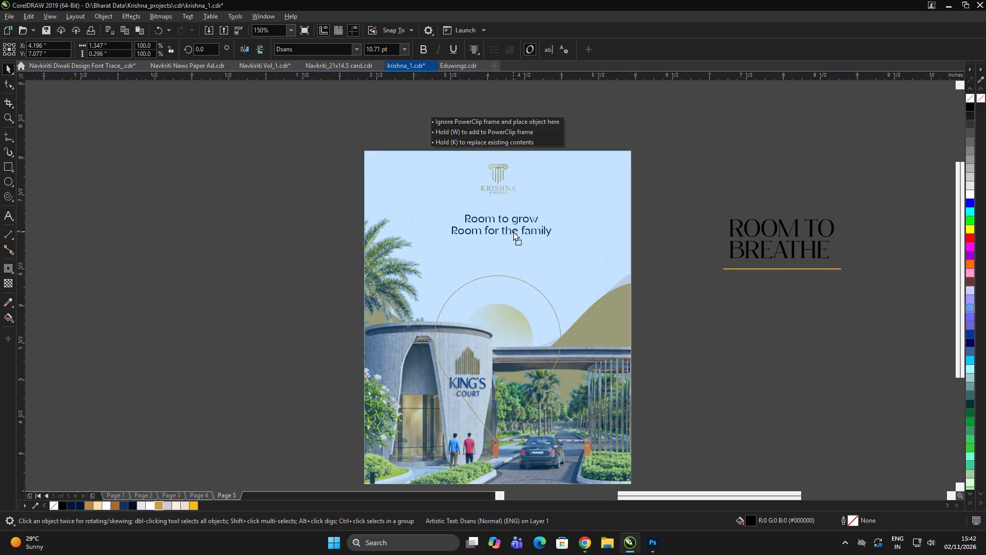
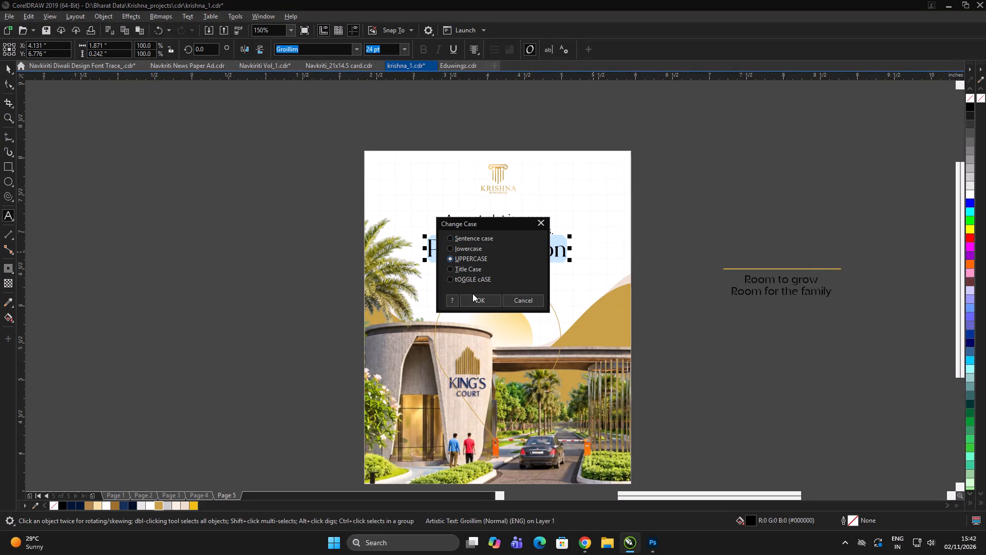
Convert the Prime Location heading to uppercase and deselect it.
left_click(474, 292)
left_click(477, 301)
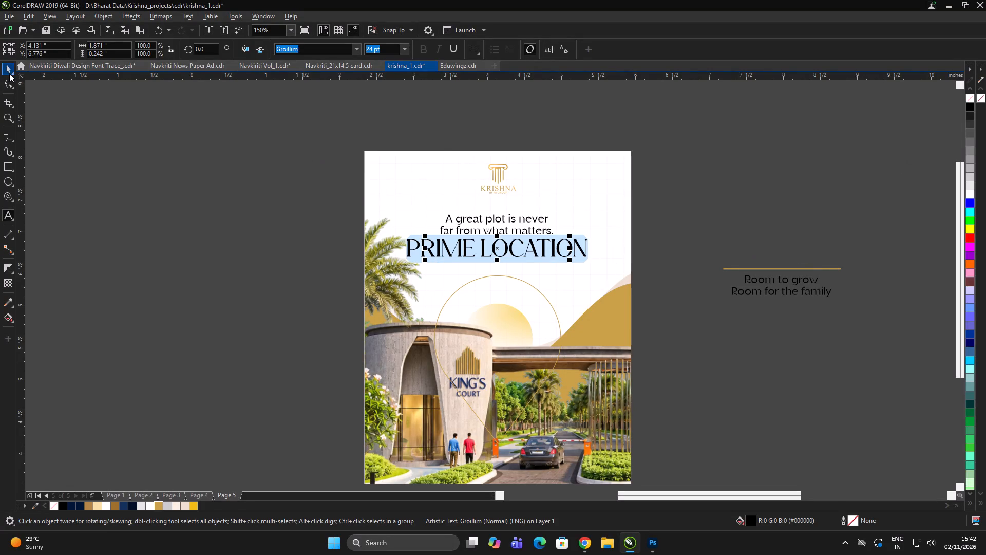
left_click(7, 70)
left_click(721, 146)
left_click(724, 146)
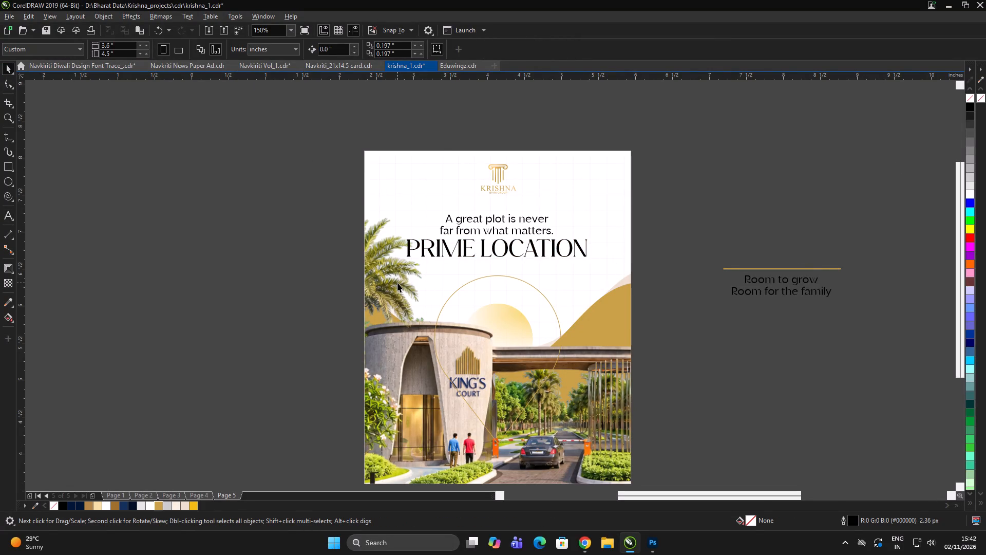
left_click(741, 304)
left_click(698, 355)
left_click(746, 349)
Open the background frame's PowerClip contents and reshape the gate photo's outline with added nodes to crop off the palm above the round tower.
triple_click(390, 280)
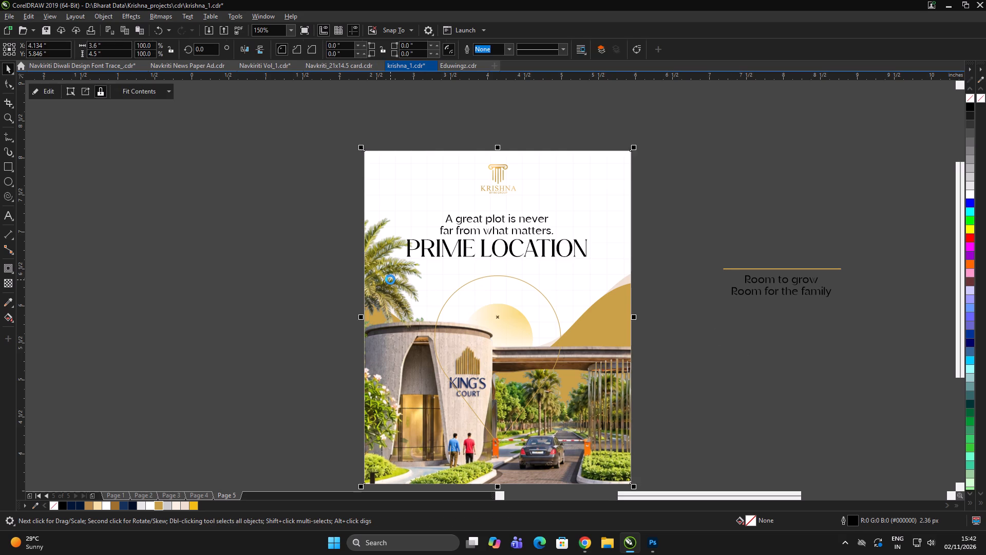
left_click(862, 400)
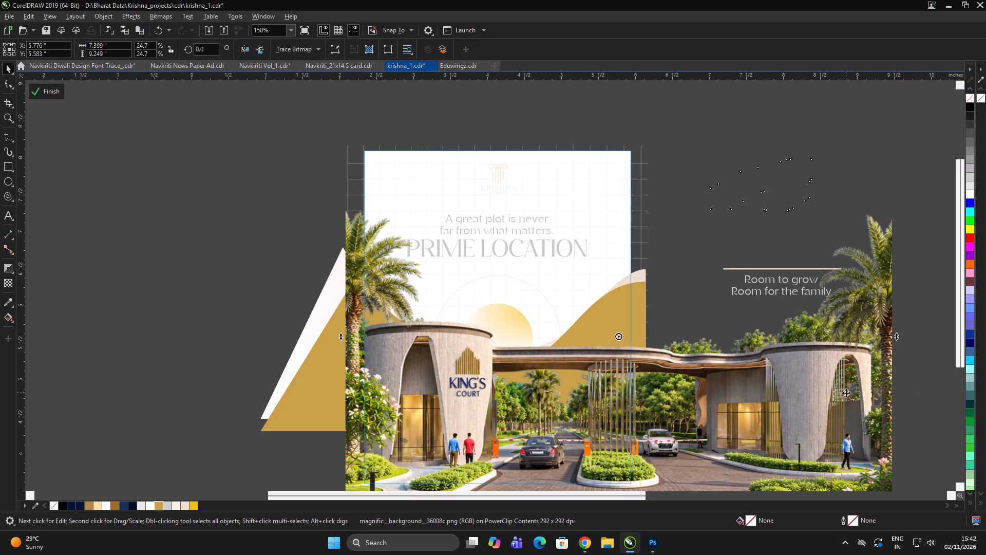
key("F10")
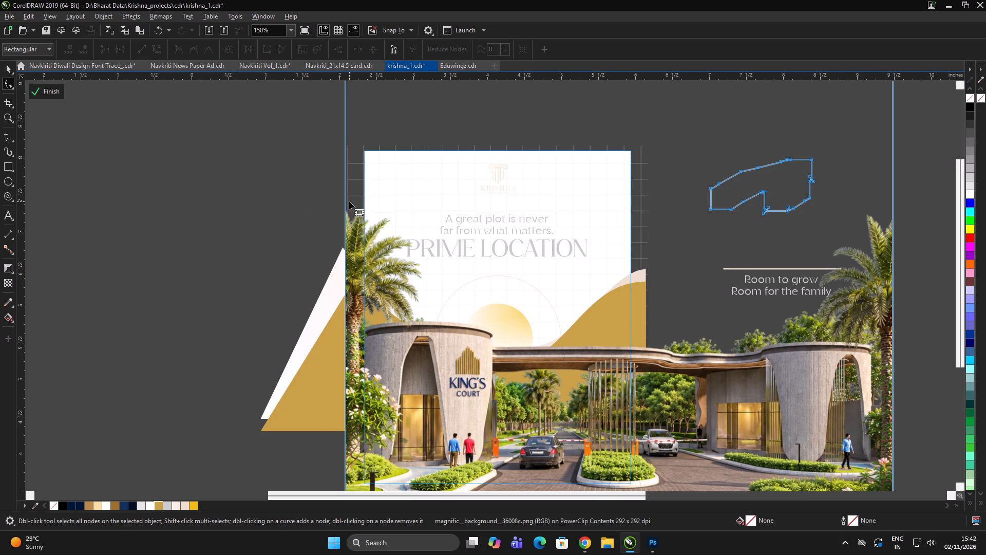
double_click(345, 201)
left_click_drag(345, 201, 337, 282)
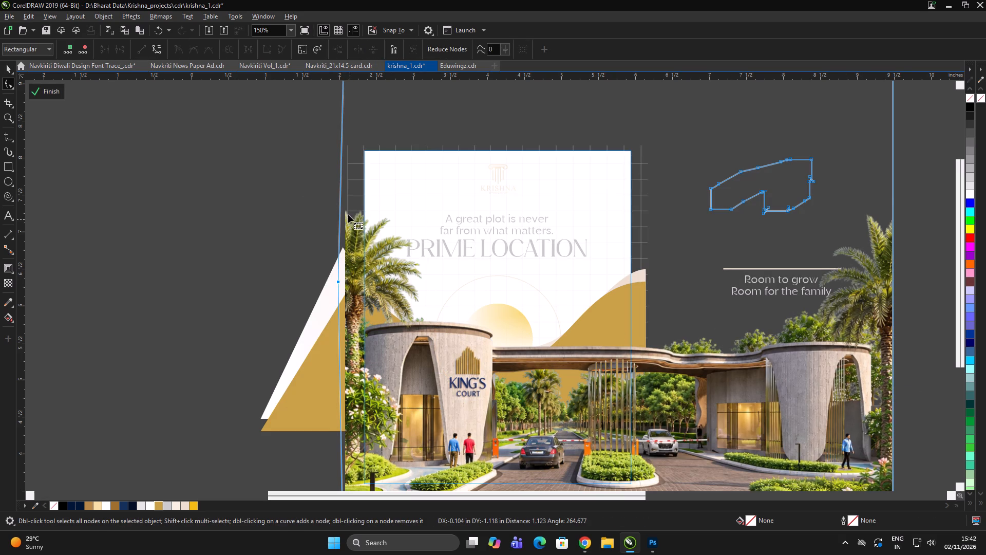
double_click(339, 212)
left_click_drag(339, 211, 435, 286)
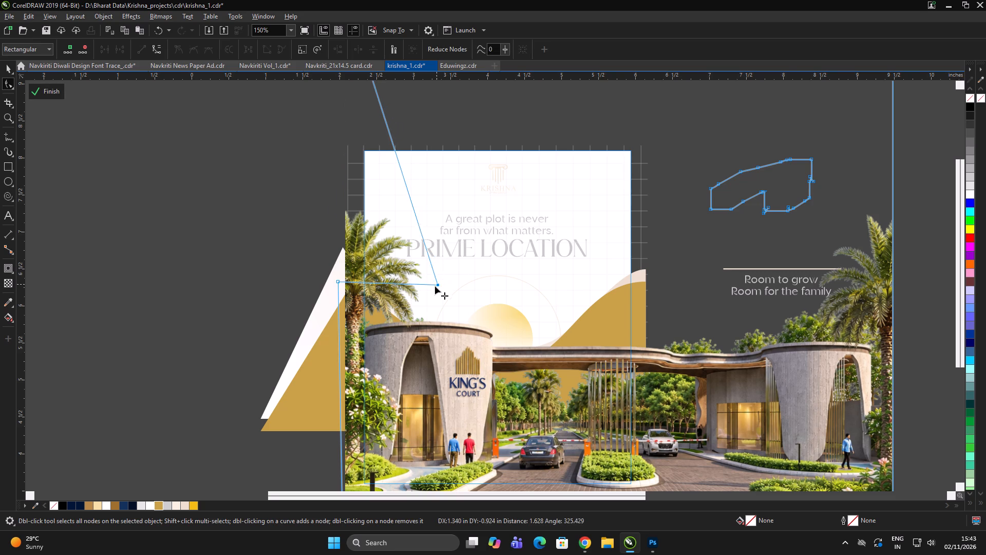
left_click_drag(435, 286, 433, 298)
scroll(431, 309, "up", 1)
double_click(429, 285)
left_click_drag(429, 285, 427, 322)
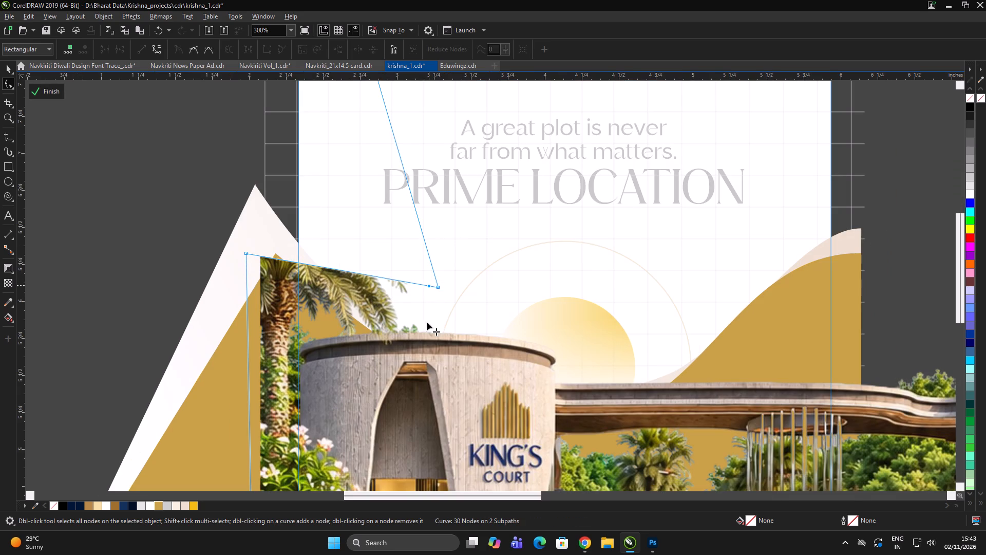
left_click_drag(427, 322, 430, 330)
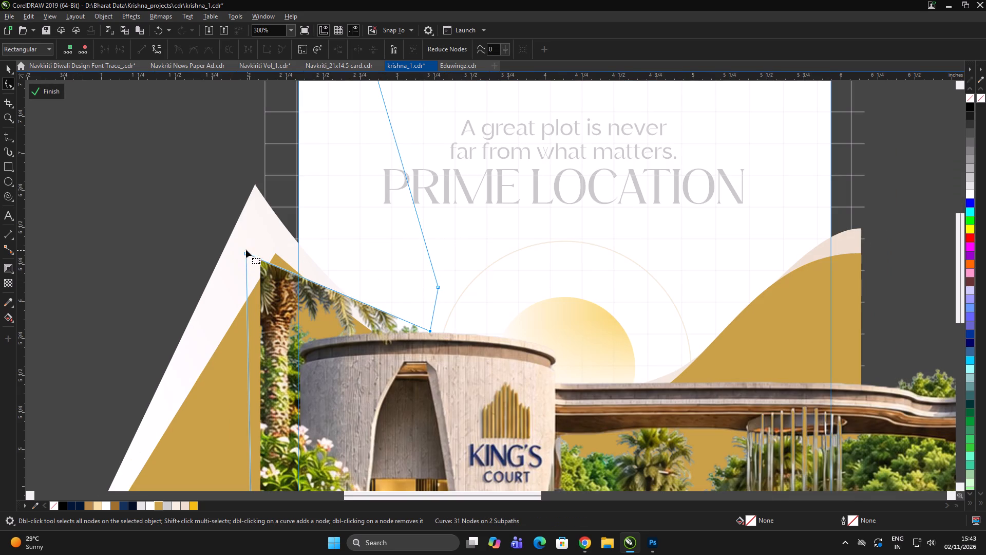
left_click_drag(244, 252, 265, 346)
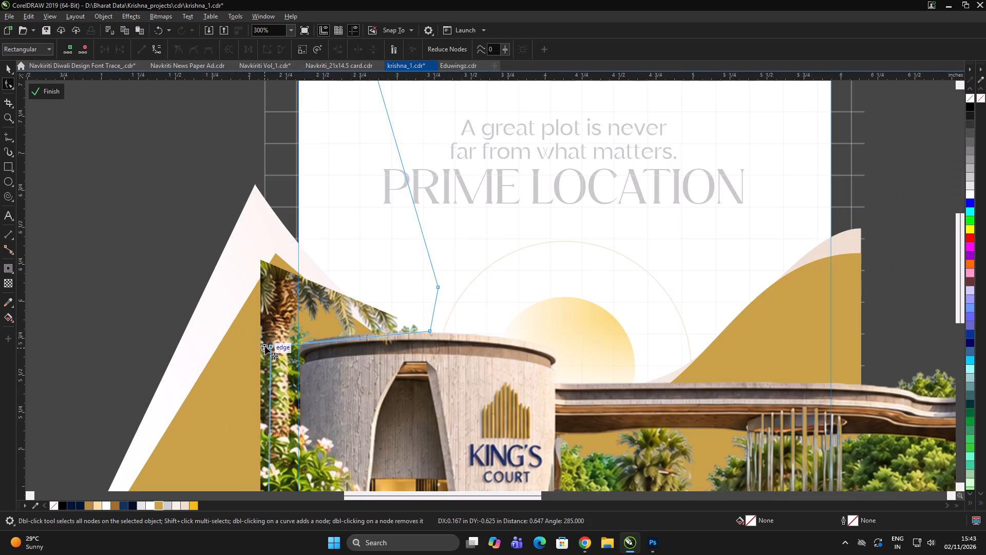
left_click_drag(265, 346, 264, 346)
Convert the crop edge above the tower to a curve, fit it to the roof rim, and finish editing the PowerClip.
left_click(377, 336)
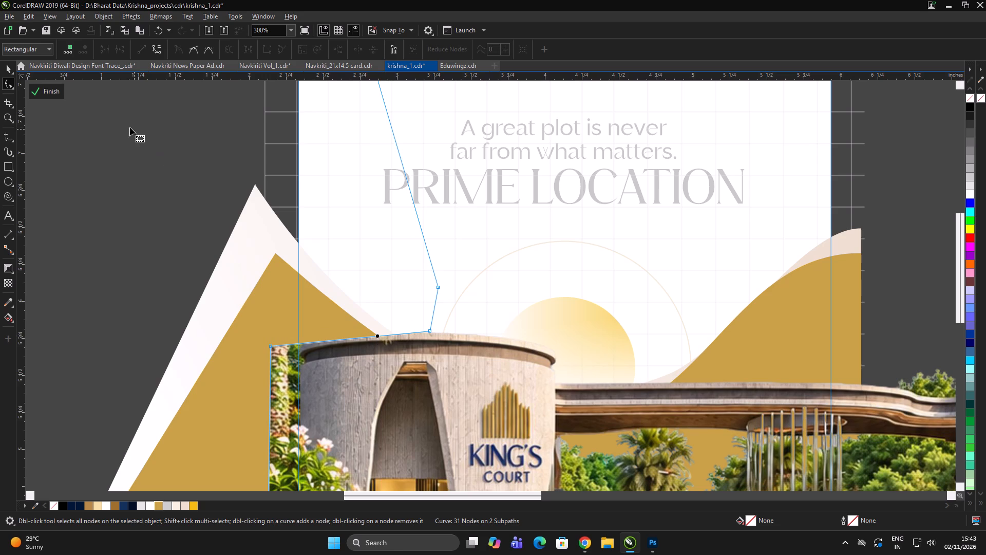
left_click(156, 50)
scroll(358, 351, "up", 1)
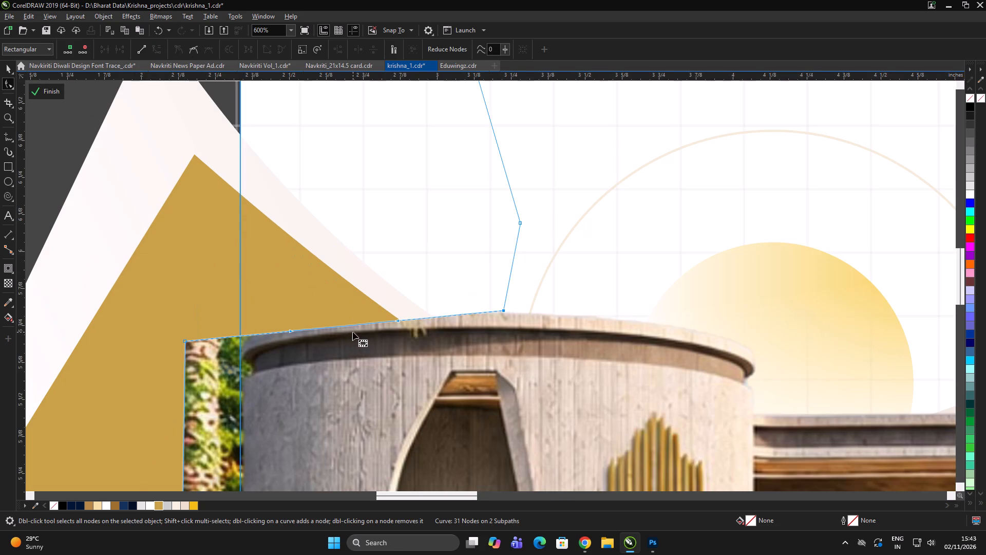
left_click_drag(354, 325, 350, 310)
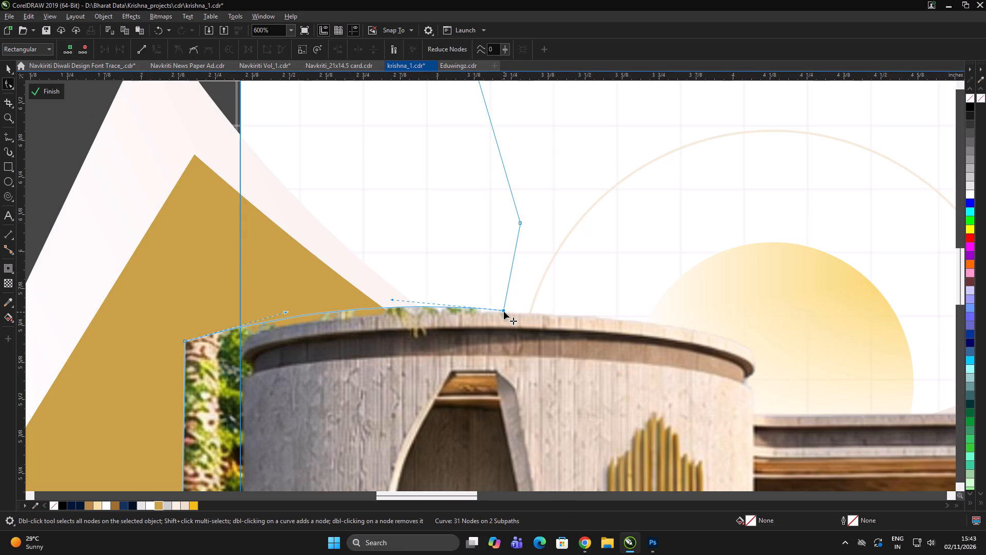
left_click_drag(504, 311, 504, 317)
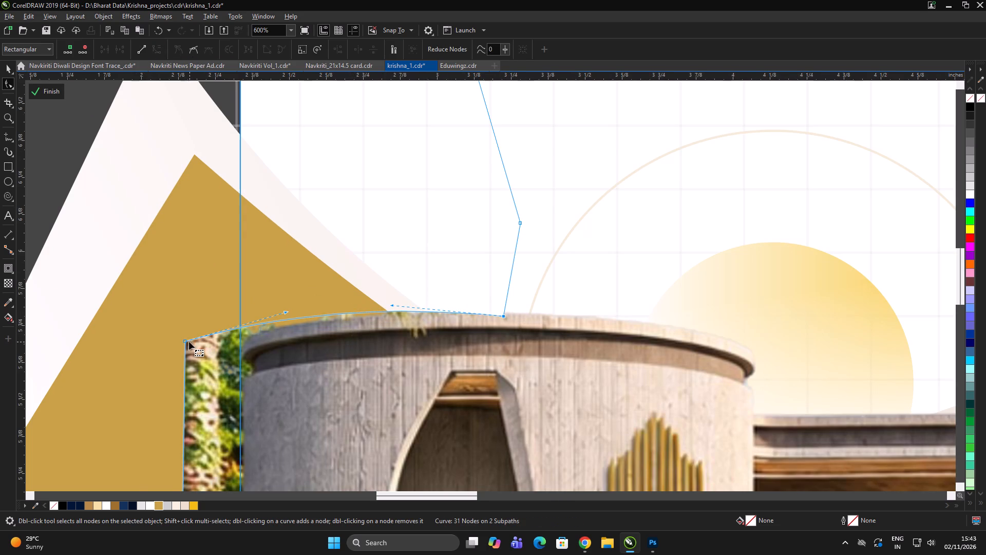
left_click_drag(182, 342, 185, 354)
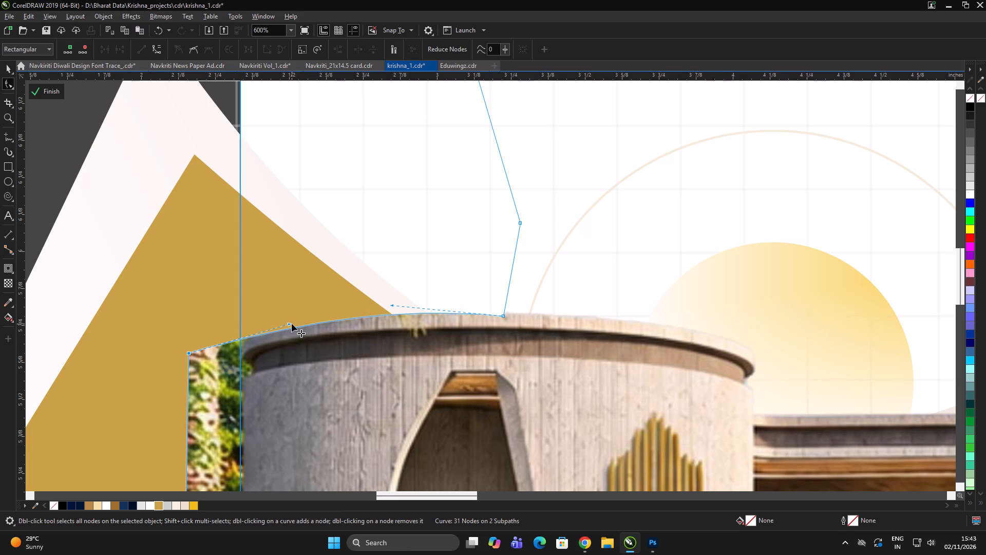
left_click_drag(290, 323, 291, 315)
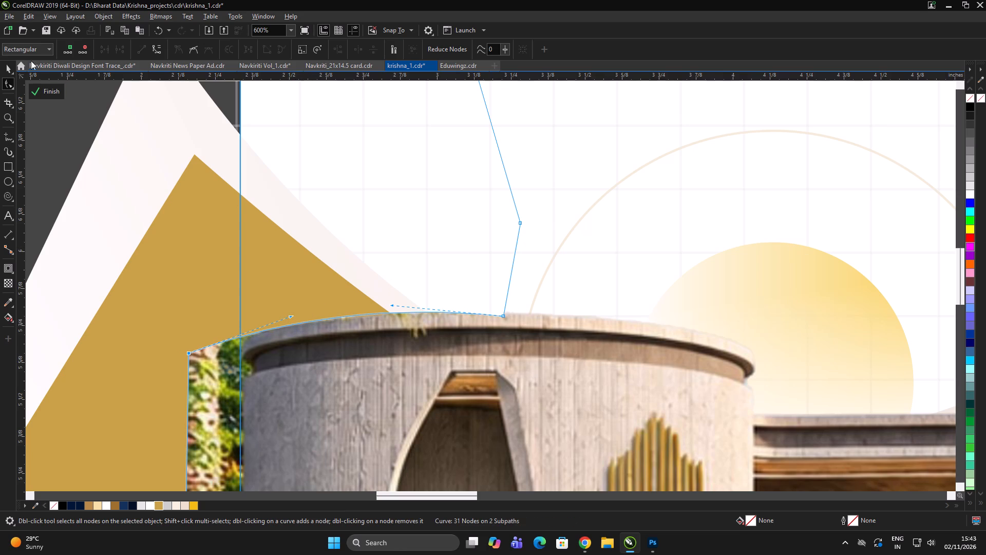
left_click(39, 89)
scroll(309, 234, "down", 3)
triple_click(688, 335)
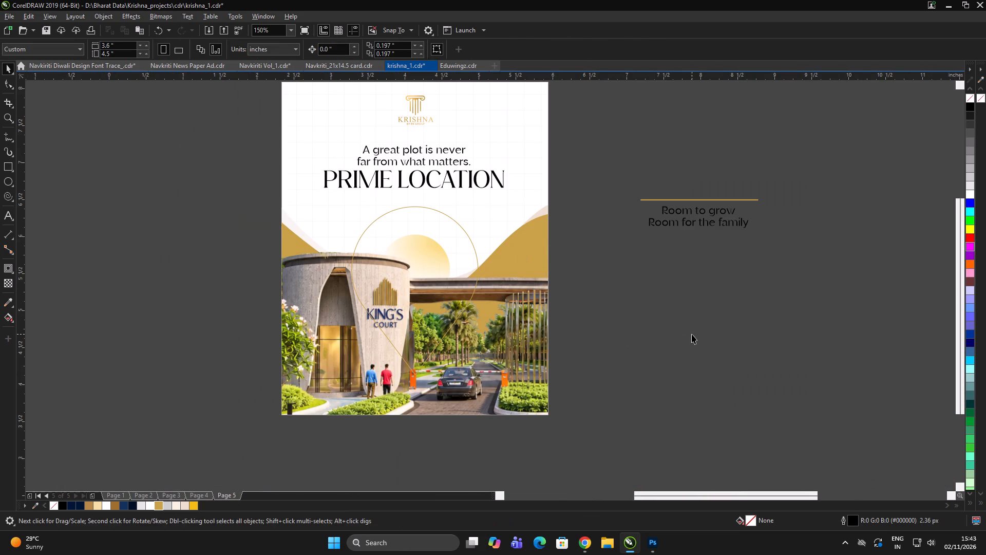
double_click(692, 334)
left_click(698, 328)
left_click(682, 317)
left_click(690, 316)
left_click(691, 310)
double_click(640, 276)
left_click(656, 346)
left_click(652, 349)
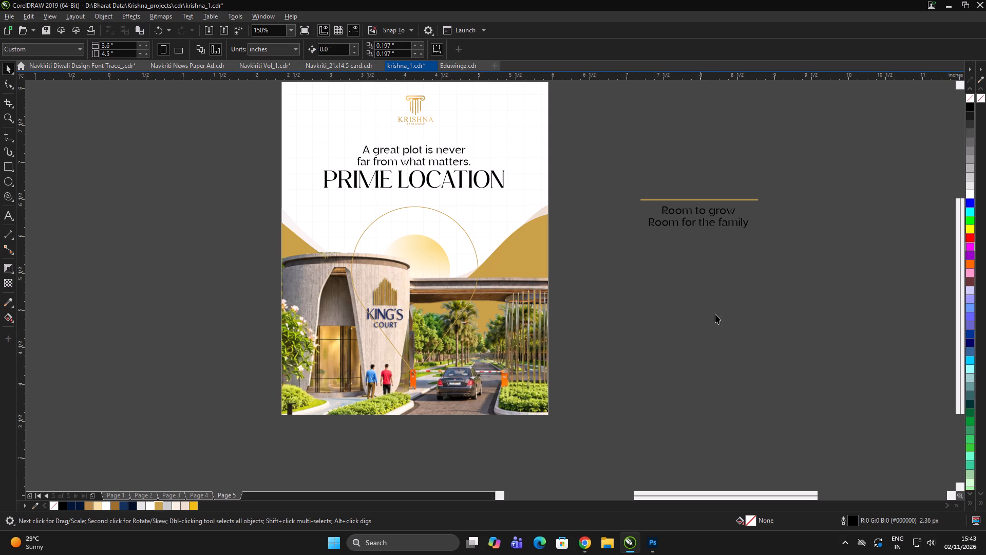
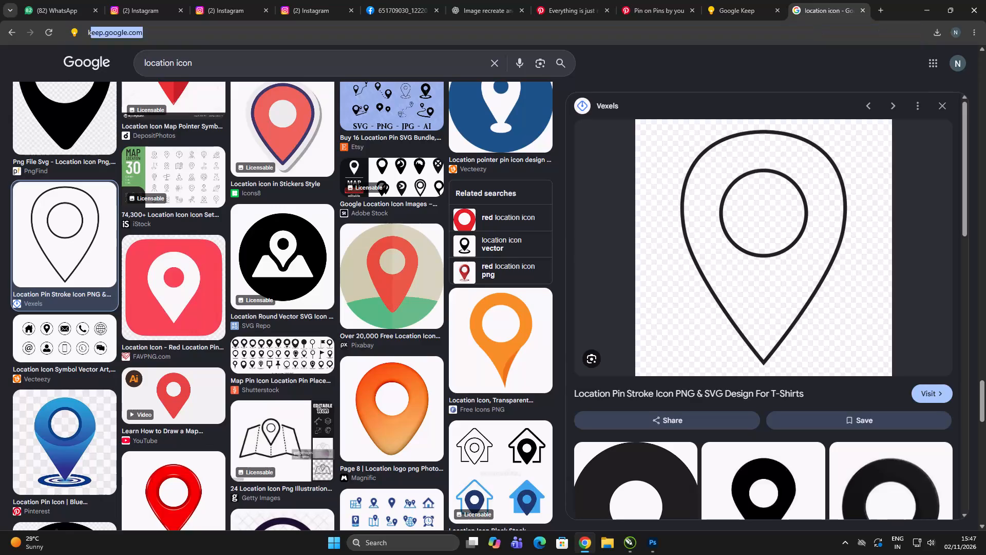
Search the web for "king cout" and open the King's Court location in Gwalior on Google Maps.
type("ng cout")
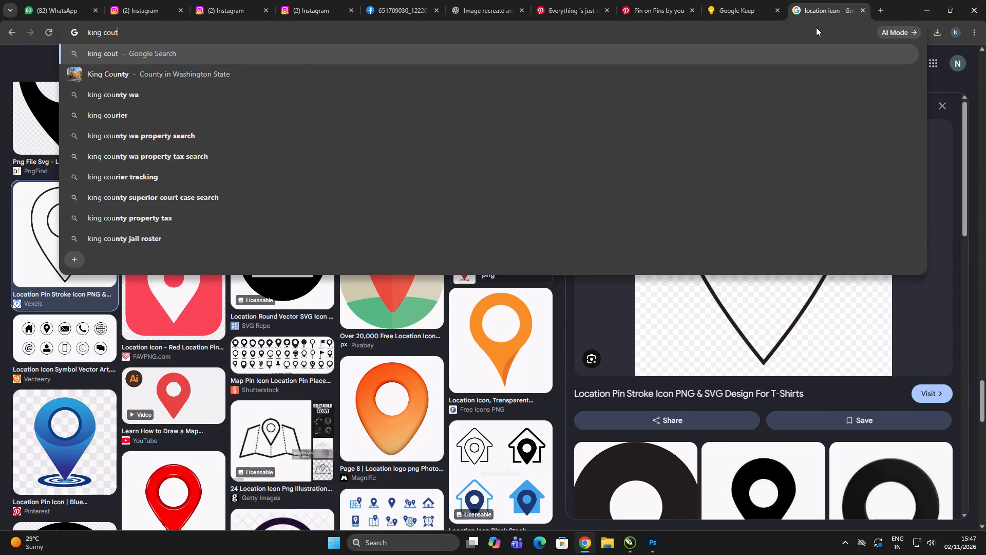
key("Return")
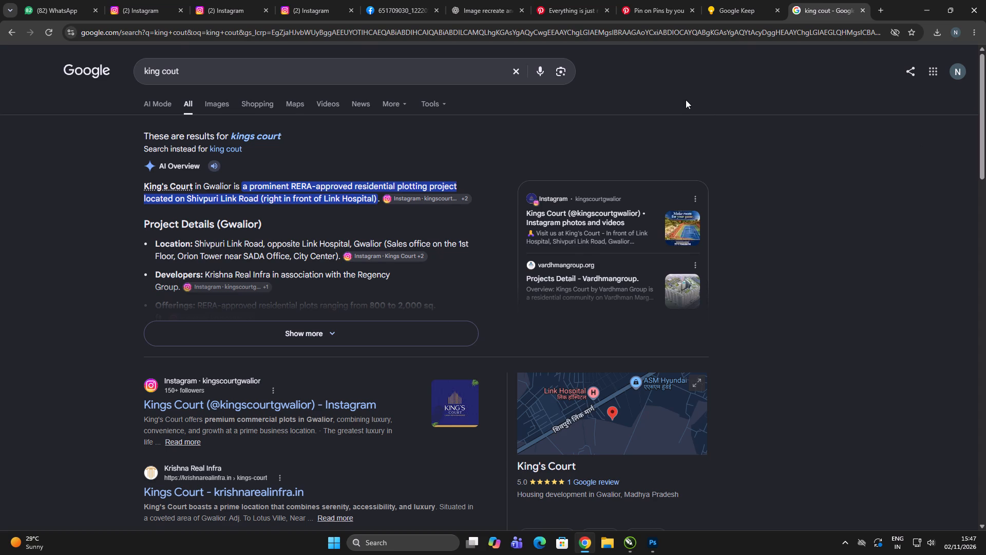
scroll(663, 117, "down", 1)
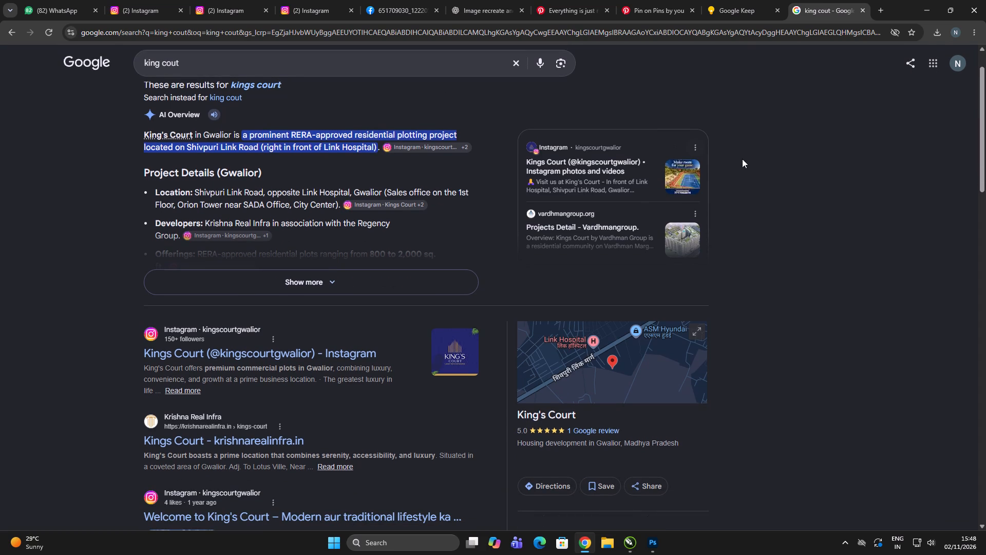
left_click(612, 365)
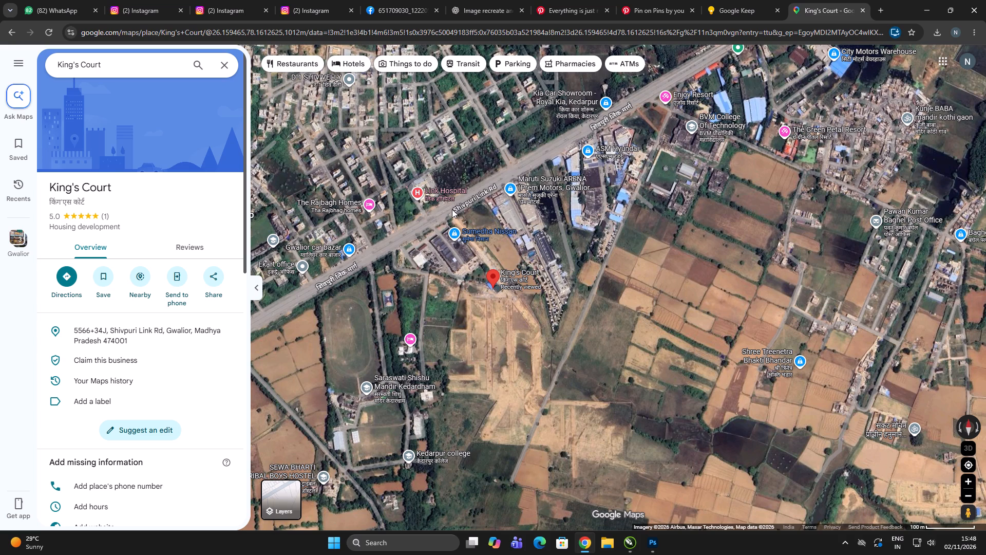
Switch to CorelDRAW and move the spare "Room to grow / Room for the family" text lower, away from the gold line.
key("alt+Tab")
left_click(627, 316)
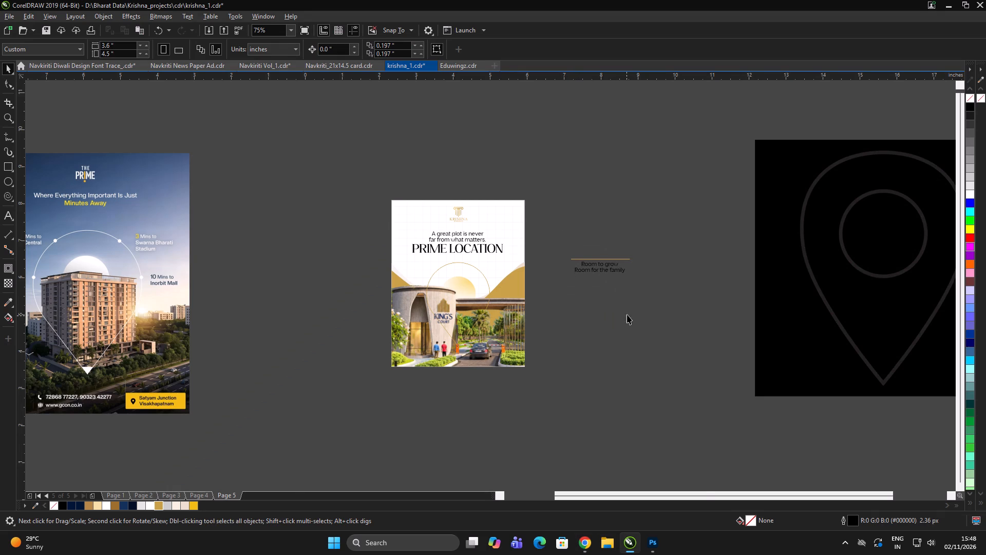
left_click(632, 303)
scroll(596, 273, "up", 2)
left_click(588, 268)
left_click_drag(592, 266, 571, 366)
right_click(572, 366)
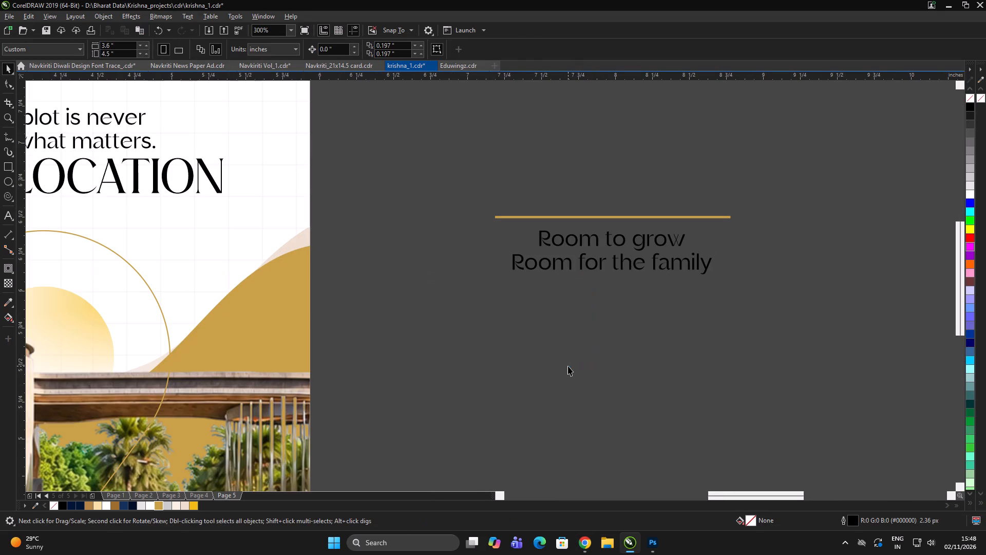
double_click(568, 366)
left_click_drag(601, 266, 591, 334)
Replace the spare text's wording with "link hospital", checking the landmark name on the map.
triple_click(590, 331)
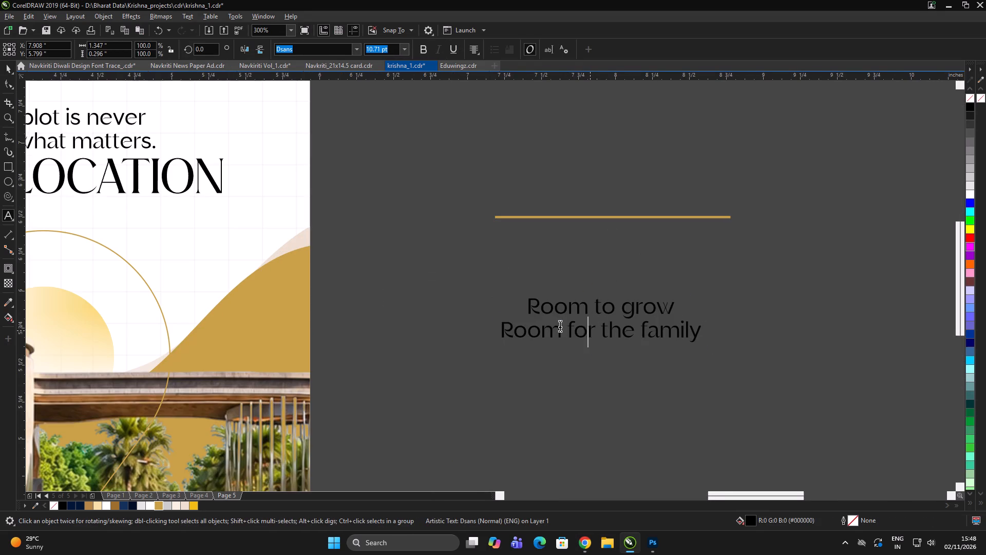
key("ctrl+a")
type("link")
key("space")
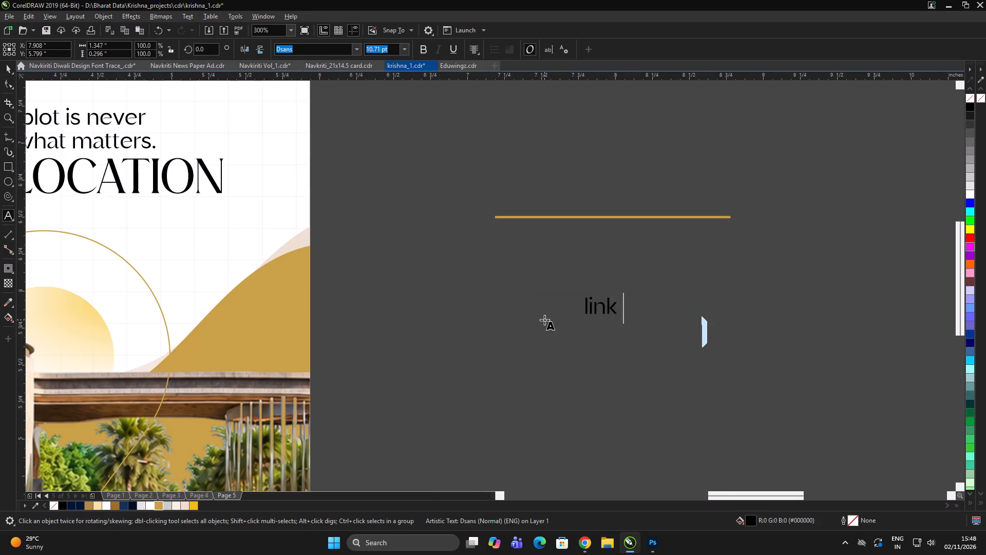
key("alt+Tab")
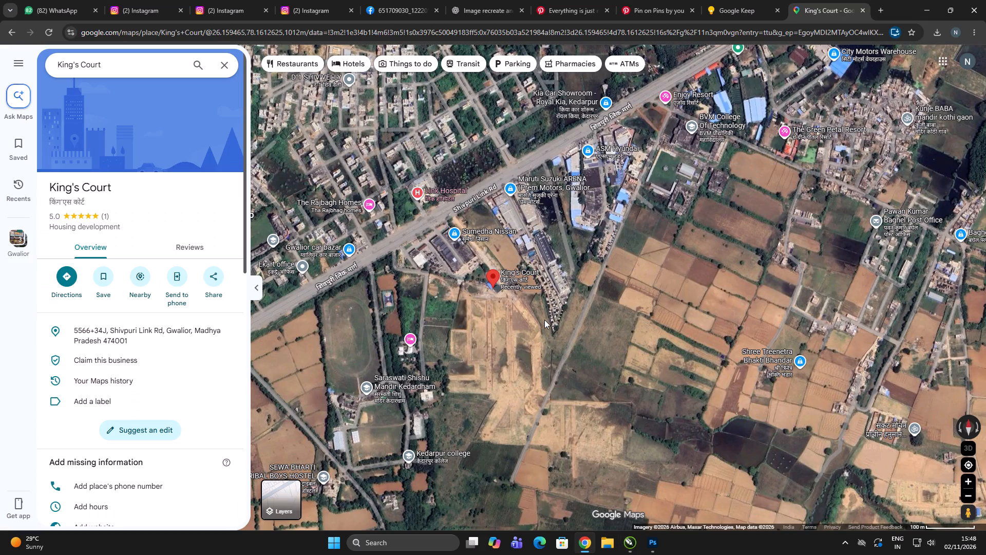
key("alt+Tab")
type("hospital")
Change the landmark label's case to read "Link Hospital", keeping it on a single line.
key("ctrl+a")
key("shift+F3")
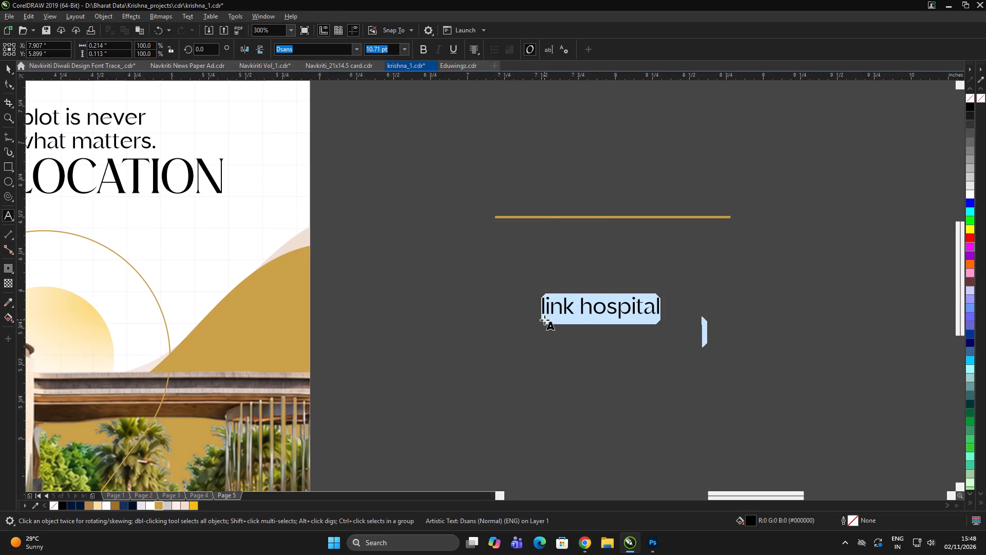
key("shift+Down")
key("Down")
key("Down")
key("Return")
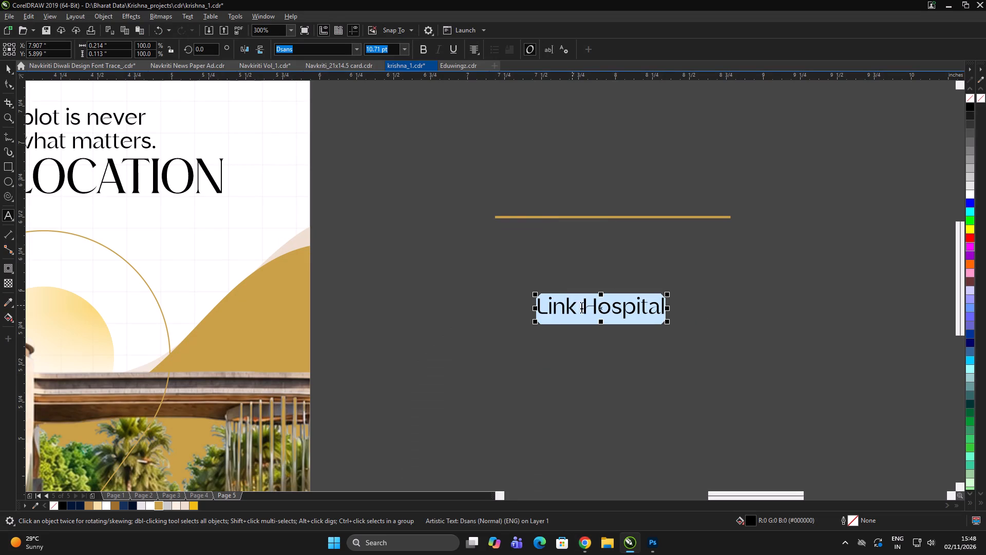
left_click(585, 307)
key("Return")
key("ctrl+z")
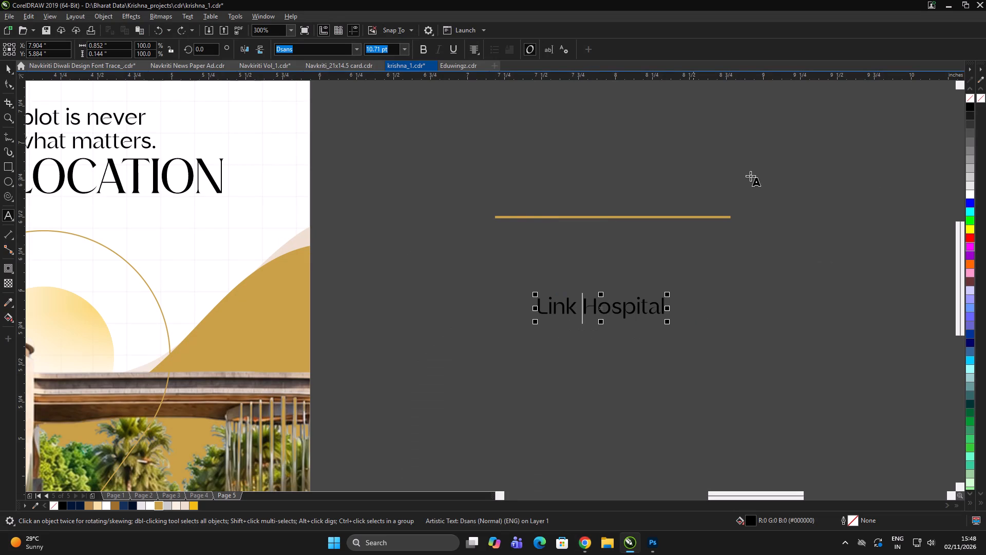
Scale the Link Hospital label down to about 5.2 pt and place it beside the pin circle's upper edge, below the heading.
left_click(9, 68)
left_click_drag(668, 323, 603, 343)
left_click_drag(581, 302, 205, 252)
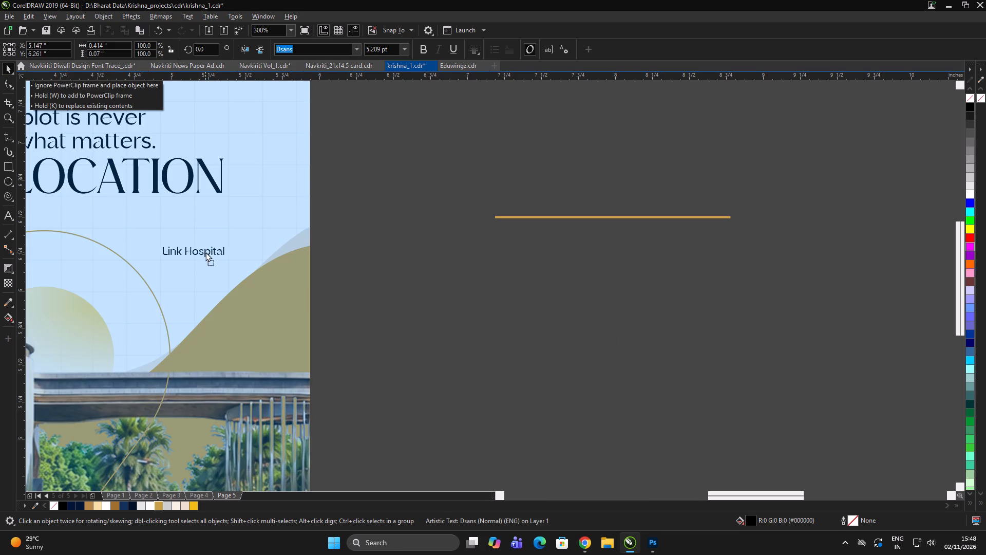
left_click_drag(205, 252, 182, 250)
Duplicate the Link Hospital label lower beside the pin circle, over the gold hill, and deselect it.
left_click_drag(179, 251, 221, 324)
right_click_drag(221, 324, 217, 322)
scroll(509, 322, "down", 1)
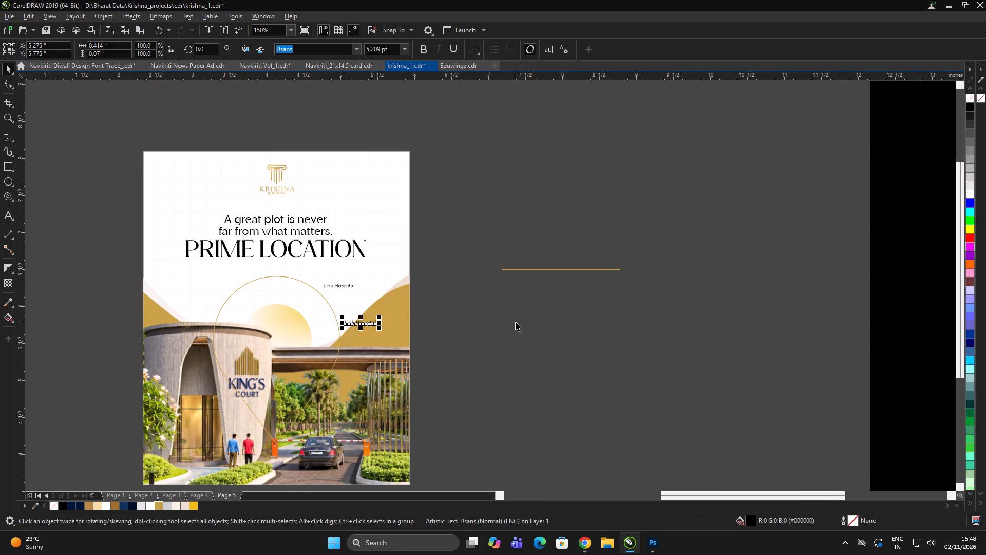
left_click(516, 322)
double_click(520, 321)
Switch to Google Maps and examine the landmarks northeast of King's Court along Shivpuri Link Road.
key("alt+Tab")
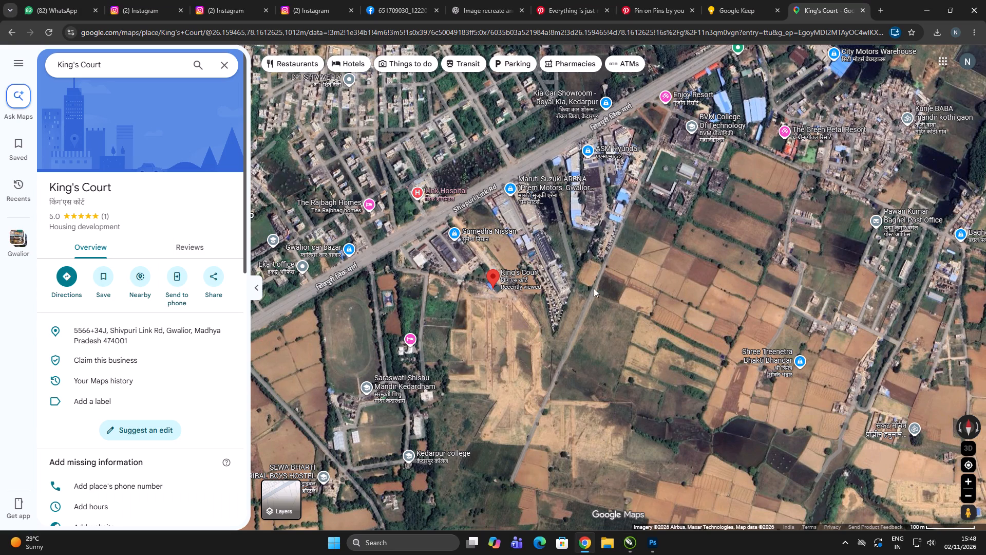
scroll(748, 198, "up", 1)
scroll(710, 223, "down", 1)
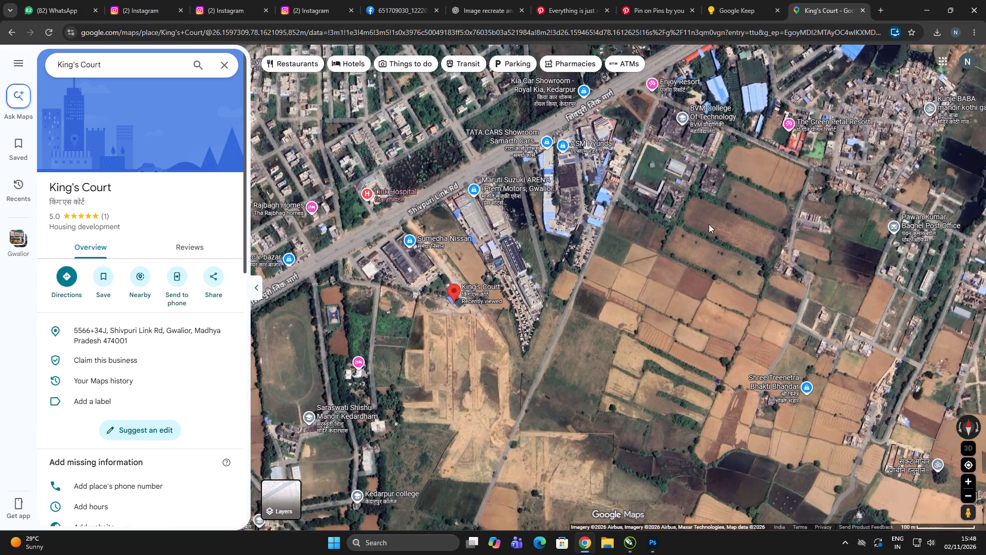
scroll(709, 224, "down", 1)
left_click_drag(711, 209, 555, 376)
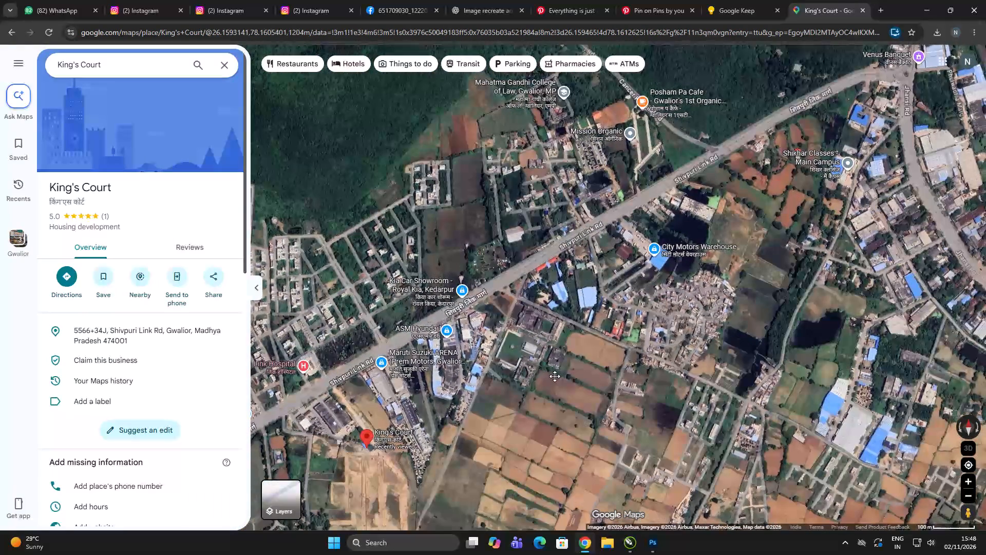
left_click_drag(555, 376, 560, 367)
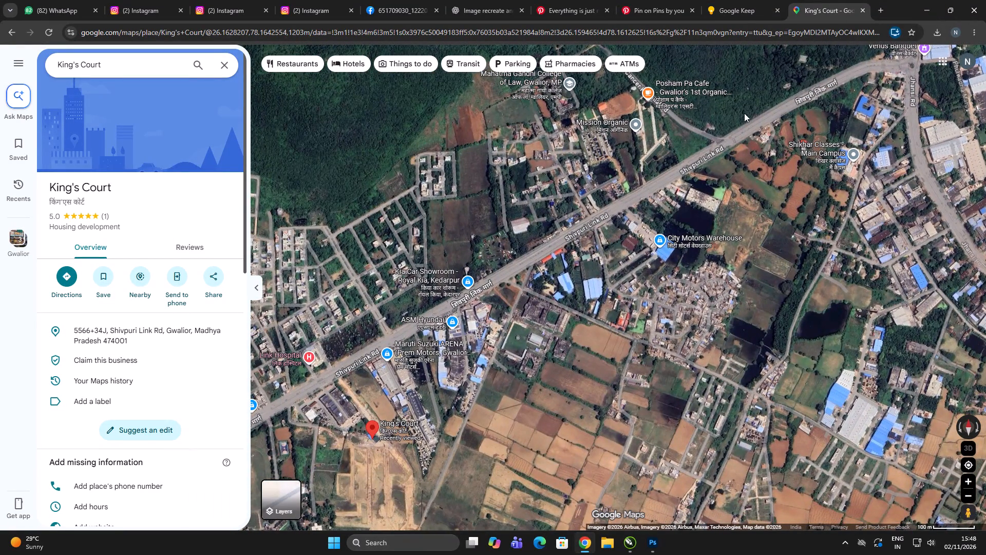
left_click_drag(647, 289, 684, 227)
left_click_drag(599, 331, 615, 294)
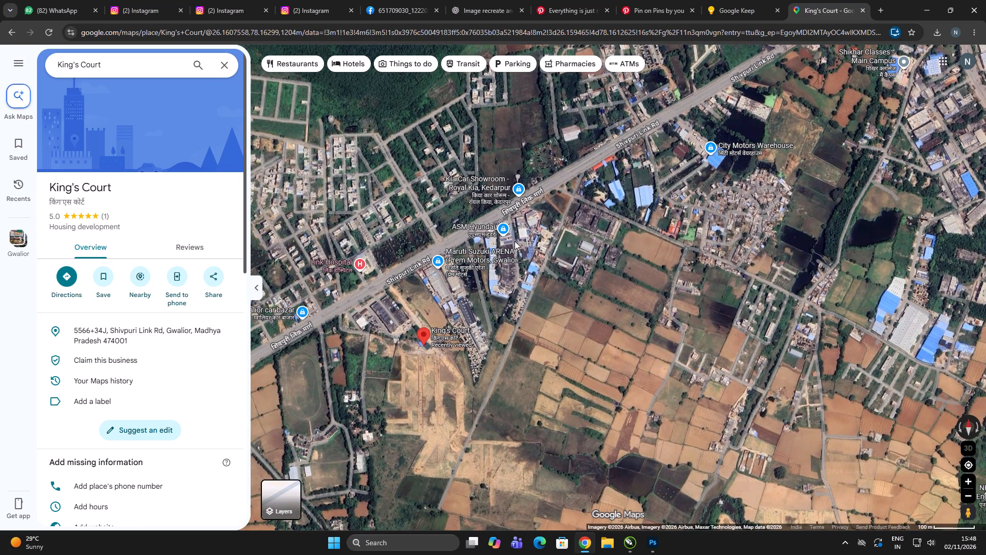
Examine the map southwest of King's Court along Shivpuri Link Road for nearby schools, resorts and temples.
left_click_drag(508, 308, 722, 215)
left_click_drag(508, 358, 585, 285)
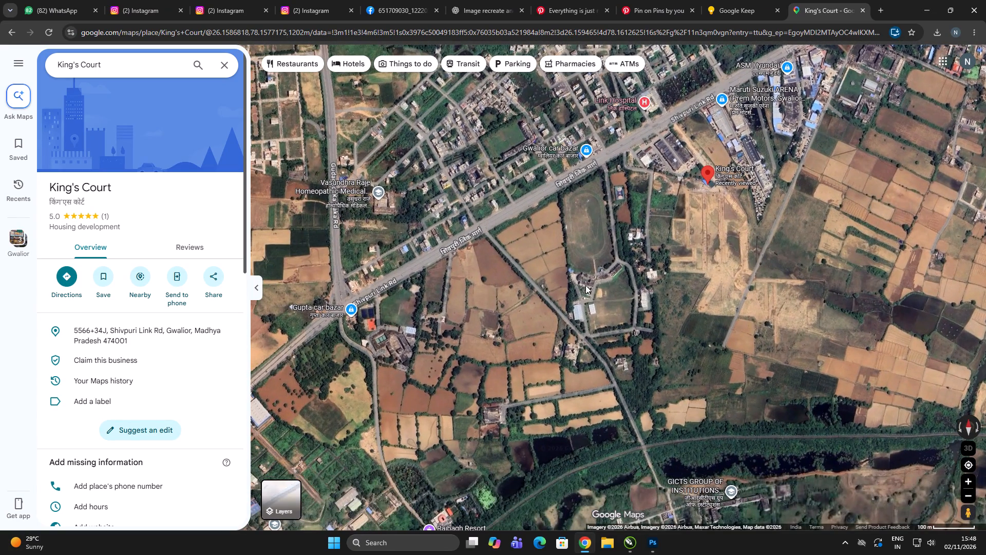
left_click_drag(352, 357, 532, 256)
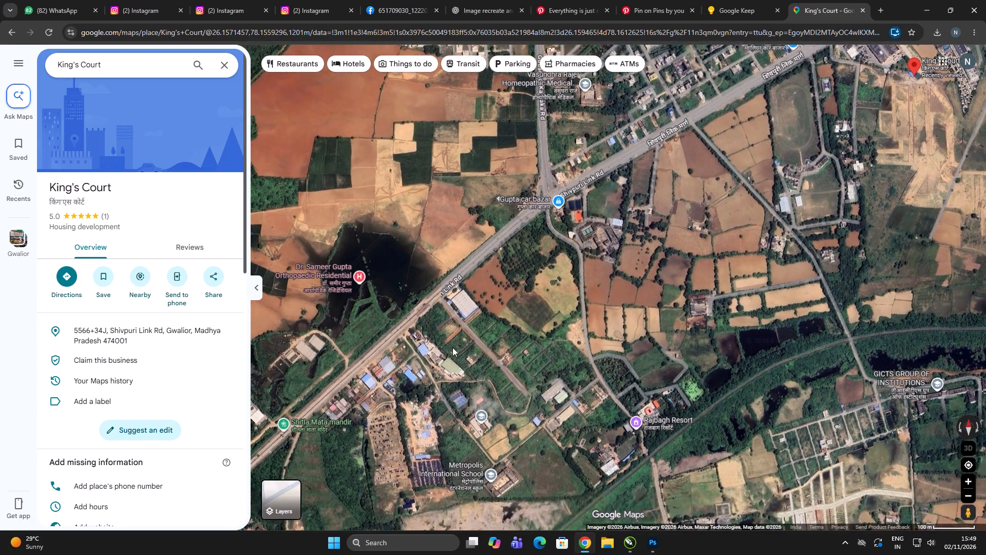
left_click_drag(452, 347, 512, 282)
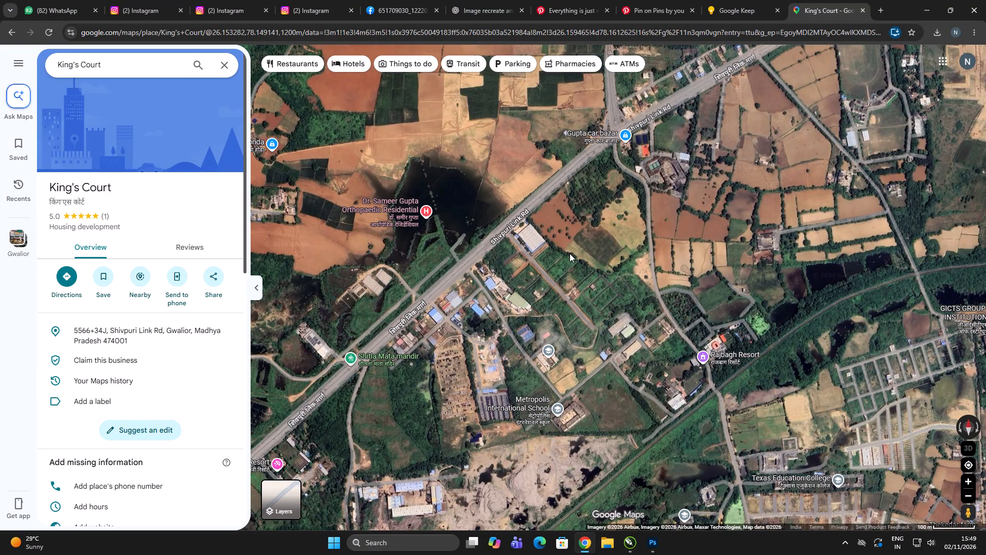
left_click_drag(669, 301, 642, 264)
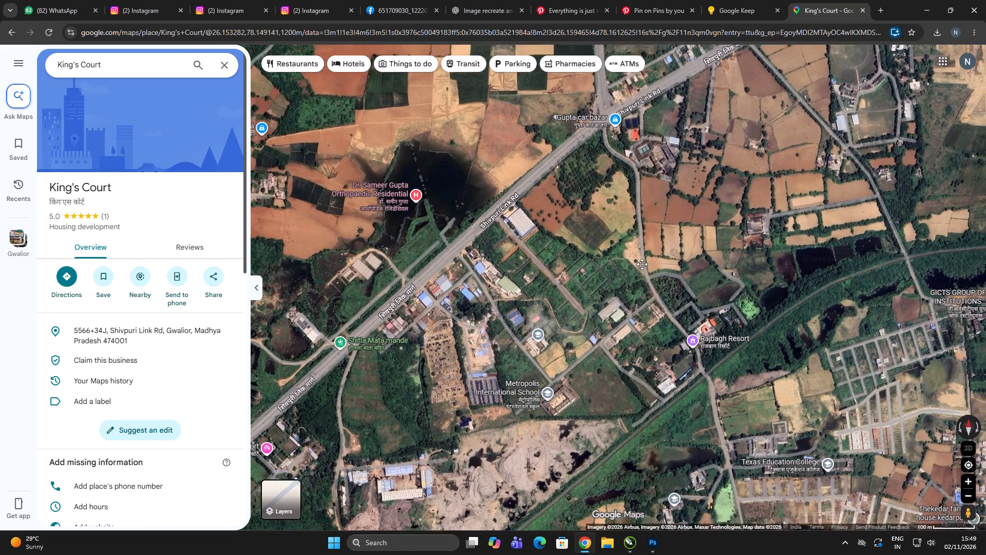
left_click_drag(642, 264, 582, 227)
left_click_drag(693, 230, 428, 311)
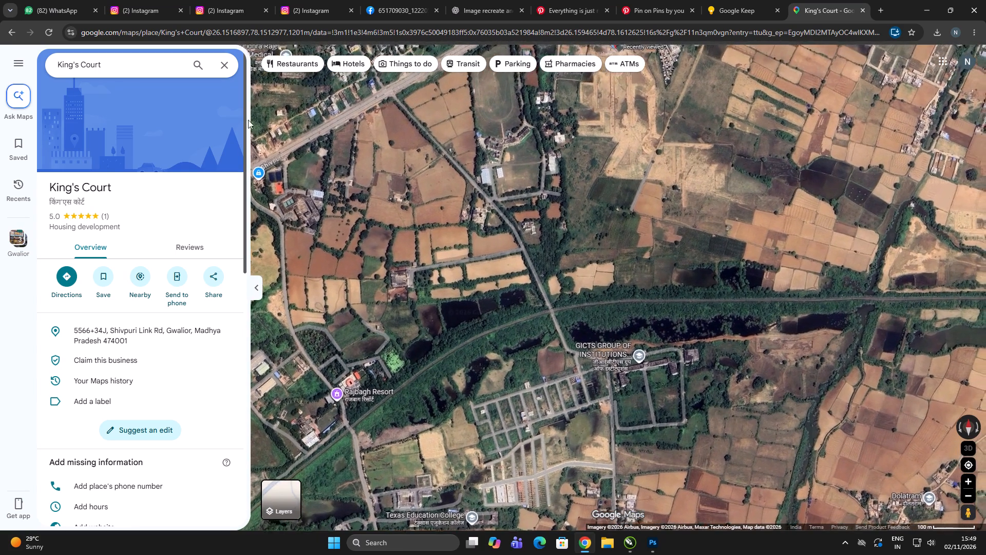
Examine the map northeast of King's Court up to the Jhansi Road junction for landmarks to feature.
left_click_drag(558, 108, 478, 329)
left_click_drag(621, 267, 533, 349)
left_click_drag(735, 233, 650, 331)
left_click_drag(690, 234, 690, 234)
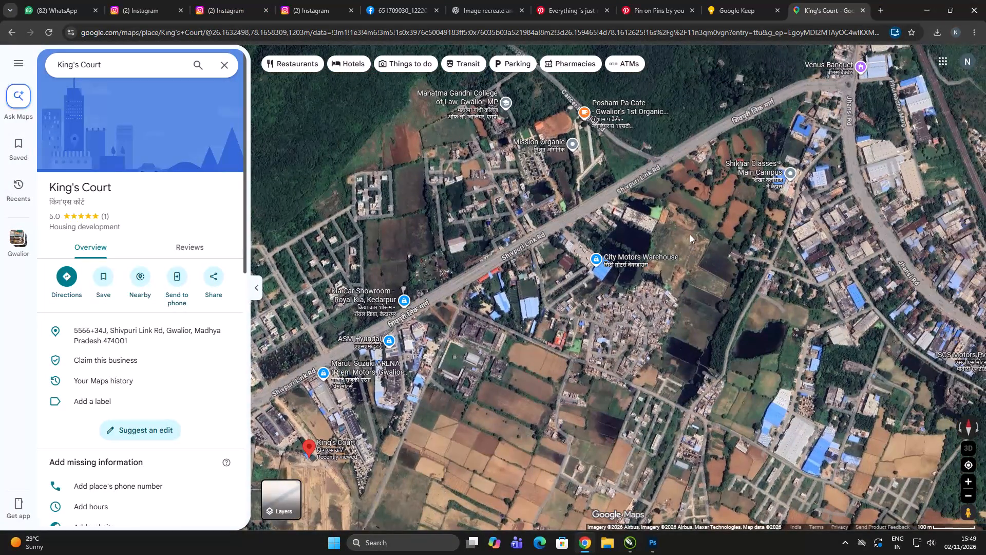
left_click_drag(690, 234, 509, 337)
left_click_drag(652, 282, 589, 302)
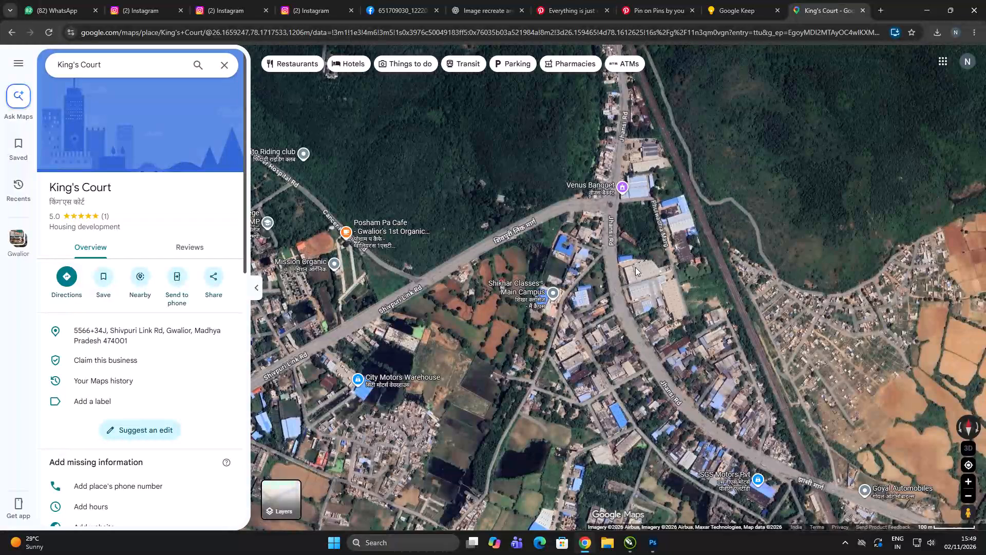
left_click_drag(602, 262, 770, 135)
left_click_drag(565, 320, 611, 274)
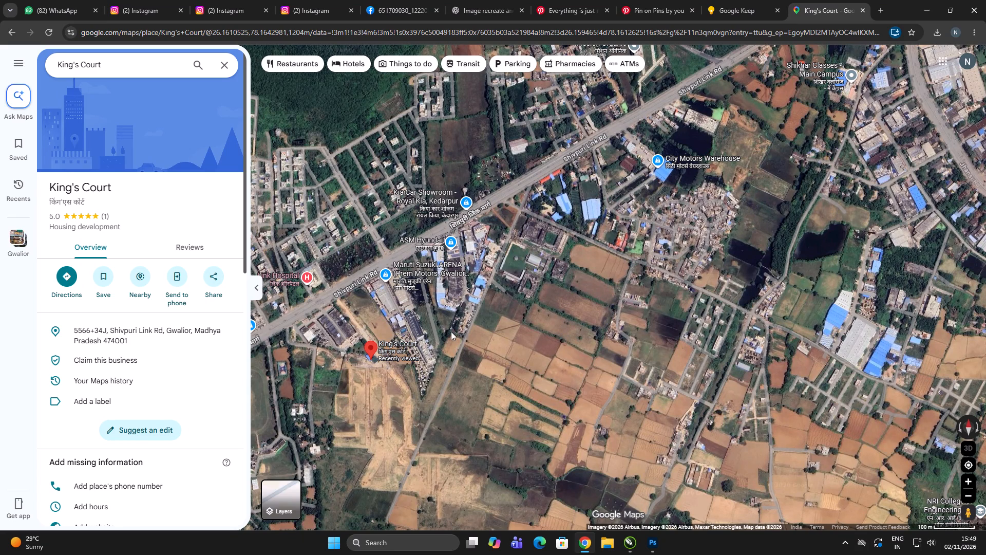
Examine the map southwest of King's Court along Shivpuri Link Road as far as Naugaon for schools, temples and other landmarks.
left_click_drag(464, 393, 487, 374)
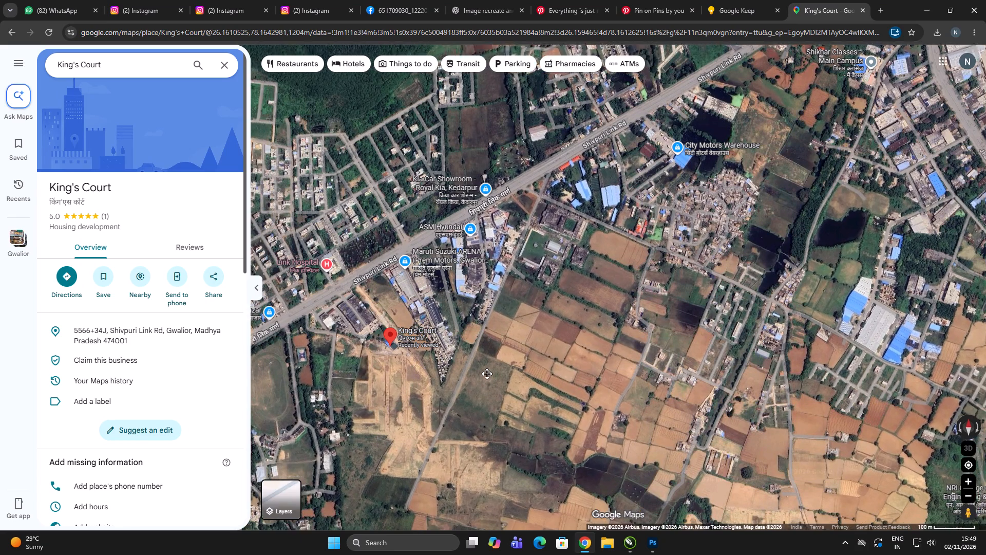
left_click_drag(487, 374, 658, 213)
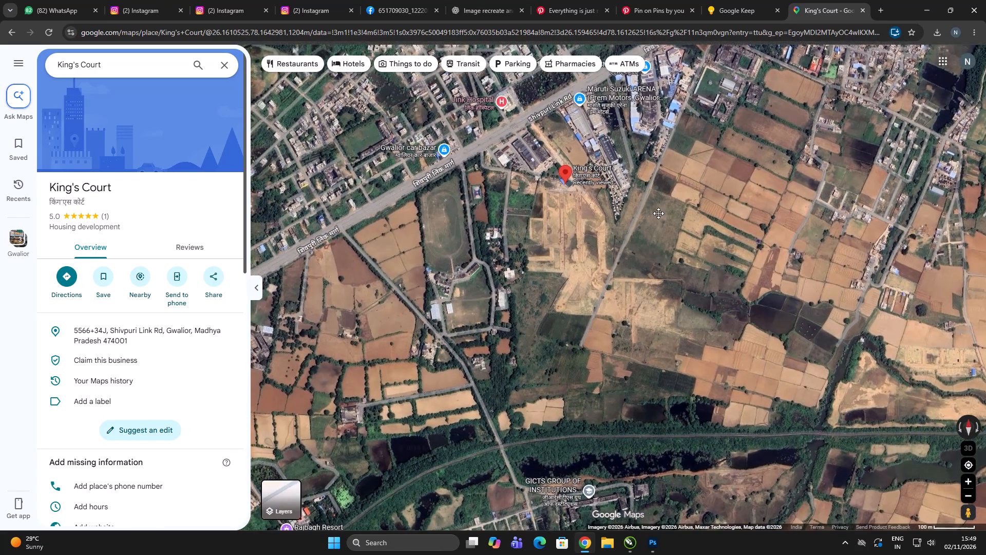
left_click_drag(658, 213, 672, 144)
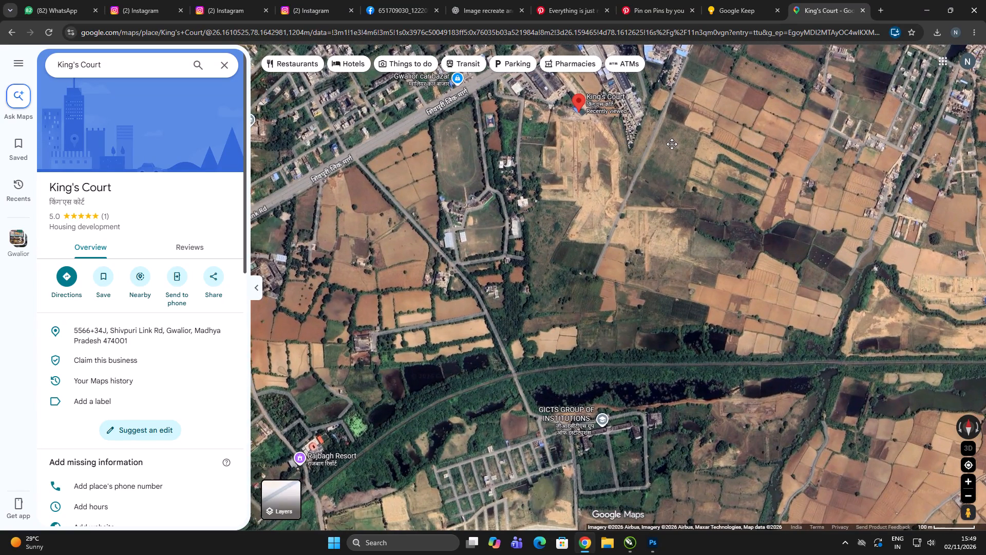
left_click_drag(672, 144, 772, 255)
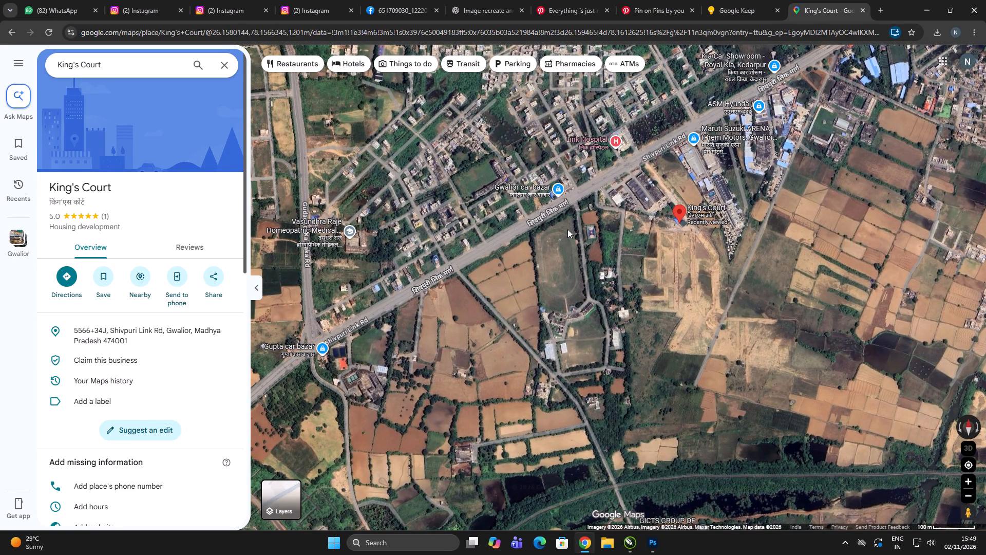
left_click_drag(572, 285, 661, 249)
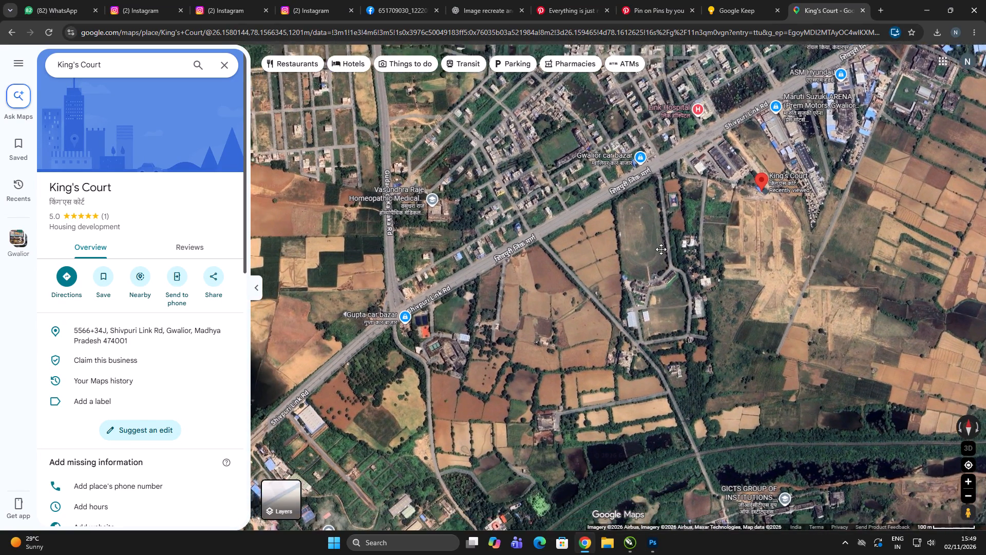
left_click_drag(661, 249, 670, 235)
left_click_drag(553, 316, 652, 210)
left_click_drag(517, 335, 593, 251)
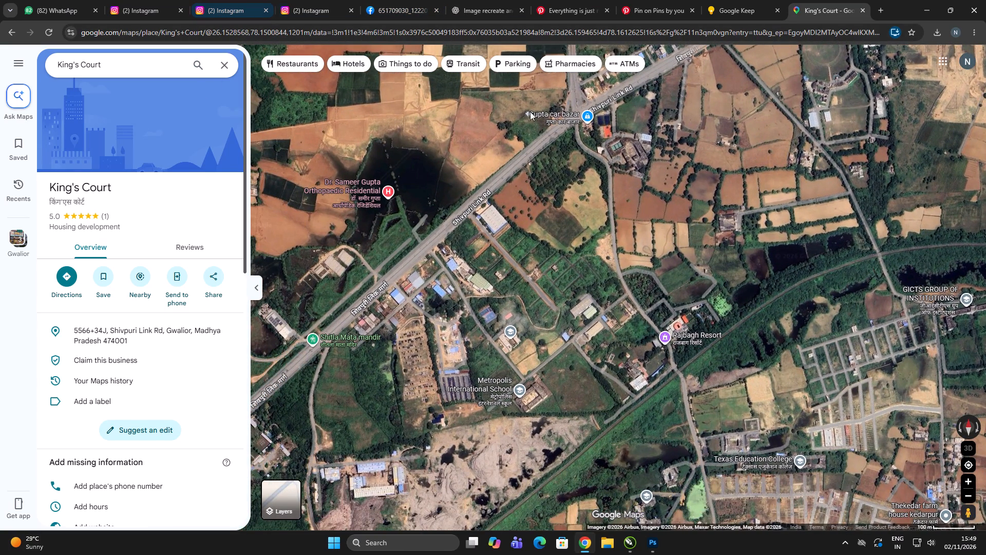
scroll(538, 166, "down", 4)
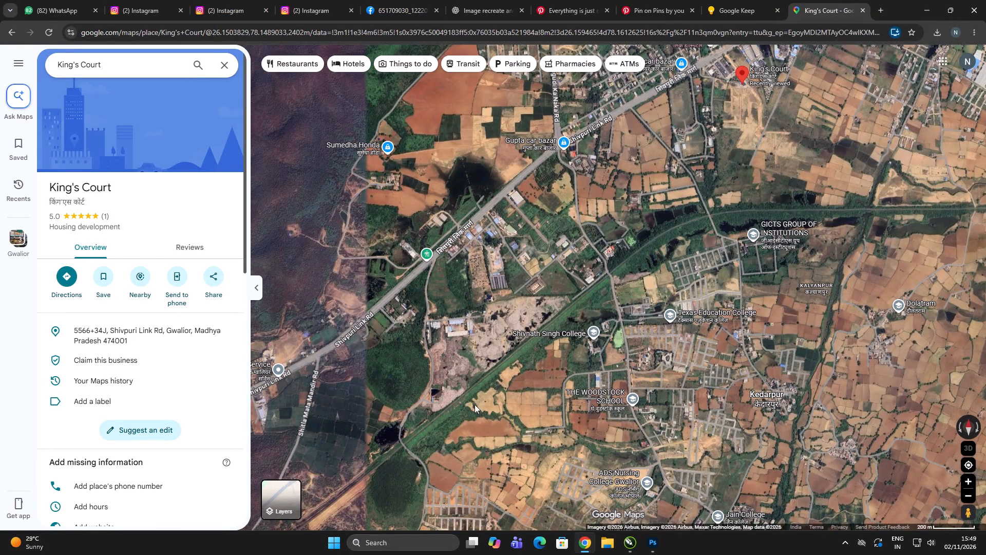
left_click_drag(347, 388, 576, 224)
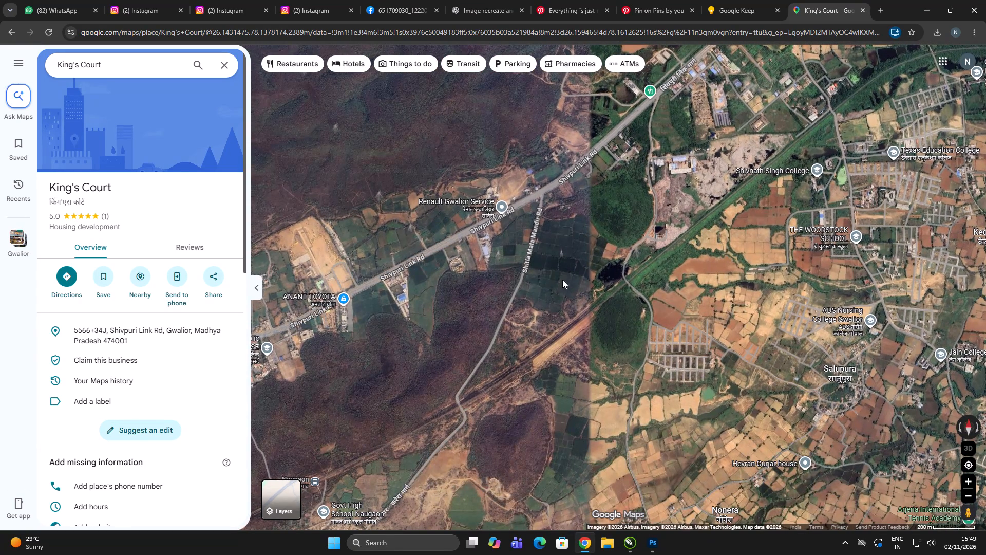
left_click_drag(568, 274, 656, 217)
left_click_drag(510, 331, 616, 280)
left_click_drag(521, 346, 563, 326)
left_click_drag(504, 341, 630, 283)
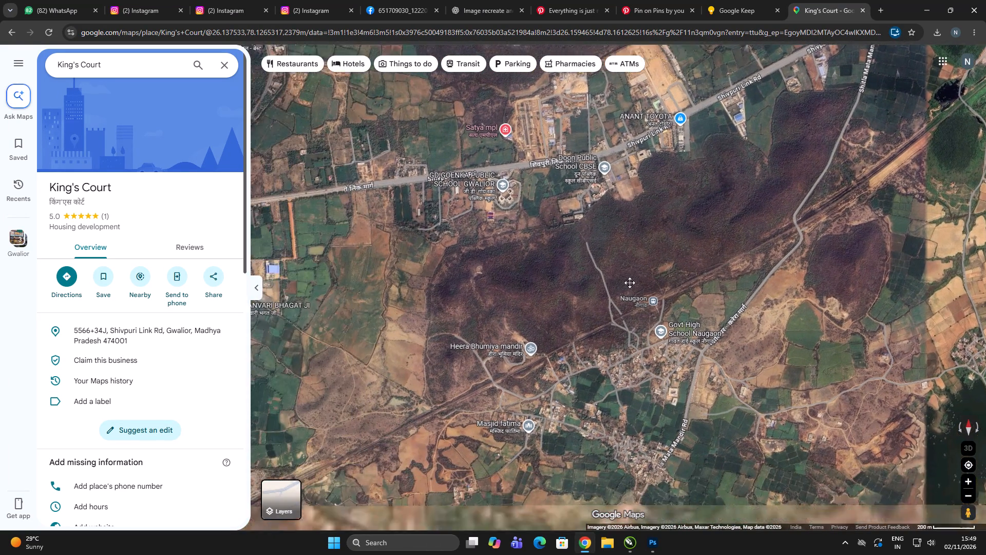
left_click_drag(630, 283, 631, 282)
Return to King's Court and examine its immediate surroundings up close, including the residential colony across Shivpuri Link Road.
left_click_drag(662, 277, 251, 411)
left_click_drag(535, 229, 527, 354)
scroll(573, 288, "up", 1)
scroll(567, 301, "down", 2)
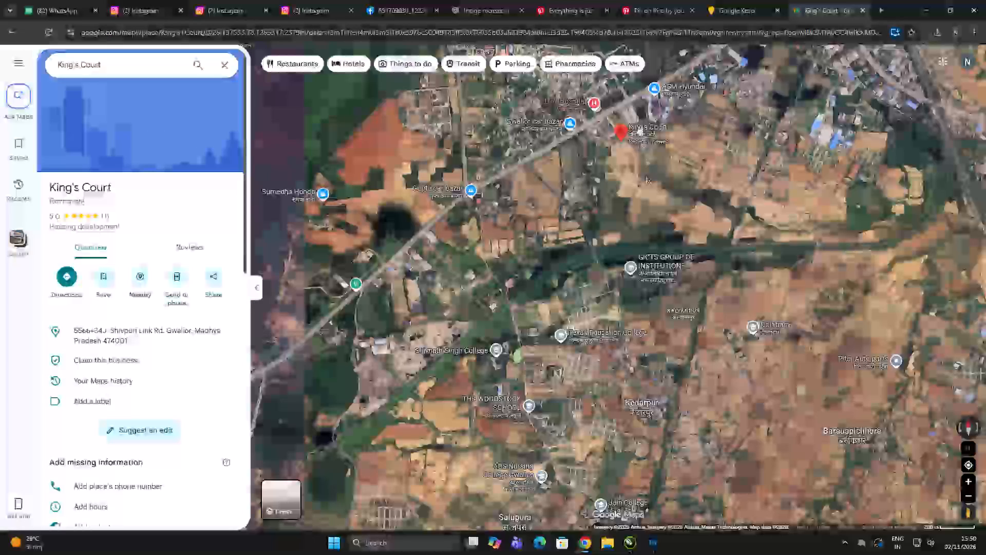
scroll(637, 110, "up", 14)
scroll(646, 259, "down", 1)
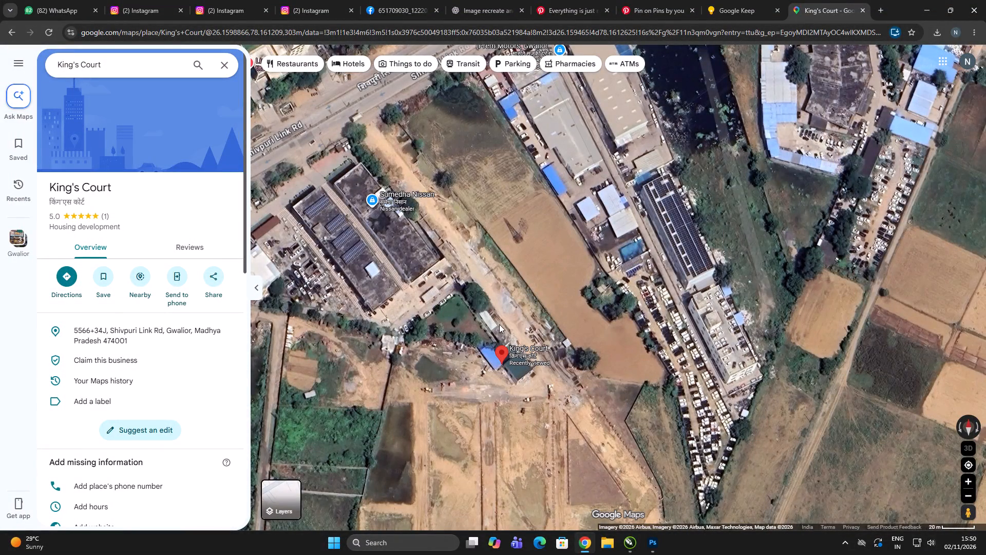
scroll(499, 325, "down", 2)
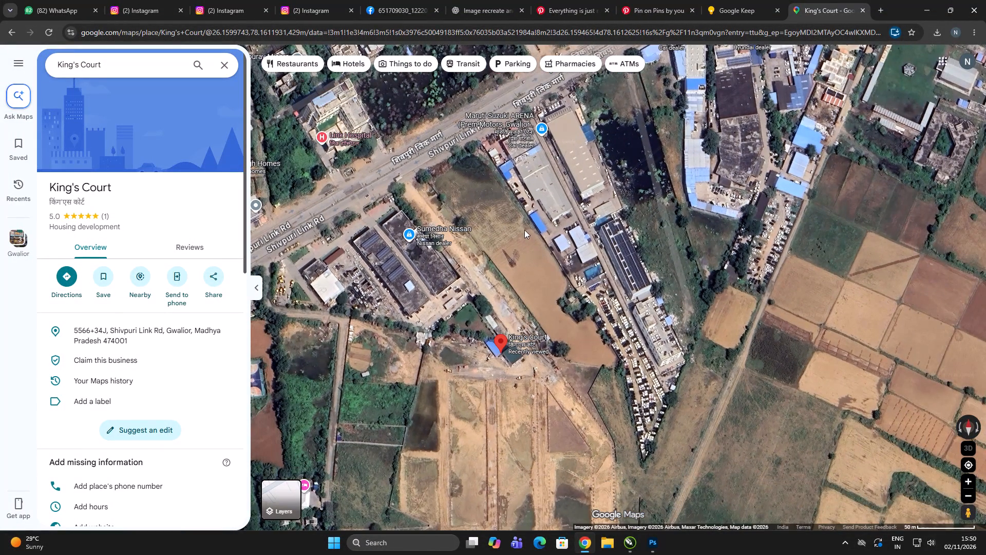
left_click_drag(517, 217, 505, 264)
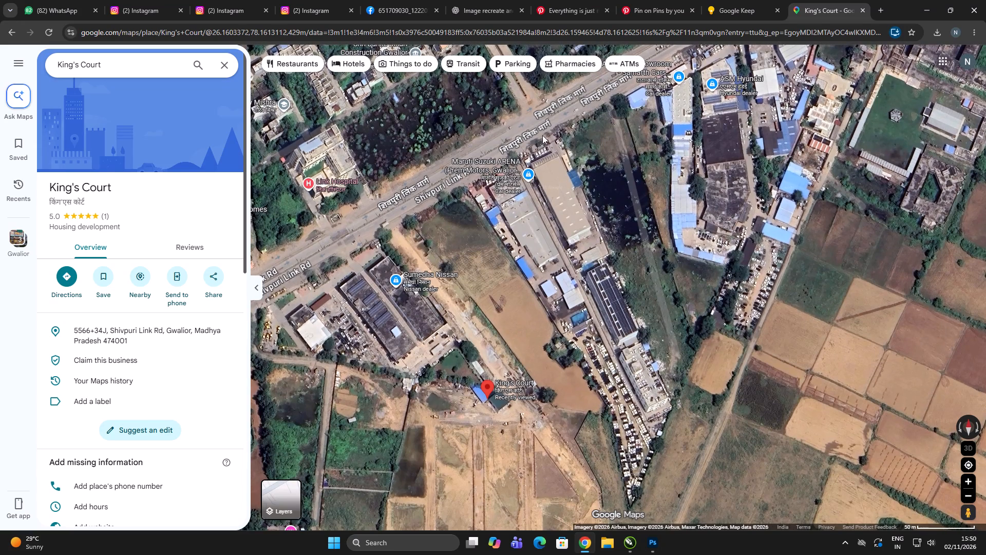
left_click_drag(543, 118, 474, 324)
left_click_drag(418, 244, 450, 320)
left_click_drag(425, 256, 475, 355)
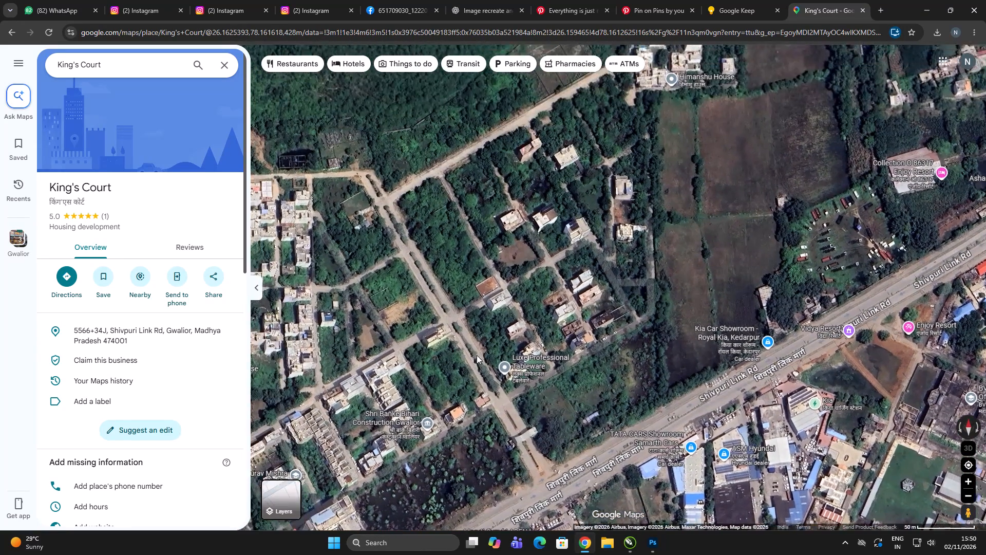
left_click_drag(431, 263, 553, 268)
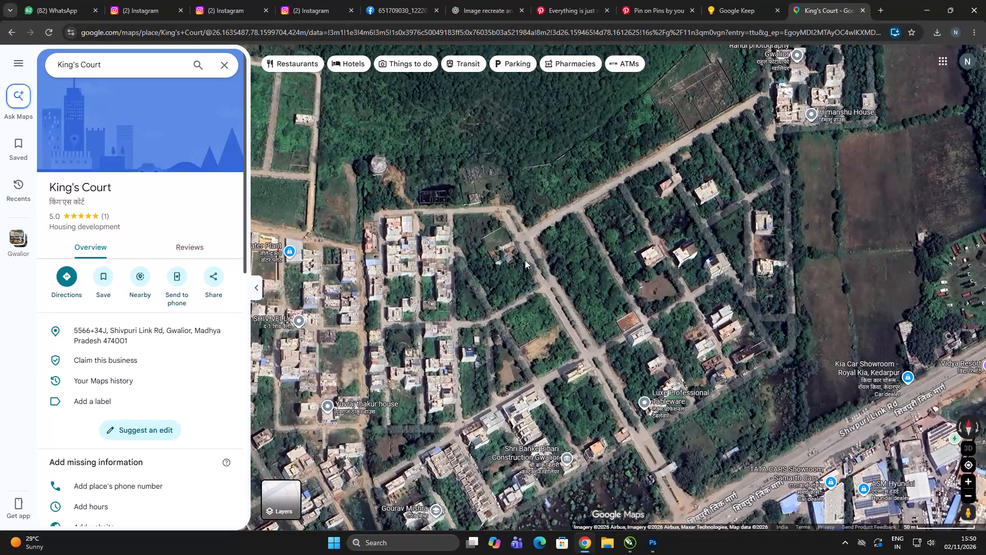
left_click_drag(489, 262, 613, 231)
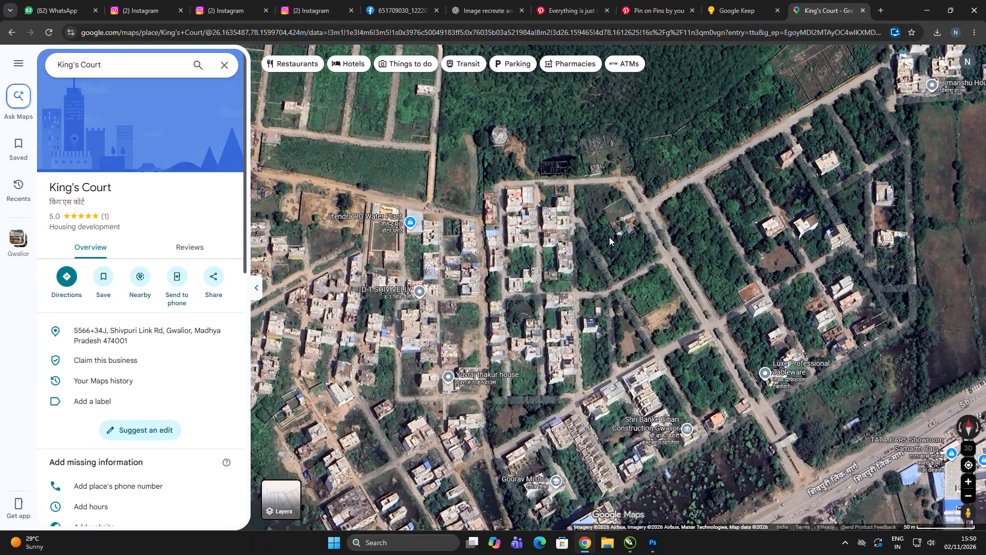
scroll(601, 254, "down", 1)
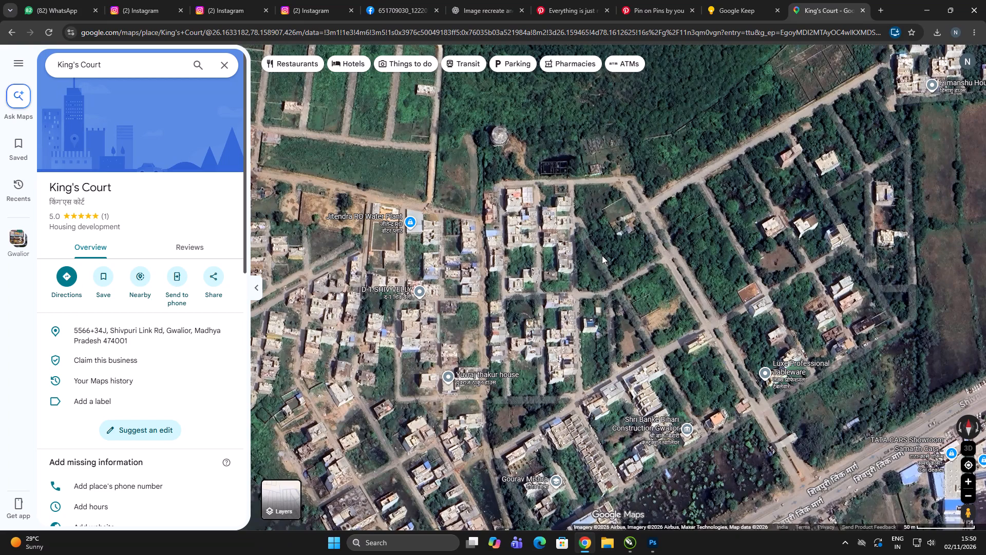
scroll(602, 255, "up", 2)
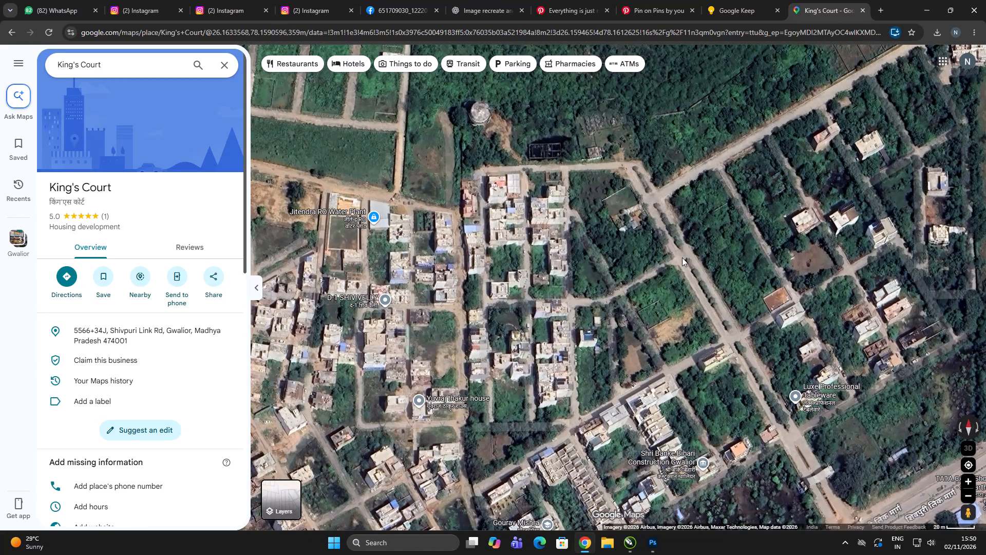
left_click_drag(619, 301, 600, 237)
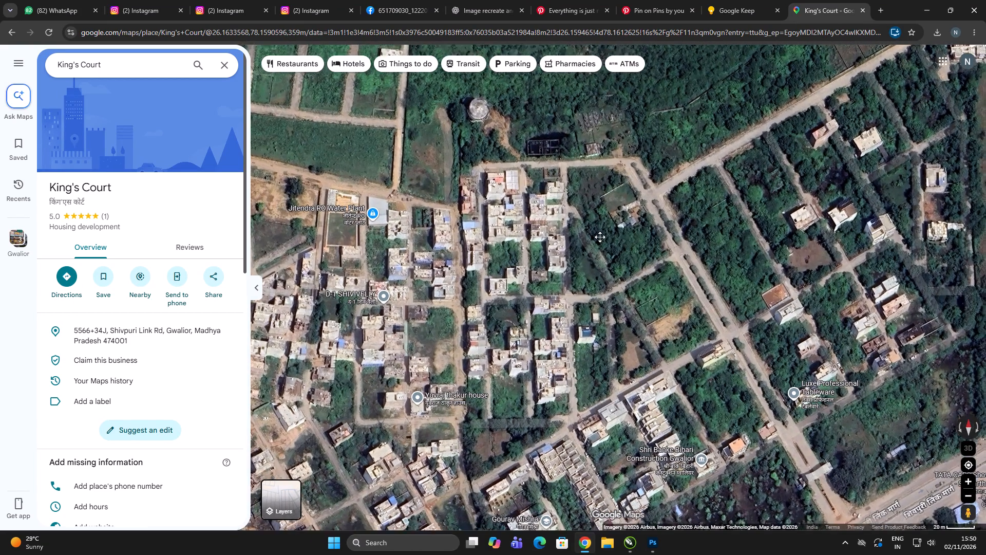
left_click_drag(600, 237, 519, 0)
left_click_drag(640, 295, 651, 263)
left_click_drag(502, 258, 560, 242)
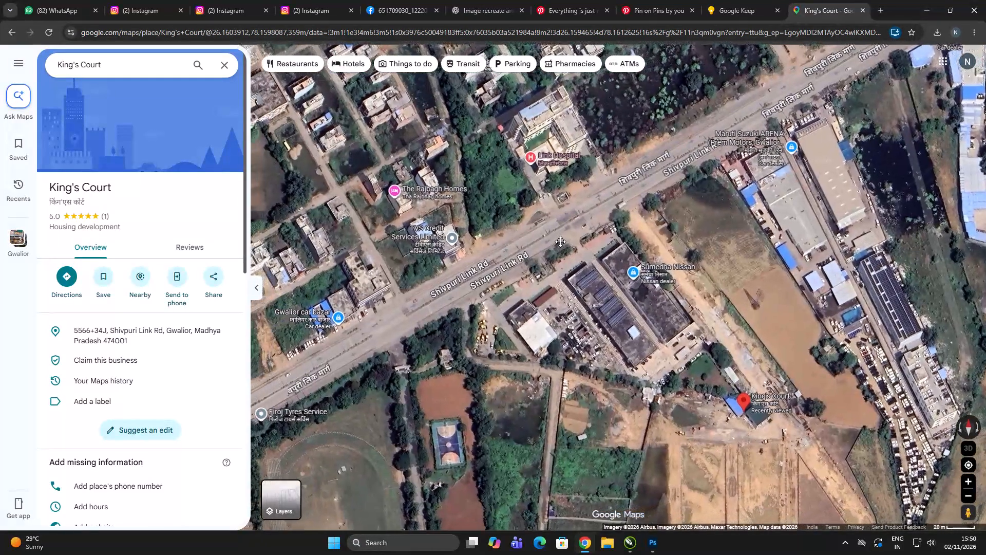
left_click_drag(560, 242, 566, 235)
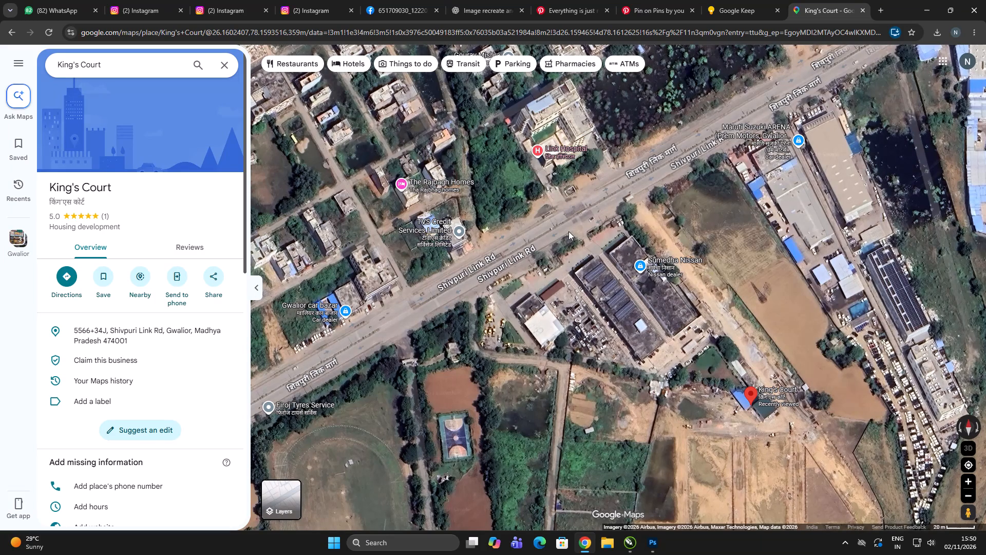
left_click_drag(526, 320, 611, 235)
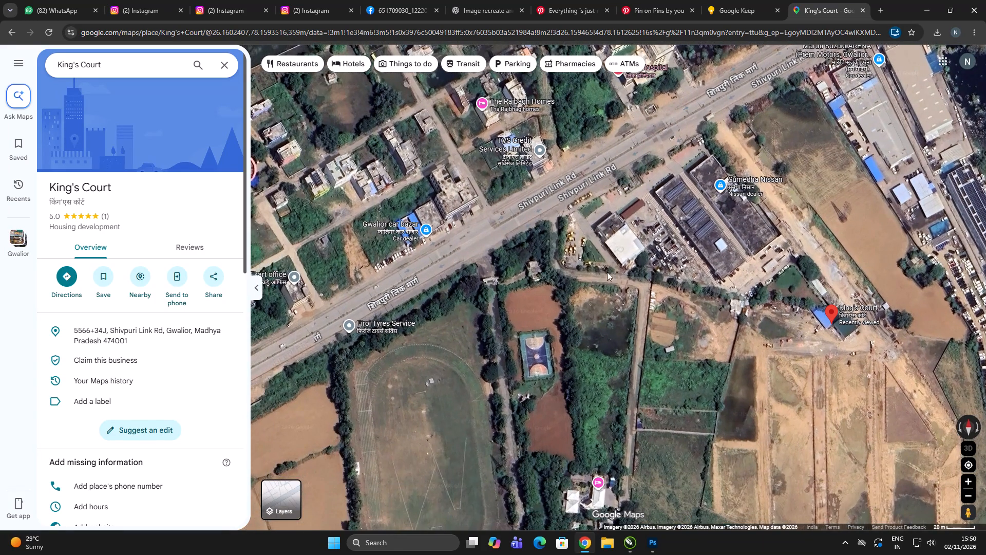
Follow Shivpuri Link Road up close northeast from King's Court to the Jhansi Road junction, examining the showrooms, colleges and resorts.
left_click_drag(623, 273, 509, 312)
left_click_drag(628, 286, 545, 337)
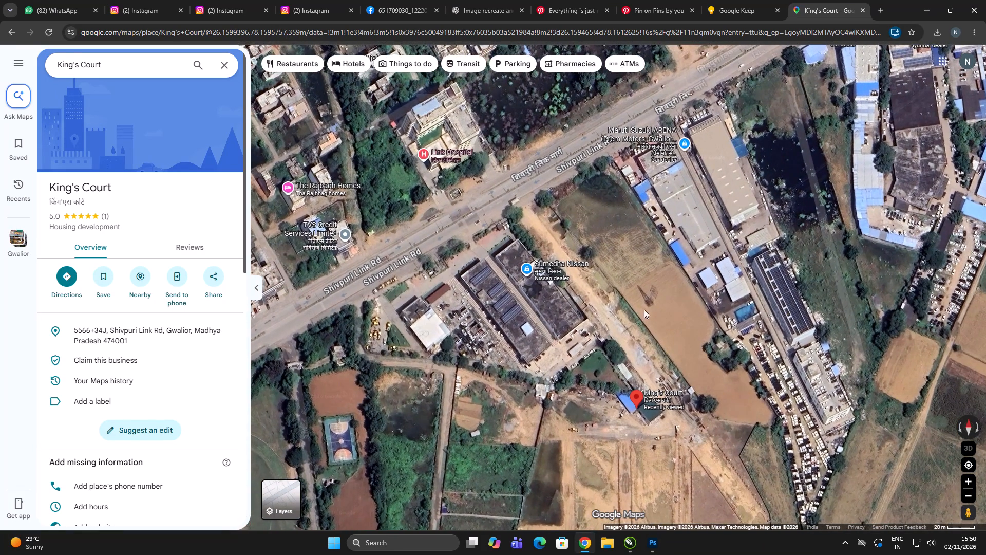
left_click_drag(655, 299, 577, 310)
left_click_drag(637, 311, 543, 337)
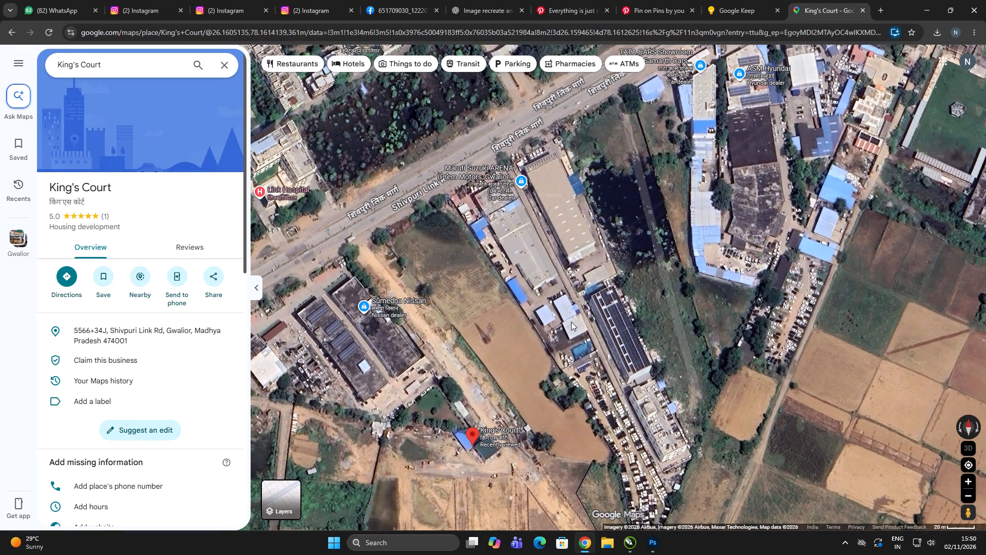
left_click_drag(595, 289, 591, 289)
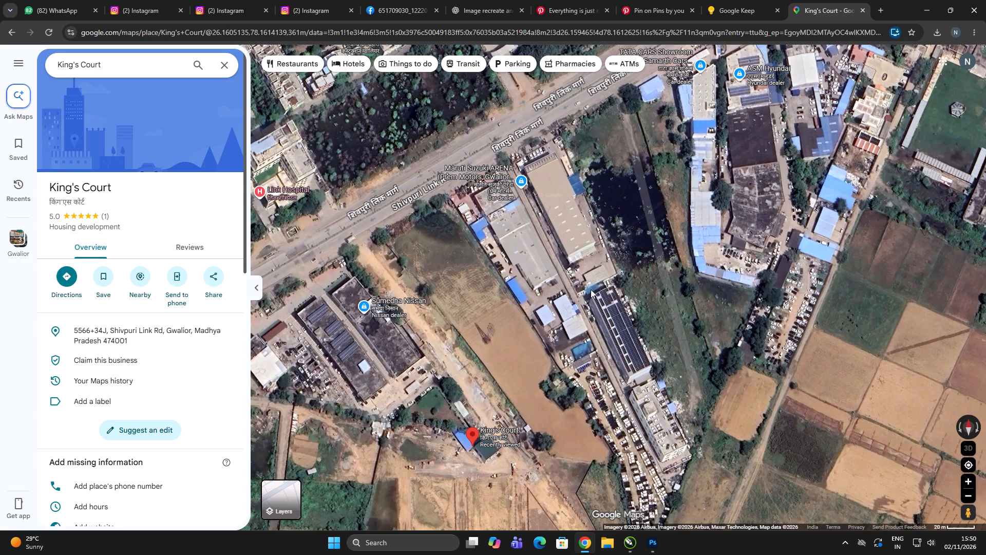
left_click_drag(591, 289, 449, 337)
left_click_drag(555, 288, 464, 317)
left_click_drag(559, 248, 513, 289)
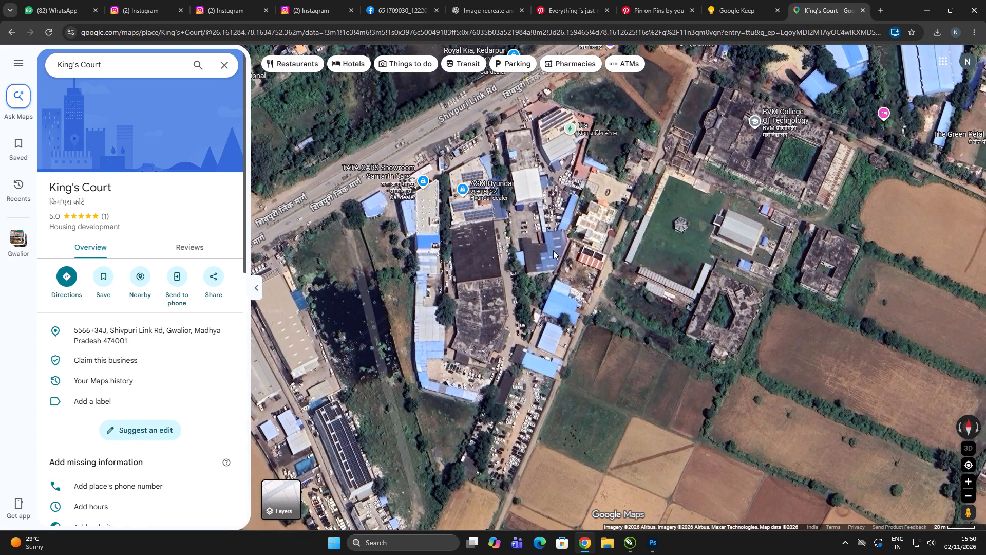
left_click_drag(557, 244, 524, 285)
left_click_drag(559, 261, 488, 347)
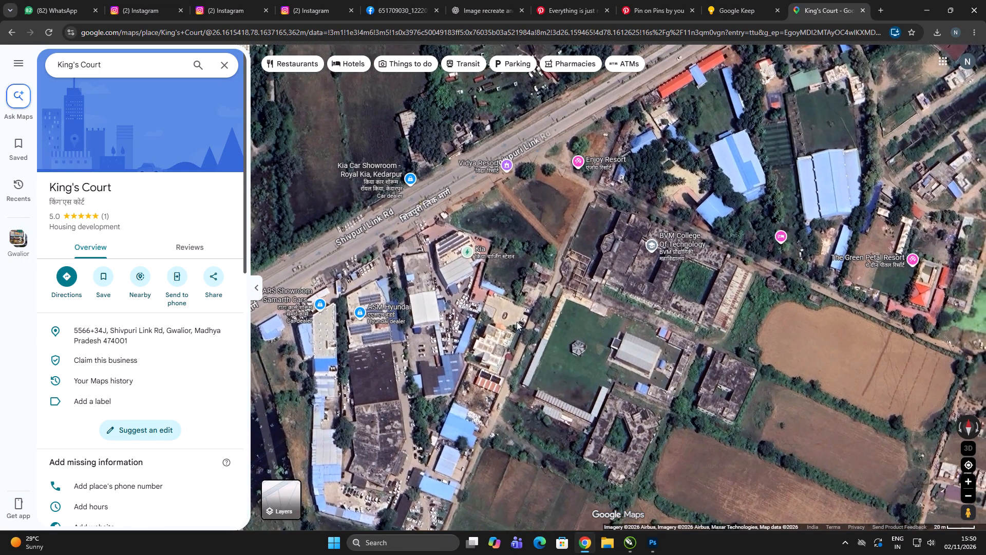
left_click_drag(589, 242, 524, 304)
left_click_drag(616, 240, 512, 300)
left_click_drag(613, 238, 556, 279)
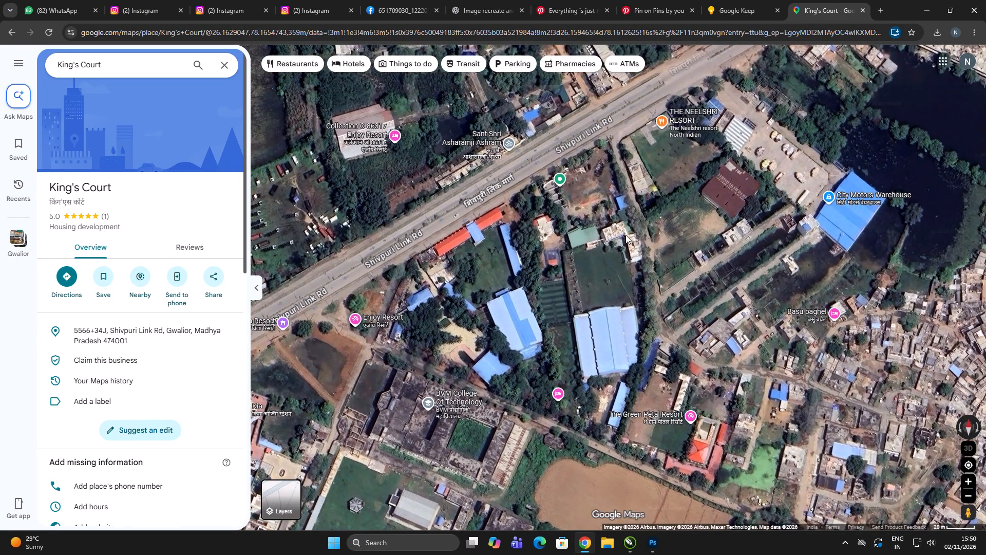
left_click_drag(636, 228, 564, 278)
left_click_drag(631, 240, 461, 327)
left_click_drag(584, 250, 408, 322)
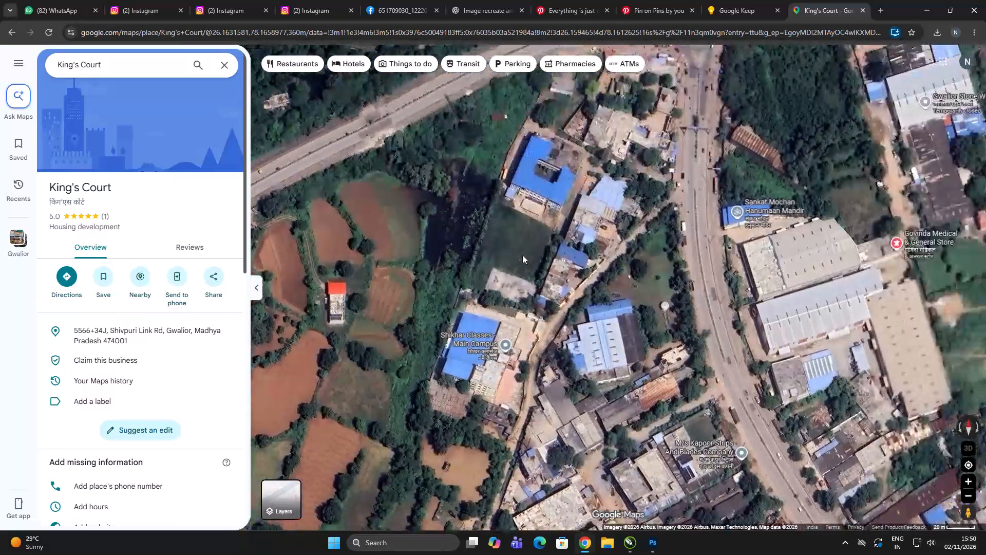
left_click_drag(522, 255, 485, 305)
left_click_drag(539, 274, 476, 310)
left_click_drag(544, 250, 459, 333)
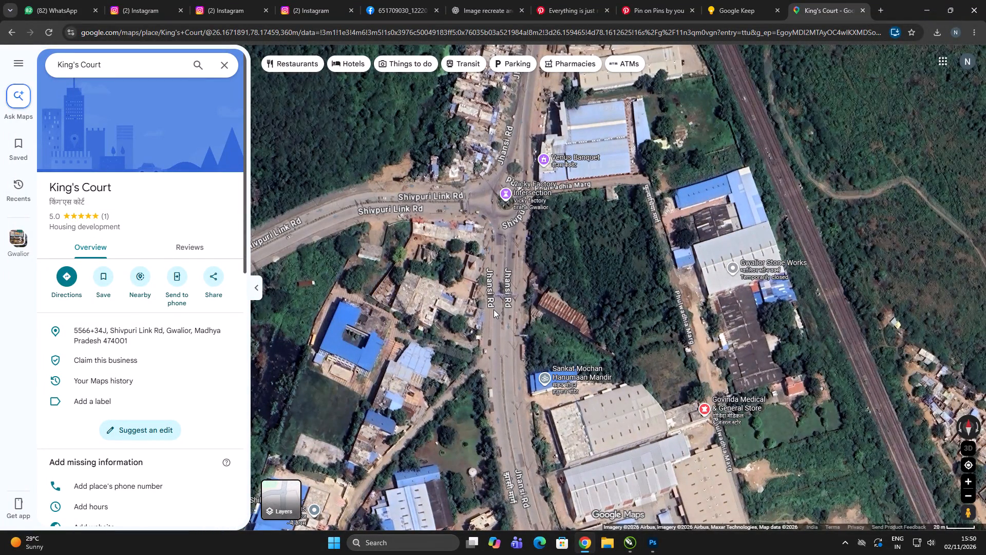
Examine the map along Jhansi Road north of the Shivpuri Link Road junction towards Gwalior city for notable landmarks.
left_click_drag(532, 153, 483, 340)
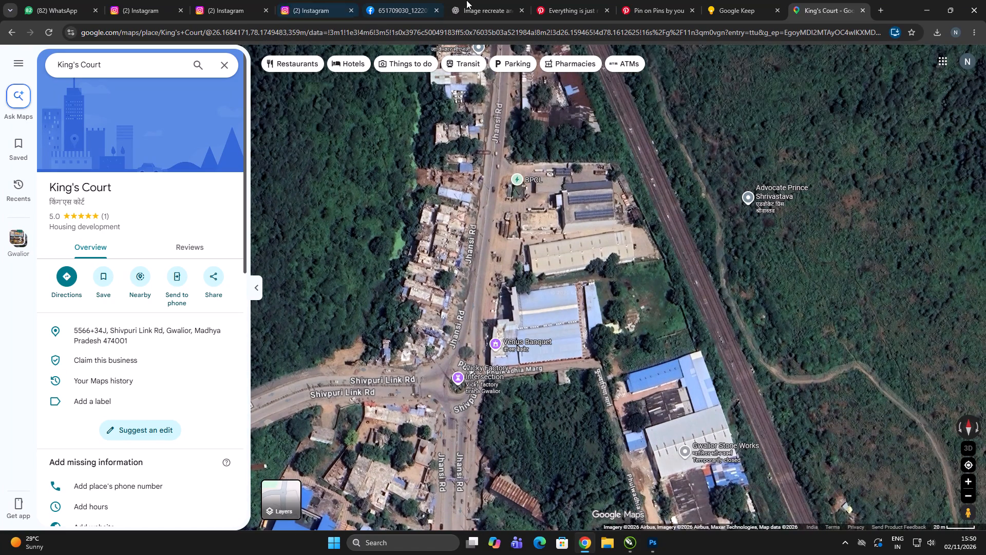
left_click_drag(534, 157, 501, 344)
left_click_drag(473, 241, 509, 294)
left_click_drag(465, 237, 564, 392)
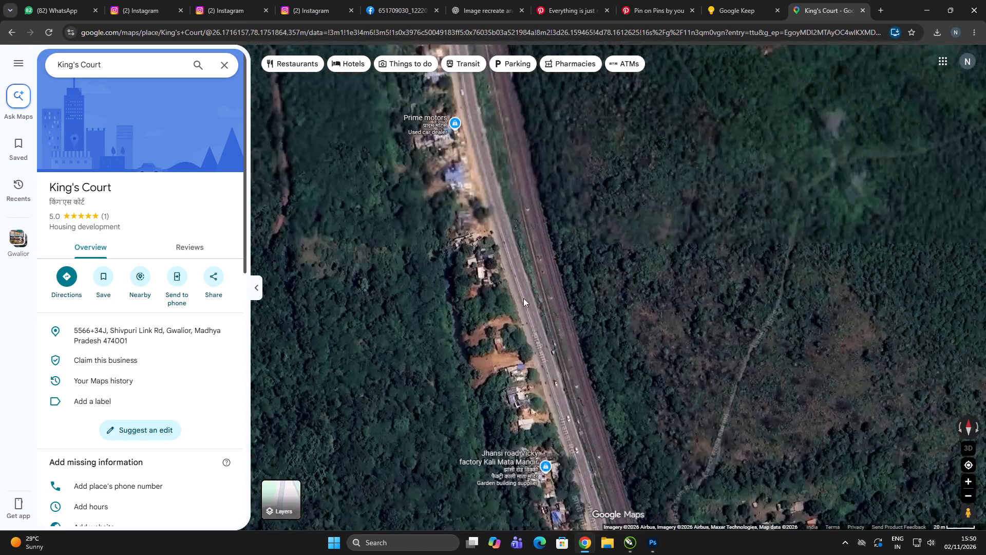
left_click_drag(526, 254, 525, 438)
left_click_drag(488, 296, 499, 456)
left_click_drag(484, 351, 482, 441)
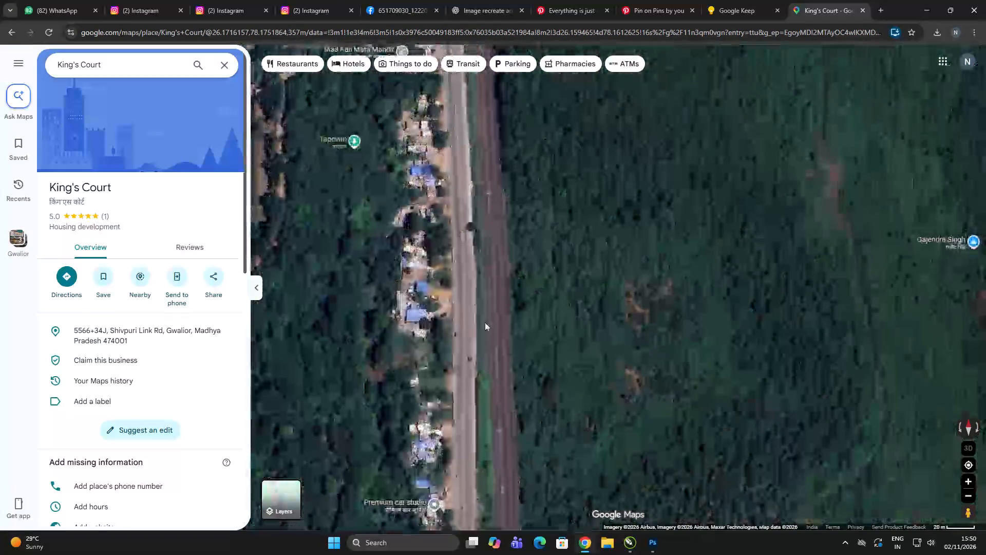
left_click_drag(497, 271, 554, 528)
left_click_drag(546, 320, 544, 500)
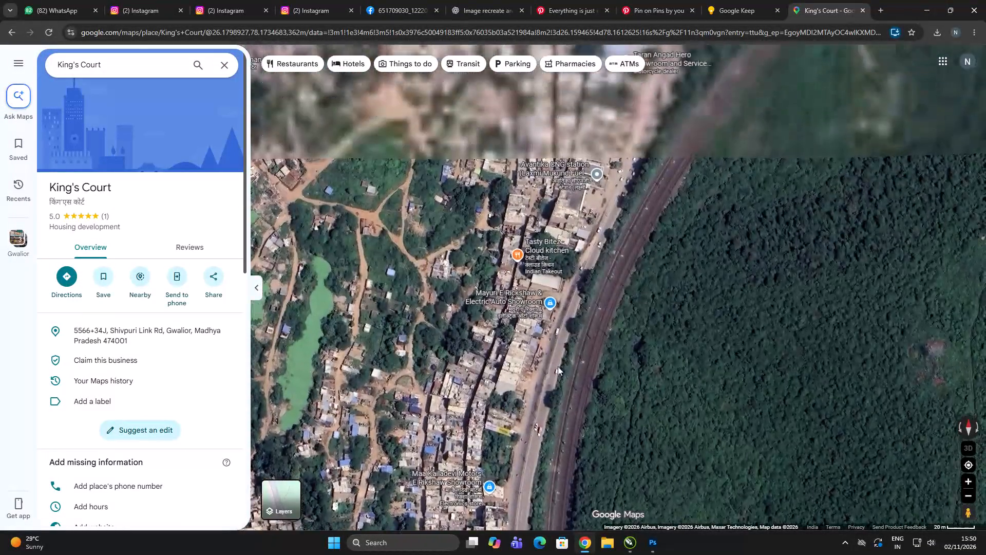
left_click_drag(558, 366, 410, 438)
scroll(492, 264, "down", 9)
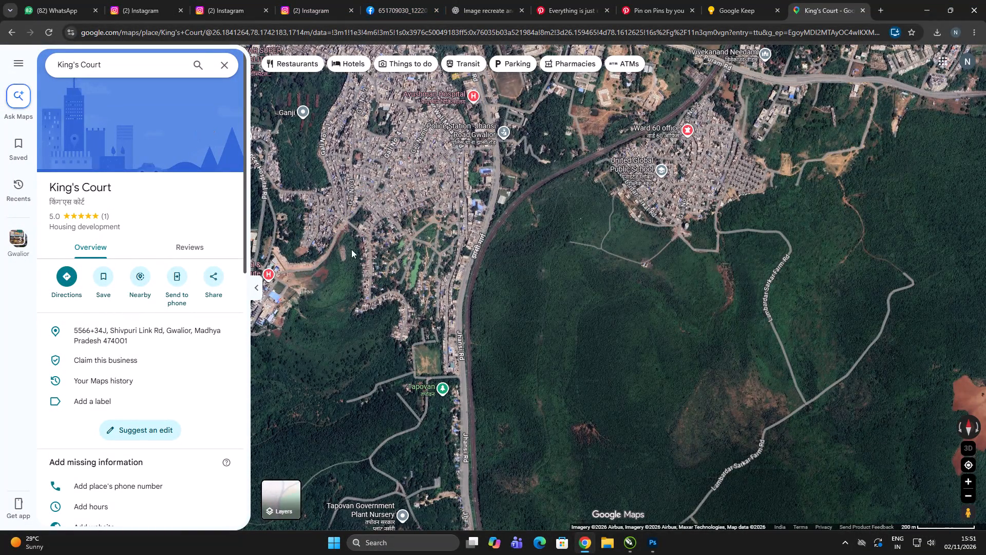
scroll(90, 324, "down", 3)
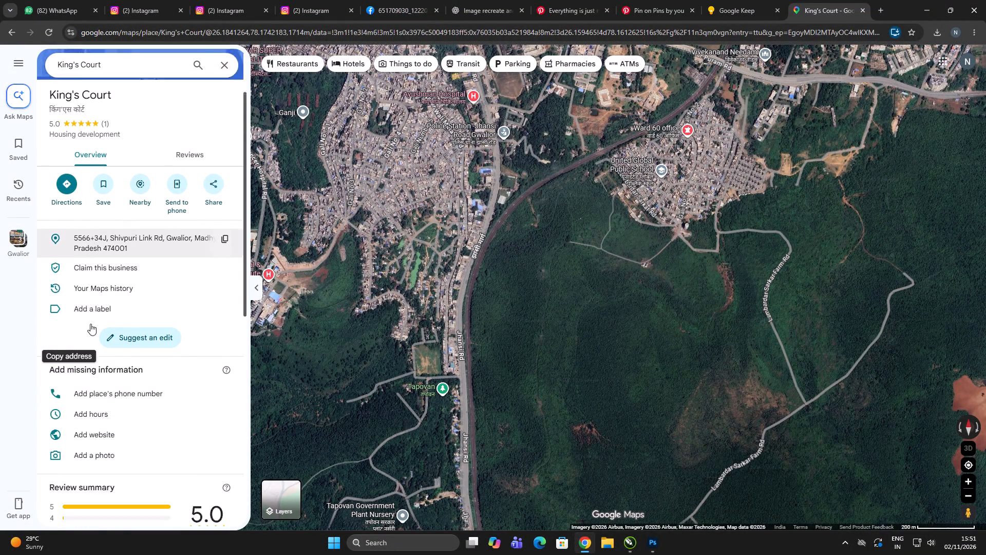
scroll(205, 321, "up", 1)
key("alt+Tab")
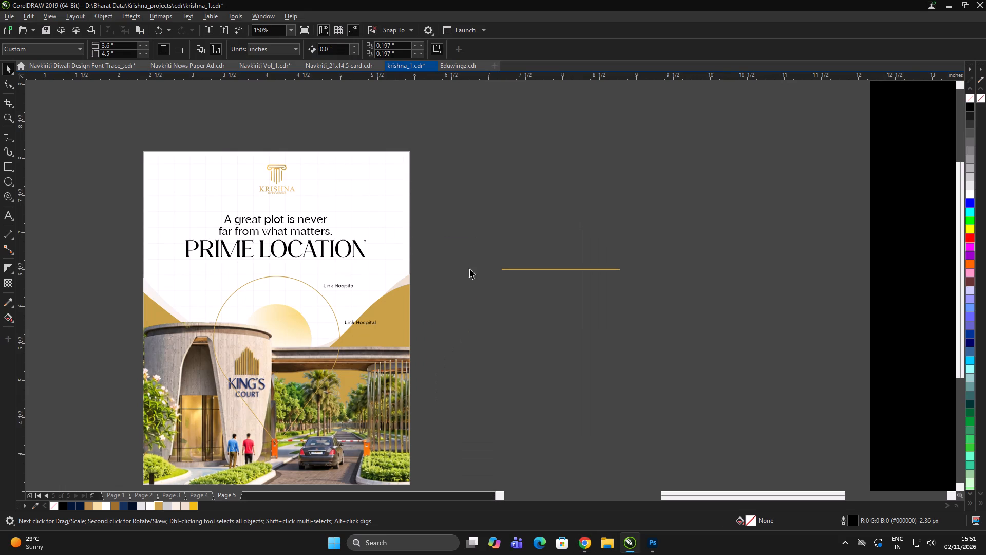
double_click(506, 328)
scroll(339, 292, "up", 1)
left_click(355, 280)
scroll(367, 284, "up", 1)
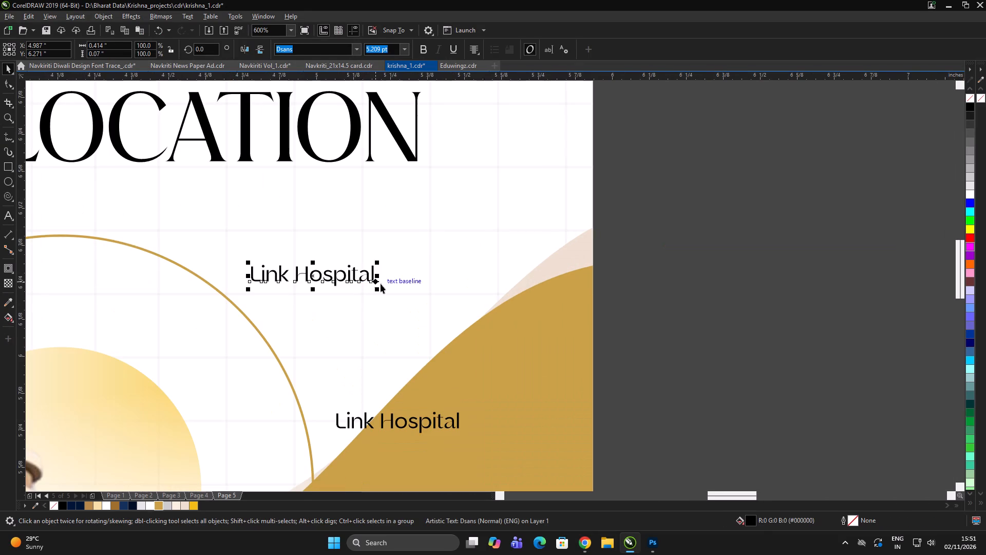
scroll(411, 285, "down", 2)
Switch to the browser and search Google for "chandrawani naka gwalior" in the Google Keep tab.
key("alt+Tab")
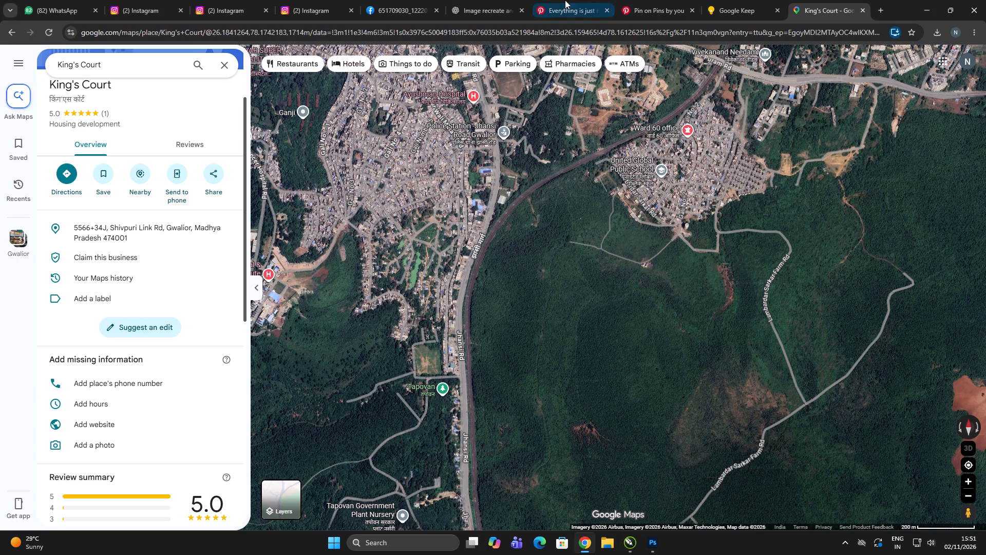
left_click(562, 0)
left_click(684, 0)
left_click(747, 1)
left_click(715, 31)
key("ctrl+a")
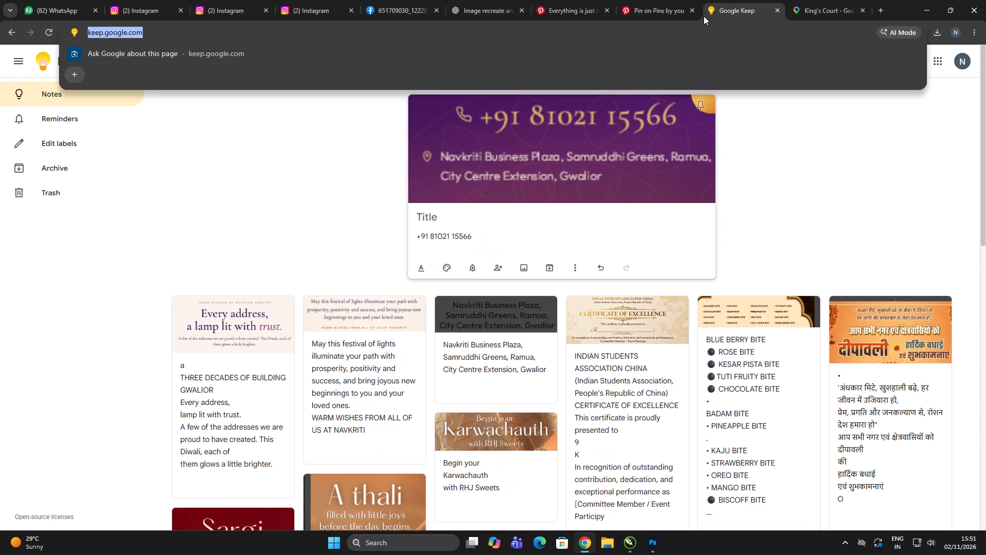
type("chandrawani na")
key("Down")
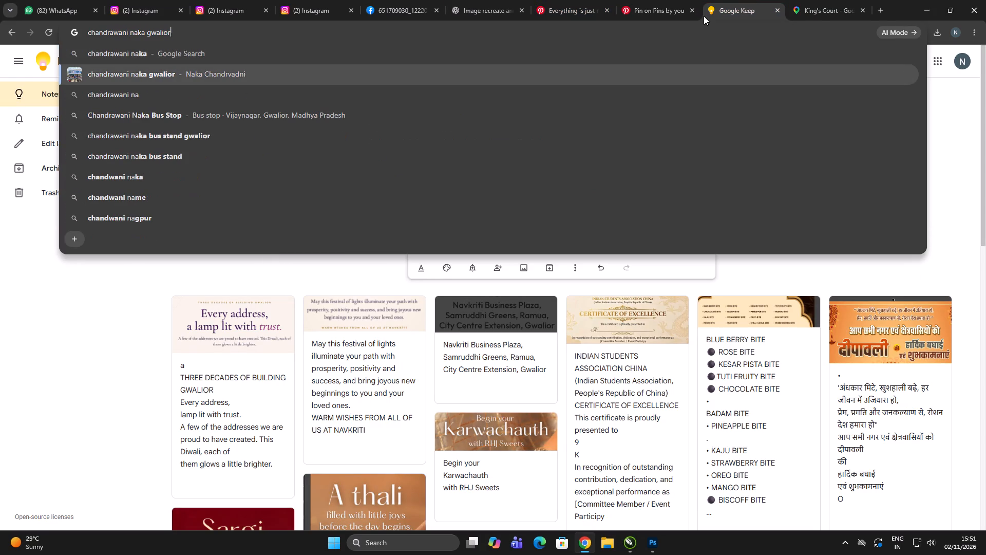
key("Return")
Refine the Google search to "chandrawani naka chauraha gwalior".
left_click(280, 71)
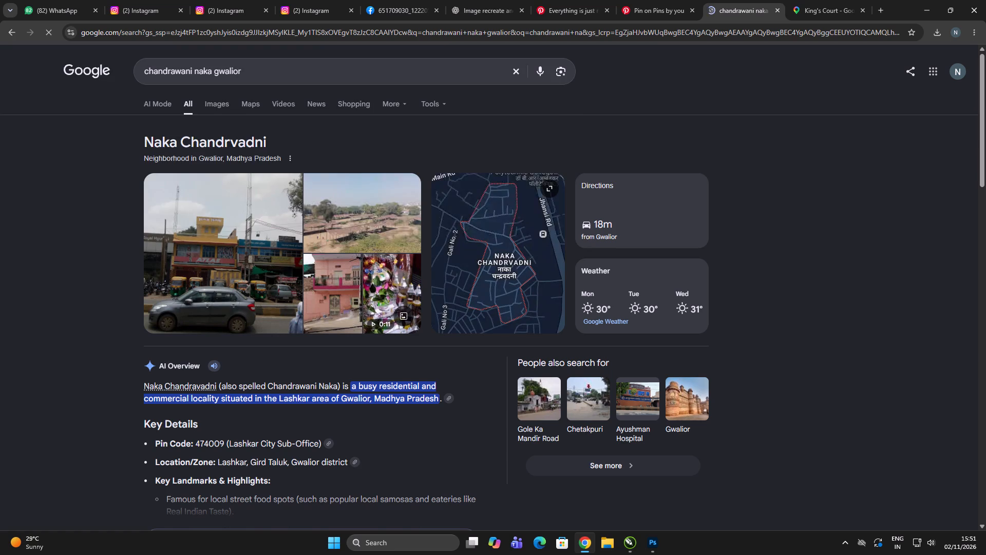
key("BackSpace")
key("BackSpace")
key("BackSpace")
key("BackSpace")
key("BackSpace")
key("BackSpace")
key("BackSpace")
key("BackSpace")
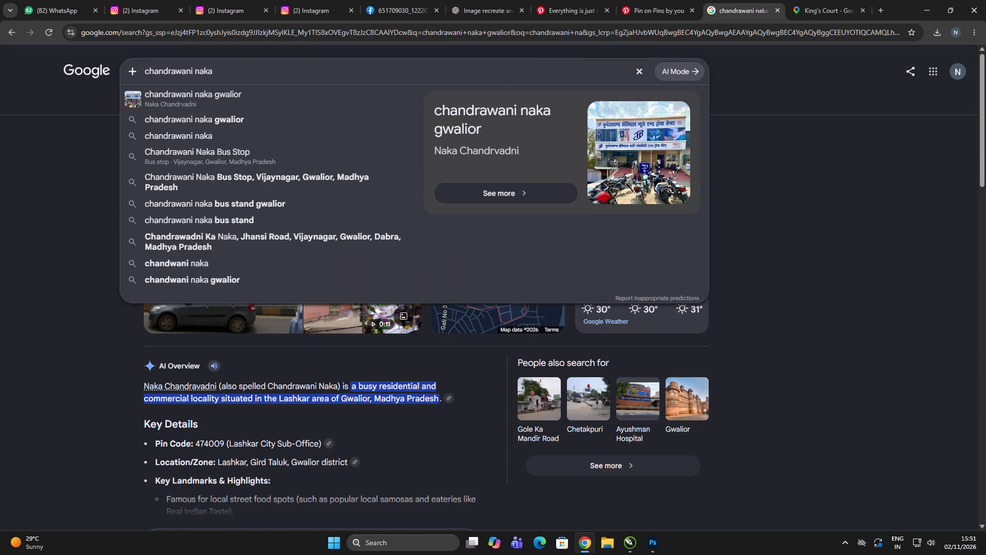
key("space")
type("cho")
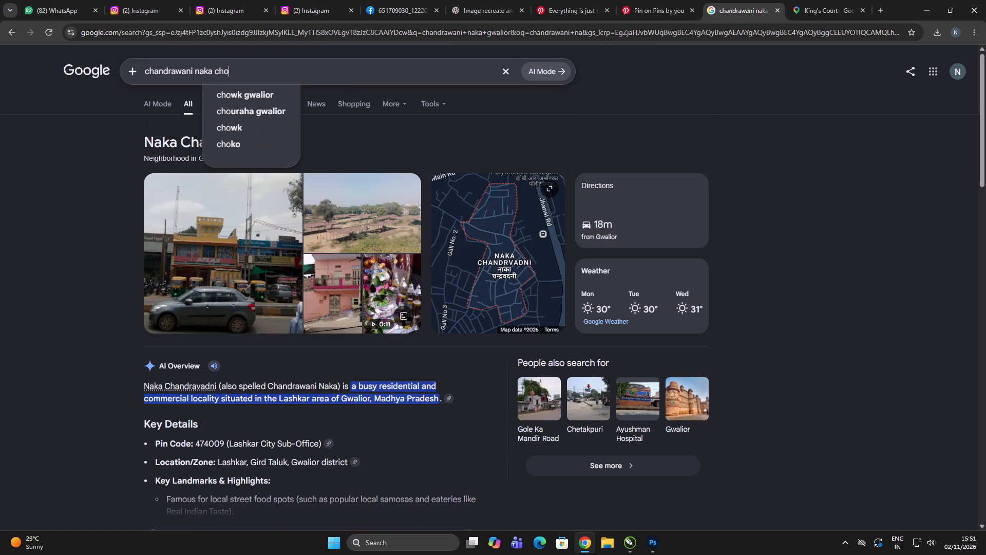
type("uhr")
key("Down")
key("Return")
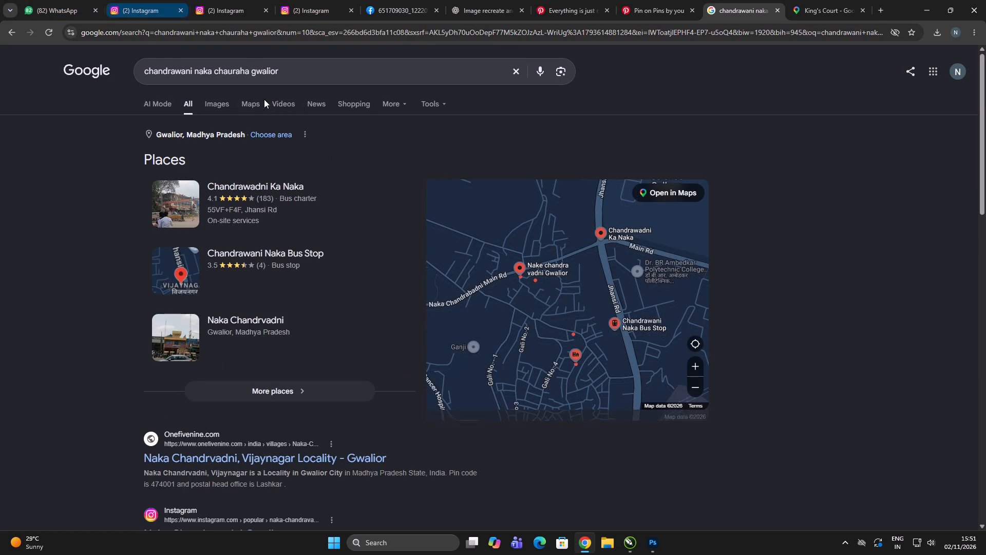
Copy the search phrase "chandrawani naka chauraha gwalior" and paste it in CorelDRAW over the text of the lower Link Hospital label.
left_click_drag(137, 70, 271, 79)
left_click(284, 71)
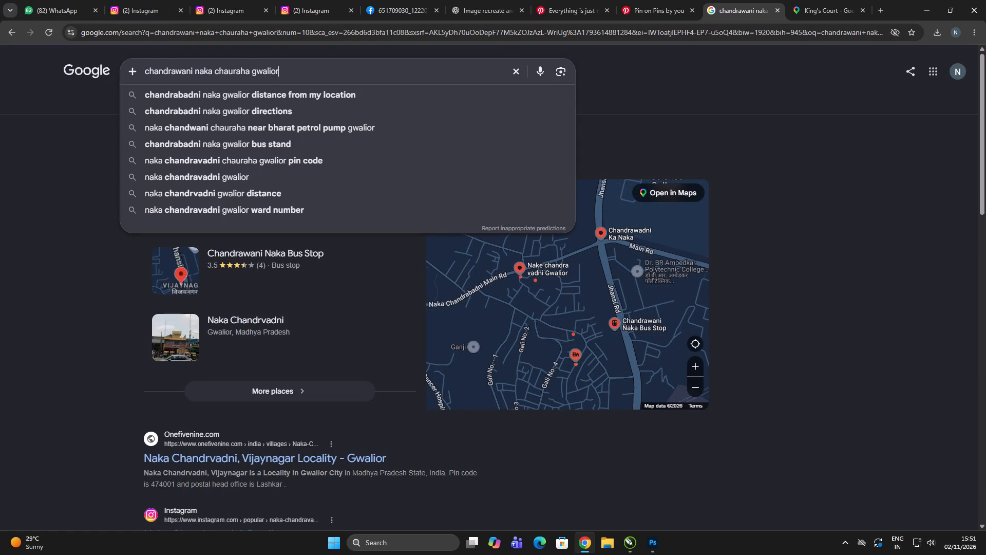
left_click_drag(286, 69, 140, 65)
key("ctrl+c")
key("alt+Tab")
left_click(634, 230)
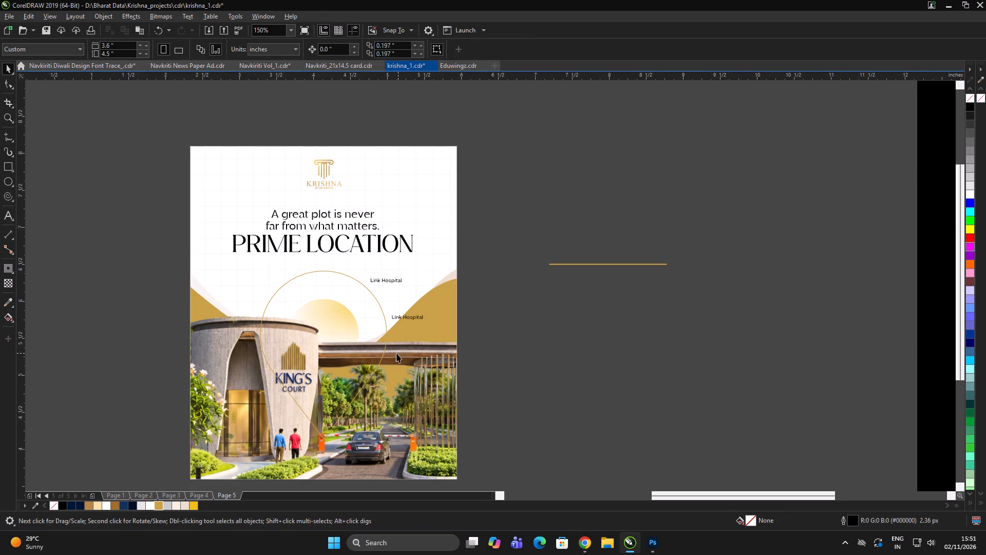
scroll(396, 353, "up", 1)
double_click(434, 280)
key("ctrl+a")
key("ctrl+v")
scroll(433, 288, "up", 1)
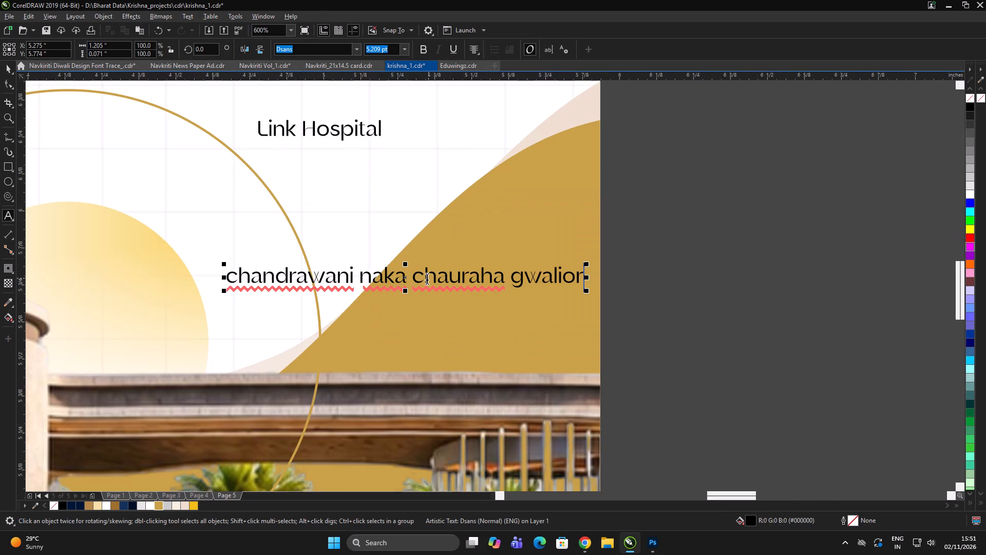
Break the pasted label into two lines before "chauraha" and change its text to title case.
left_click(420, 277)
left_click(415, 276)
key("Return")
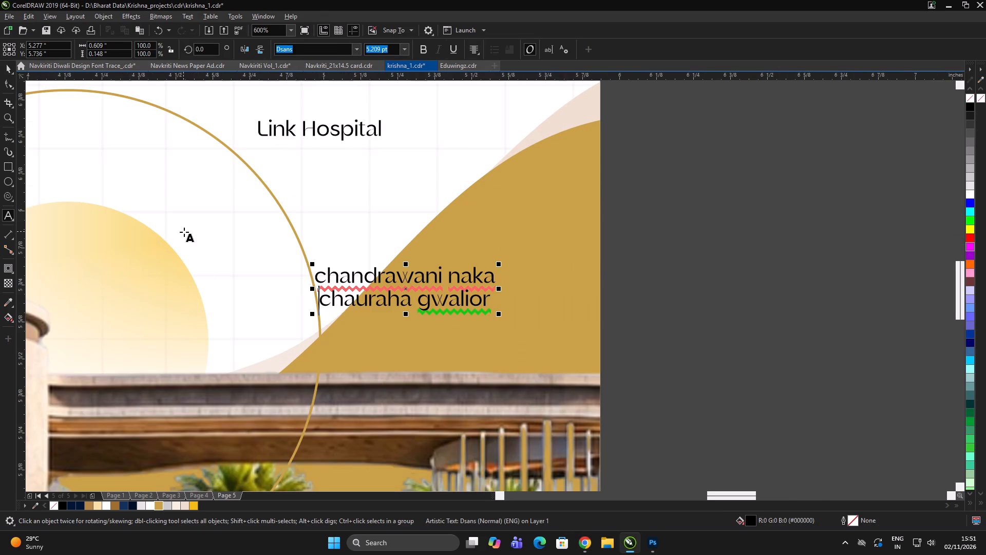
key("ctrl+a")
key("shift+F3")
left_click(469, 270)
left_click(474, 299)
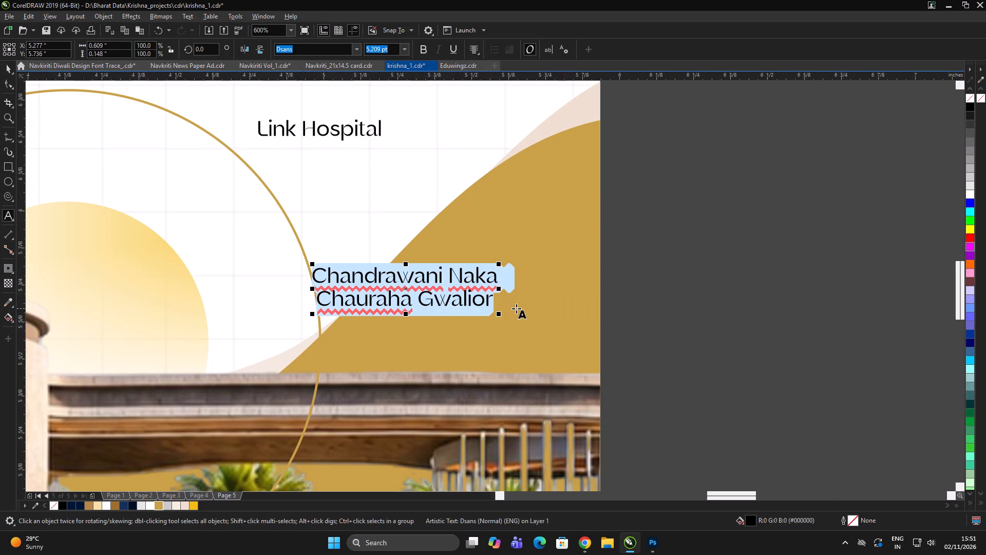
Delete the word "Gwalior" from the label's second line.
left_click(450, 301)
left_click_drag(420, 297, 517, 301)
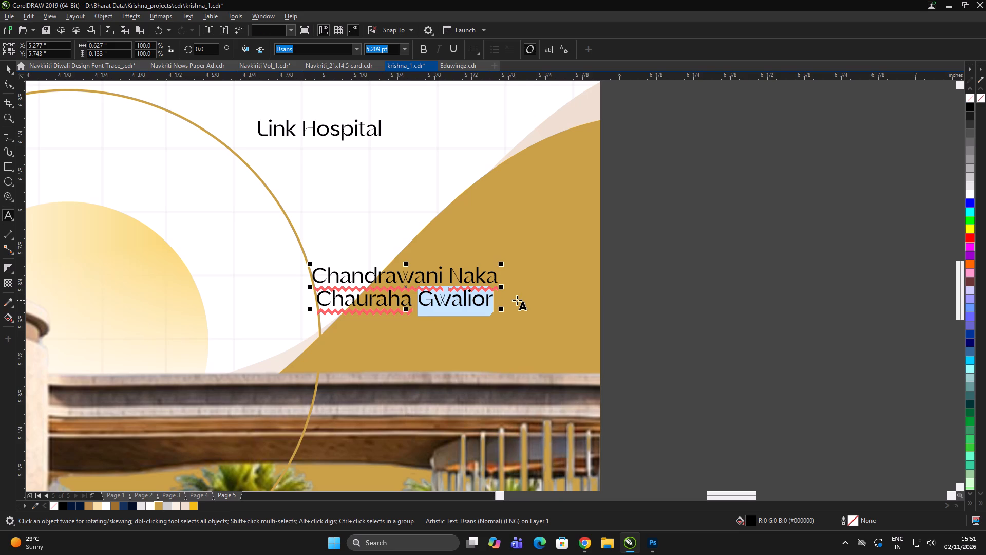
key("Delete")
Rewrap the label so "Chandrawani" is on the first line and "Naka Chauraha" on the second.
left_click(454, 274)
key("Delete")
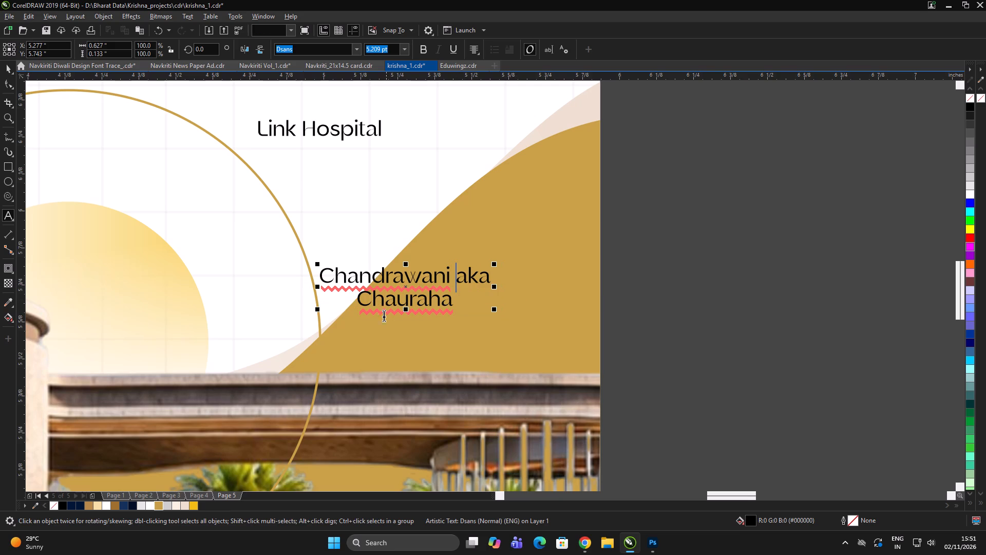
key("ctrl+z")
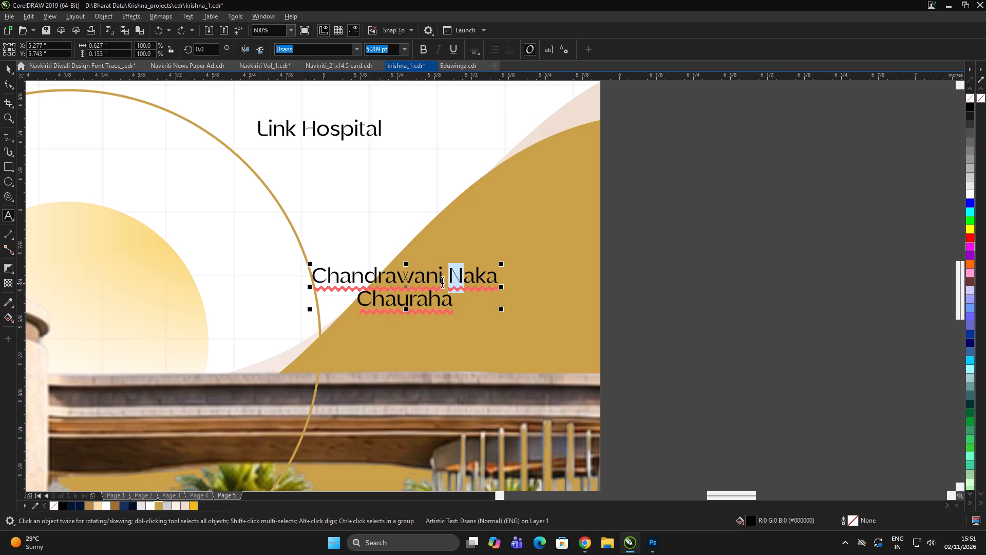
left_click(449, 274)
key("backslash")
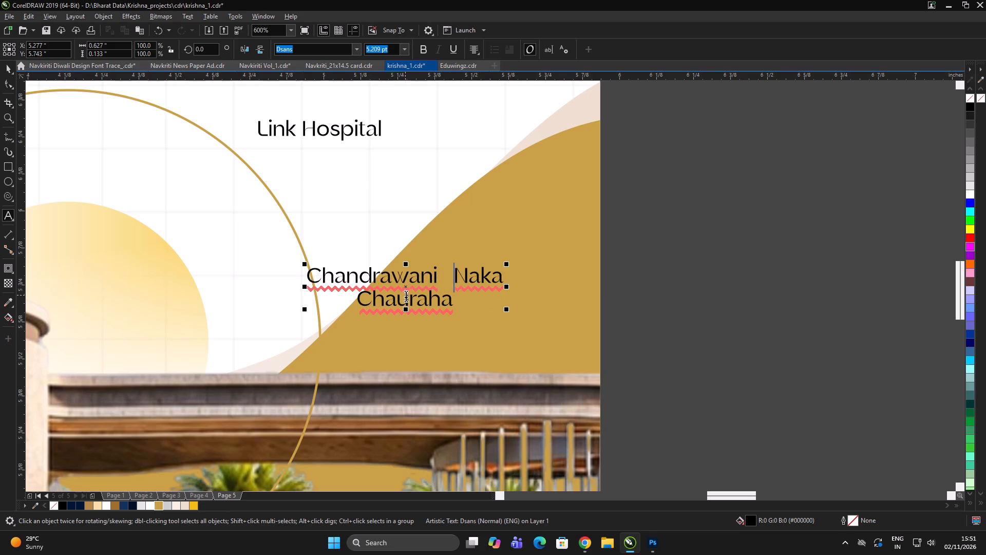
key("Return")
key("Return")
key("BackSpace")
left_click(359, 320)
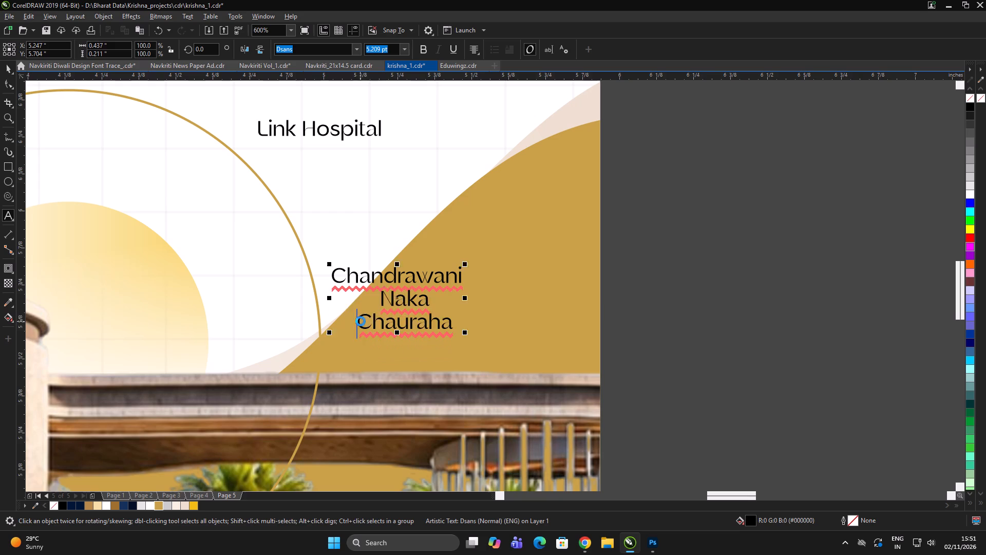
key("BackSpace")
left_click(336, 274)
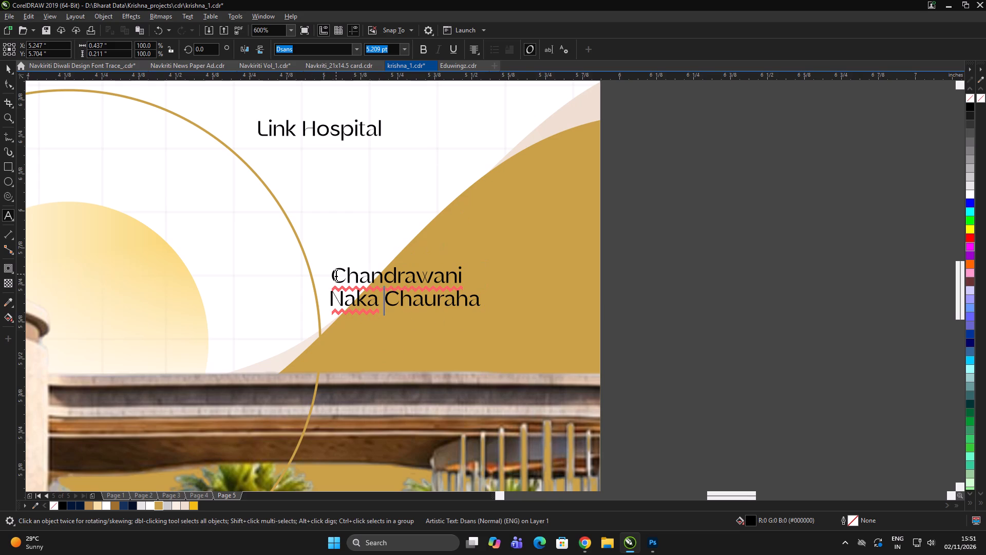
key("BackSpace")
Remove and reinsert the line break before "Naka" so both lines of the label centre on each other.
key("ctrl+a")
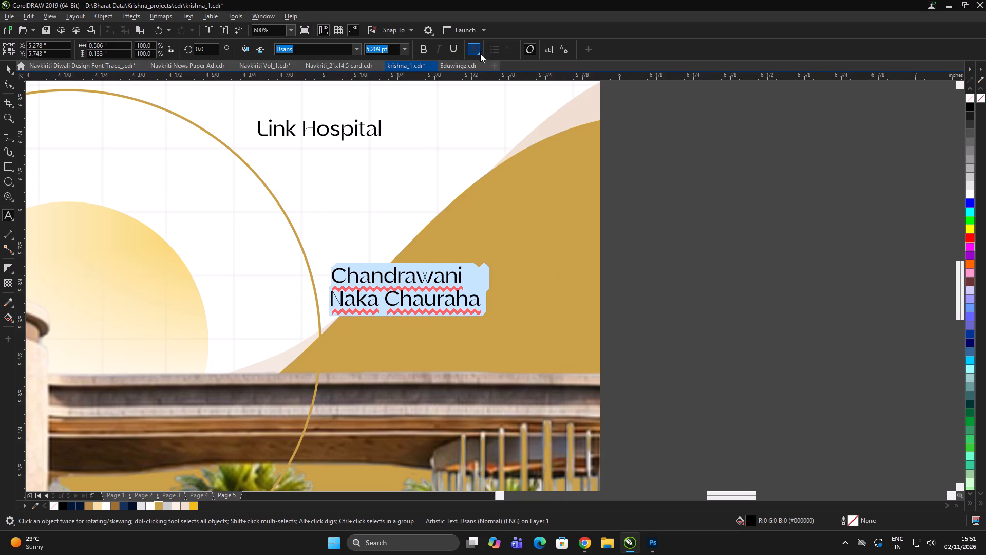
left_click(479, 47)
left_click(494, 88)
left_click(467, 282)
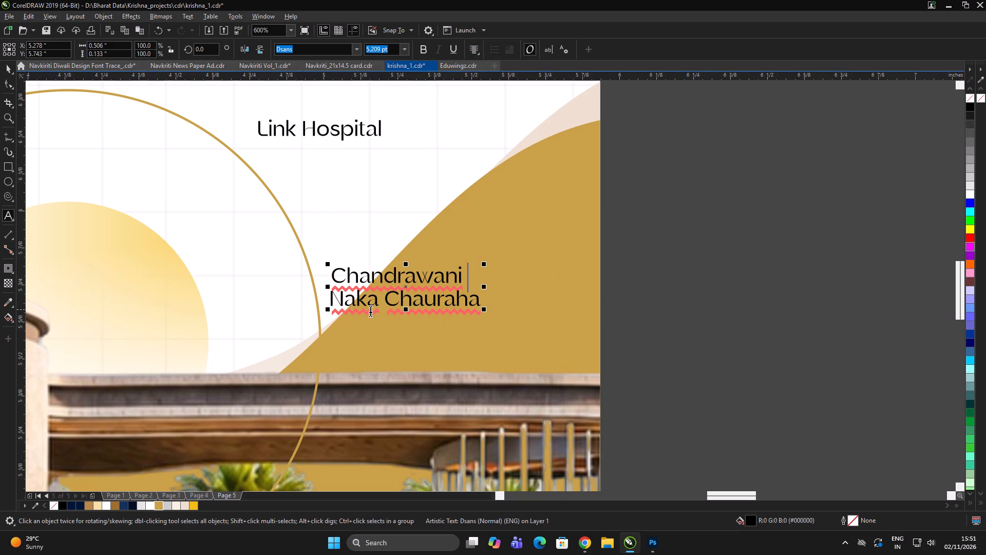
left_click(332, 298)
key("BackSpace")
key("BackSpace")
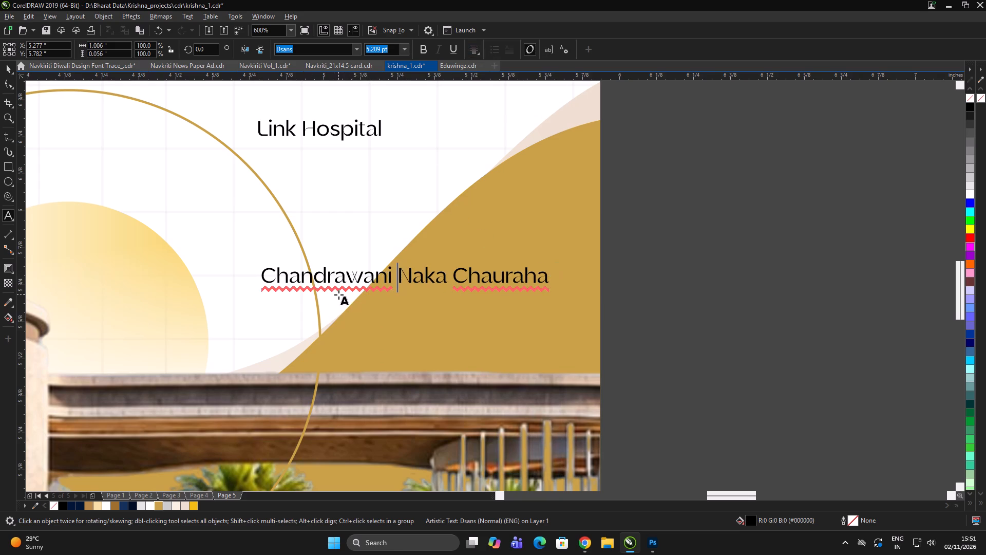
key("Return")
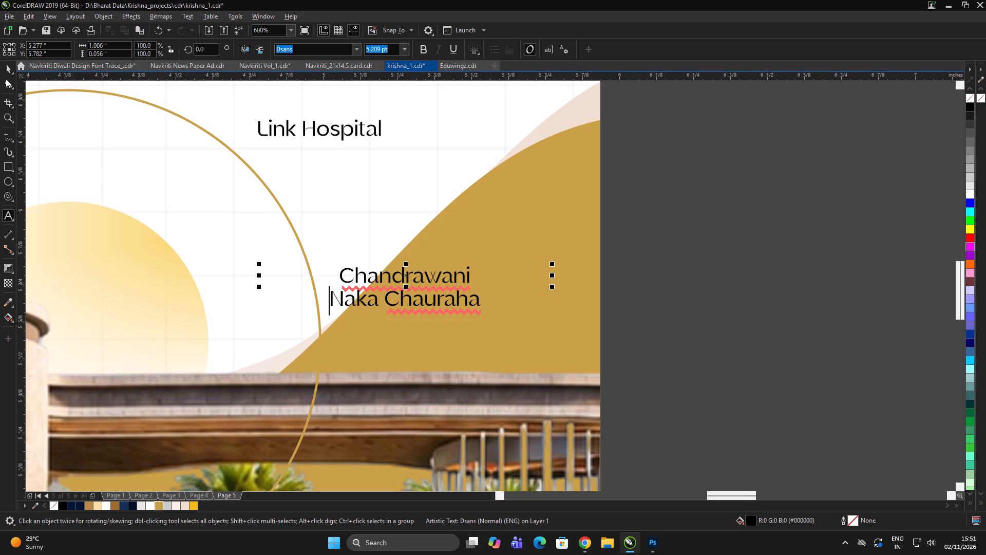
Move the Chandrawani Naka Chauraha label slightly to the right, away from the pin's outline.
left_click(7, 67)
left_click_drag(467, 299, 473, 299)
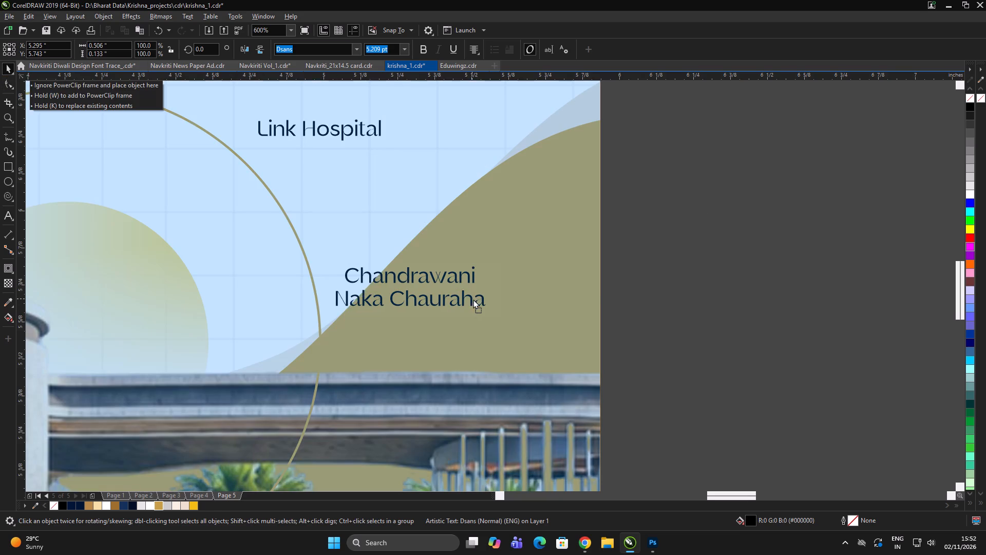
left_click_drag(473, 299, 477, 299)
scroll(561, 263, "down", 3)
double_click(710, 243)
Duplicate the Link Hospital and Chandrawani Naka Chauraha labels together at the same height on the left side of the pin.
left_click_drag(649, 191, 543, 281)
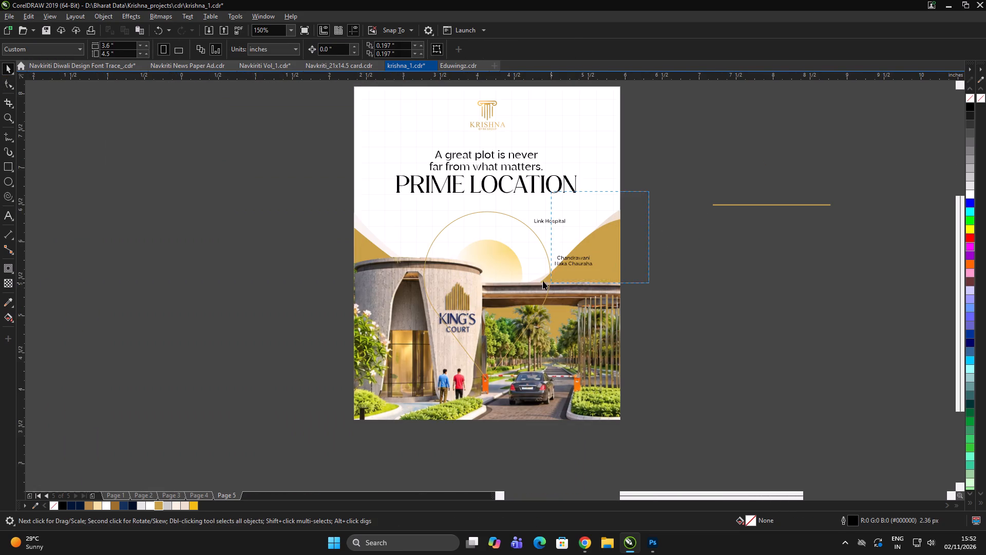
left_click_drag(543, 281, 514, 277)
left_click_drag(568, 264, 389, 266)
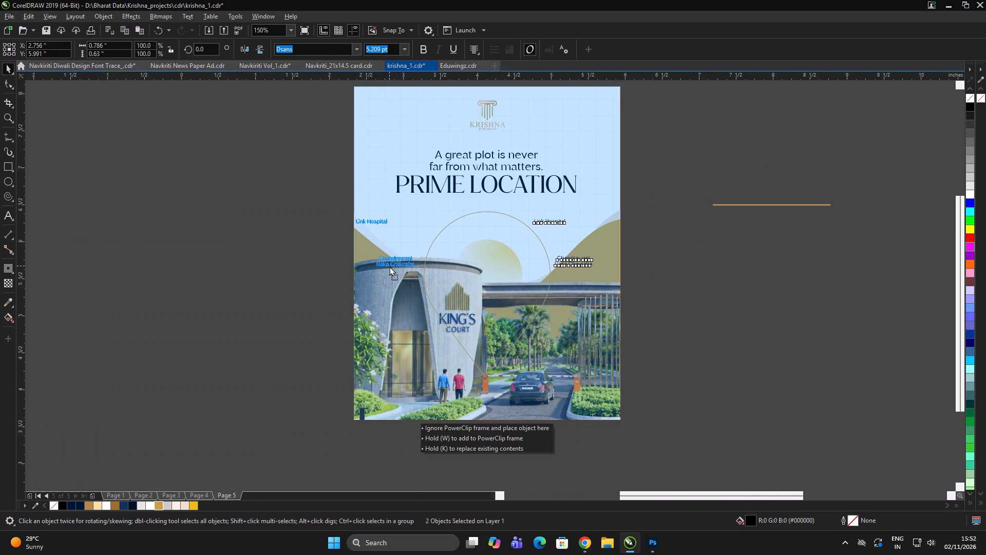
left_click_drag(389, 266, 392, 267)
key("ctrl+z")
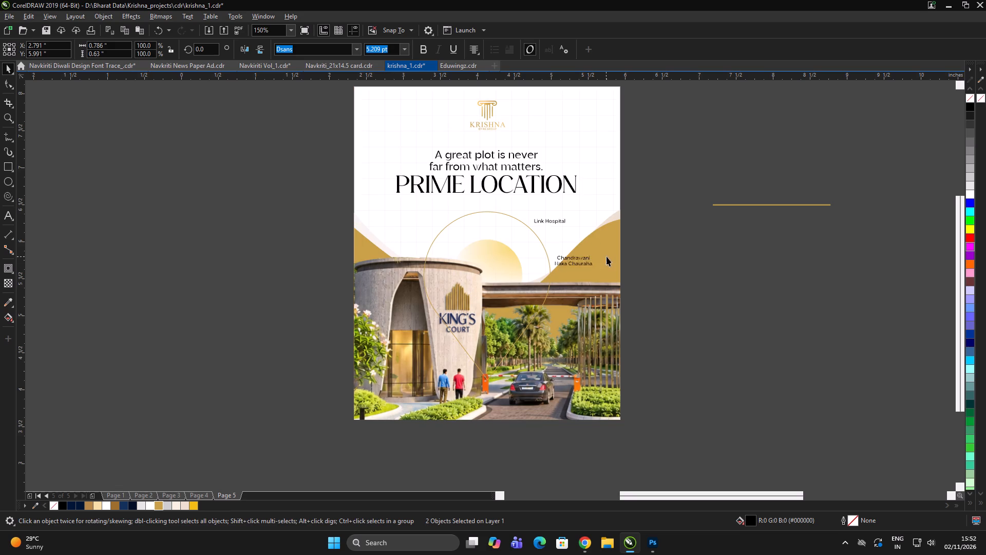
left_click_drag(589, 263, 414, 273)
right_click(414, 273, "shift")
Group the two copied labels, mirror the group horizontally, and ungroup it.
key("ctrl+g")
left_click(244, 51)
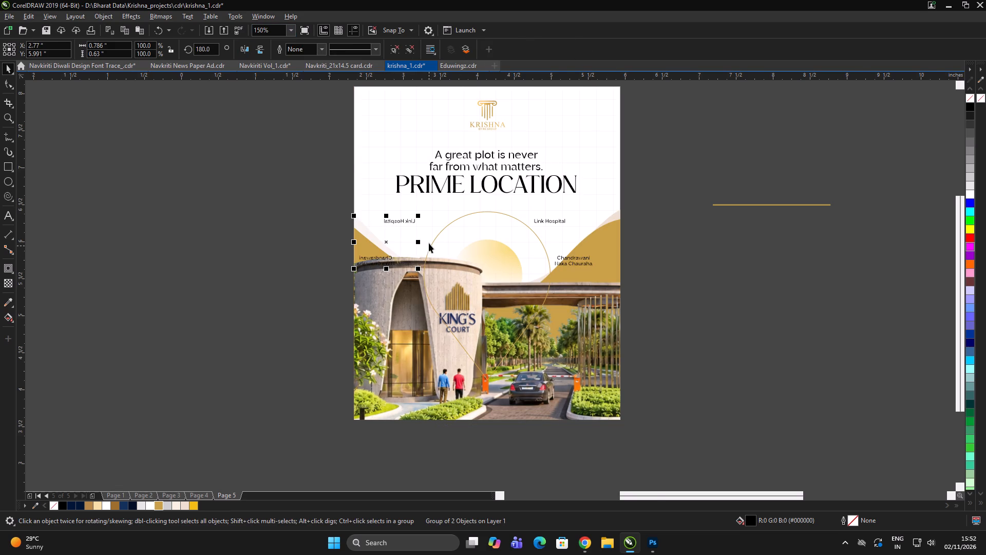
scroll(428, 241, "up", 1)
key("ctrl+u")
left_click(218, 233, "ctrl")
Move the copied Link Hospital label right beside the pin's upper-left curve and mirror it horizontally so it reads normally.
left_click_drag(386, 201, 387, 201)
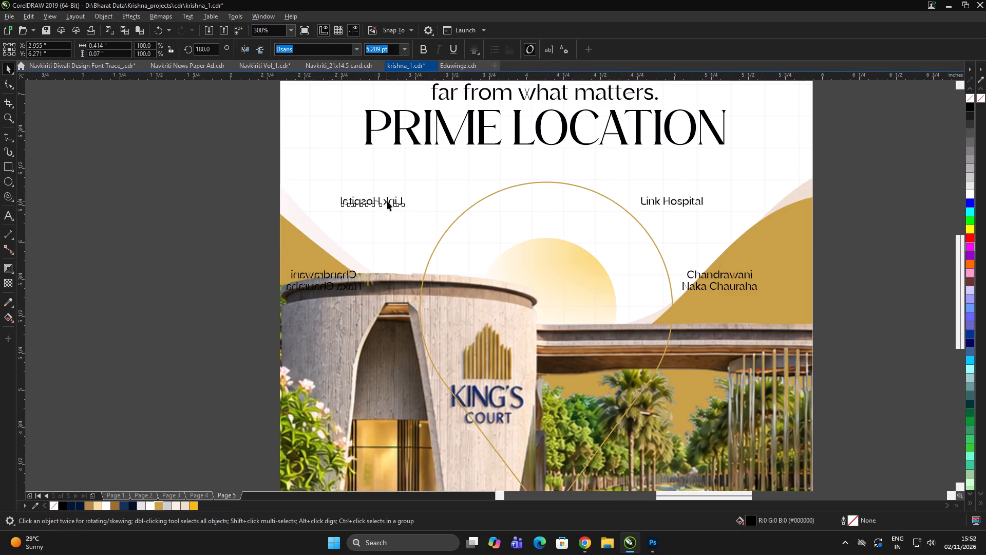
left_click_drag(387, 201, 445, 201)
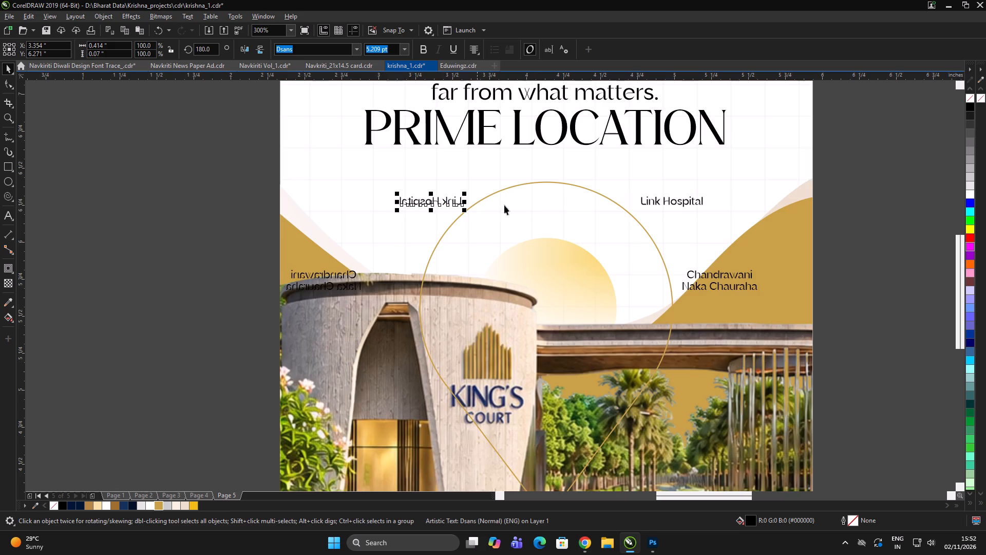
left_click(242, 53)
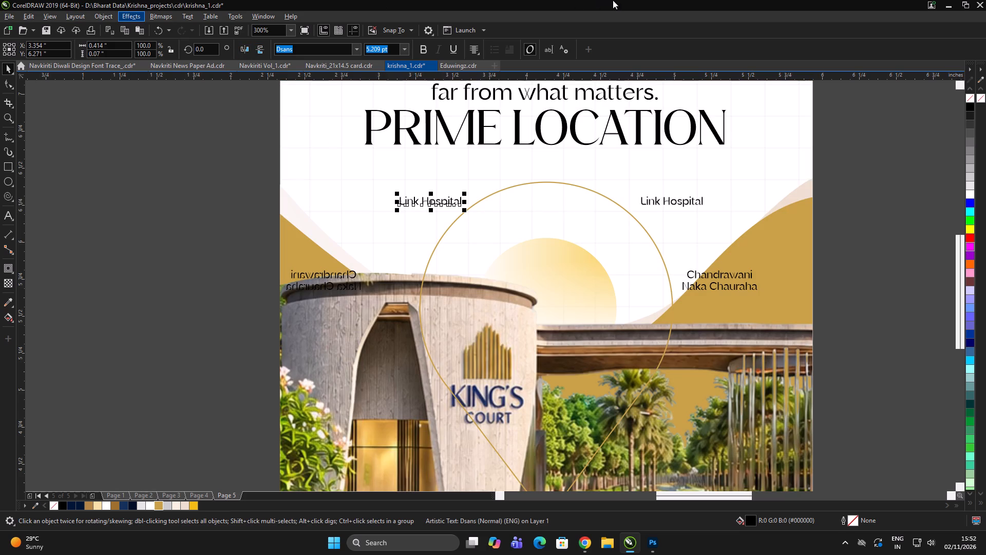
left_click(171, 131)
Switch to the browser and search Google for "collector office gwalior".
key("alt+Tab")
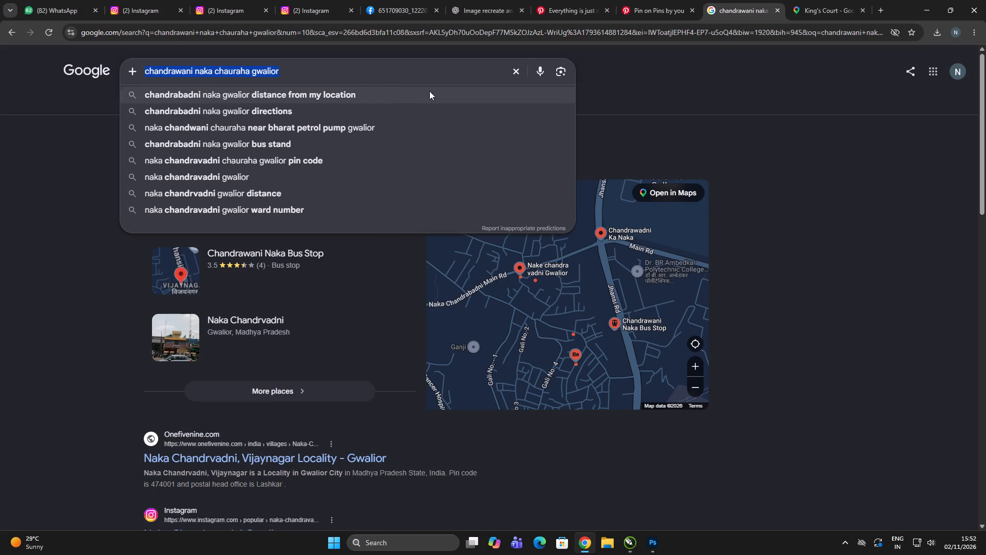
left_click(358, 71)
left_click(367, 68)
key("ctrl+a")
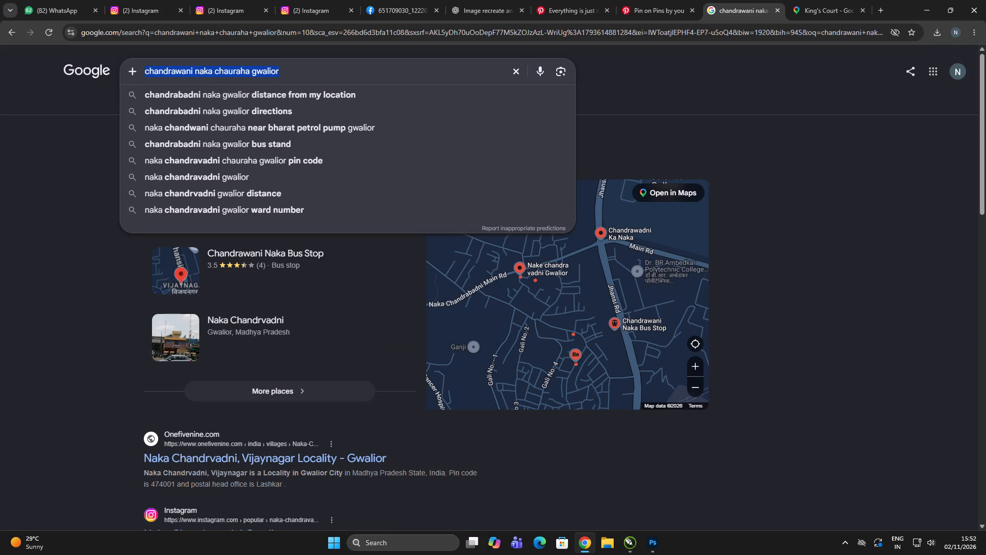
double_click(366, 61)
key("ctrl+a")
type("collct")
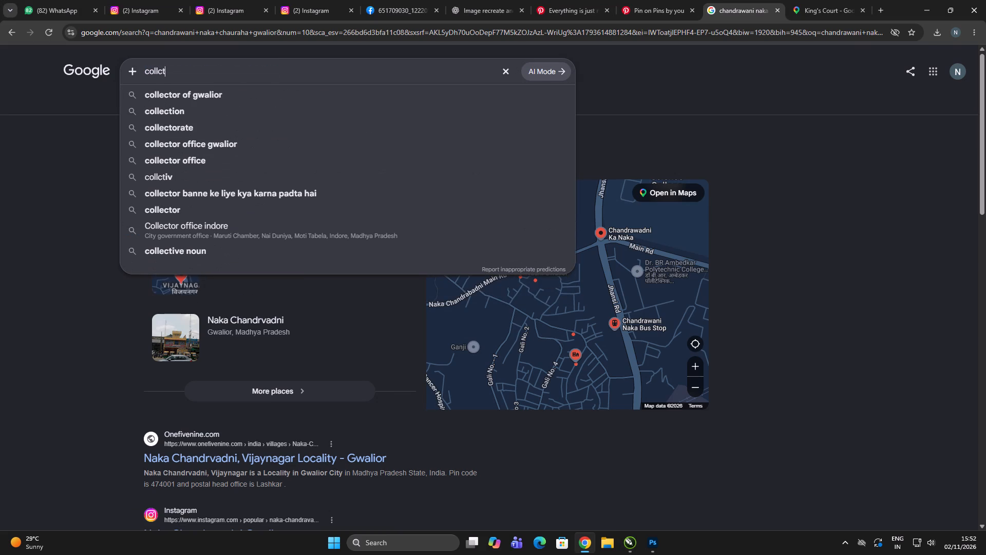
key("Down")
key("Down")
key("Down")
key("Down")
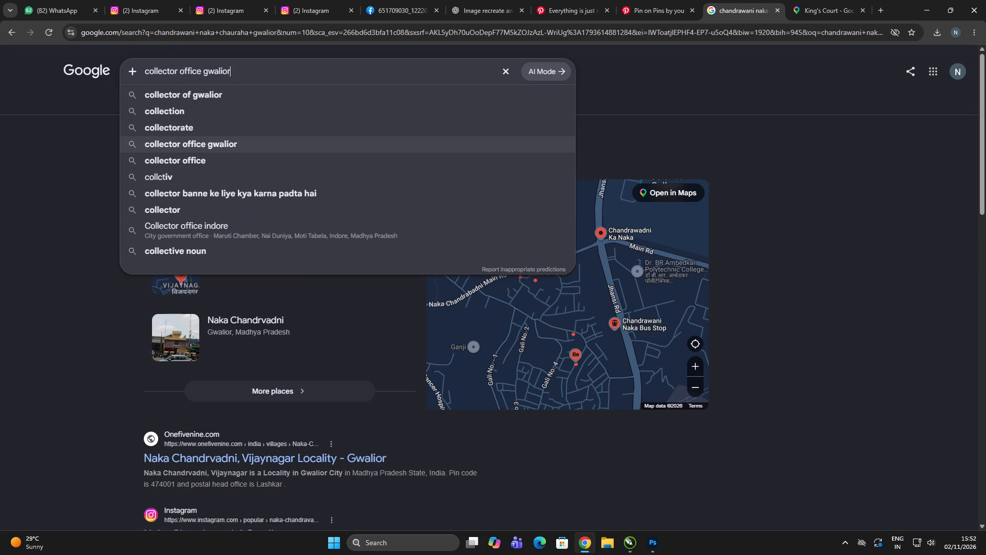
key("Left")
key("Down")
key("Down")
key("Down")
key("Down")
key("Left")
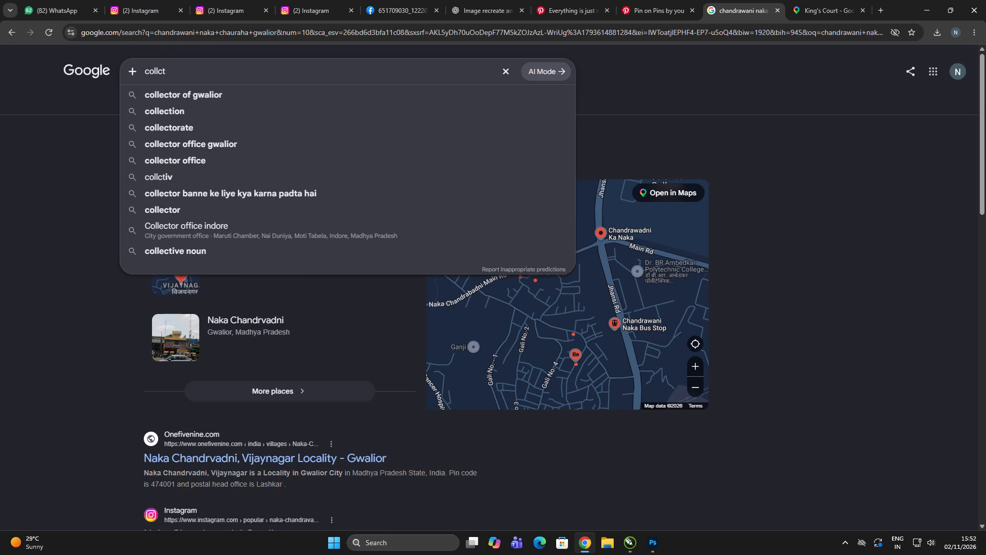
left_click(207, 143)
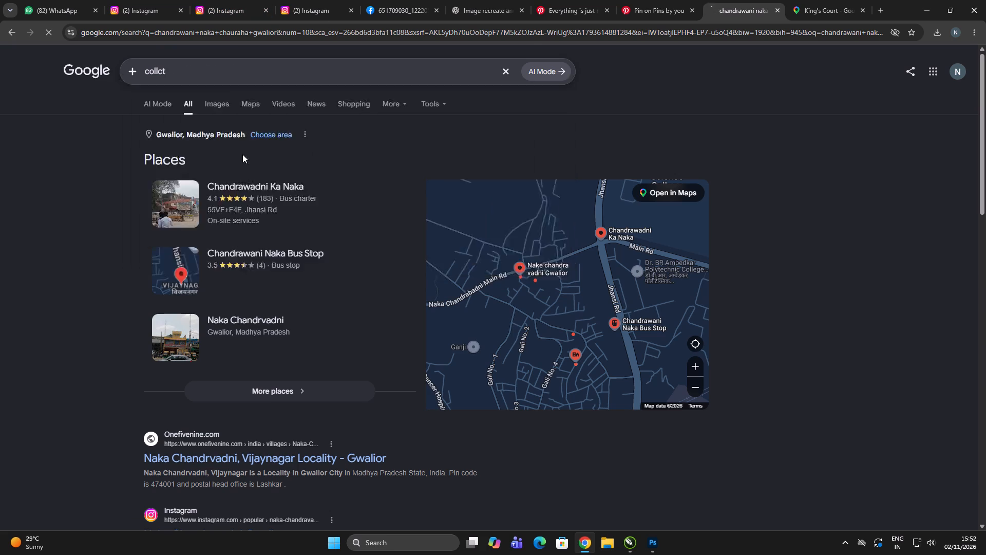
Copy "collector office" from the search query and paste it in CorelDRAW over the copied Link Hospital label's text, beside the pin's upper-left curve.
left_click_drag(199, 70, 134, 76)
key("ctrl+c")
key("ctrl+v")
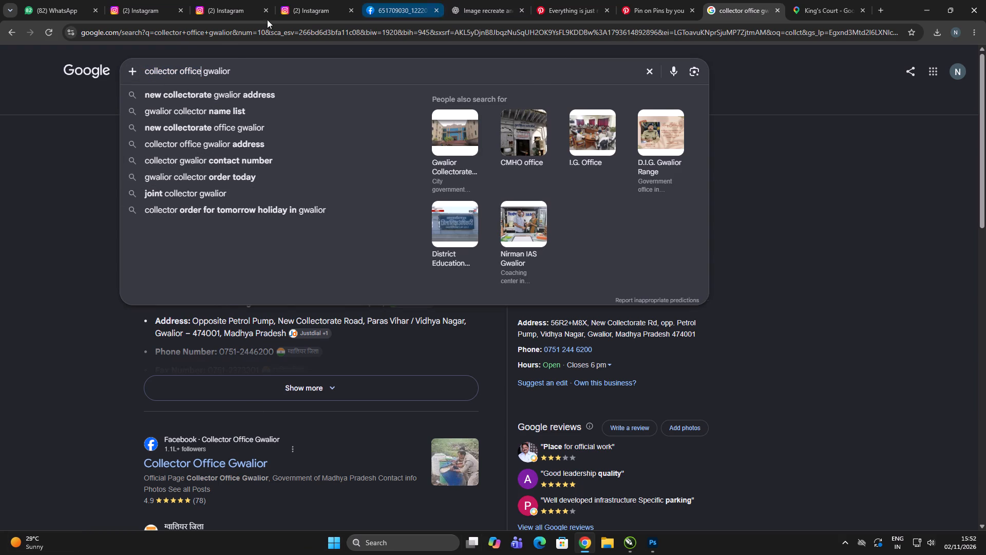
left_click_drag(200, 73, 99, 88)
key("ctrl+c")
key("alt+Tab")
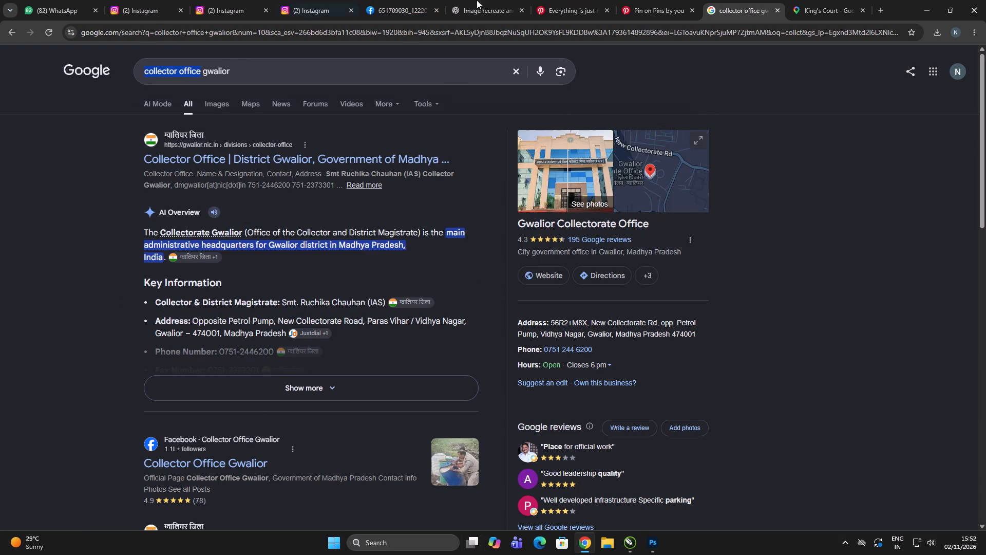
double_click(428, 198)
key("ctrl+a")
key("ctrl+v")
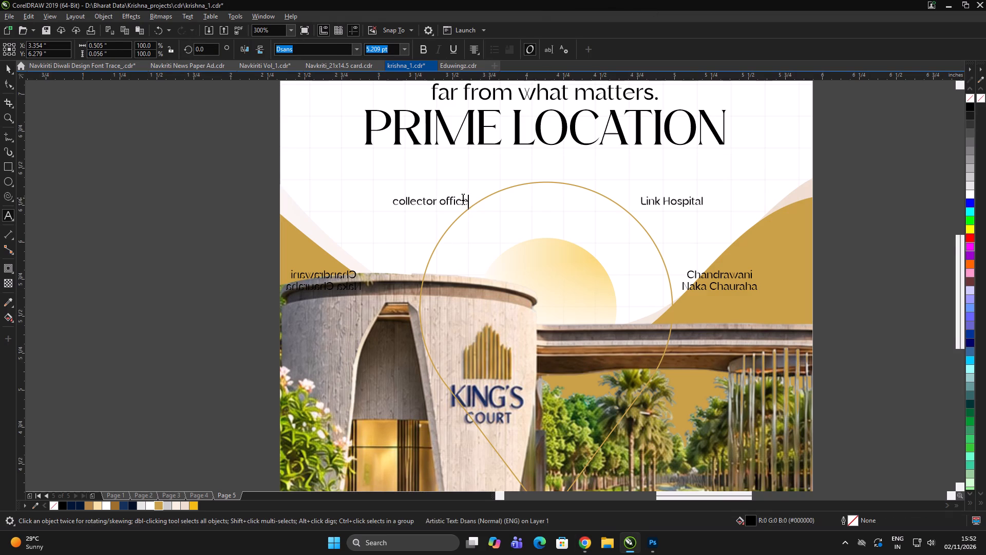
Change the collector office label's capitalisation to Title Case.
scroll(468, 198, "up", 1)
key("ctrl+a")
key("shift+F3")
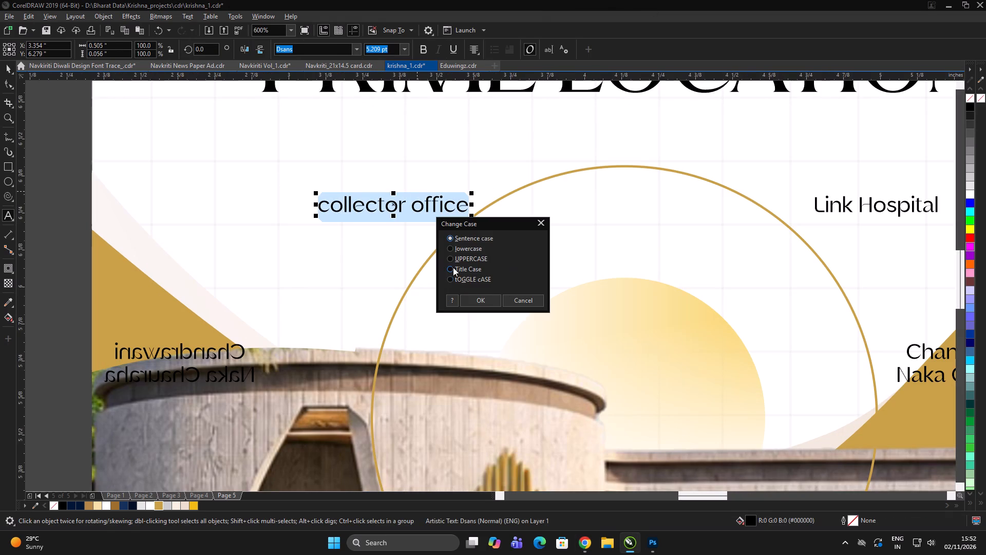
left_click(453, 267)
left_click(477, 302)
left_click(437, 204)
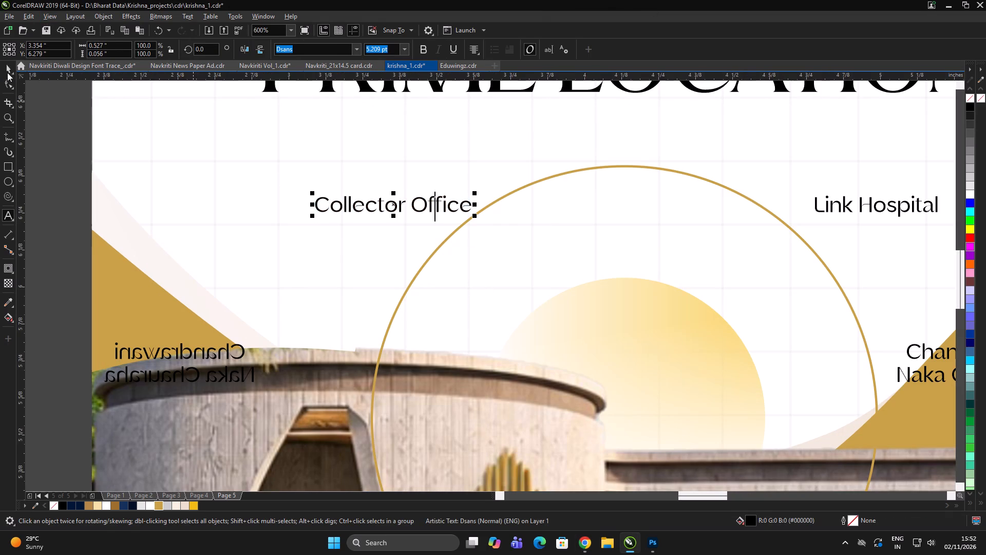
Move the Collector Office label slightly to the left, away from the pin's outline.
left_click(8, 70)
left_click_drag(401, 208, 382, 210)
scroll(415, 205, "down", 2)
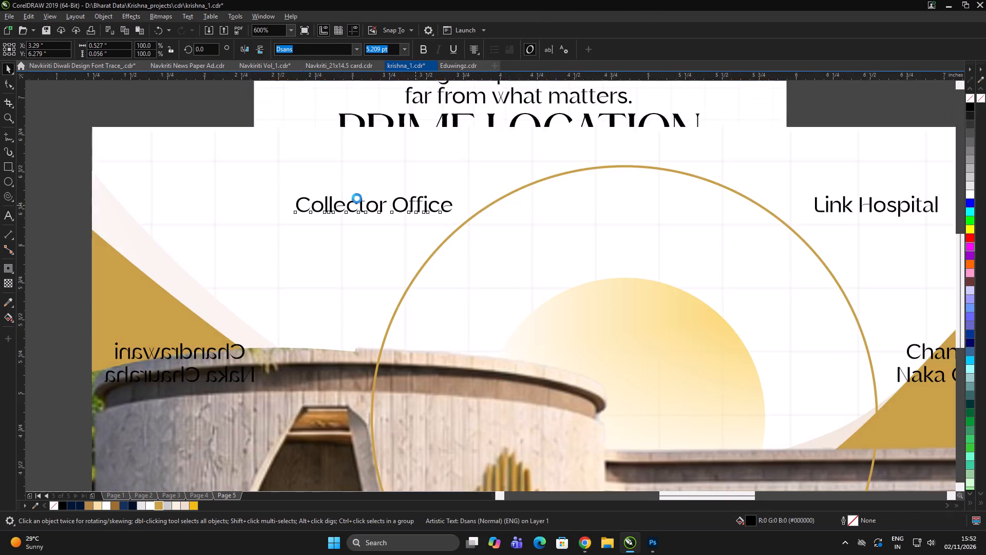
triple_click(250, 187)
scroll(480, 224, "up", 1)
triple_click(777, 210)
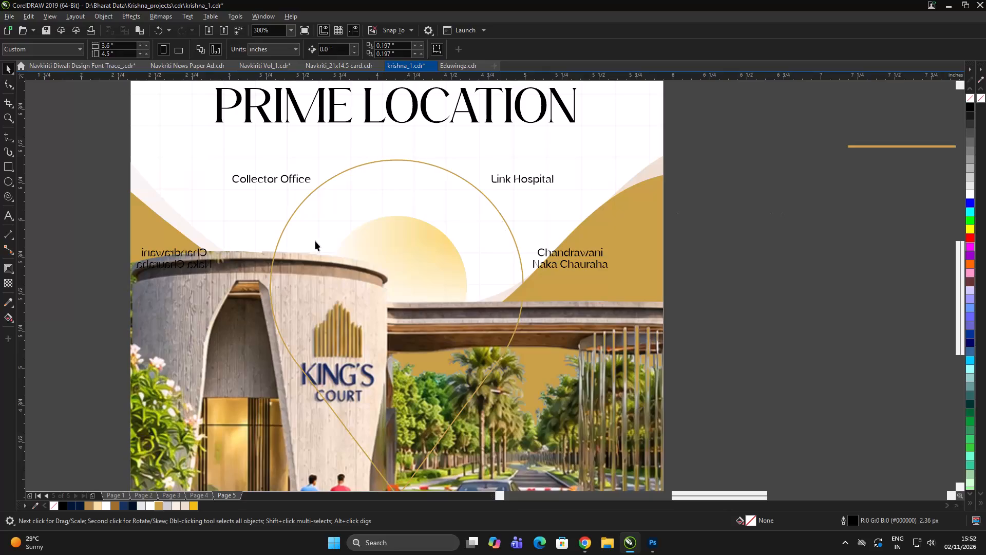
Delete the mirrored copy of the Chandrawani Naka Chauraha label on the left side of the pin.
left_click(197, 256)
key("Delete")
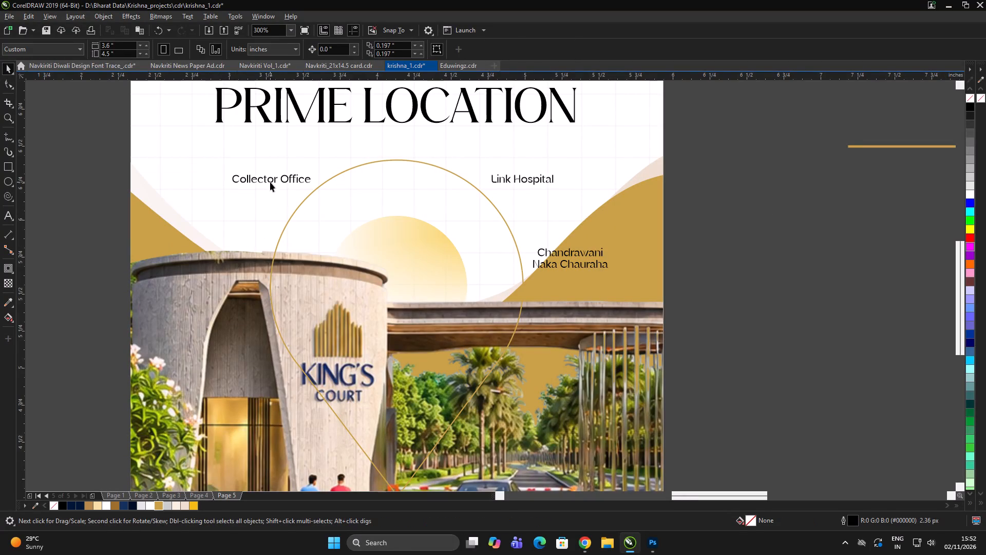
Duplicate the readable Chandrawani Naka Chauraha label at the same height to the left side of the pin.
left_click_drag(568, 252, 219, 279)
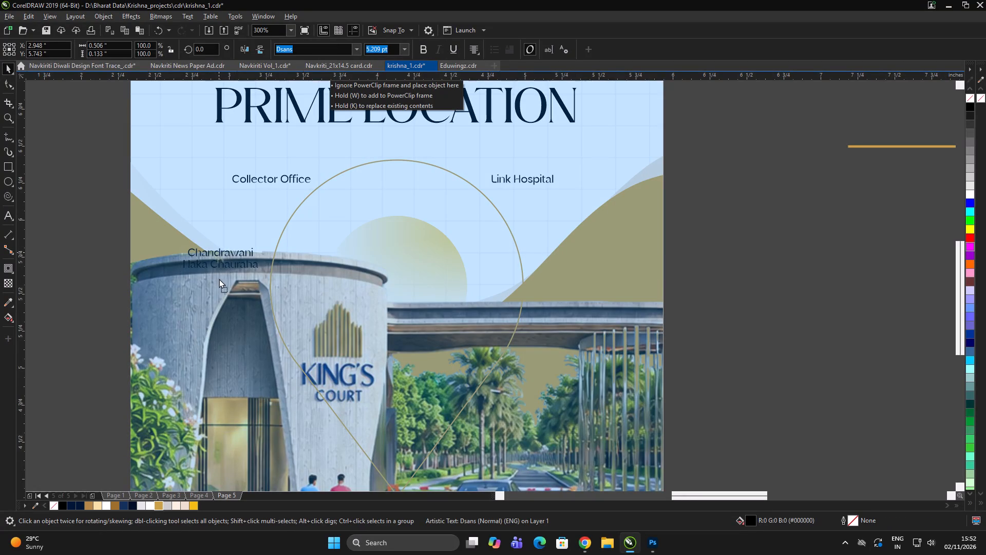
left_click_drag(219, 279, 222, 278)
right_click(222, 278, "shift")
key("alt+Tab")
key("alt+Tab")
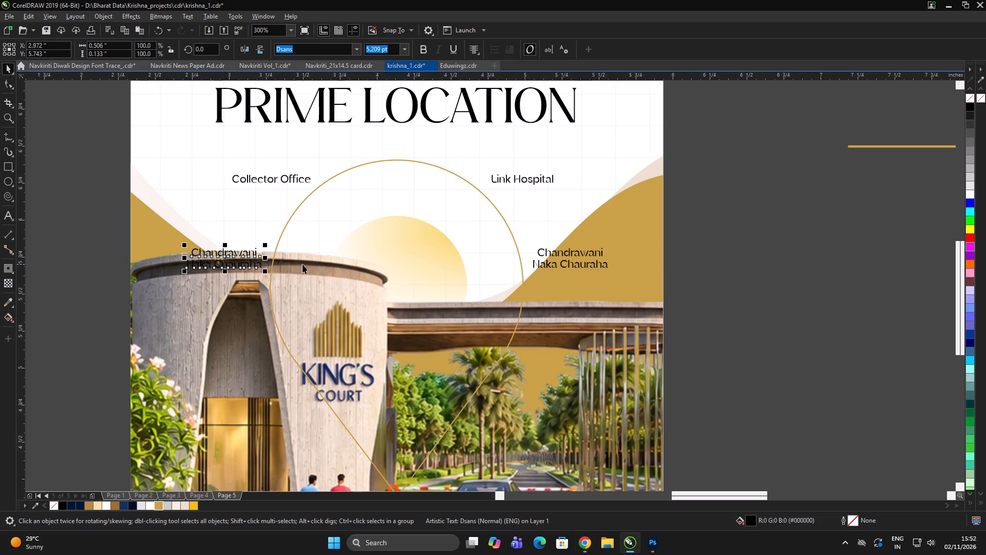
double_click(803, 274)
Switch to the browser and search Google for "jai vilas place".
key("alt+Tab")
left_click(311, 72)
key("ctrl+a")
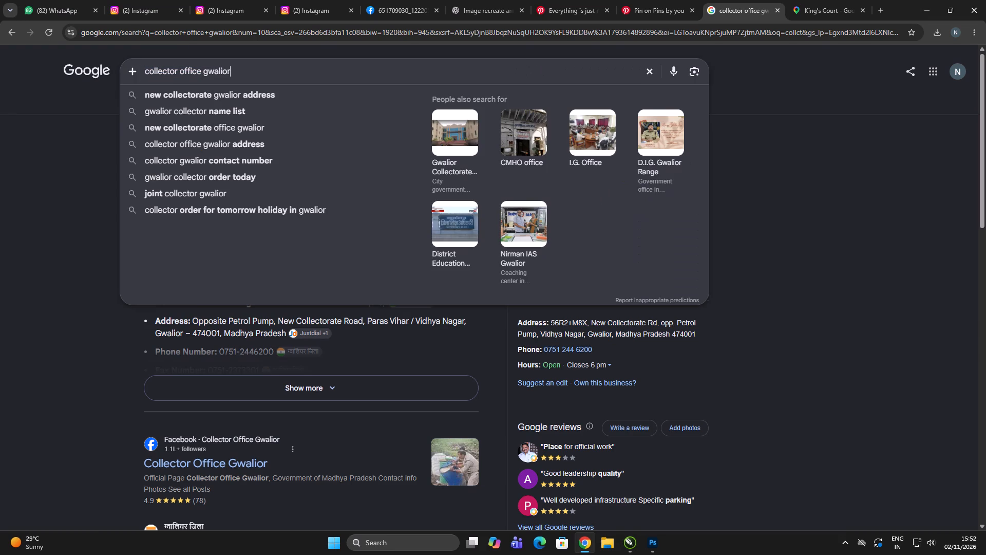
type("jai vilas")
key("space")
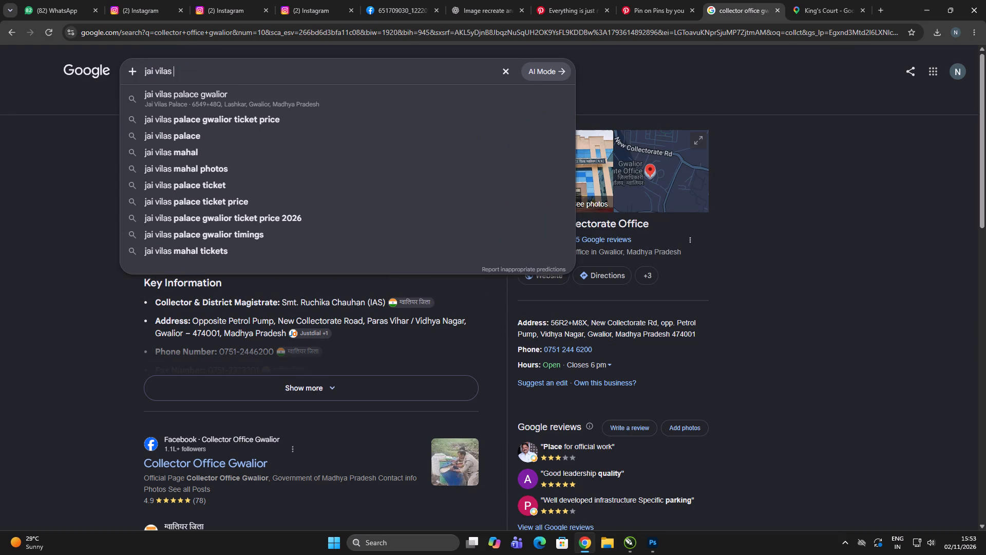
type("place")
key("Return")
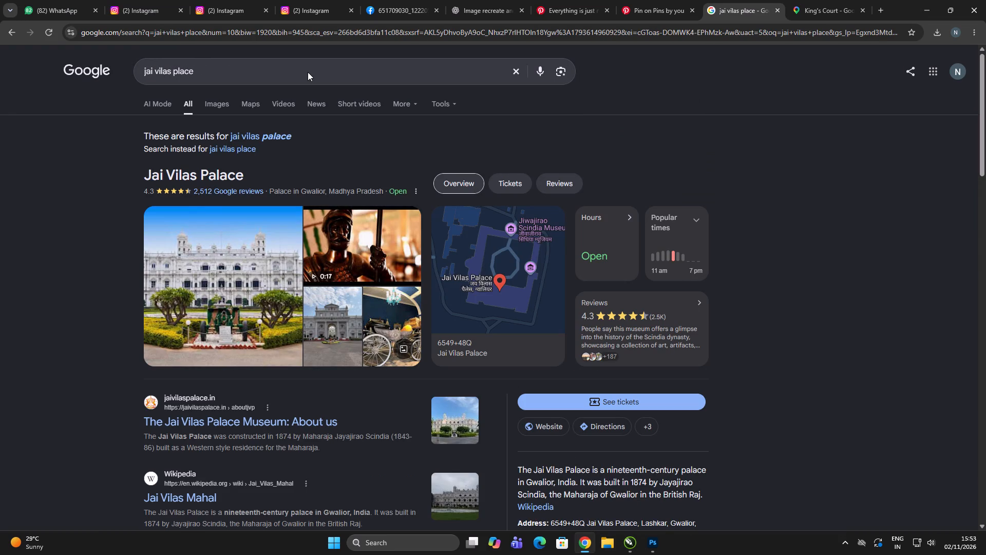
Copy the name "Jai Vilas Palace" from the heading of the search results.
left_click_drag(141, 180, 158, 178)
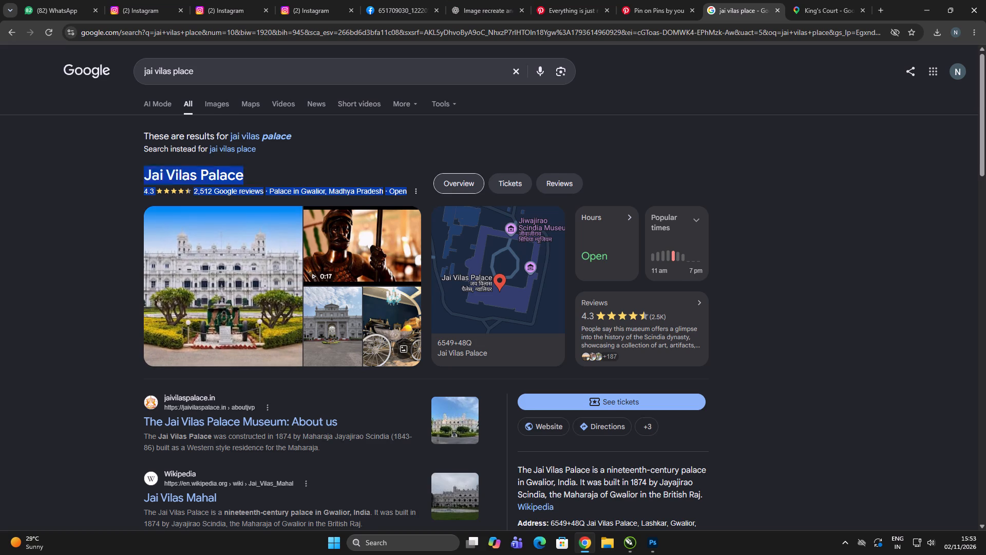
left_click_drag(158, 178, 222, 176)
left_click_drag(121, 178, 202, 168)
left_click(263, 172)
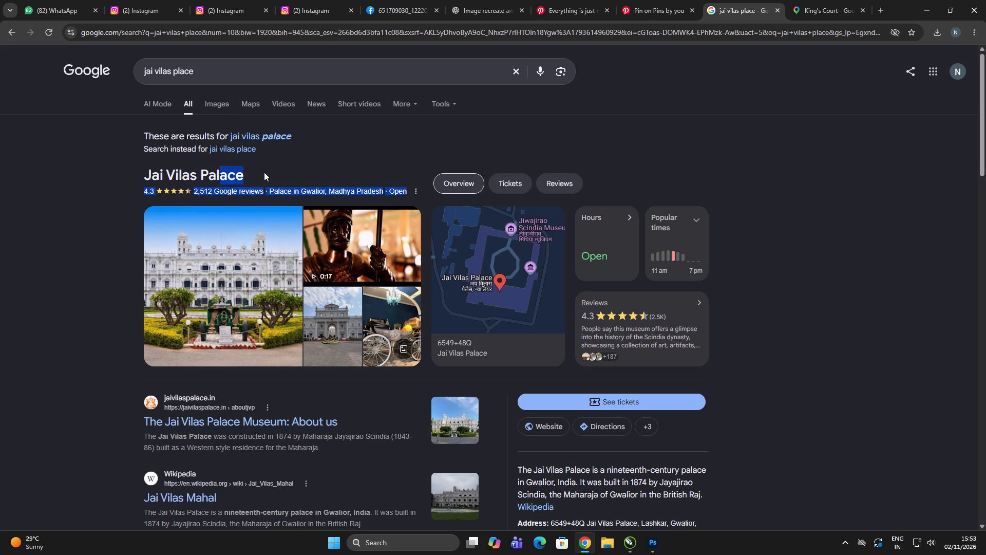
left_click(254, 174)
left_click(217, 175)
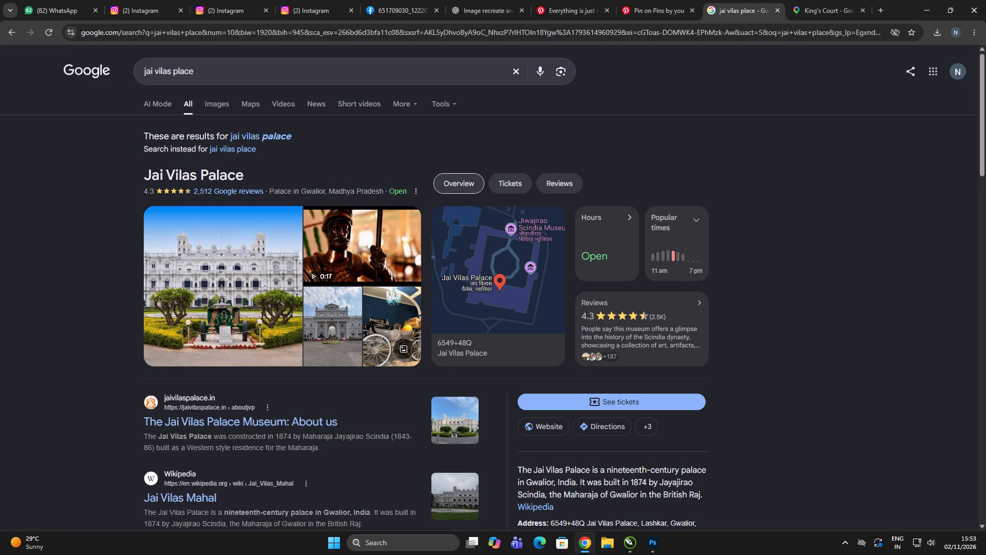
left_click_drag(147, 173, 246, 172)
key("ctrl+c")
Back in CorelDRAW, replace the text of the Chandrawani Naka Chauraha copy left of the pin with "Jai Vilas Palace".
key("alt+Tab")
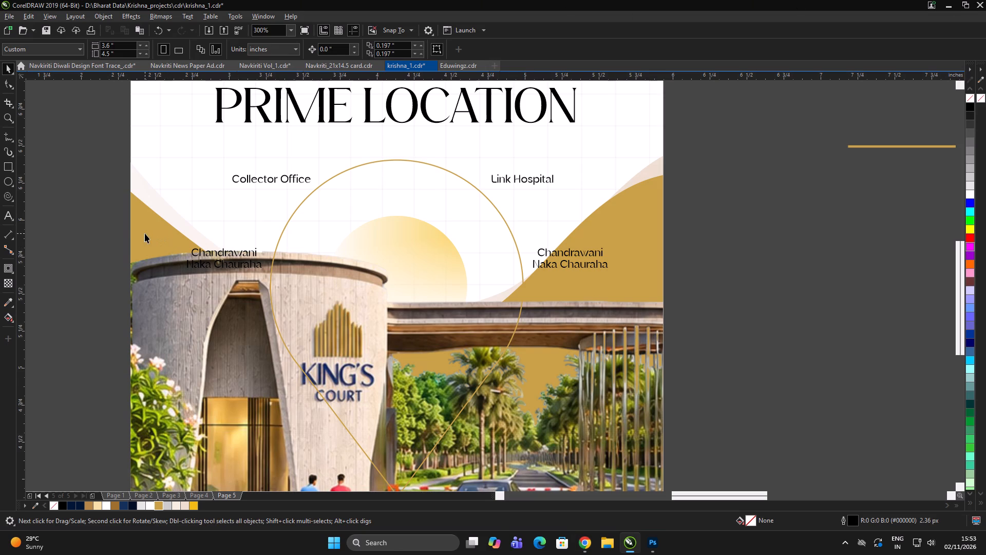
key("ctrl+a")
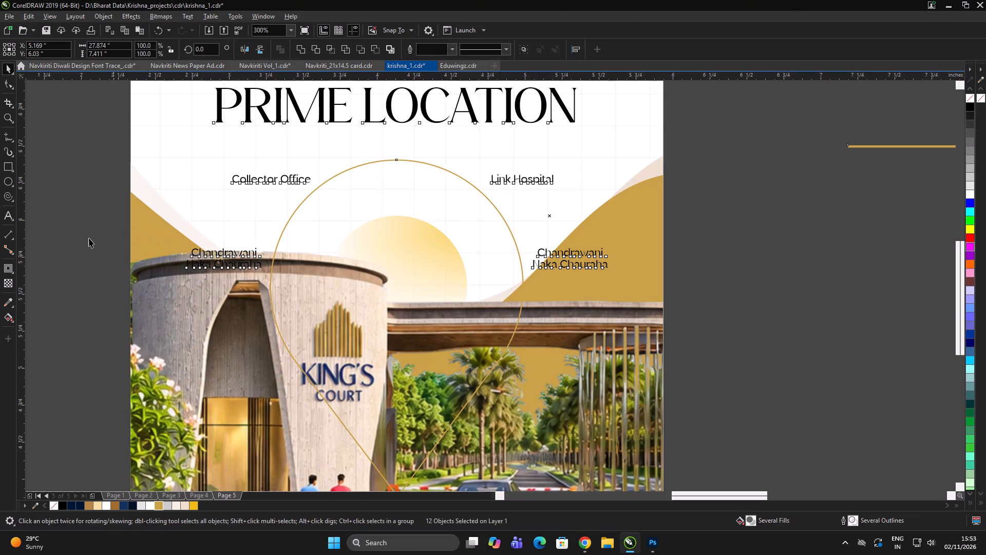
left_click(68, 241)
double_click(243, 251)
key("ctrl+a")
key("ctrl+v")
scroll(227, 252, "up", 1)
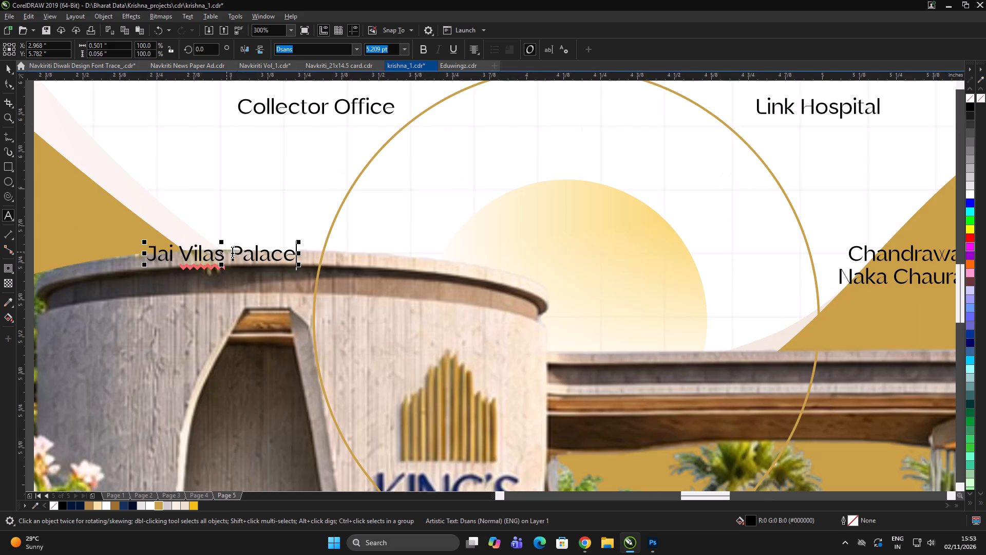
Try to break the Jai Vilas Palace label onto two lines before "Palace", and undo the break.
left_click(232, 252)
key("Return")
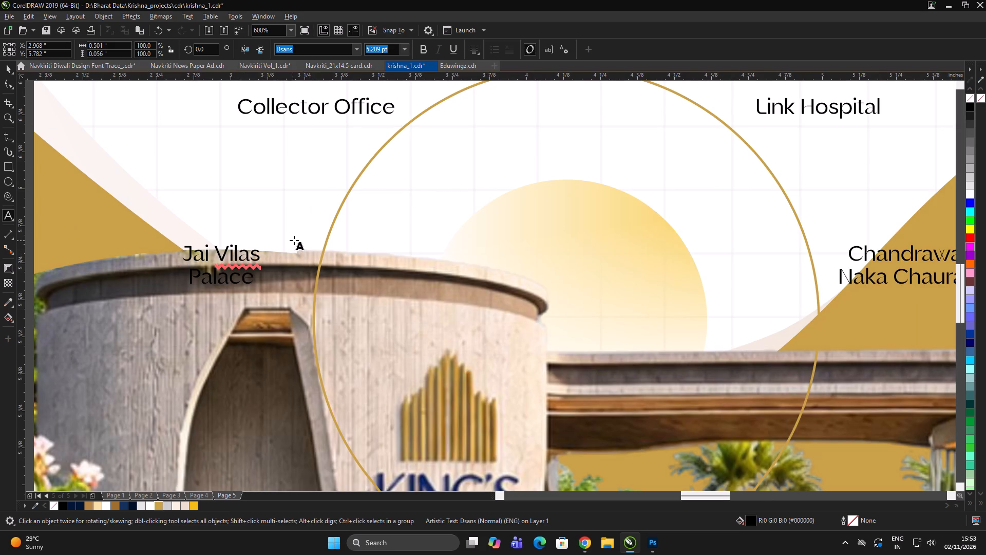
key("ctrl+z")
Colour the Jai Vilas Palace label white and move it slightly down onto the dark band of the round building.
key("ctrl+a")
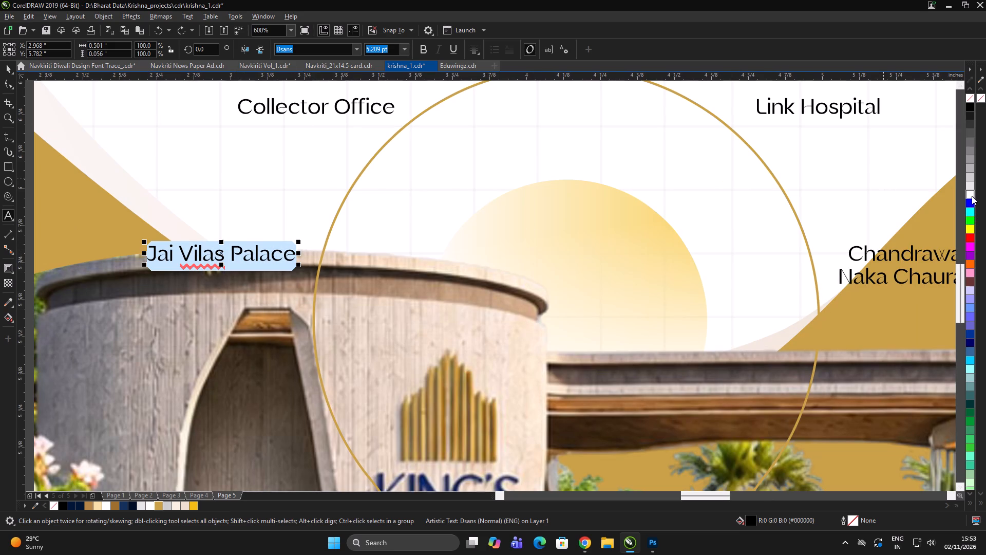
left_click(972, 194)
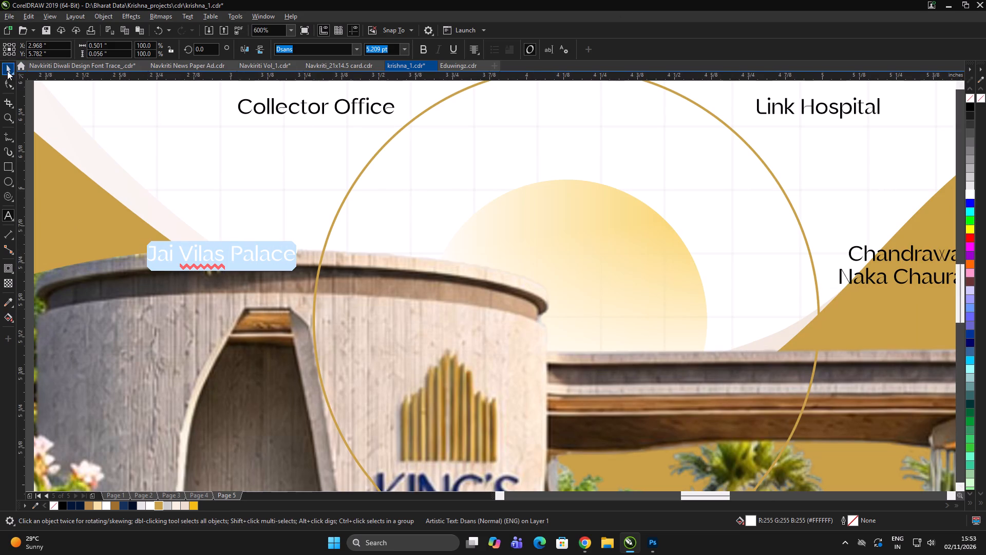
left_click(7, 70)
left_click_drag(257, 257, 256, 281)
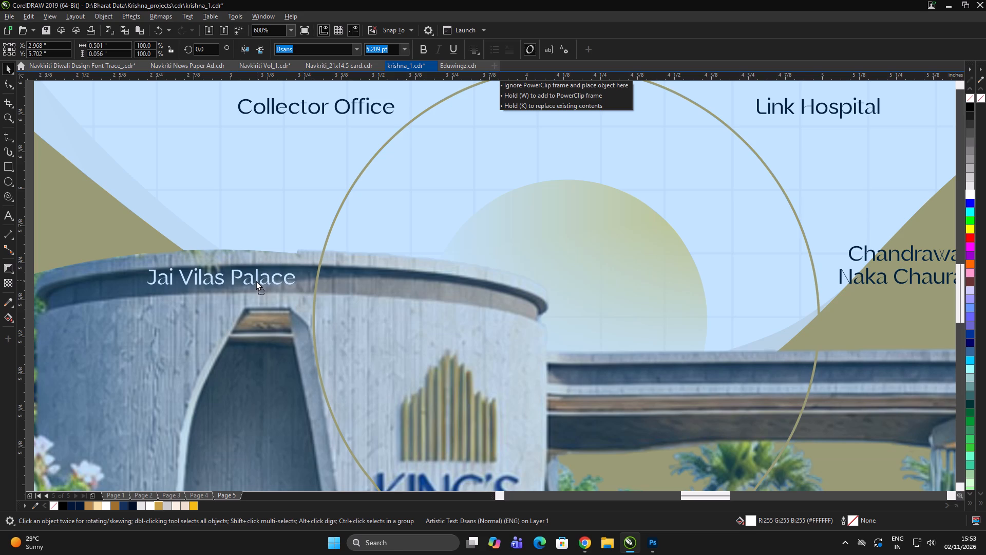
left_click_drag(256, 281, 256, 282)
scroll(414, 289, "down", 1)
double_click(145, 258)
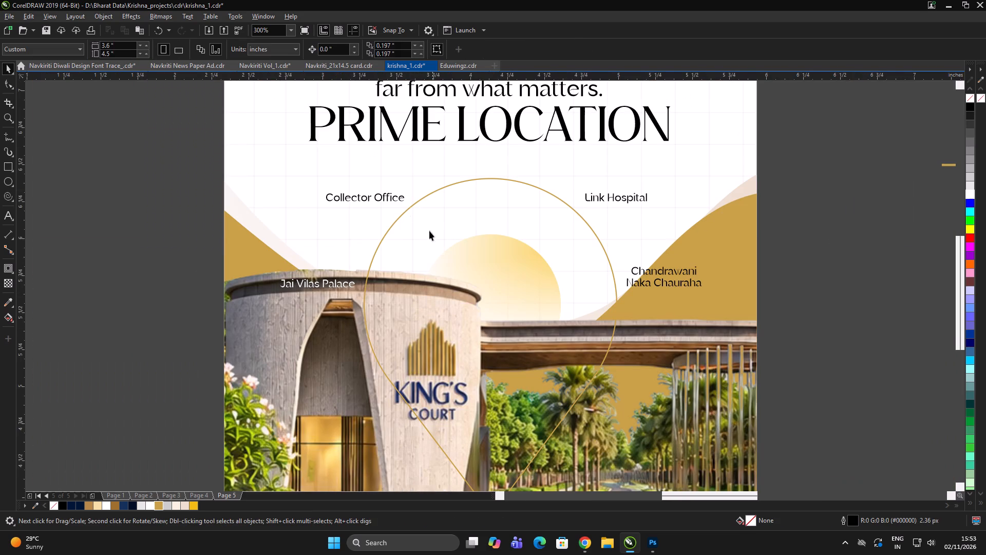
Draw a small circle about 0.057 inches in diameter beside the Collector Office label and position it on the pin's outline.
scroll(400, 199, "up", 1)
key("F5")
key("F6")
key("F7")
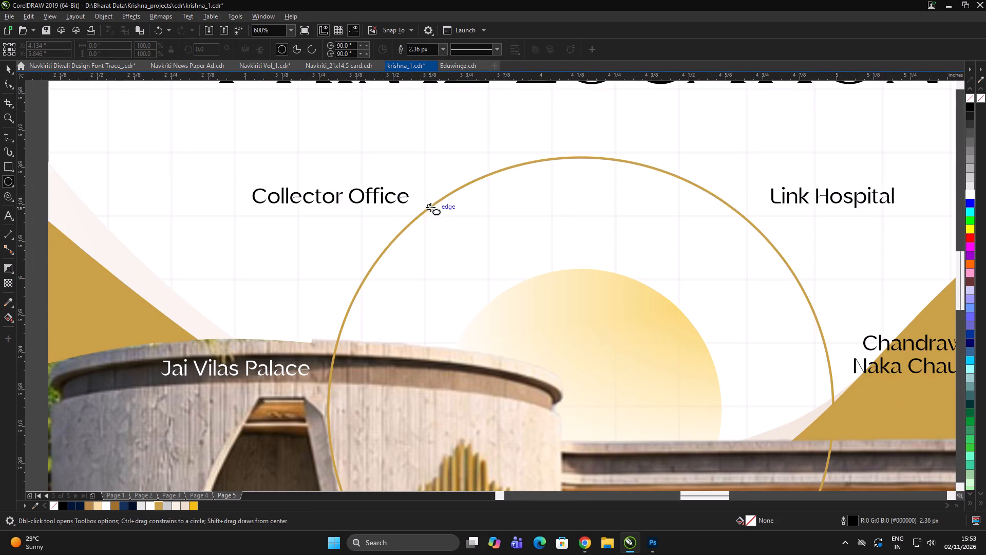
scroll(427, 207, "up", 1)
left_click_drag(401, 197, 435, 228, "ctrl")
key("space")
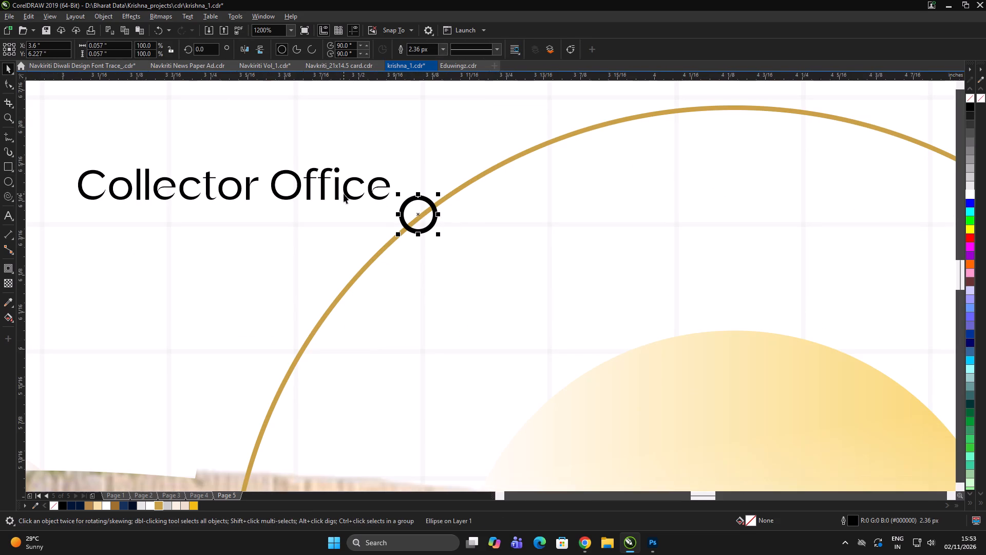
left_click_drag(415, 208, 422, 202)
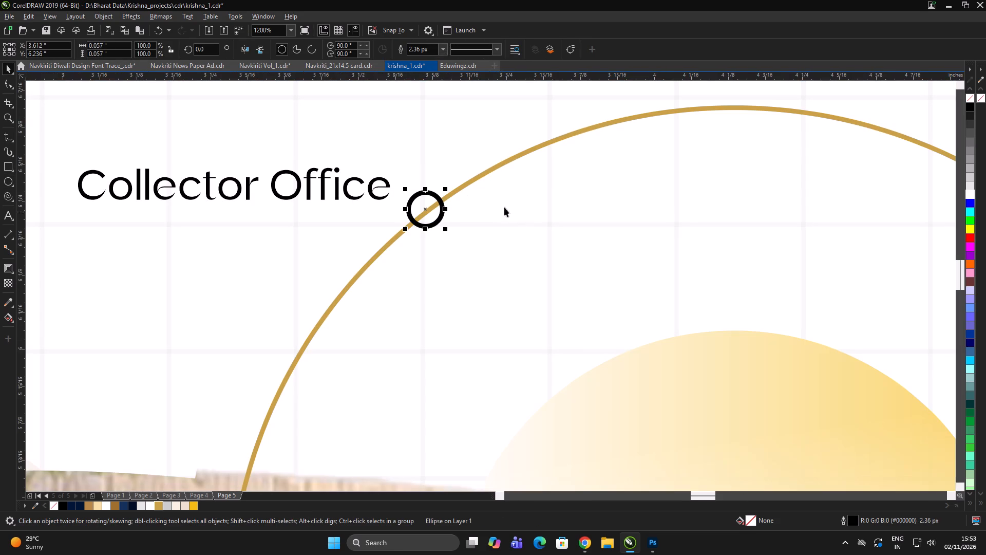
Fill the small circle beside the Collector Office label with gold #C9A046 and remove its outline.
left_click(10, 299)
left_click(468, 182)
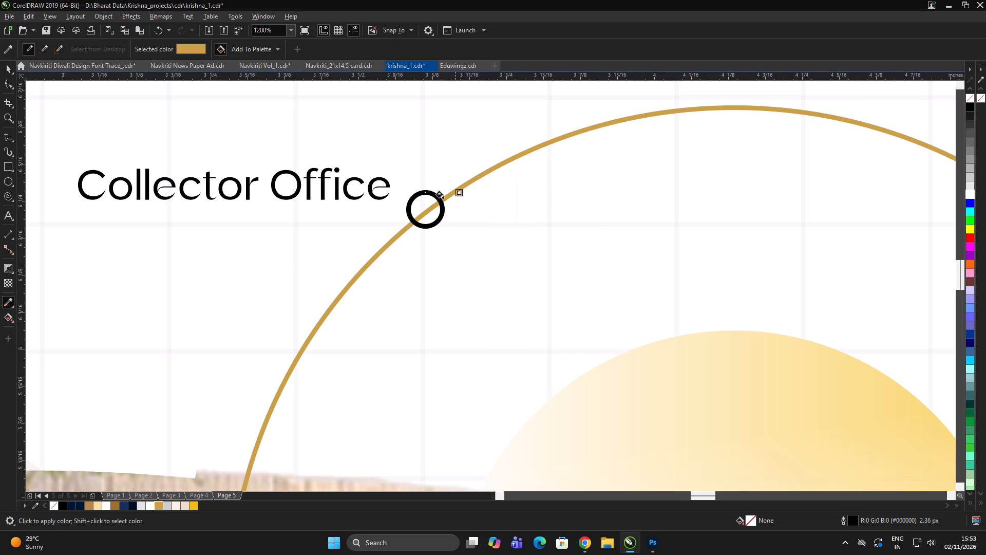
scroll(435, 199, "up", 2)
left_click(395, 235)
key("space")
left_click(414, 224)
left_click(461, 178)
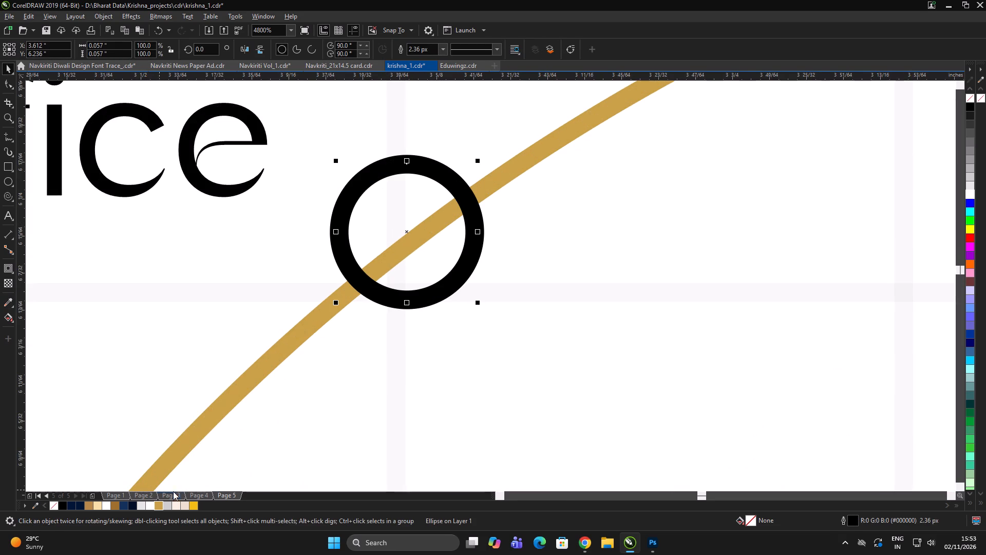
left_click(157, 507)
right_click(54, 506)
Copy the gold marker circle onto the pin's outline beside the Link Hospital, Chandrawani Naka Chauraha and Jai Vilas Palace labels.
scroll(363, 177, "down", 5)
scroll(316, 157, "down", 1)
scroll(339, 164, "up", 1)
left_click_drag(319, 157, 596, 155)
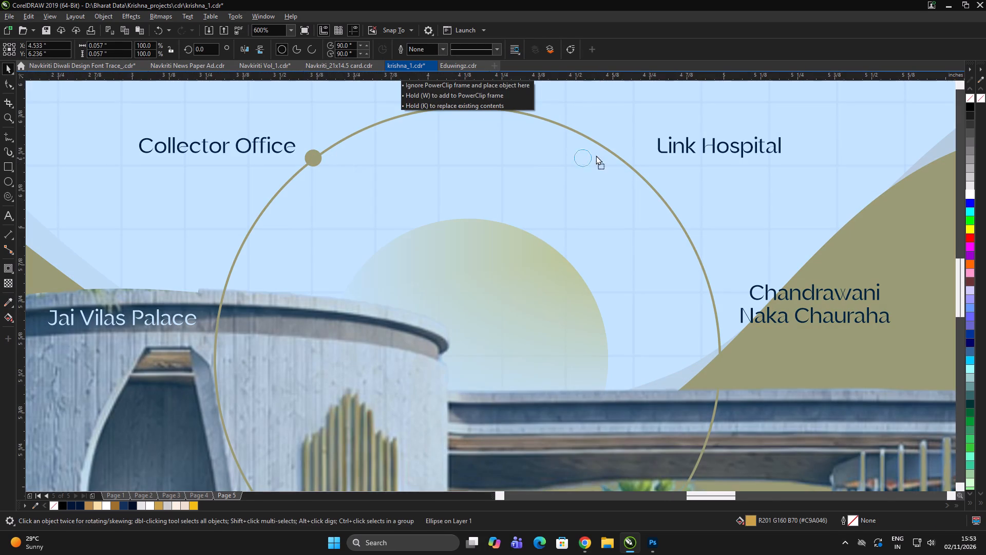
left_click_drag(596, 155, 625, 163)
right_click(624, 162, "shift")
left_click_drag(622, 156, 714, 296)
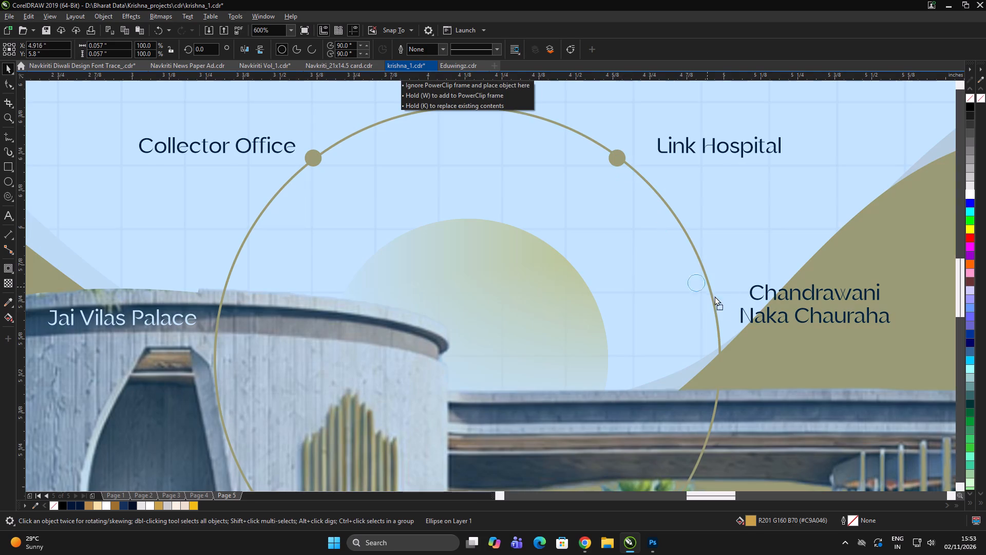
left_click_drag(714, 296, 726, 317)
right_click(726, 317)
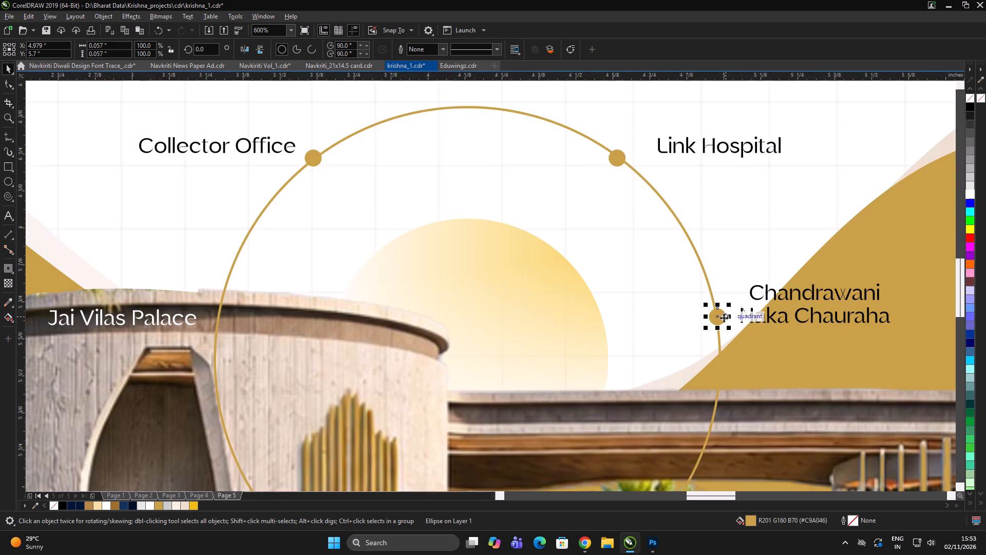
left_click_drag(724, 318, 229, 374)
right_click(229, 373, "shift")
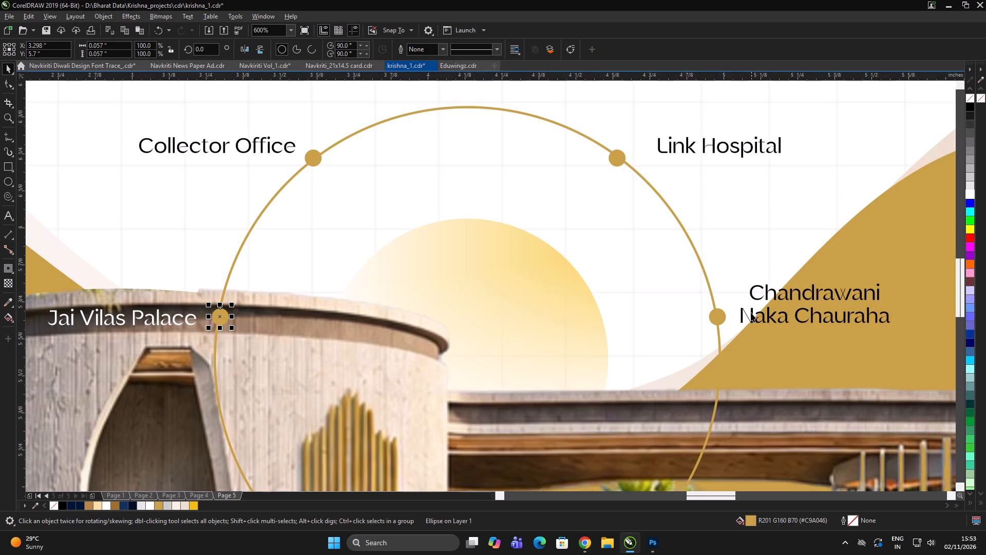
Move the Link Hospital label slightly down and close to its marker circle, and shift the Collector Office label slightly toward its marker.
left_click_drag(662, 152, 647, 159)
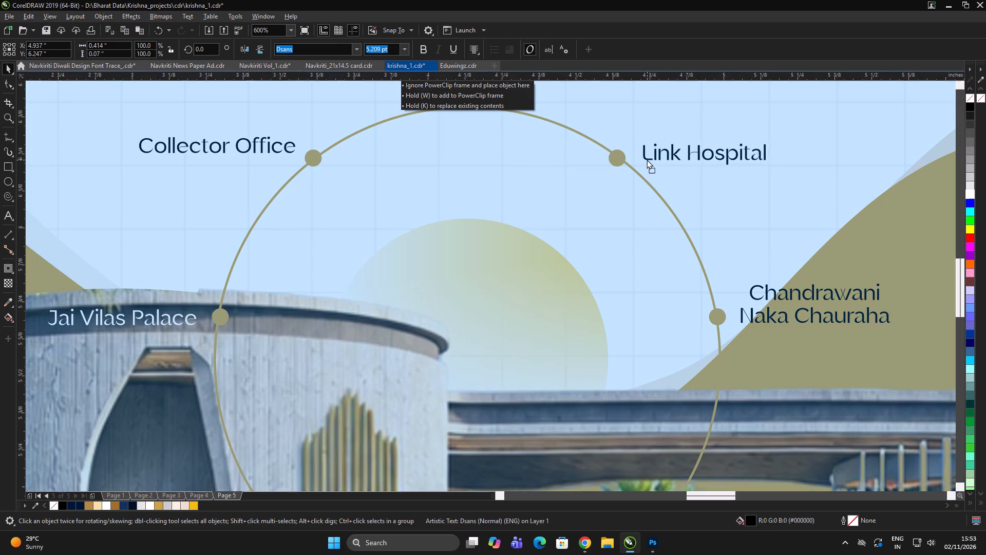
left_click_drag(647, 159, 640, 159)
left_click(287, 151)
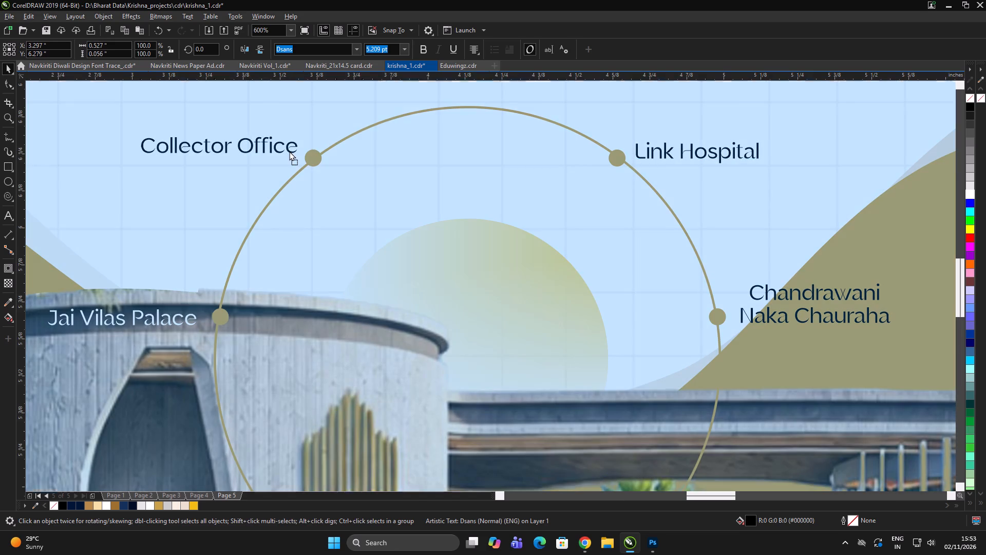
scroll(482, 164, "down", 2)
double_click(773, 216)
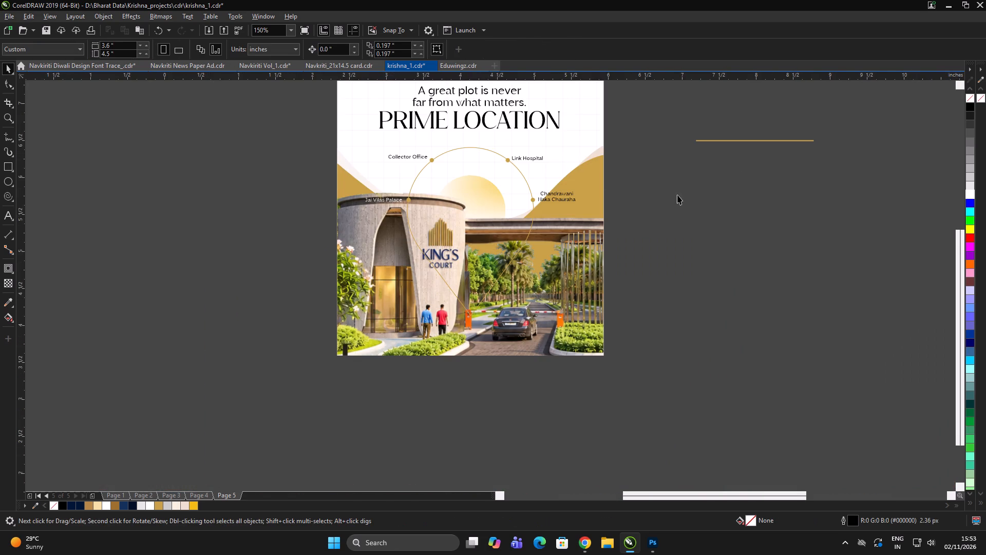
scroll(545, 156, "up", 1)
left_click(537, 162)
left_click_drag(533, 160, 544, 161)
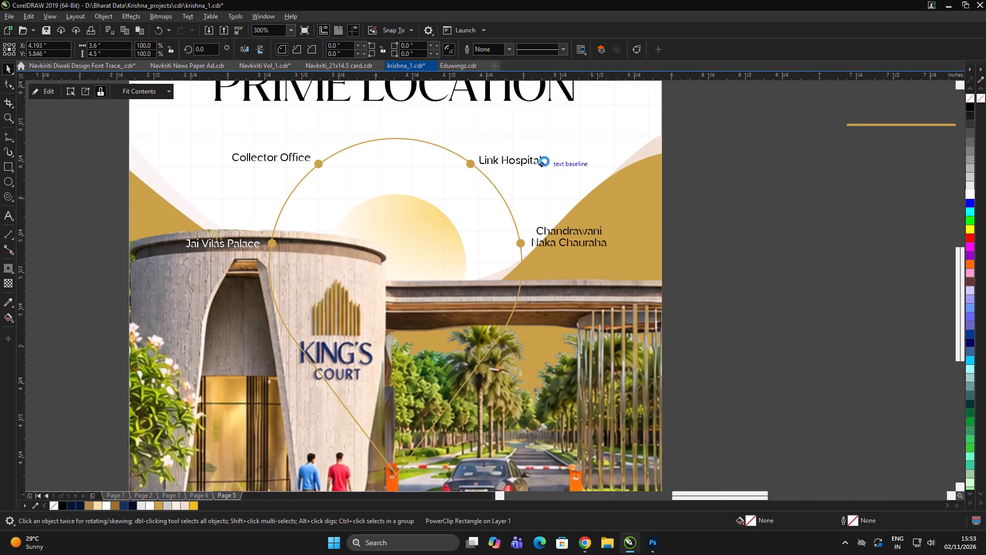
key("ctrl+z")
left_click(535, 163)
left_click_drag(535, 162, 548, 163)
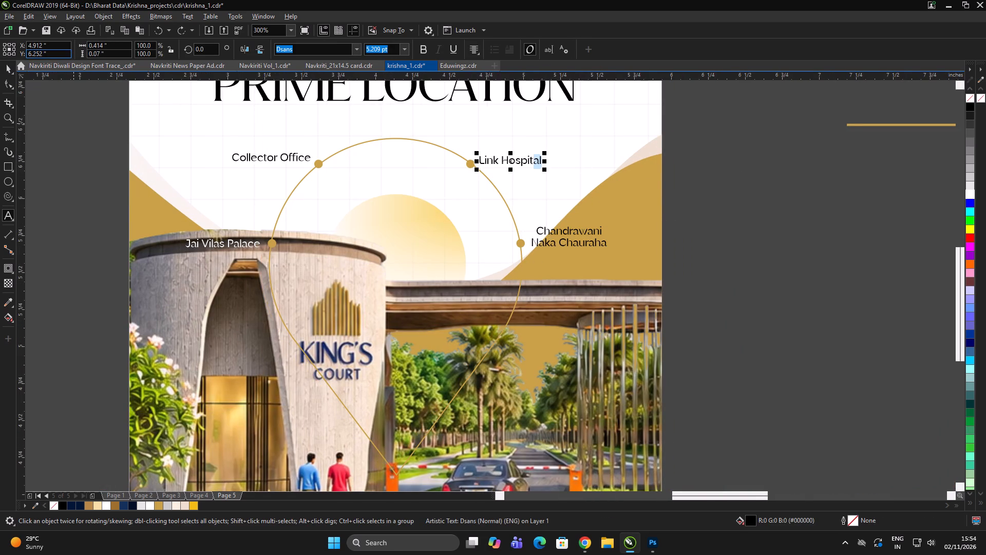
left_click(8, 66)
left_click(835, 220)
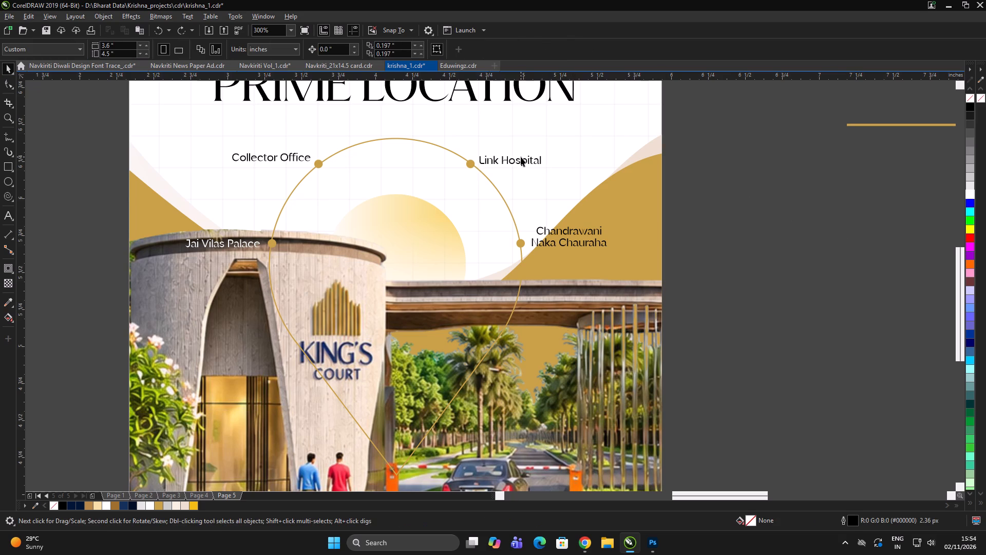
Shift the Link Hospital label horizontally a little away from its marker circle.
left_click_drag(523, 160, 538, 164)
left_click(736, 213)
left_click(744, 213)
left_click_drag(746, 213, 741, 213)
triple_click(794, 223)
left_click(783, 179)
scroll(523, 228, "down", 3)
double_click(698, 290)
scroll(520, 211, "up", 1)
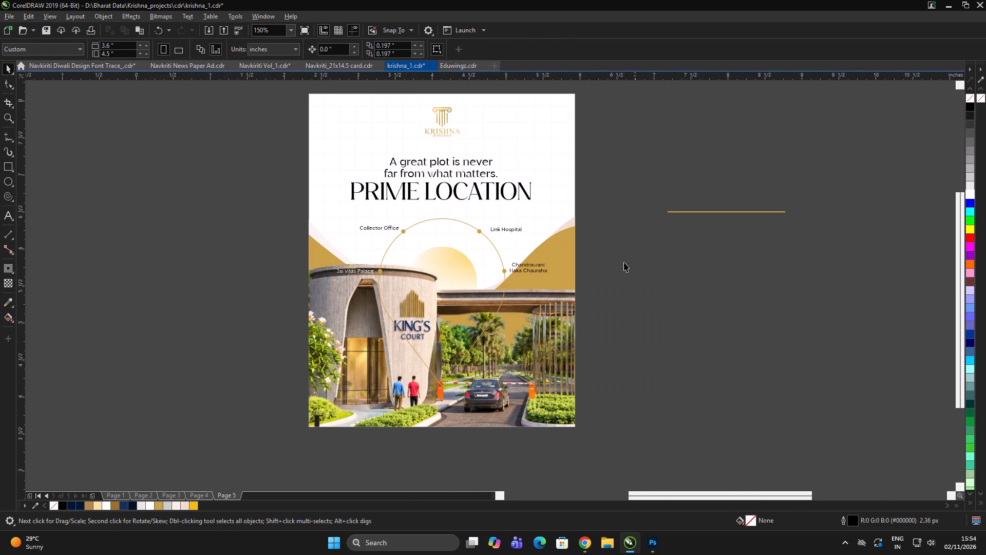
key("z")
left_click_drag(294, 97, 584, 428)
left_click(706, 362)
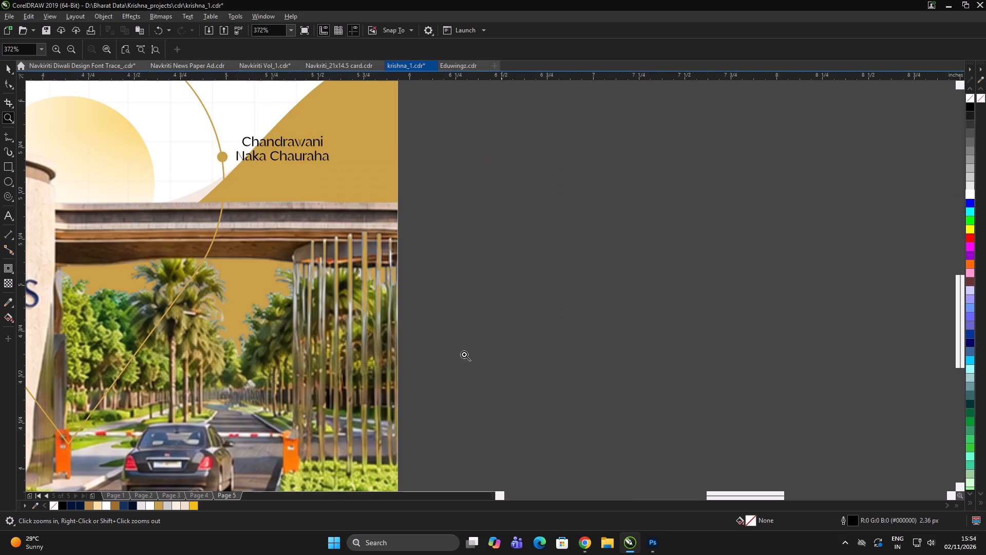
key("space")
Draw a rectangle about 0.811 by 0.075 inches over the dark band at the Jai Vilas Palace label and convert it to curves.
scroll(746, 292, "down", 2)
scroll(254, 227, "up", 5)
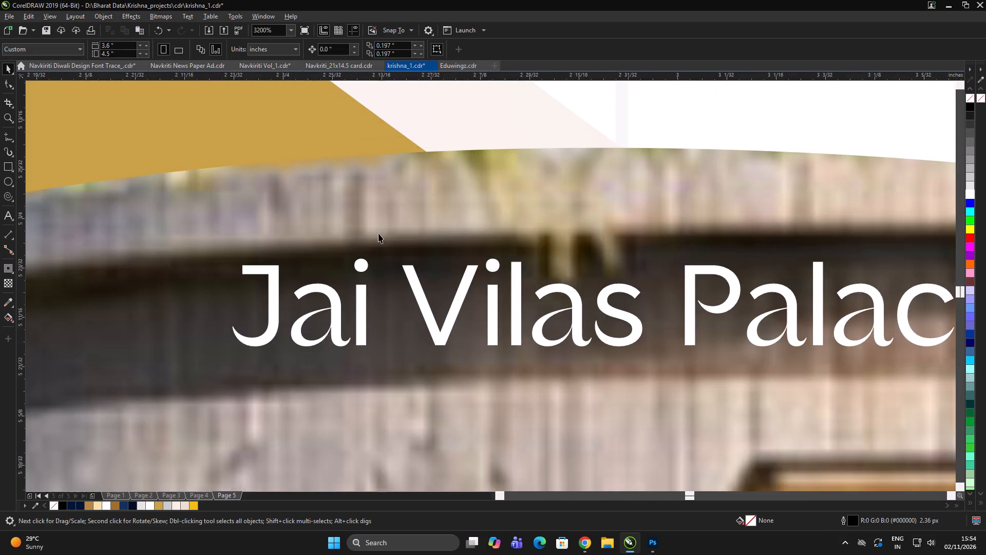
scroll(459, 255, "down", 1)
key("F6")
left_click_drag(207, 263, 360, 315)
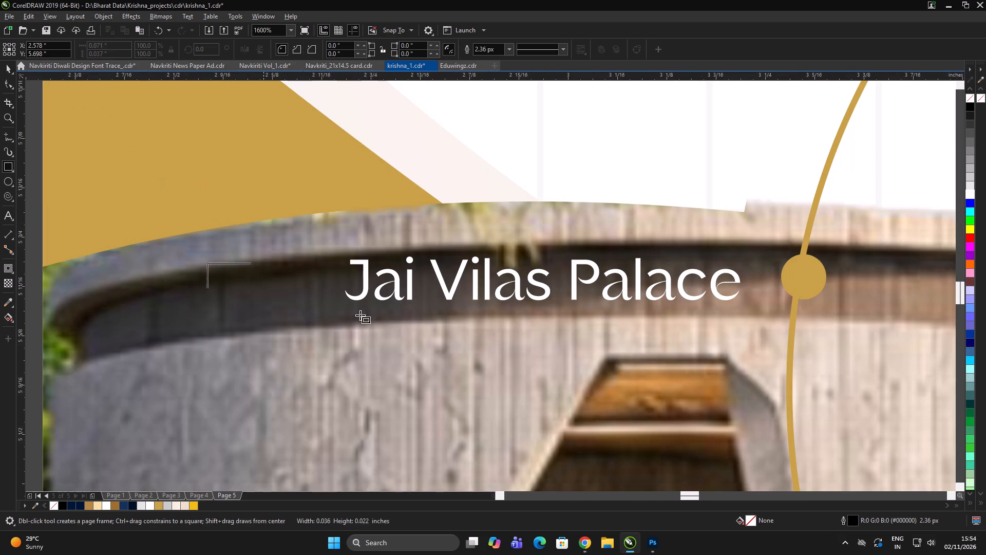
left_click_drag(360, 315, 847, 322)
key("space")
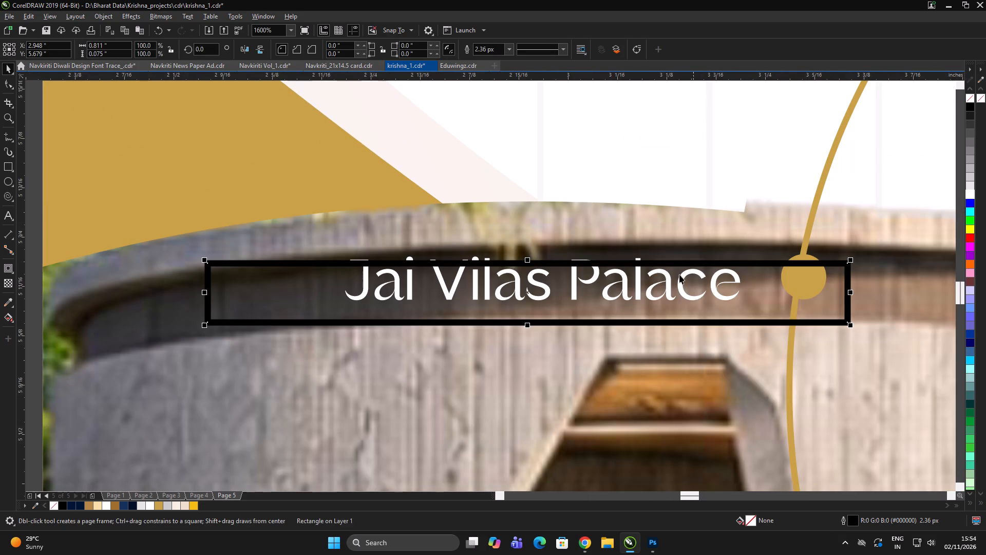
key("ctrl+q")
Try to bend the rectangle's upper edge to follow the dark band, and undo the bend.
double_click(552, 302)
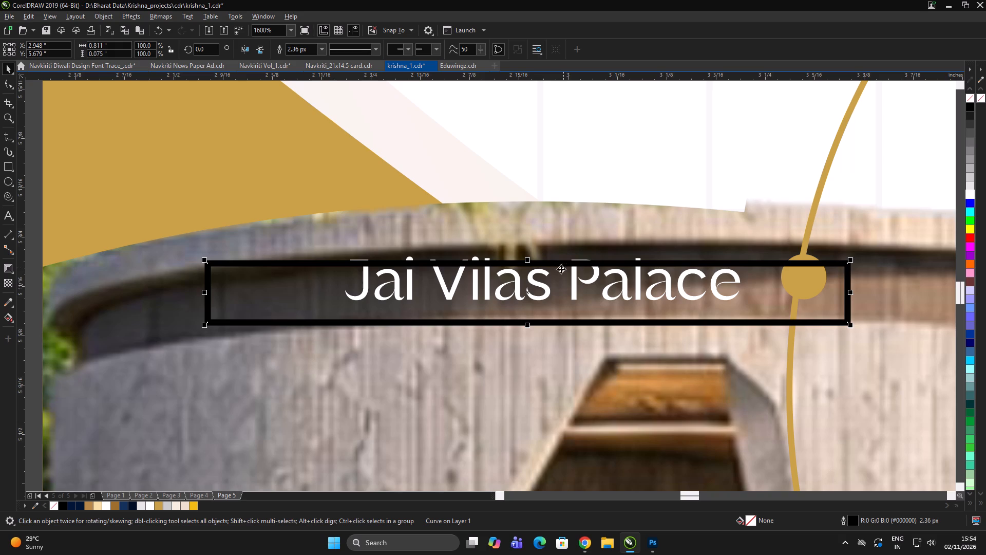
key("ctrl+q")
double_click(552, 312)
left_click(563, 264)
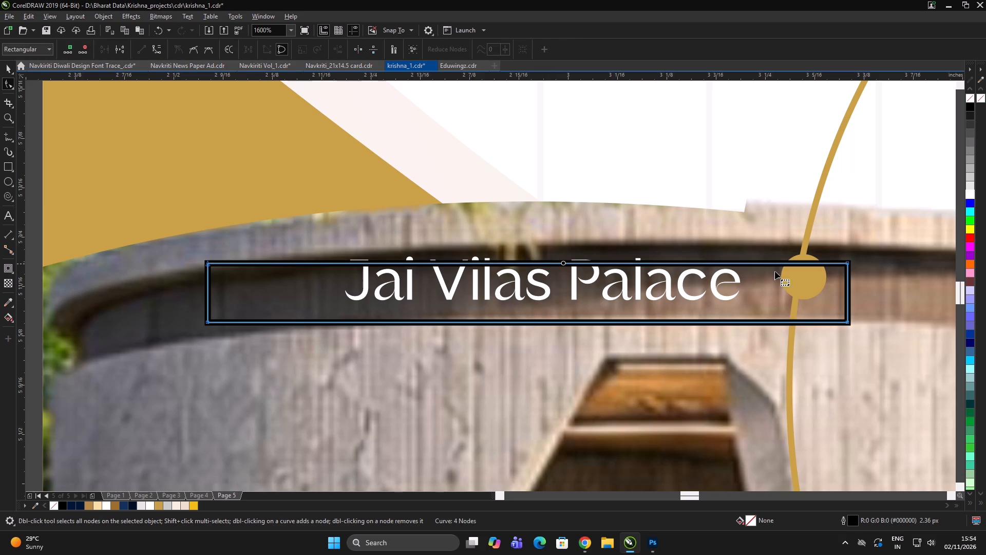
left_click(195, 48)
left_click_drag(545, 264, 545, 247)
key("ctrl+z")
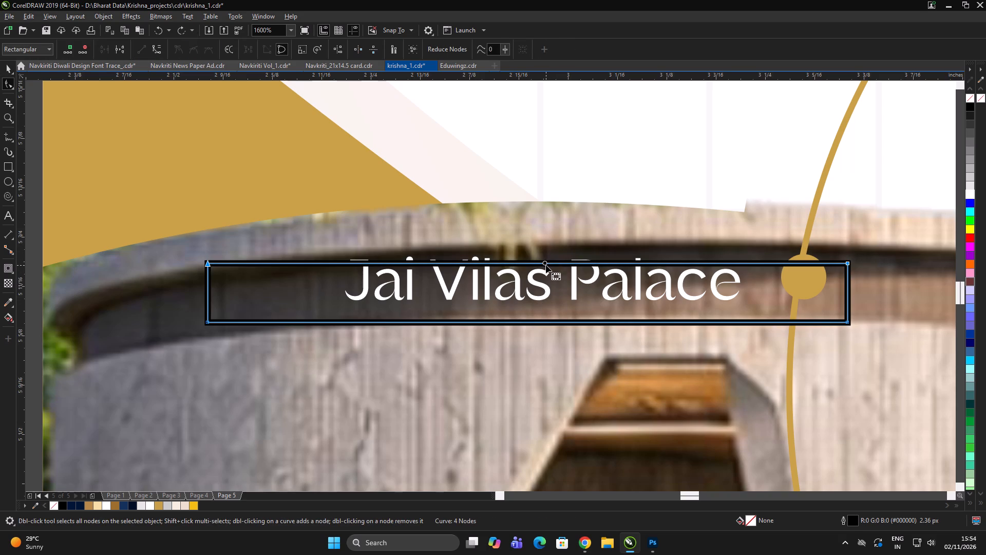
Convert the rectangle's upper and lower edges to curves and bow both upward to follow the dark band.
key("space")
double_click(561, 305)
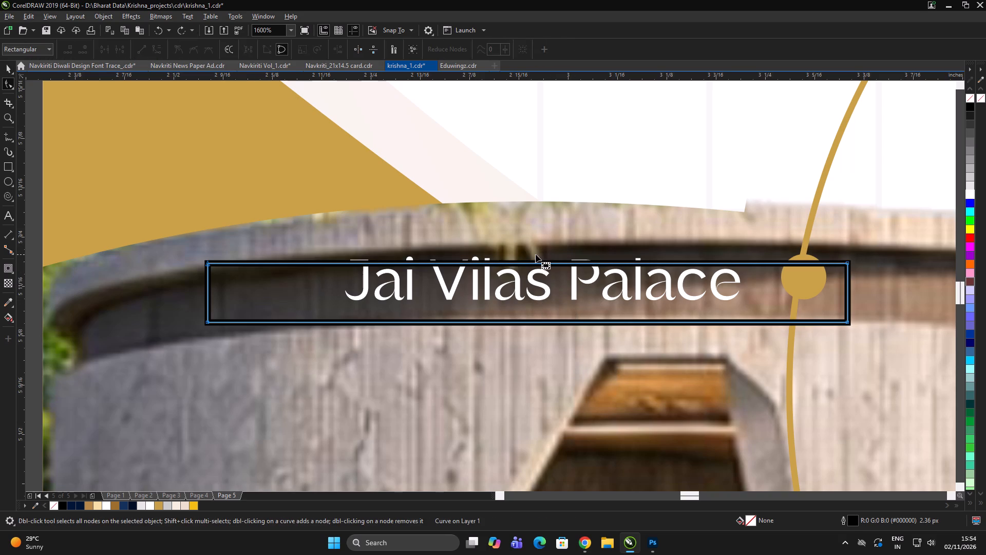
left_click(535, 264)
left_click(151, 47)
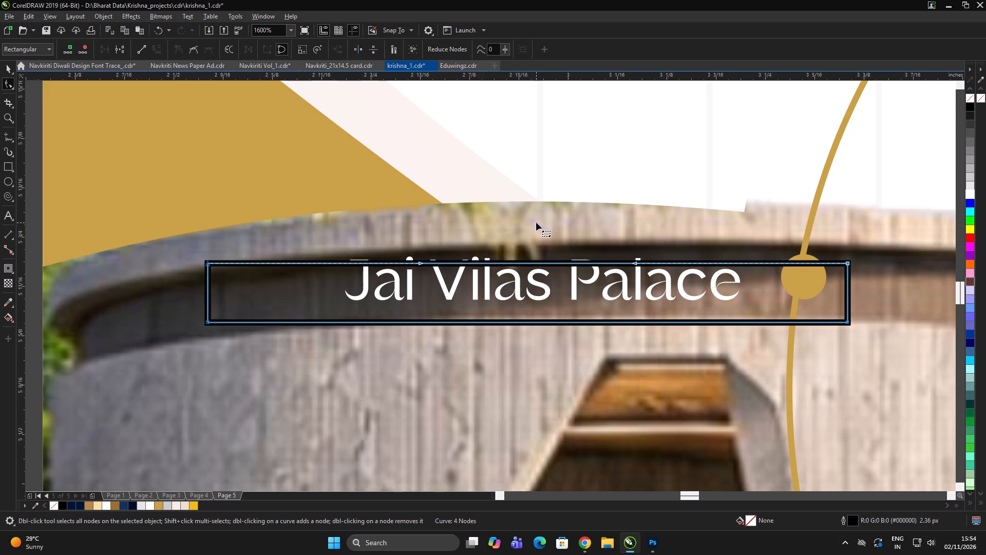
left_click_drag(514, 263, 515, 248)
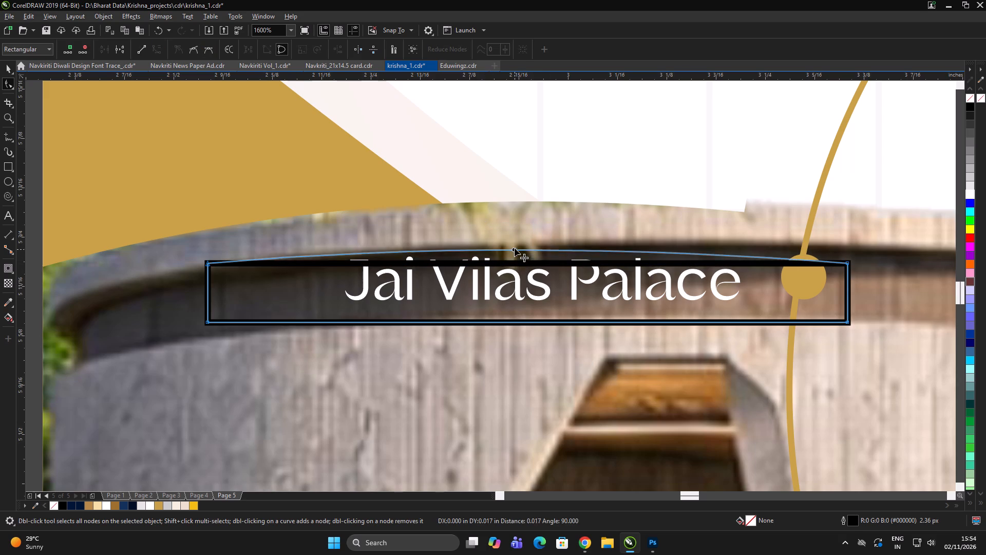
left_click_drag(515, 248, 519, 242)
left_click(526, 323)
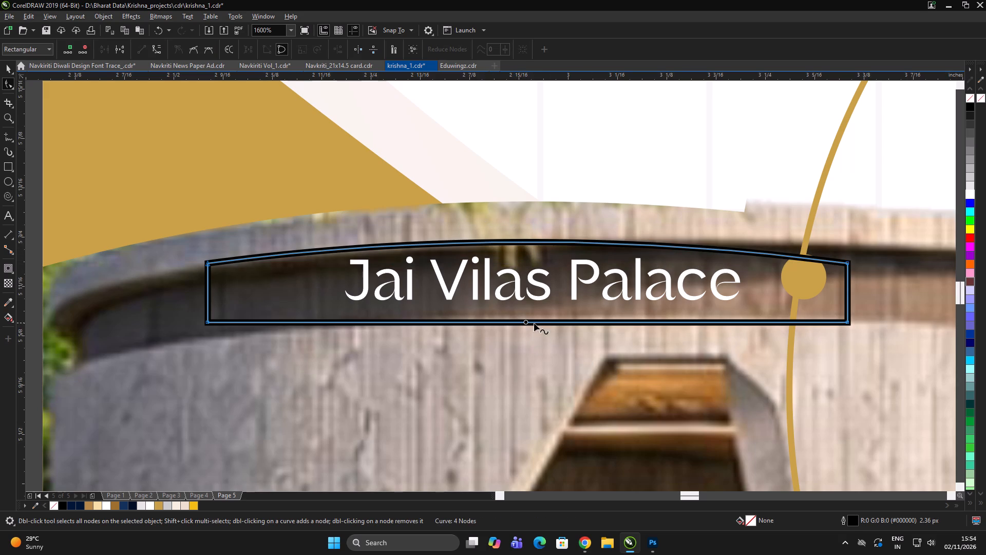
left_click(153, 50)
left_click_drag(499, 323, 500, 319)
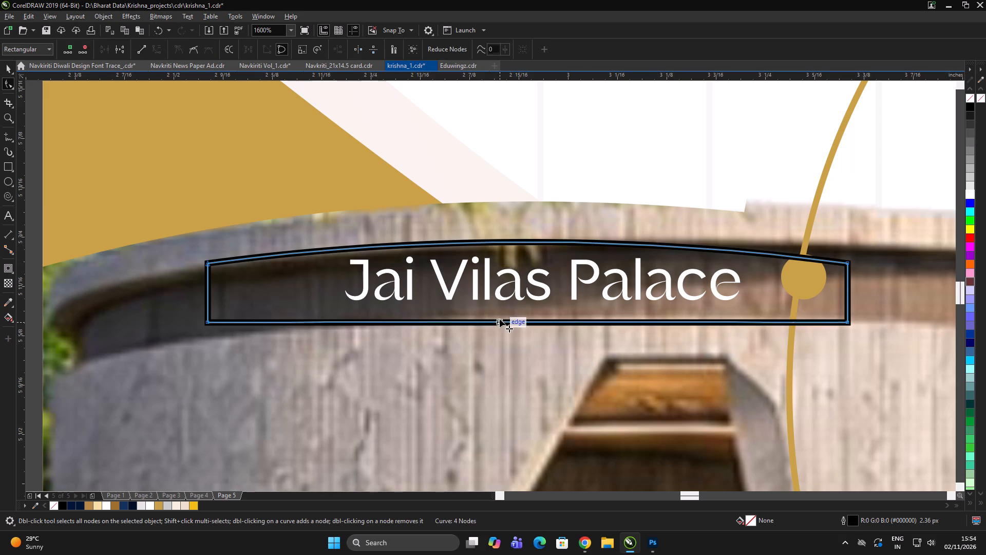
left_click_drag(500, 319, 501, 313)
Pull the curved shape's two right-hand corners inward to meet the pin's outline.
left_click_drag(848, 263, 807, 256)
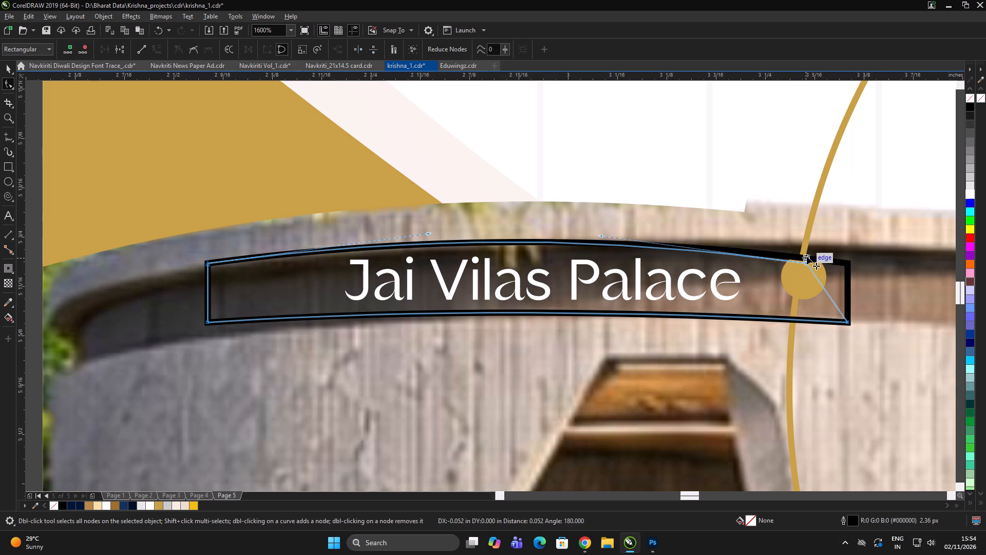
left_click_drag(807, 256, 806, 249)
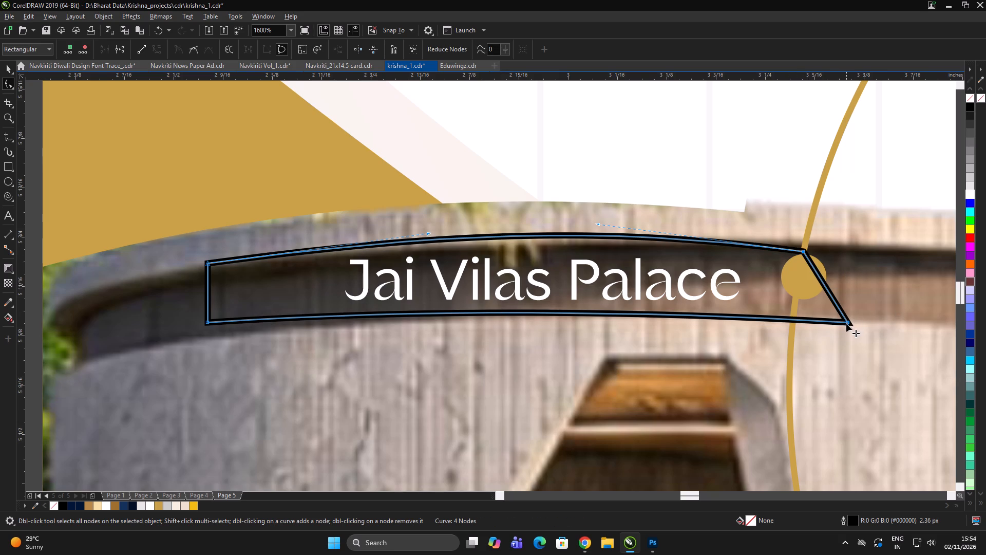
left_click_drag(847, 324, 794, 319)
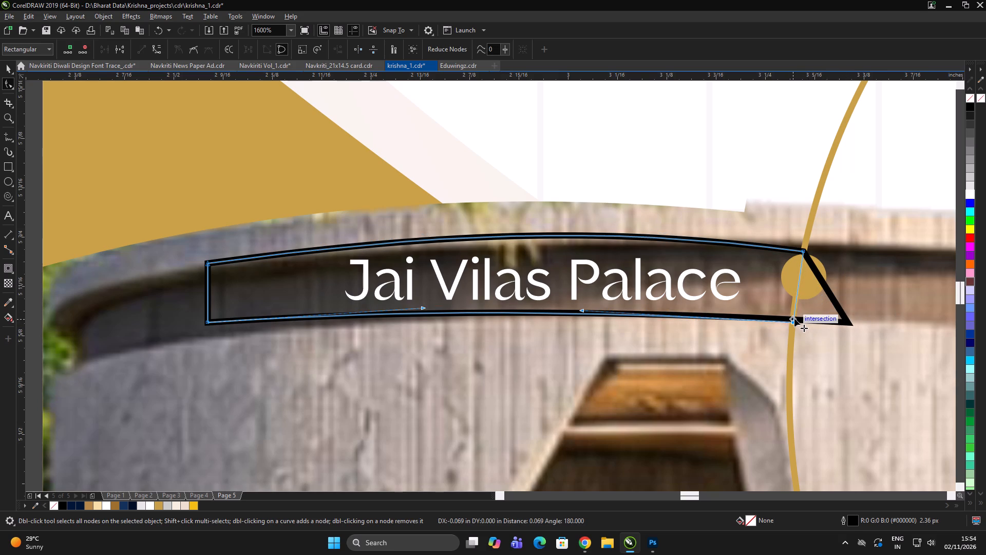
left_click_drag(794, 319, 794, 319)
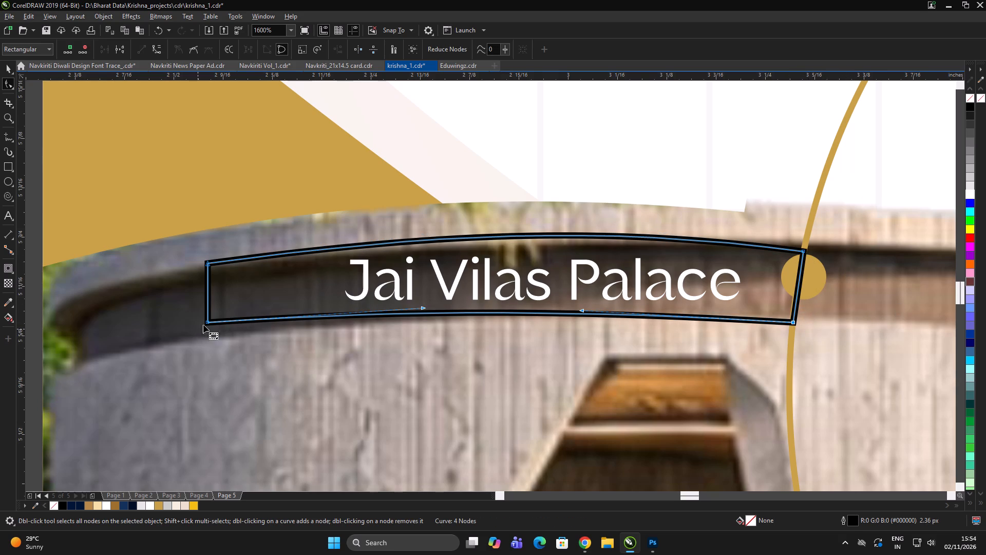
key("space")
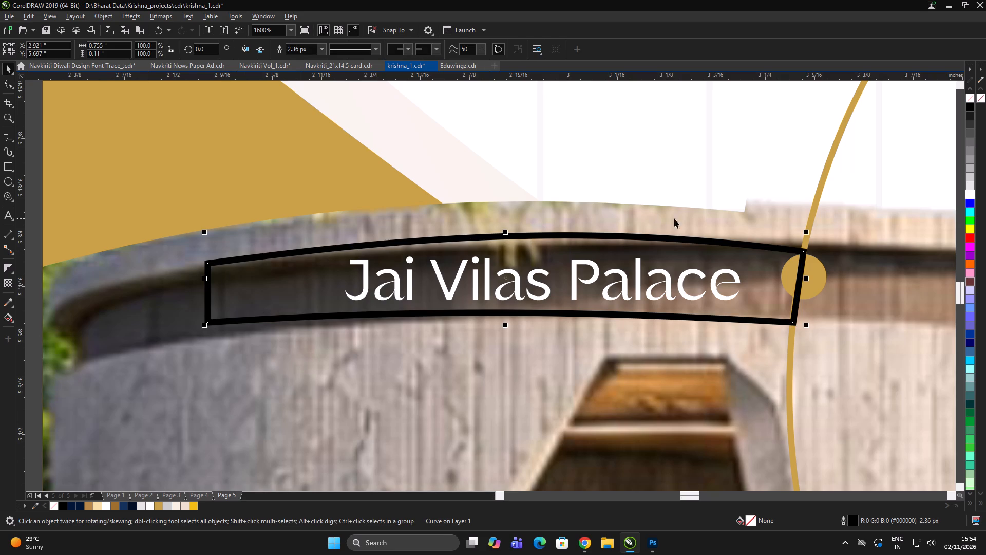
Fill the curved shape with dark grey #302F2D sampled from the building's band, and remove its outline.
left_click(6, 298)
left_click(197, 303)
left_click(246, 291)
key("space")
left_click(287, 282)
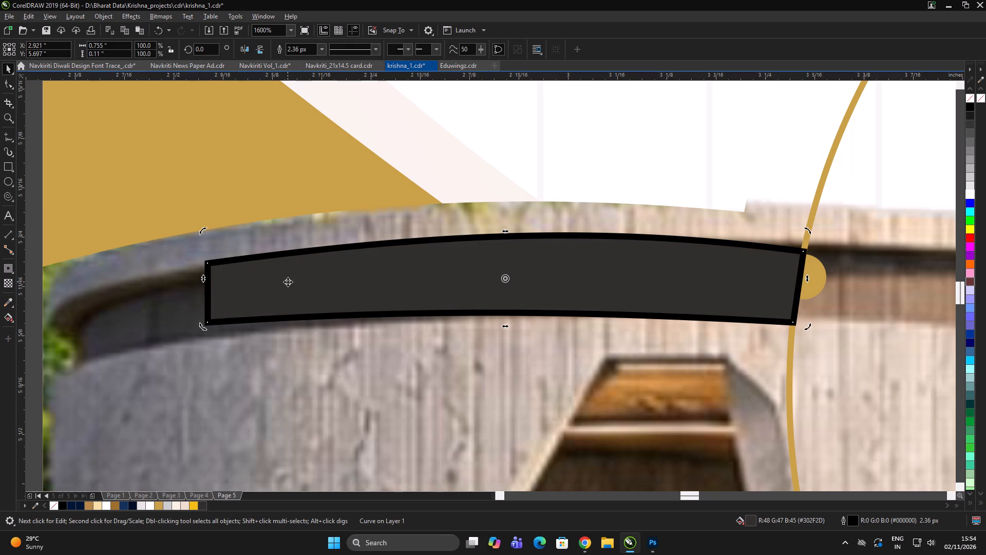
right_click(973, 100)
Bring the Jai Vilas Palace label in front of the dark grey curved shape.
scroll(692, 207, "down", 4)
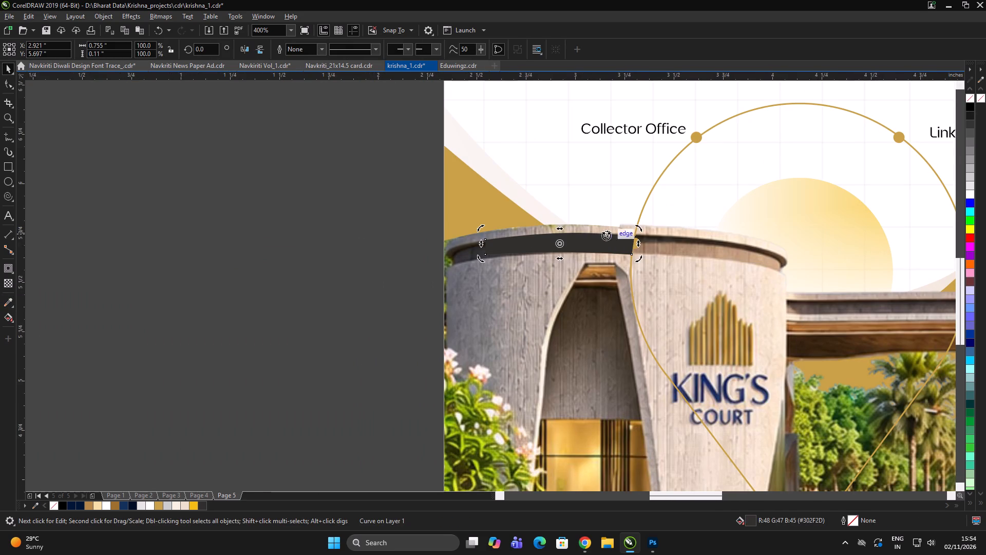
left_click(245, 211)
left_click_drag(284, 195, 634, 255)
key("shift+Page_Up")
double_click(387, 244)
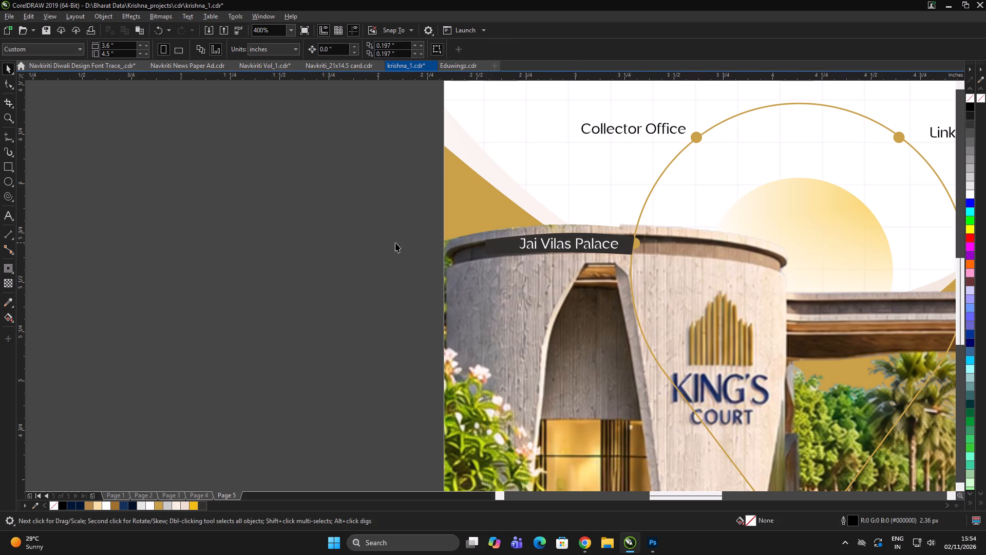
Bring the gold pin outline to the front, over the dark grey curved shape.
scroll(642, 265, "up", 1)
left_click(620, 291)
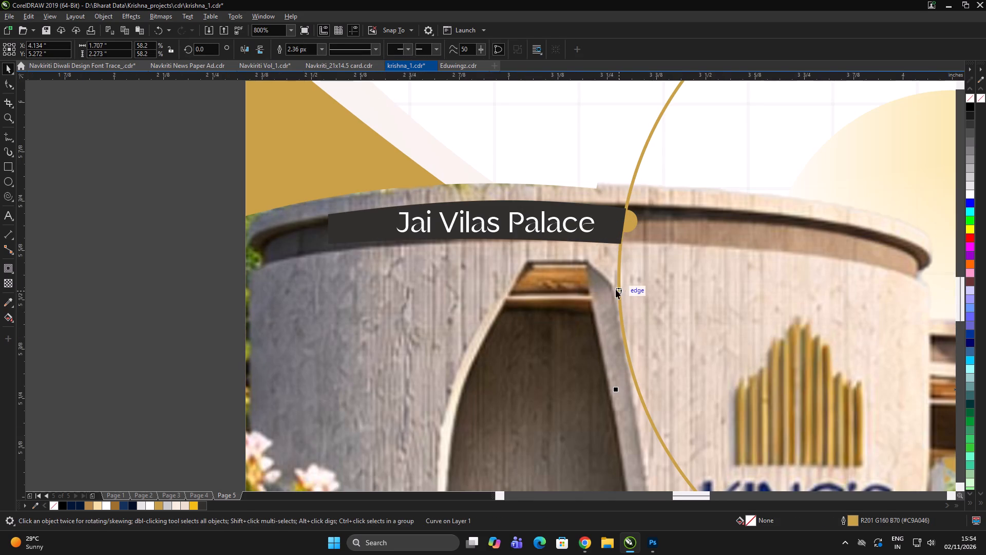
scroll(570, 290, "down", 3)
key("shift+Page_Up")
left_click(400, 229)
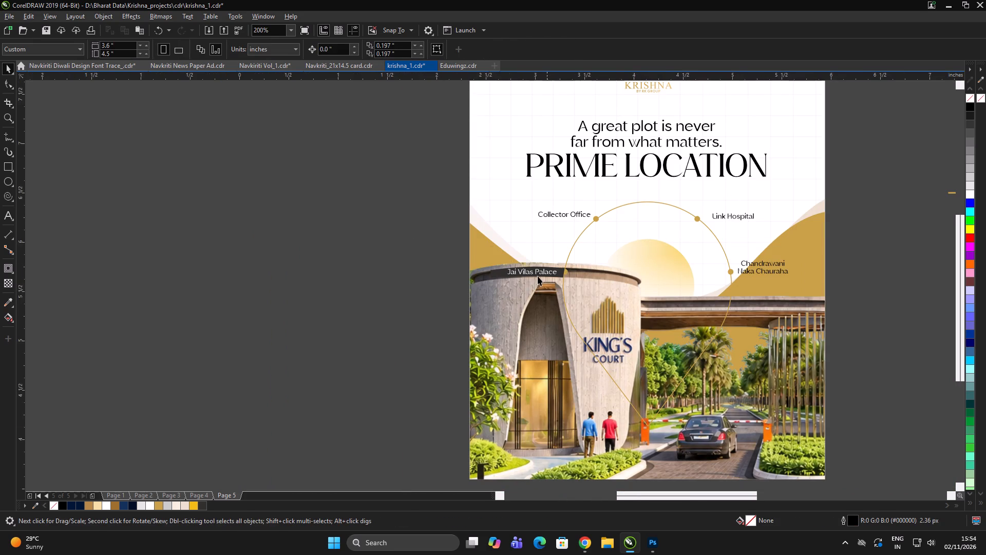
Bring the gold marker circle beside the Jai Vilas Palace label to the front of the pin outline.
left_click(397, 321)
scroll(526, 264, "up", 2)
scroll(540, 273, "down", 2)
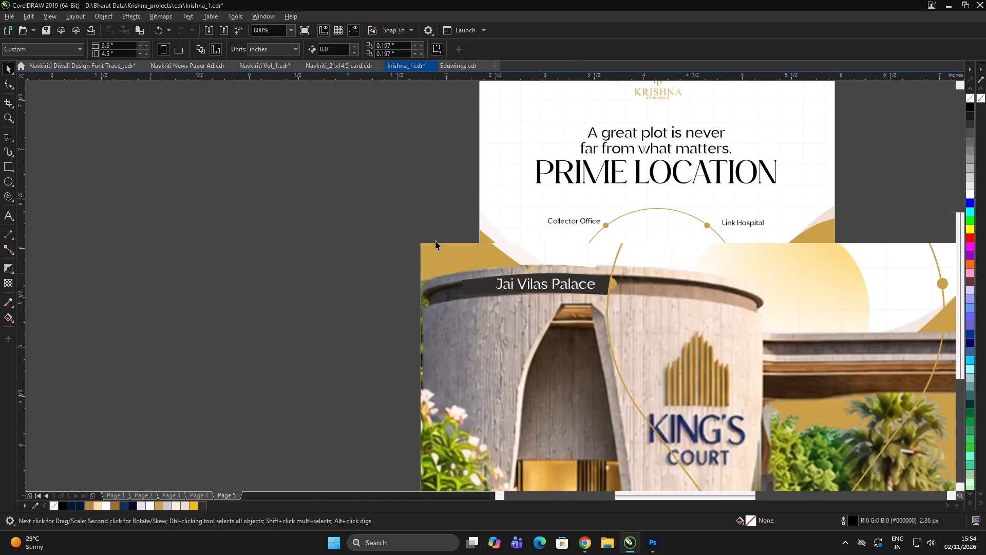
scroll(532, 362, "down", 1)
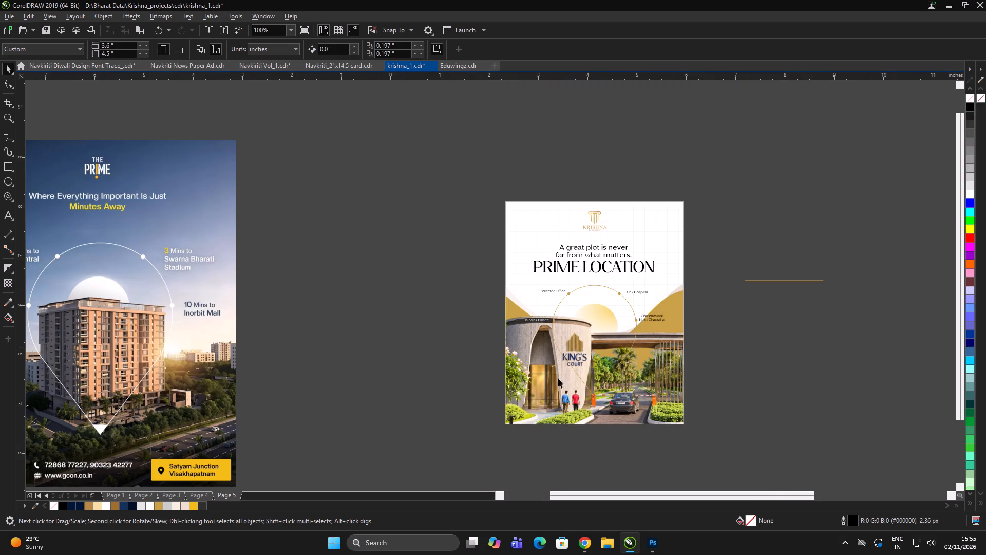
left_click_drag(570, 452, 540, 297)
scroll(578, 342, "up", 1)
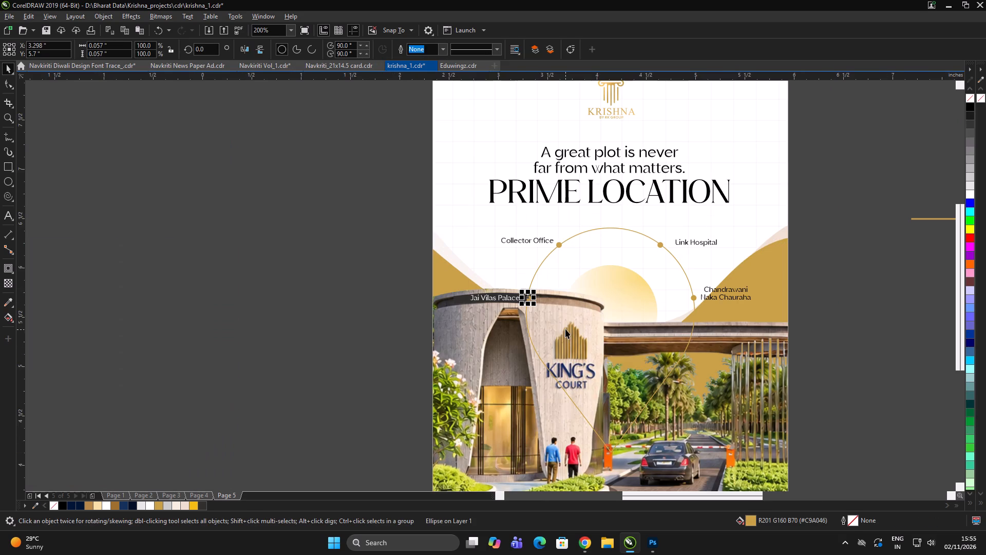
key("shift+Page_Up")
left_click(400, 235)
left_click(394, 234)
left_click(391, 234)
scroll(522, 287, "up", 3)
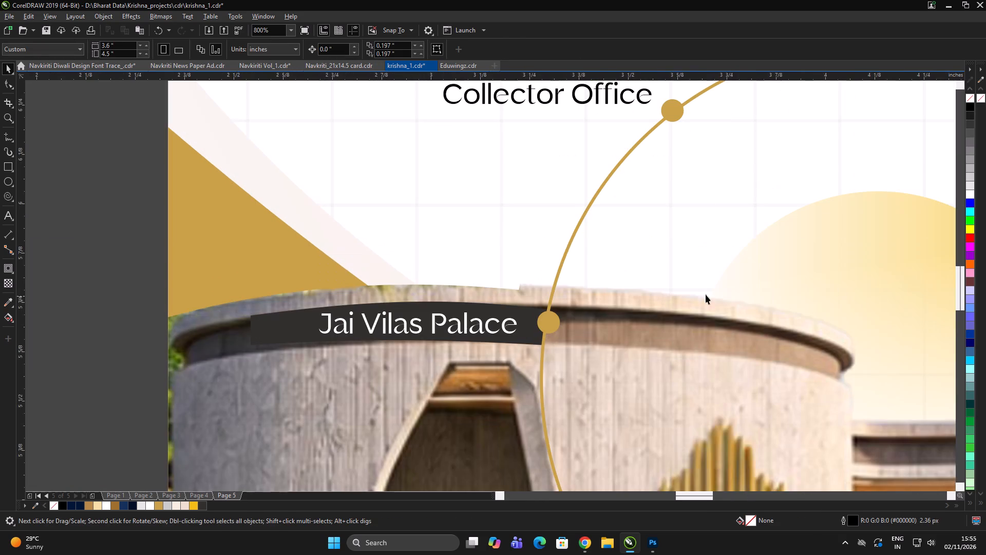
Delete the stray gold line lying outside the page beside the Prime Location advertisement.
scroll(400, 239, "down", 4)
left_click(302, 224)
scroll(528, 270, "down", 2)
double_click(726, 274)
scroll(597, 240, "up", 1)
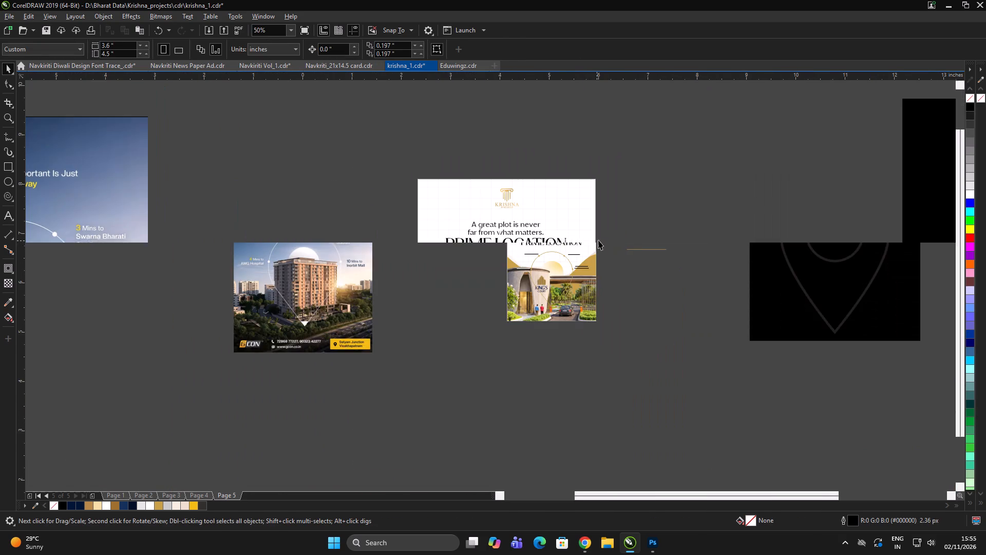
left_click_drag(625, 194, 884, 298)
key("Delete")
left_click(736, 238)
left_click_drag(763, 227, 760, 223)
left_click(744, 212)
Zoom to the Prime Location advertisement and preview it full screen.
key("z")
left_click_drag(388, 152, 659, 446)
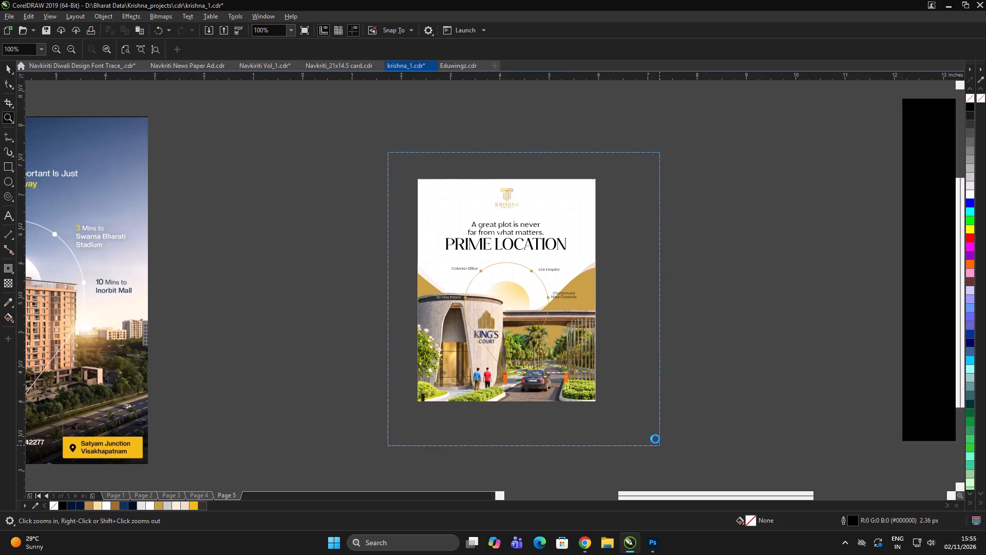
key("F9")
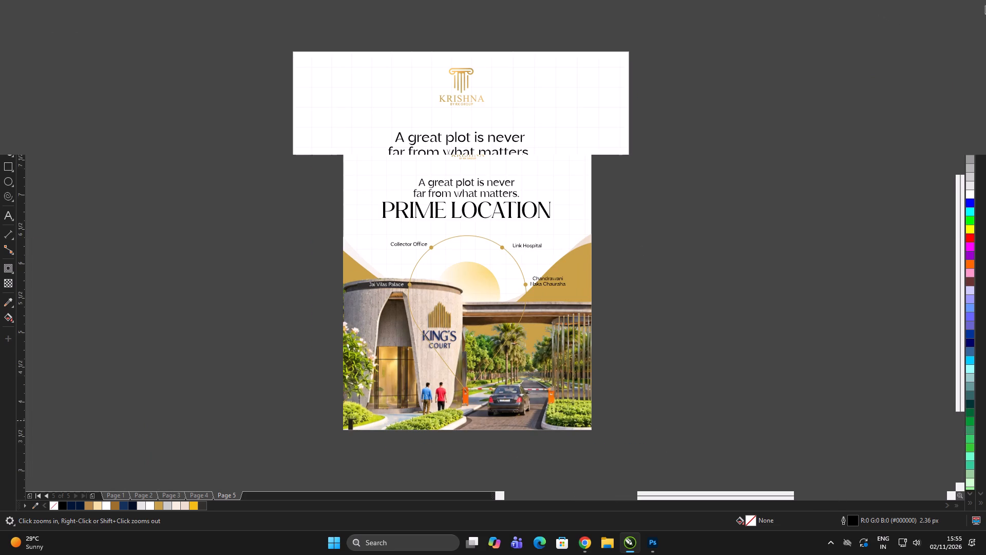
key("space")
left_click(734, 186)
Copy the gold divider line under the ROOM TO BREATHE heading on Page 4.
key("Page_Up")
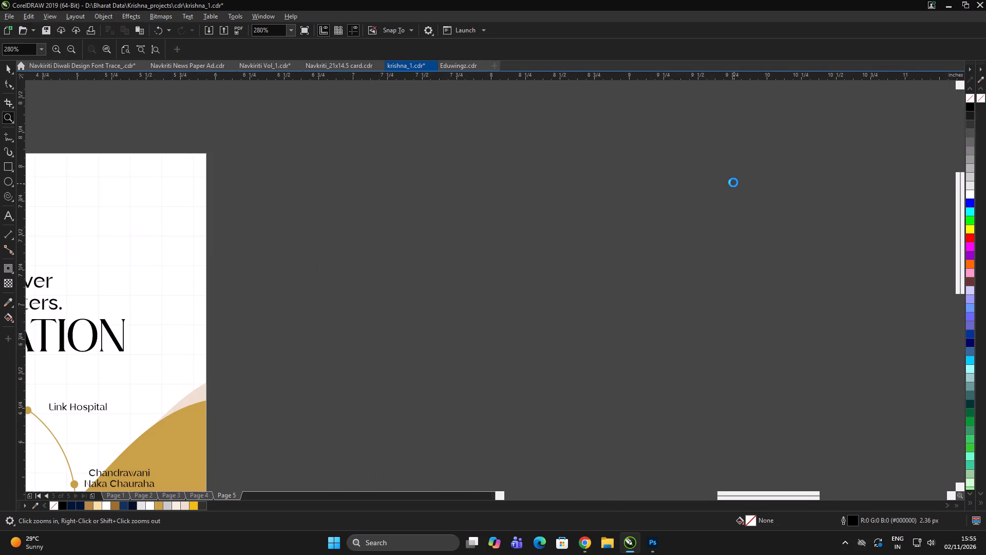
scroll(729, 244, "down", 3)
left_click(739, 246)
scroll(633, 288, "down", 4)
left_click(668, 288)
scroll(500, 301, "up", 2)
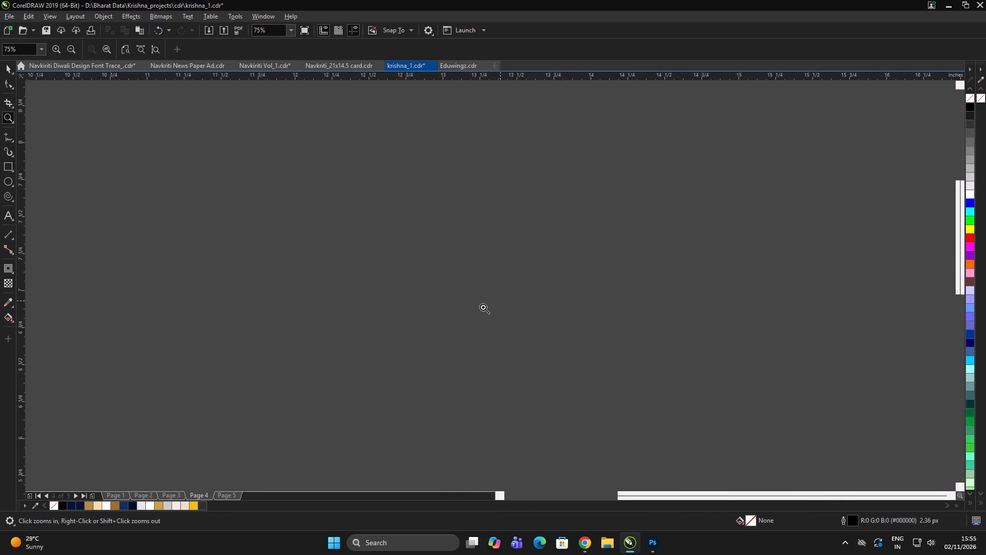
scroll(760, 286, "down", 4)
key("space")
scroll(347, 319, "up", 2)
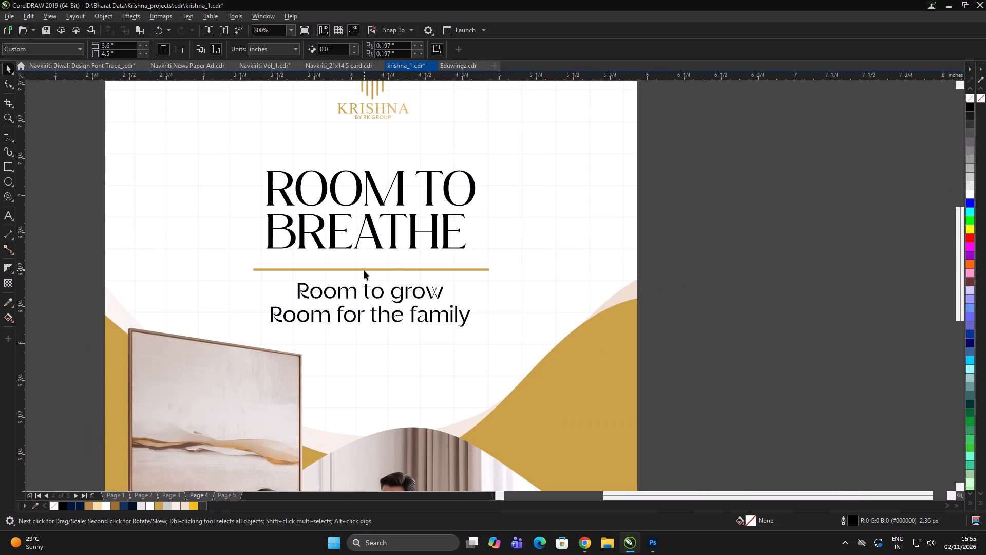
left_click(365, 269)
key("ctrl+c")
double_click(787, 253)
left_click(783, 249)
Move the PRIME LOCATION heading on Page 5 slightly down to open a gap beneath the tagline.
key("Page_Down")
left_click(732, 258)
double_click(743, 258)
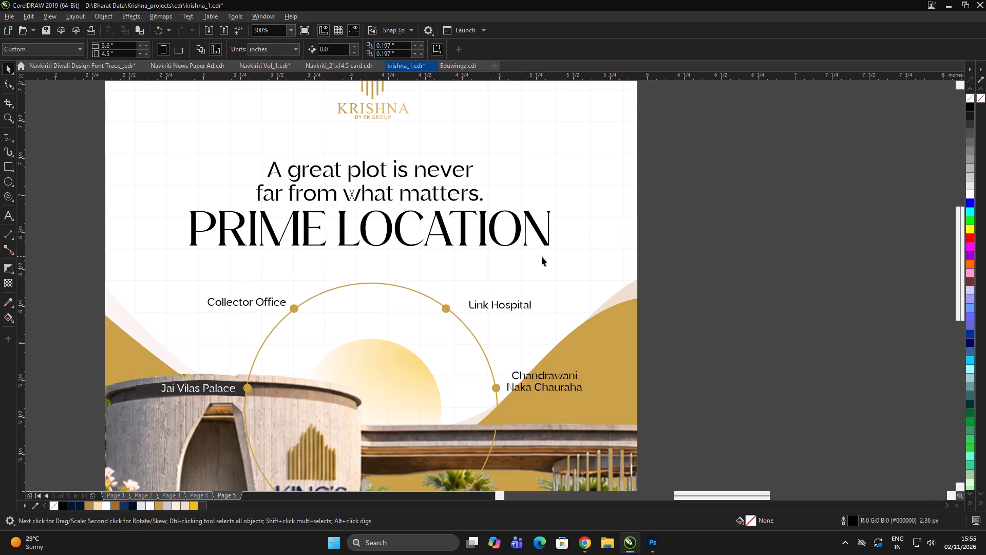
left_click_drag(484, 244, 480, 261)
Paste the gold divider line between the tagline and the PRIME LOCATION heading, centring it horizontally on the page background.
key("ctrl+v")
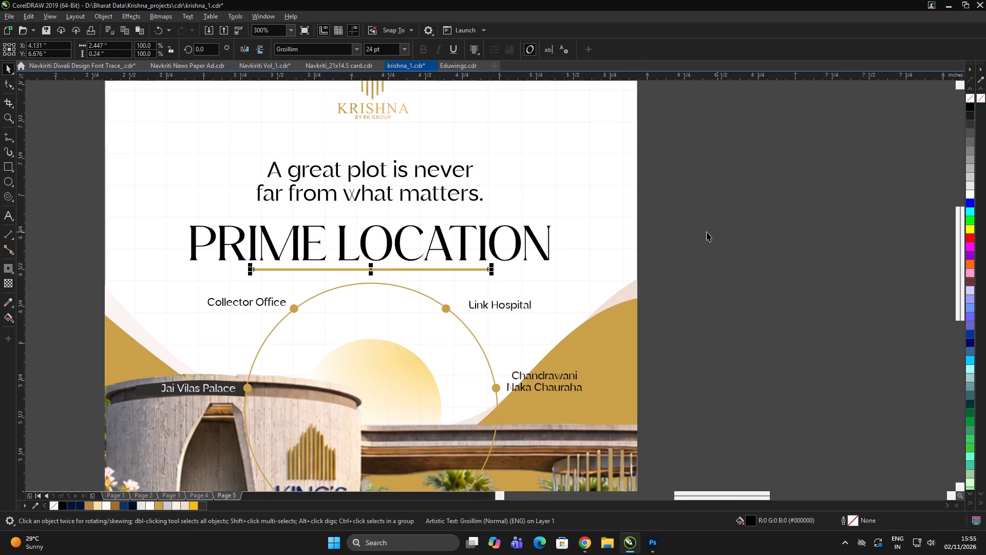
left_click_drag(428, 270, 435, 237)
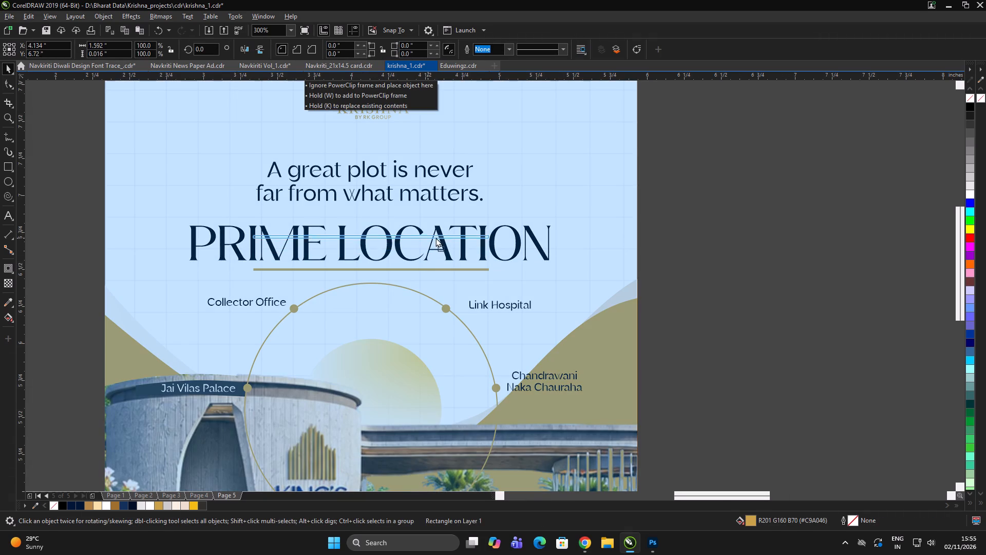
left_click_drag(435, 237, 440, 215)
left_click(570, 185, "shift")
key("c")
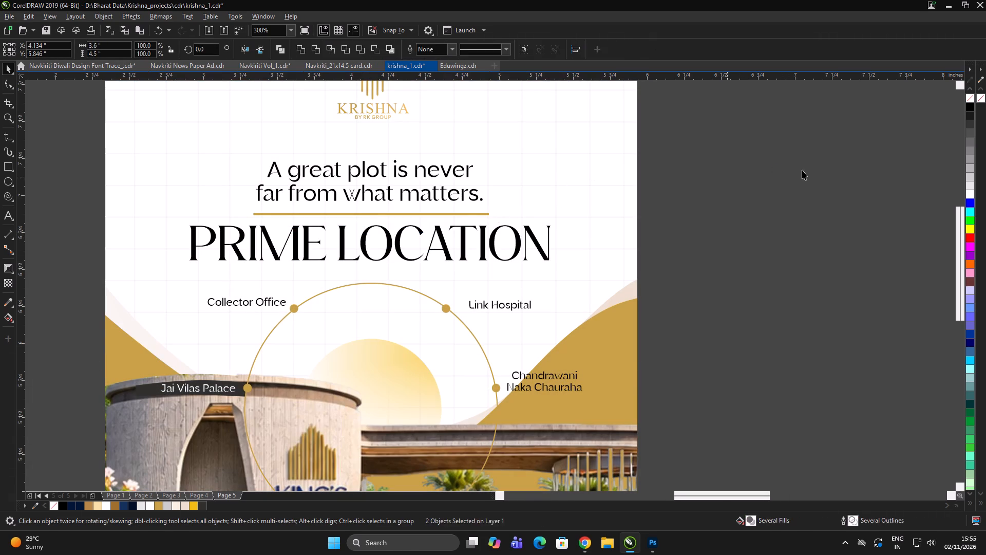
Group all the objects of Page 5's Prime Location advertisement.
double_click(803, 170)
scroll(566, 232, "down", 2)
double_click(757, 203)
left_click_drag(758, 202, 751, 200)
left_click_drag(720, 118, 257, 474)
key("ctrl+g")
left_click(775, 238, "ctrl")
left_click_drag(779, 238, 761, 242)
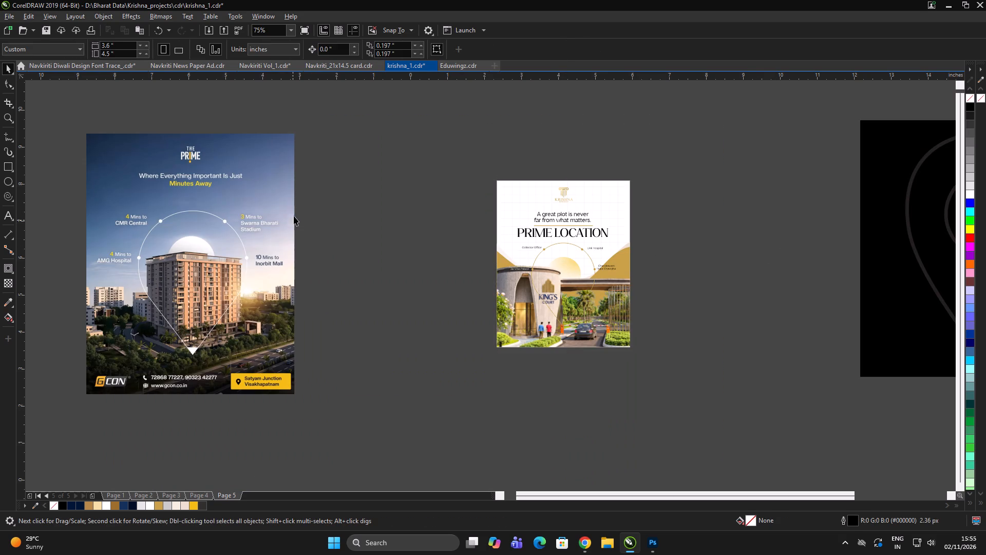
left_click(751, 346)
left_click_drag(763, 347, 775, 344)
Delete the reference building advertisement image and the black pin artwork lying on either side of the page.
left_click(120, 274)
key("Delete")
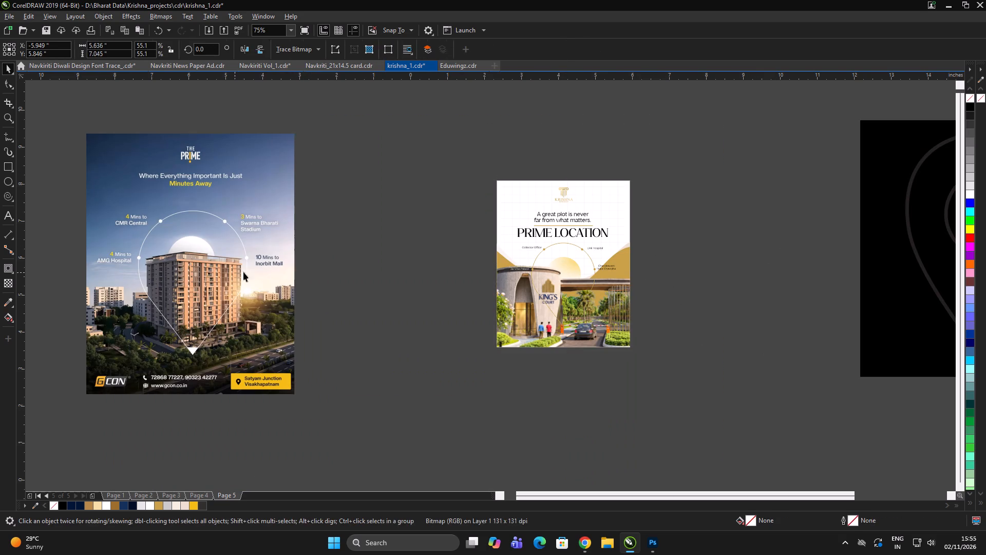
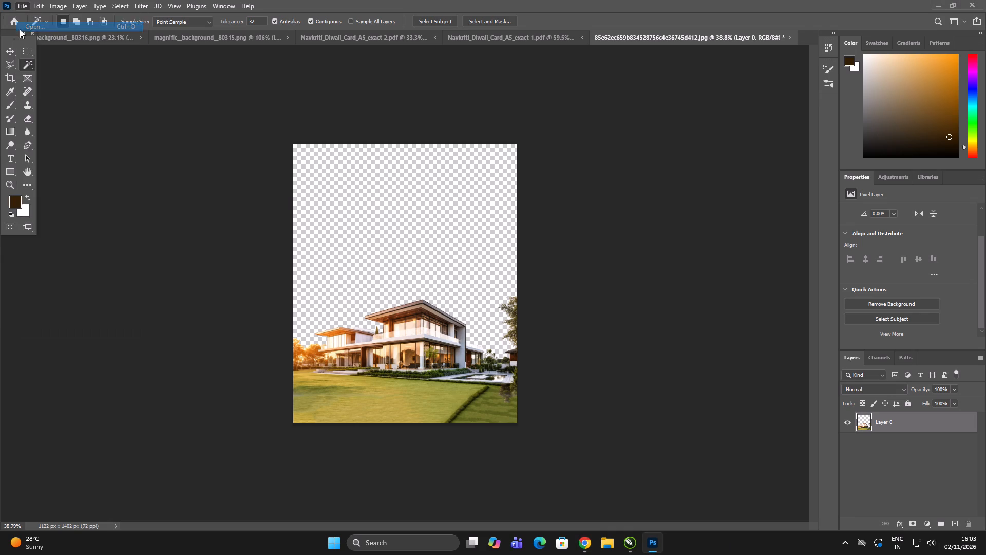
left_click(180, 169)
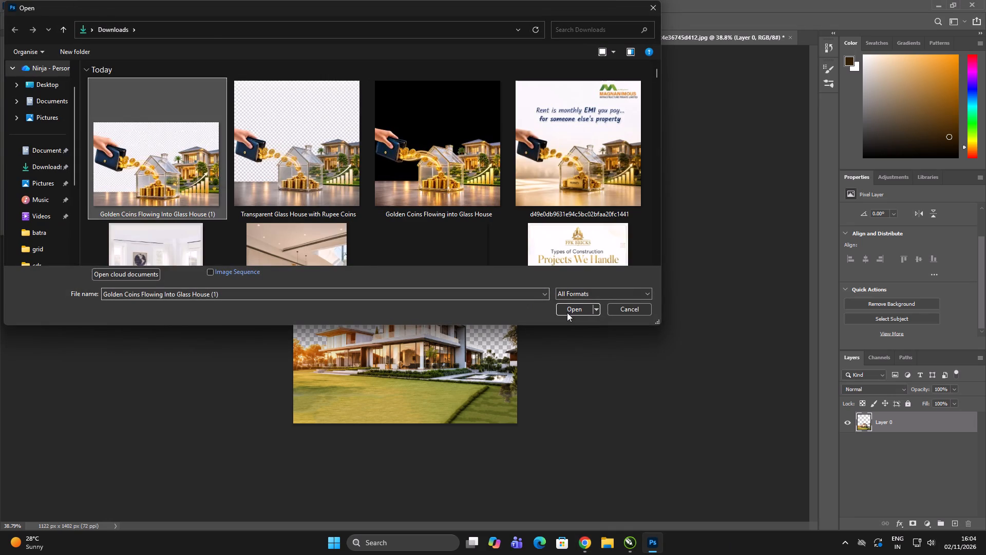
left_click(567, 312)
left_click(962, 421)
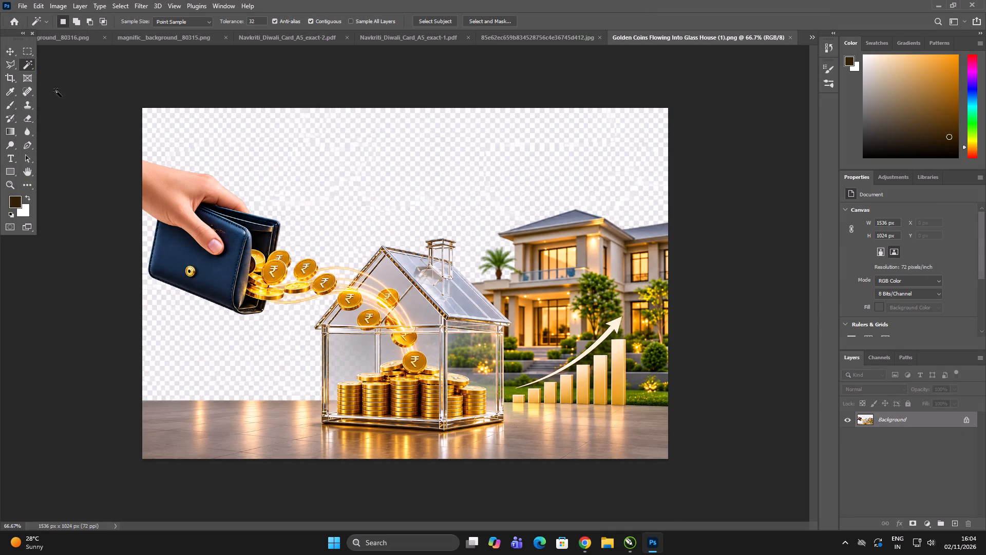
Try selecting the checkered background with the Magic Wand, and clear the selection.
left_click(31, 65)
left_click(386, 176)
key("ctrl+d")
Select the checkered background above the glass house and villa with Quick Selection, subtracting the glass chimney area.
right_click(33, 63)
left_click(74, 76)
left_click_drag(326, 177, 411, 148)
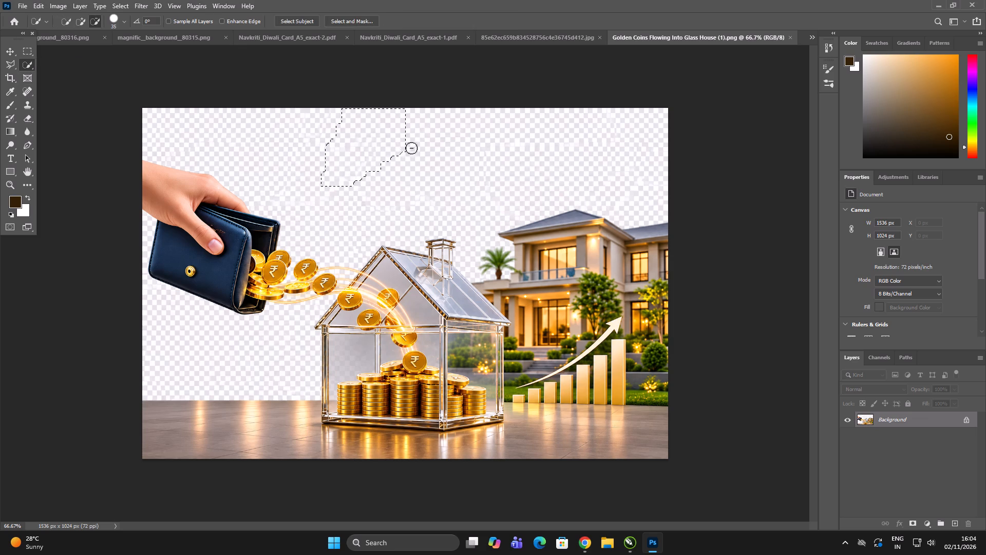
left_click_drag(411, 148, 591, 157)
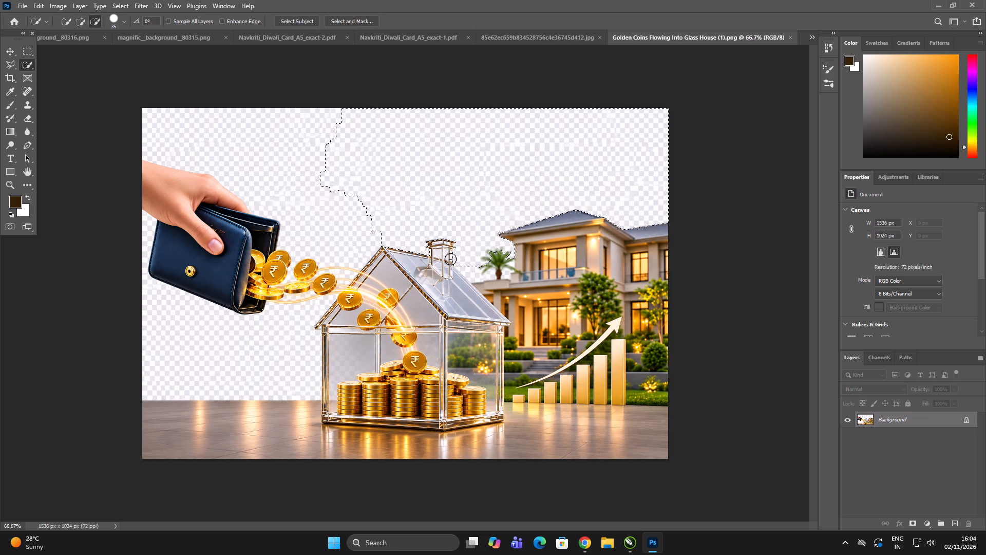
scroll(457, 256, "up", 11, "alt")
scroll(552, 253, "down", 4, "alt")
scroll(458, 237, "up", 8, "alt")
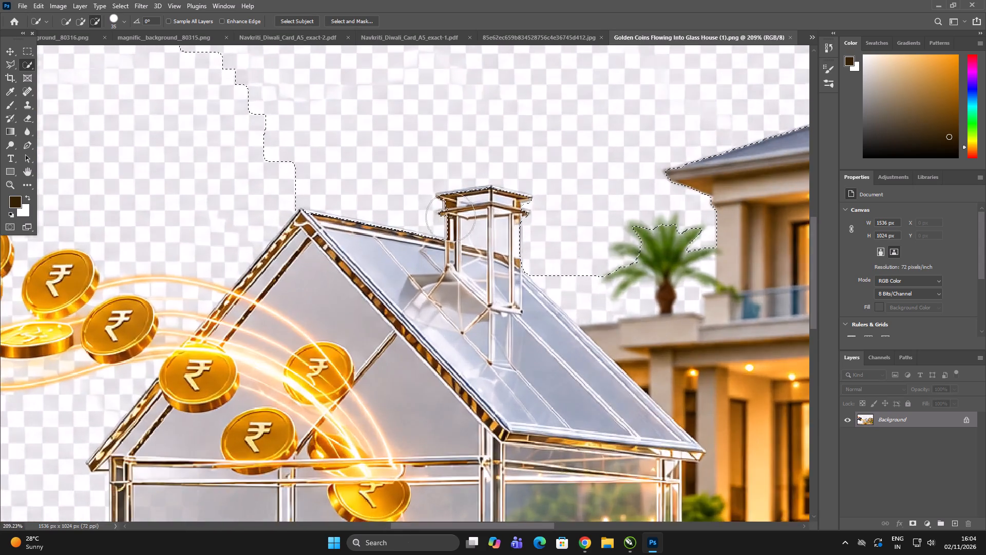
scroll(450, 217, "up", 2, "alt")
left_click(475, 209, "alt")
left_click(470, 208, "alt")
left_click(467, 214, "alt")
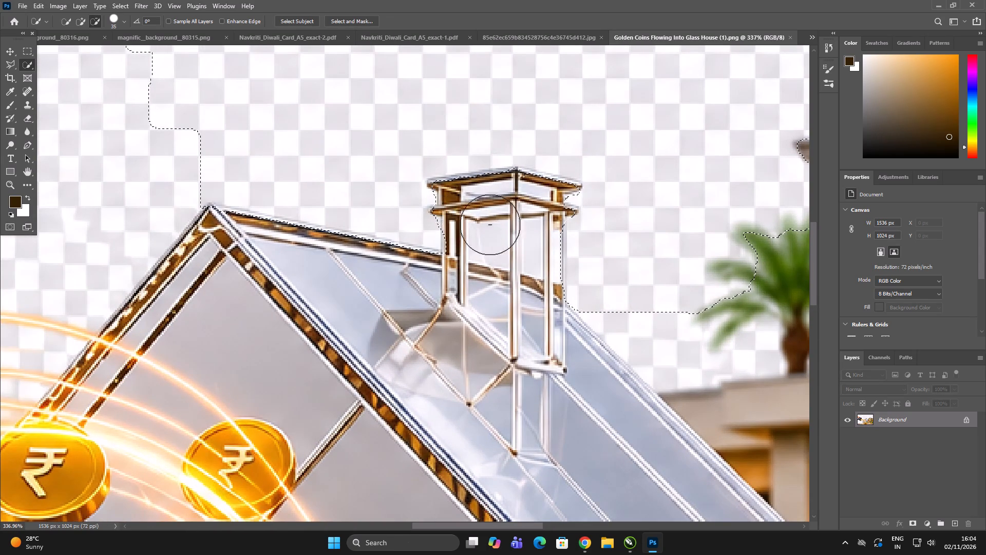
Extend the Quick Selection to the hand and wallet, unlock the Background layer, delete the selected upper checkered area and deselect.
scroll(531, 263, "down", 10, "alt")
left_click_drag(395, 171, 333, 176, "alt")
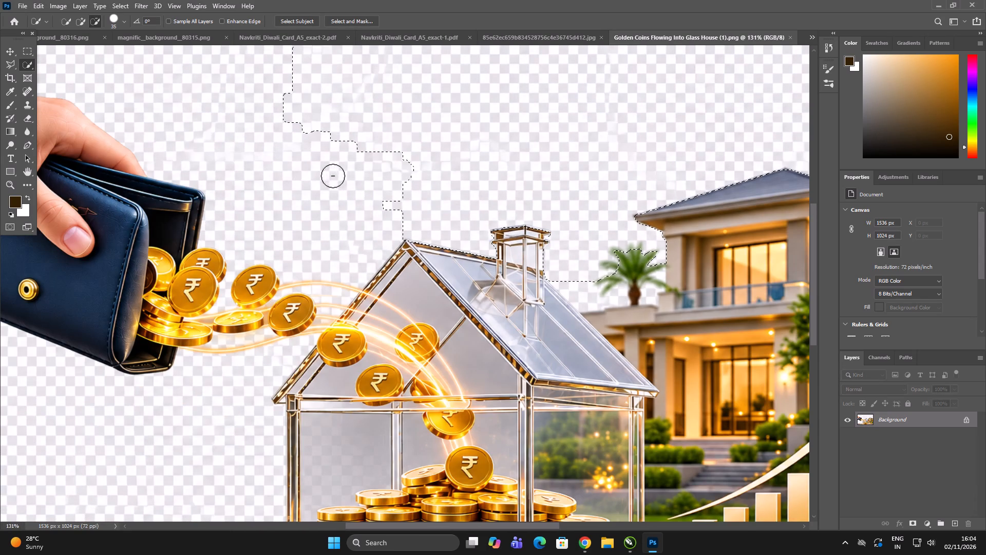
left_click_drag(333, 176, 328, 179, "alt")
left_click_drag(423, 178, 179, 95, "shift")
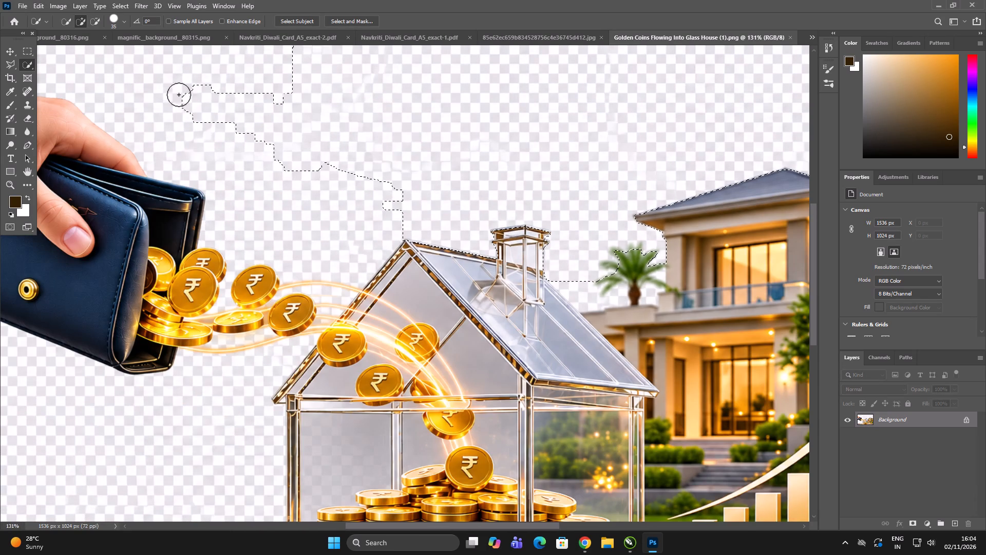
left_click_drag(179, 95, 165, 94, "shift")
scroll(359, 201, "down", 12, "alt")
left_click_drag(372, 195, 278, 171, "shift")
left_click_drag(290, 254, 250, 220, "alt")
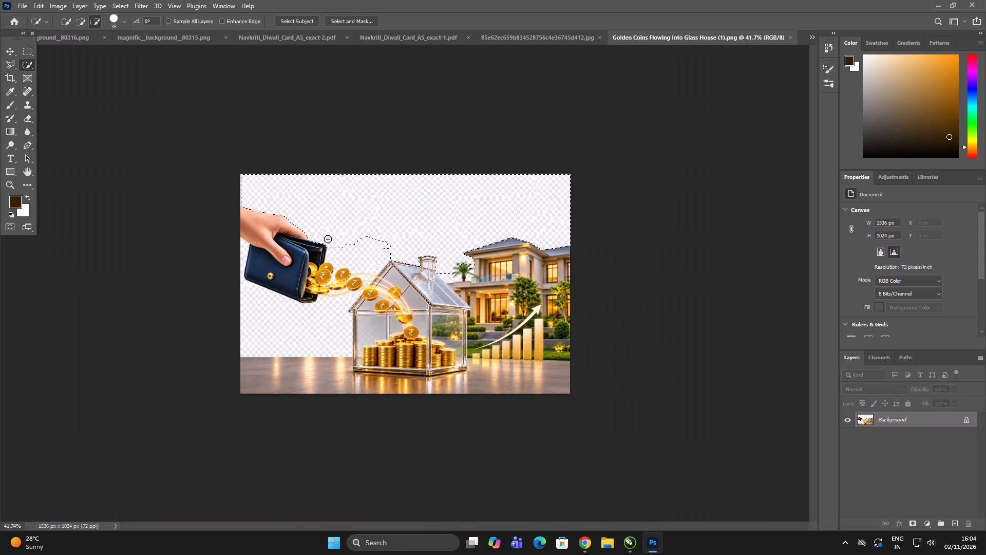
key("Delete")
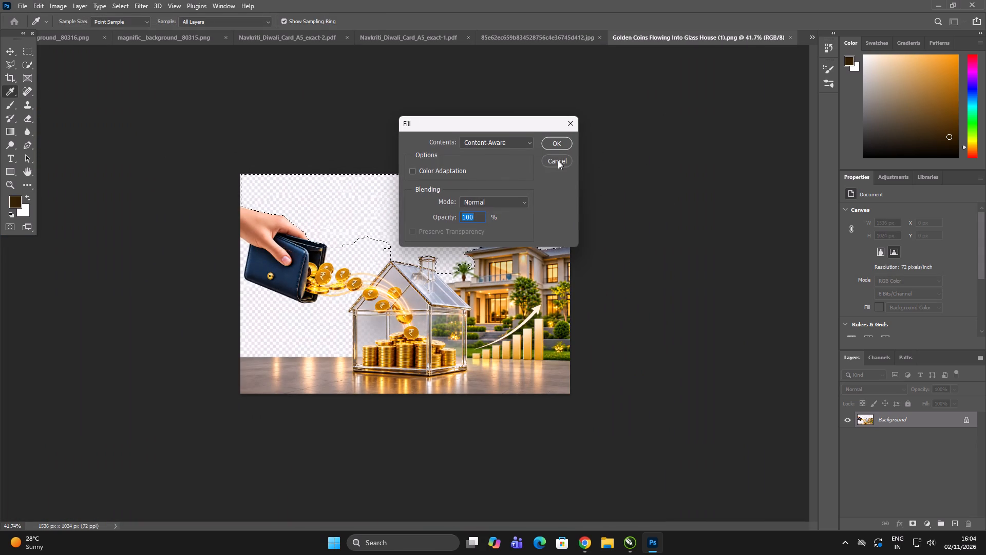
left_click(558, 155)
left_click(966, 419)
key("Delete")
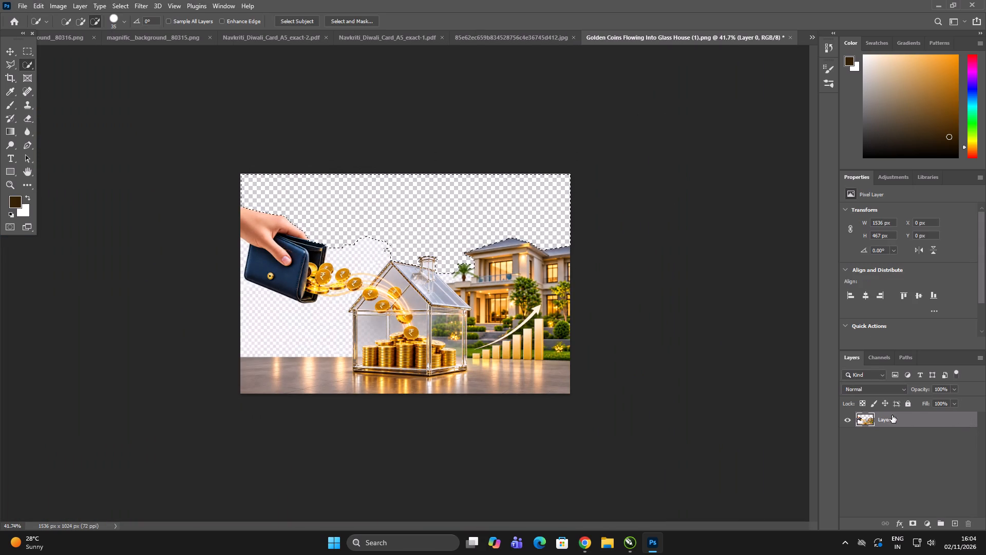
key("ctrl+d")
Quick-select the checkered background below the wallet beside the glass house, subtracting around the coin trail, then delete it and deselect.
scroll(329, 305, "up", 4, "alt")
left_click_drag(304, 353, 219, 353)
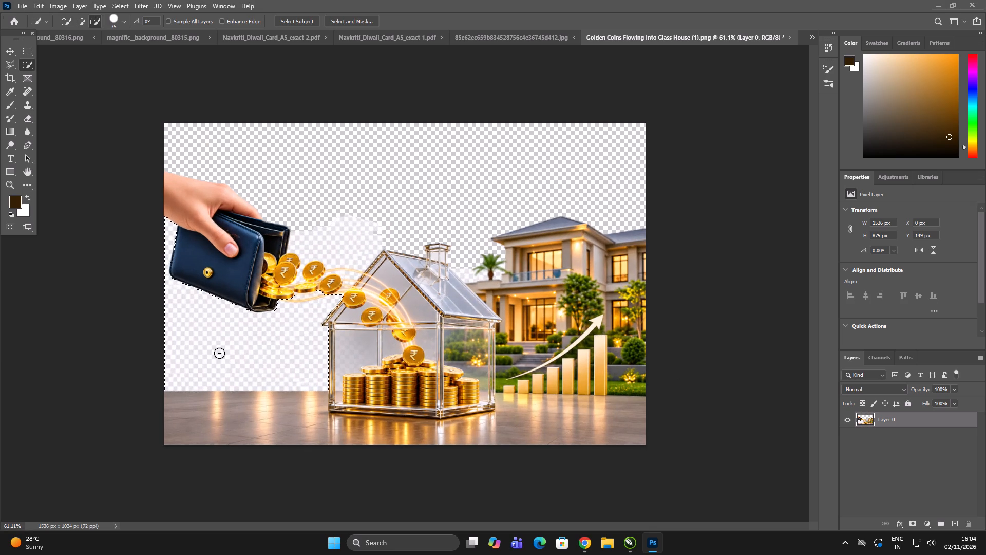
left_click_drag(219, 353, 217, 353)
left_click_drag(288, 296, 320, 295, "alt")
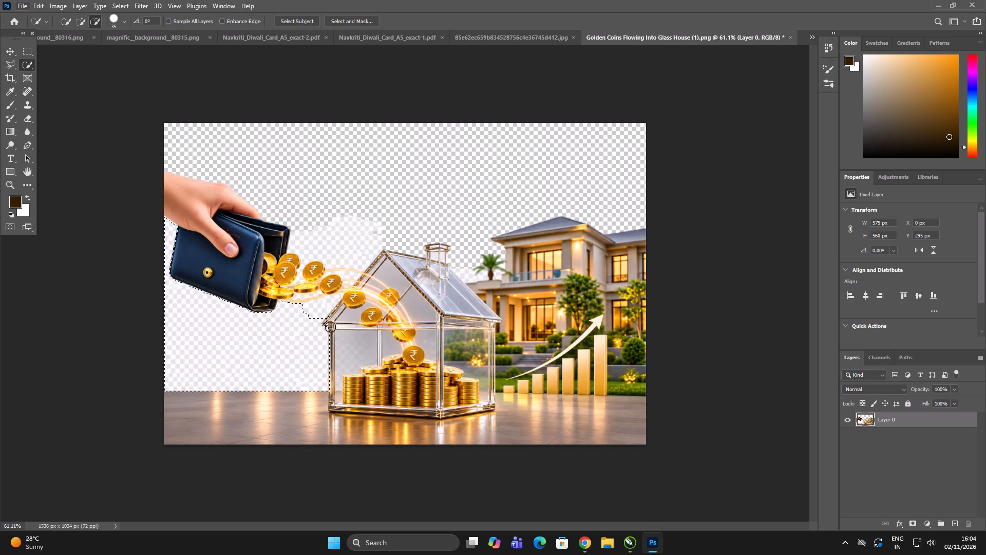
scroll(330, 327, "up", 13)
left_click(271, 351)
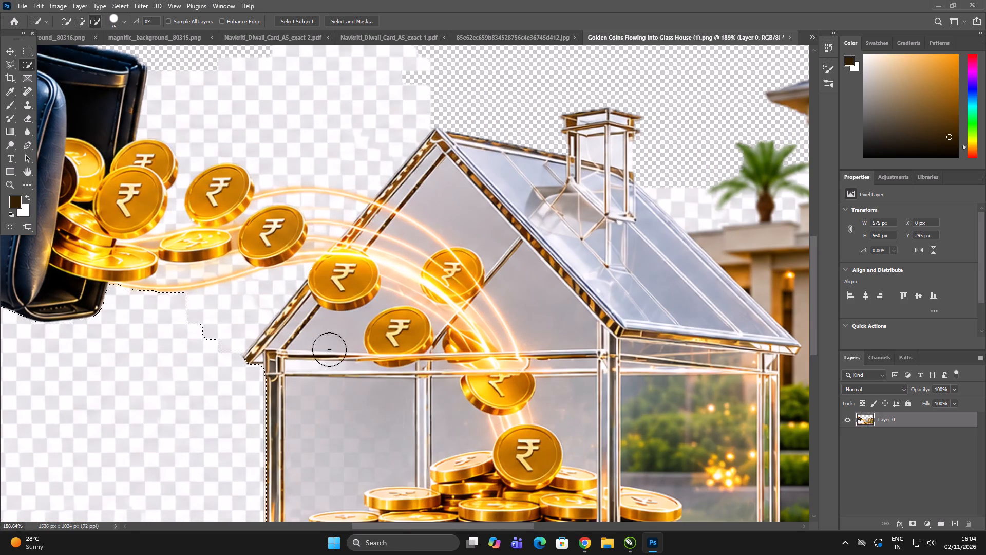
key("Delete")
key("ctrl+d")
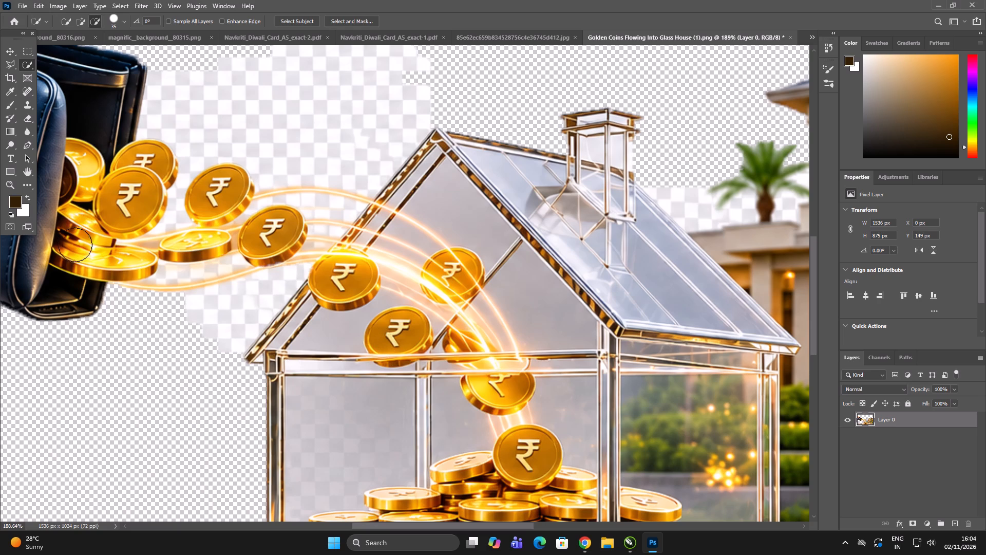
Outline the leftover checkered patch between the lower coin trail and the glass roof's edge with the Polygonal Lasso, and delete it.
scroll(235, 264, "up", 9, "alt")
scroll(464, 283, "down", 5, "alt")
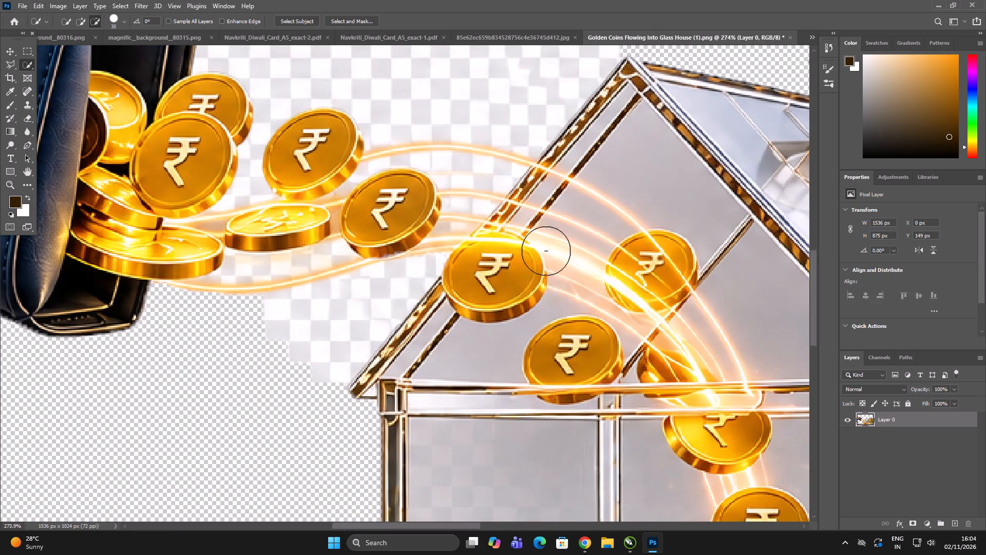
scroll(520, 204, "down", 15, "alt")
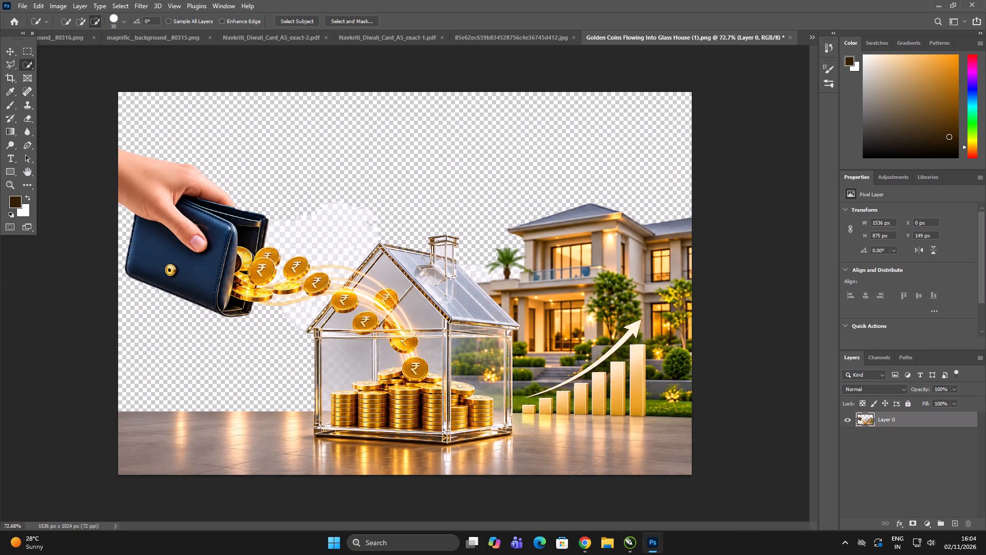
scroll(248, 259, "up", 9, "alt")
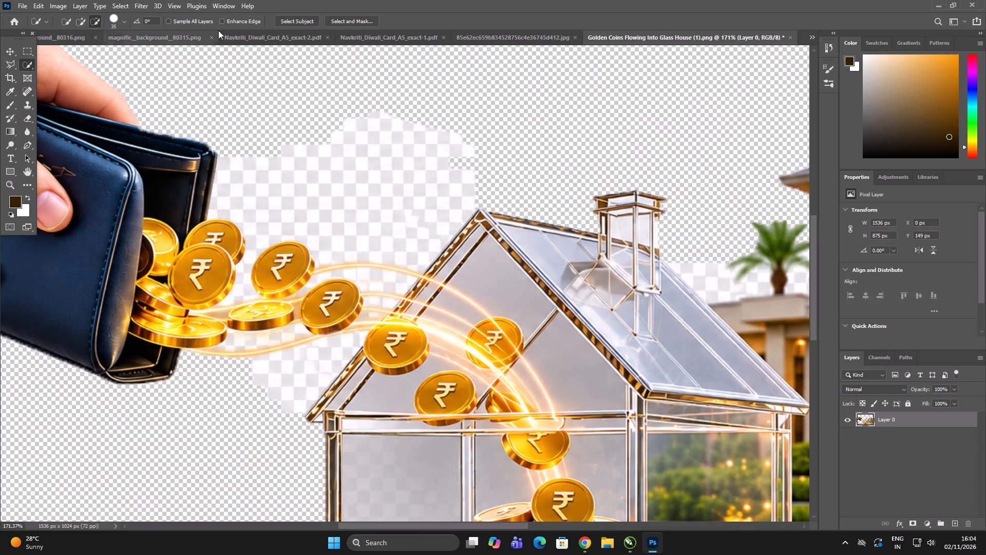
left_click(10, 65)
scroll(255, 351, "up", 4, "alt")
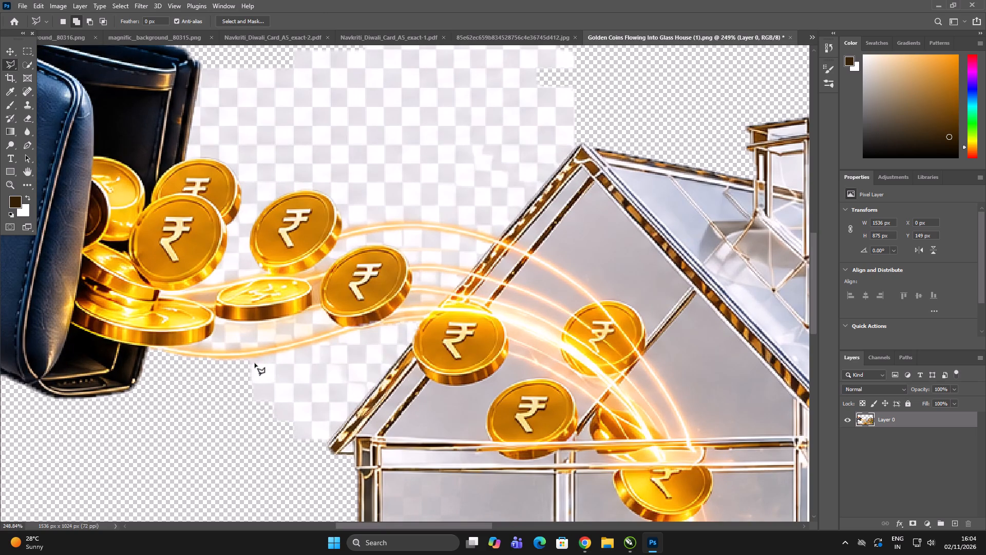
left_click(251, 356)
left_click(299, 347)
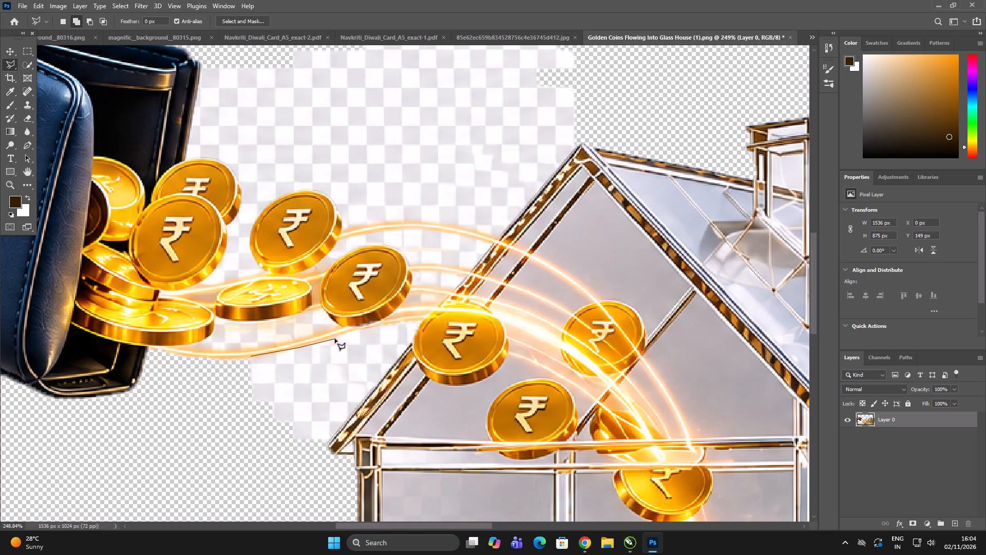
left_click(341, 334)
left_click(375, 325)
left_click(401, 322)
left_click(424, 319)
left_click(426, 319)
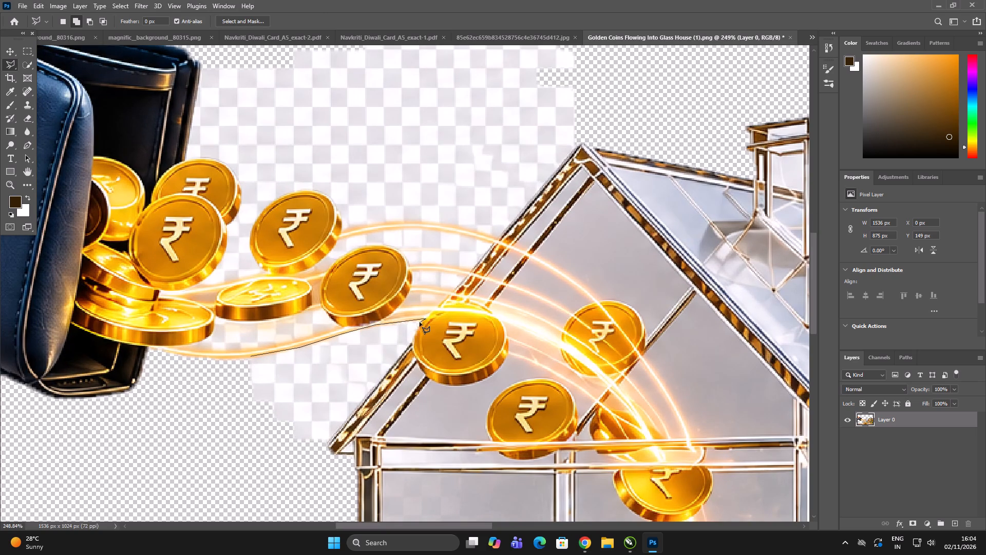
left_click(417, 329)
left_click(415, 339)
left_click(411, 344)
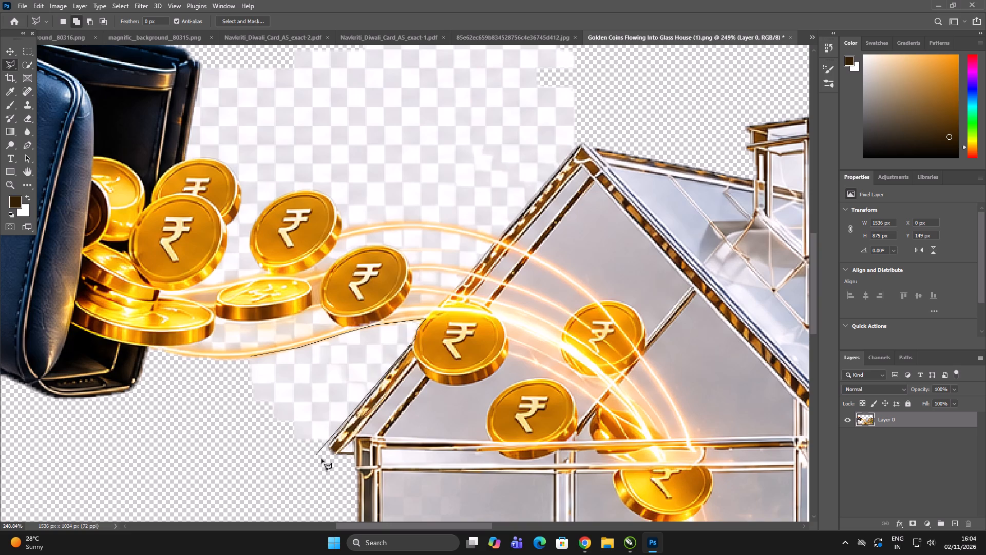
left_click(322, 453)
left_click(178, 467)
left_click(170, 456)
double_click(171, 453)
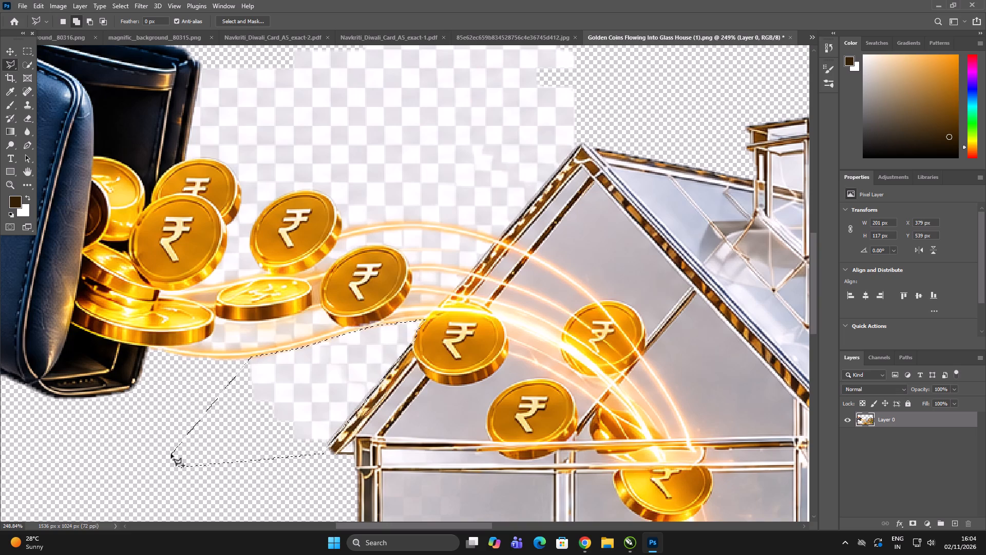
key("Delete")
key("ctrl+d")
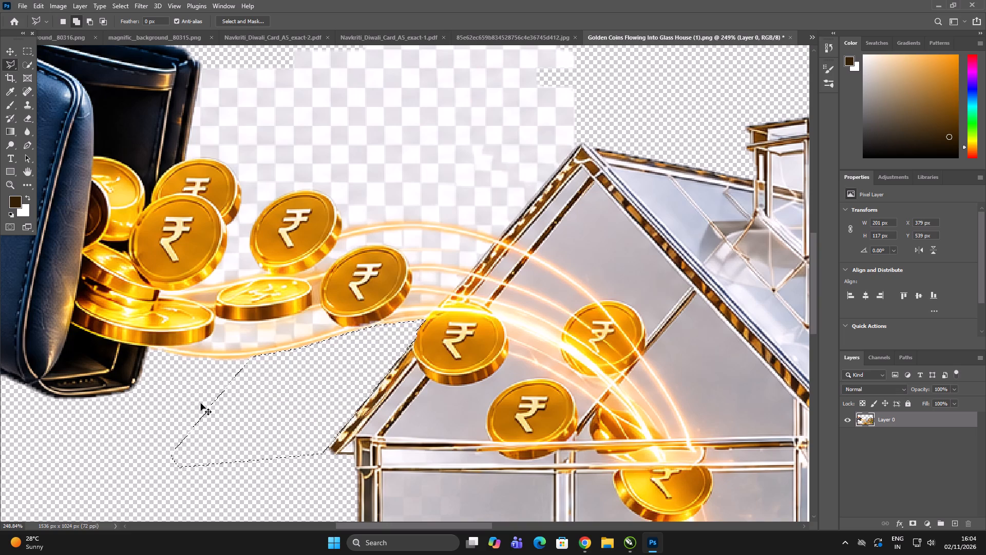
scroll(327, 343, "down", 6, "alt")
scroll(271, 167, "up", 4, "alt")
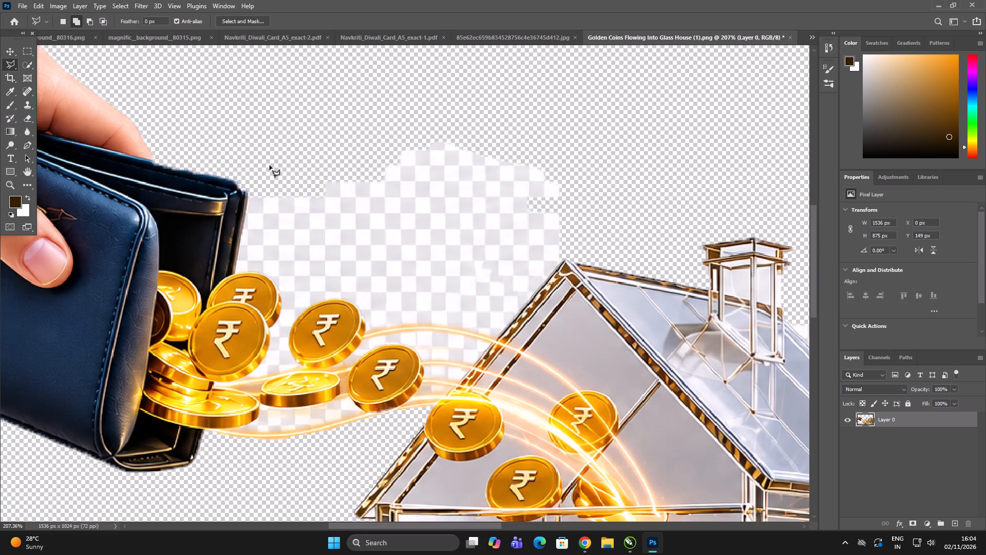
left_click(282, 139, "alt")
key("alt+Tab")
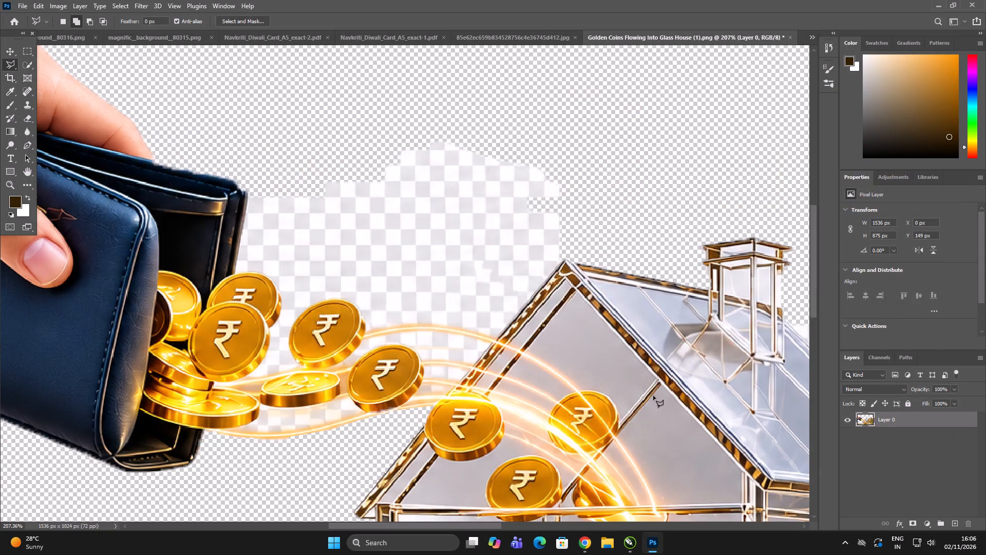
key("alt+Tab")
key("alt+Tab")
scroll(559, 301, "down", 2)
scroll(453, 287, "up", 4)
left_click(658, 344)
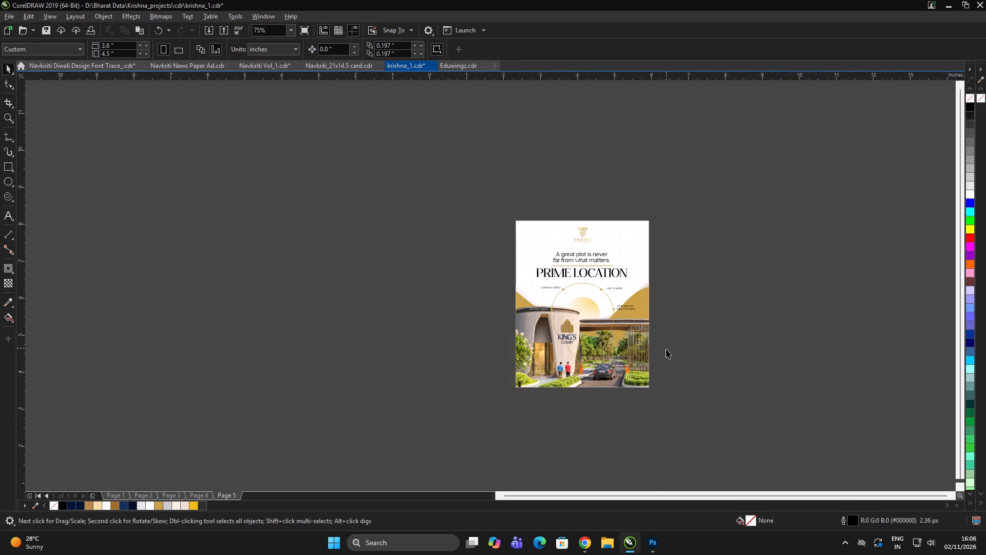
scroll(642, 351, "up", 1)
left_click_drag(793, 354, 788, 355)
left_click(211, 494)
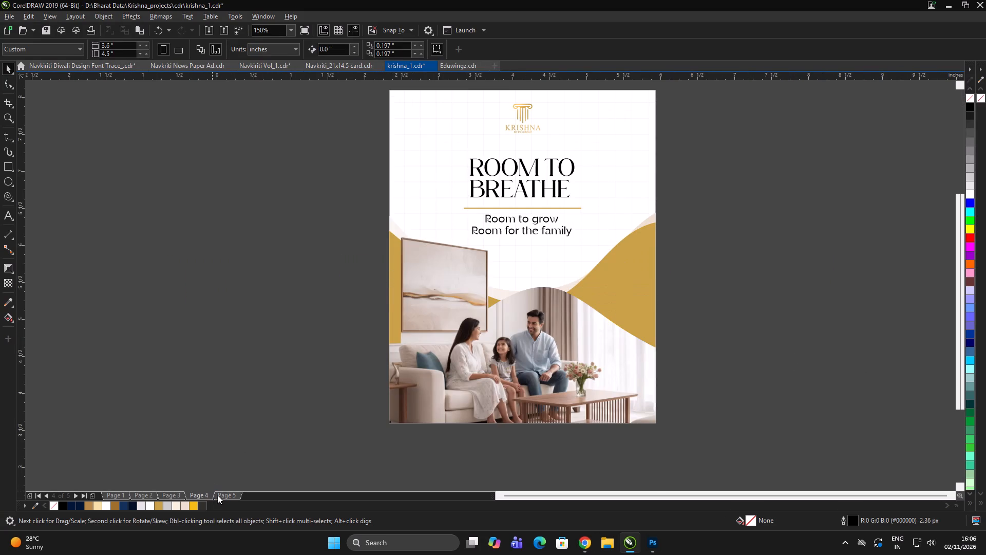
left_click(228, 494)
scroll(381, 283, "down", 1)
left_click(331, 297)
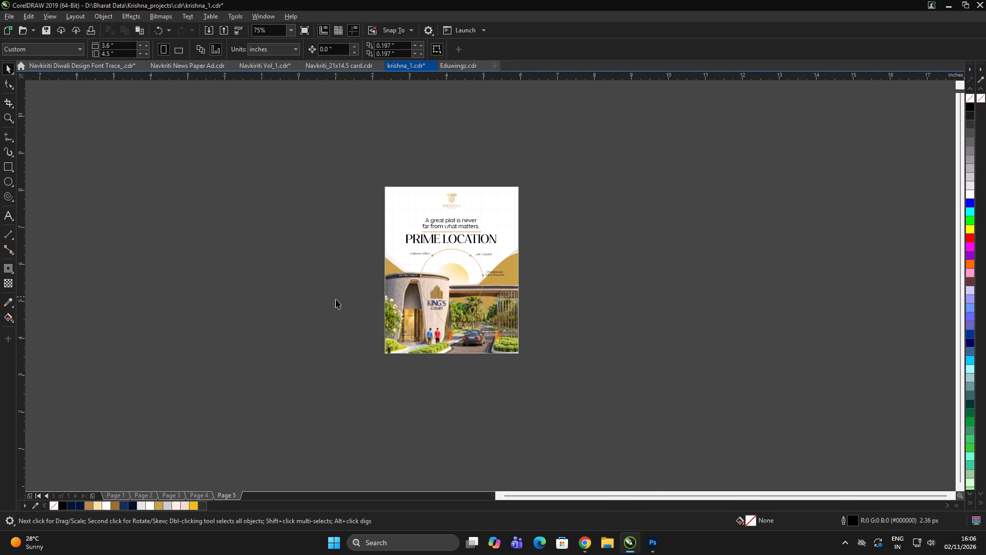
Copy the complete "Room to Breathe" layout from page 4 and paste it onto a new page 6.
left_click(204, 495)
left_click(554, 462)
left_click_drag(616, 443, 560, 392)
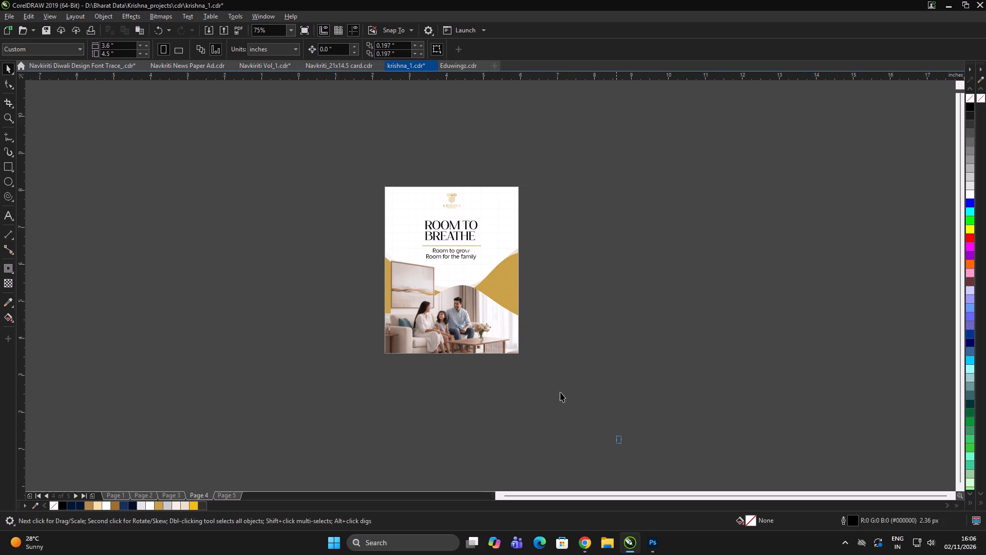
left_click_drag(560, 392, 188, 146)
key("ctrl+c")
left_click(218, 208)
left_click(229, 209)
left_click(230, 495)
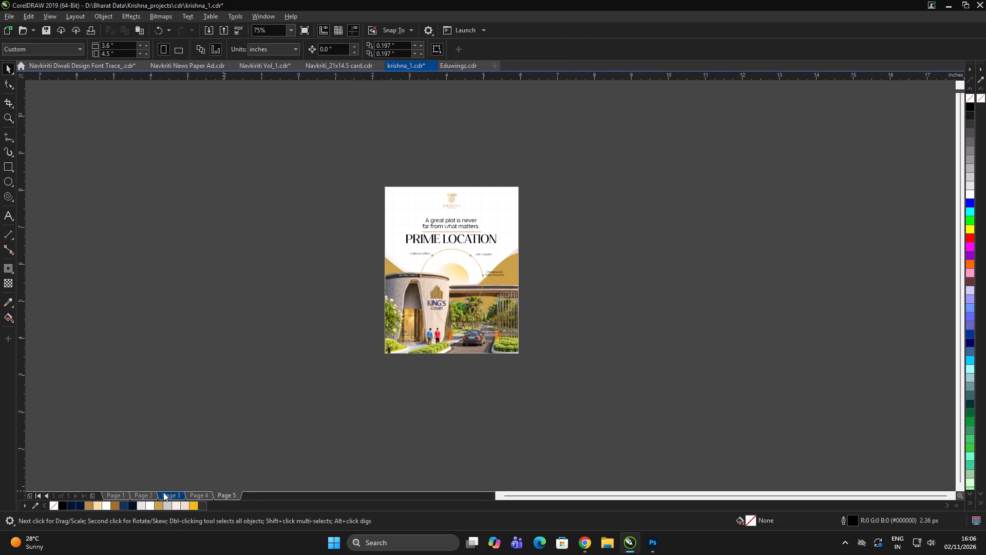
left_click(167, 492)
left_click(201, 492)
left_click(216, 491)
left_click(250, 432)
left_click(95, 495)
left_click(187, 386)
key("ctrl+v")
left_click(709, 377)
Delete the family photo from inside the page 6 layout's PowerClip and finish editing its contents.
triple_click(425, 327)
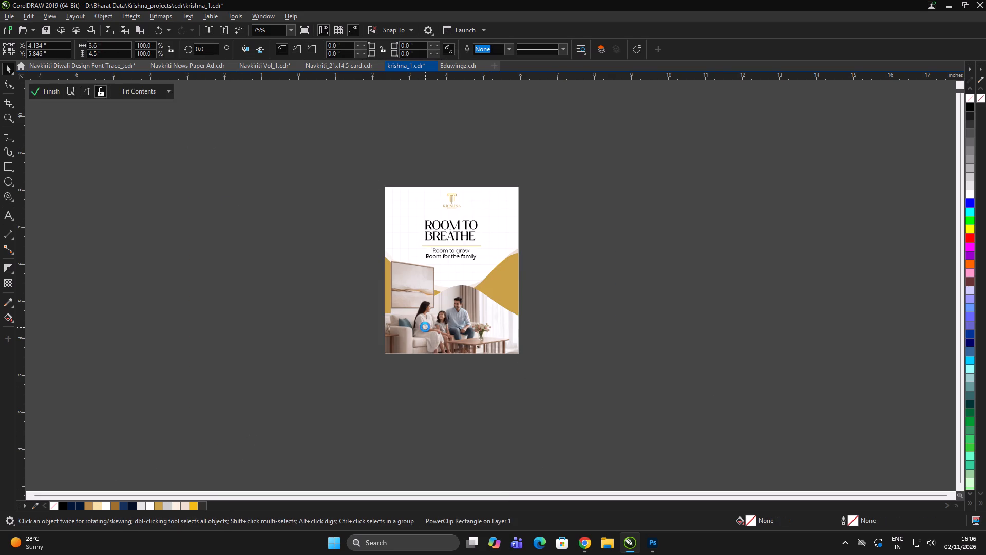
key("Delete")
triple_click(729, 321)
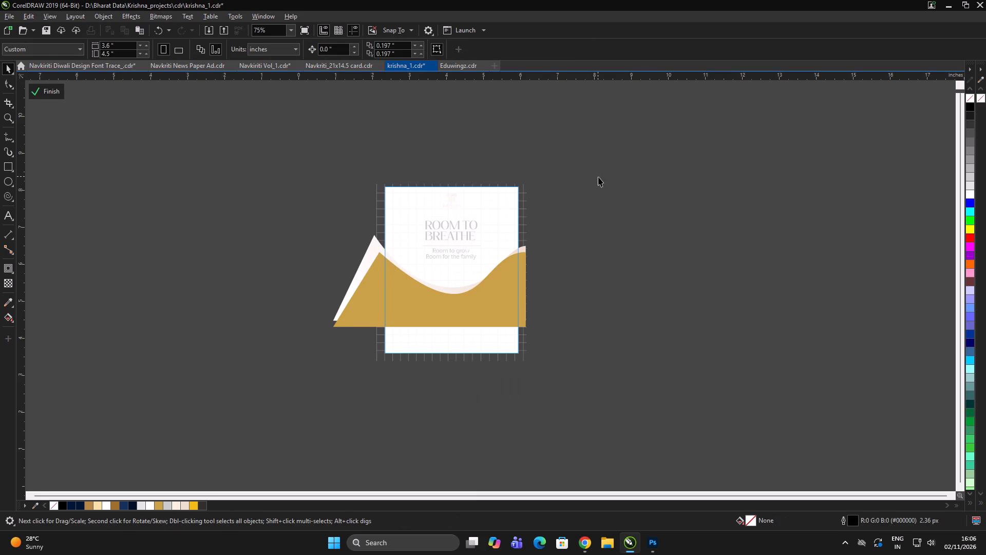
left_click(52, 84)
left_click(51, 90)
triple_click(696, 190)
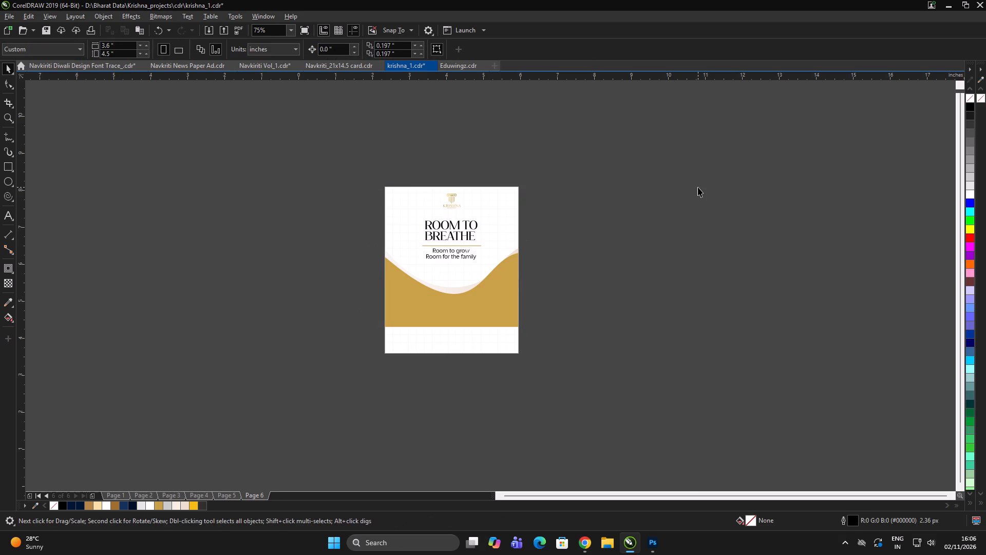
Import "Golden Rupees Flowing into Glass Money House" from Downloads over the lower layout, about 4.46 by 2.97 in.
key("ctrl+i")
left_click(163, 221)
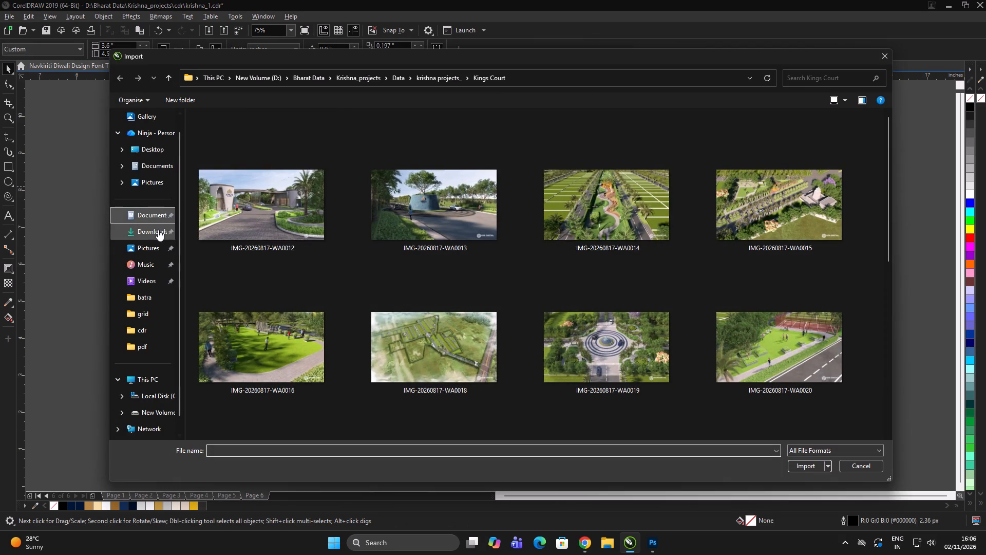
left_click(158, 231)
left_click(251, 220)
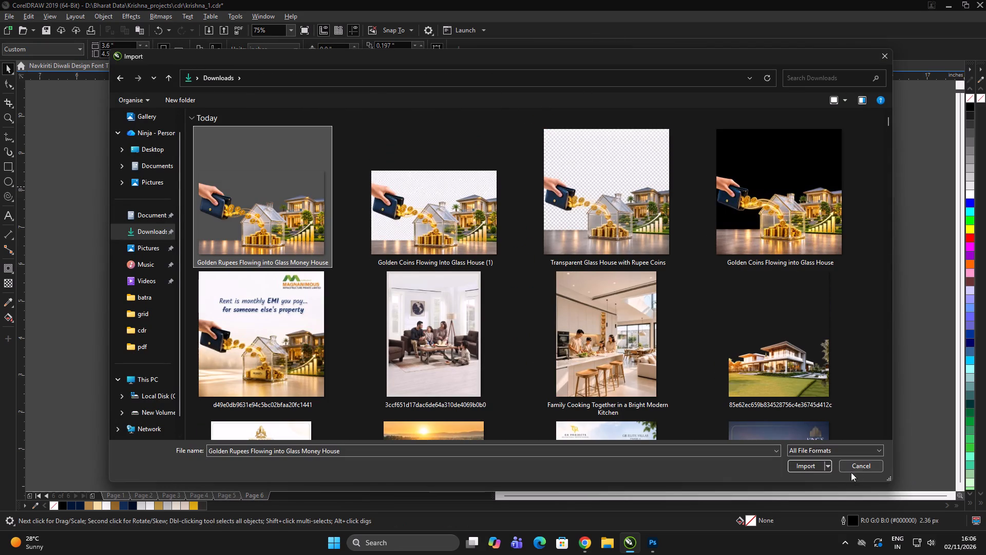
left_click(814, 468)
left_click_drag(371, 260, 623, 370)
left_click(628, 360)
left_click(521, 329)
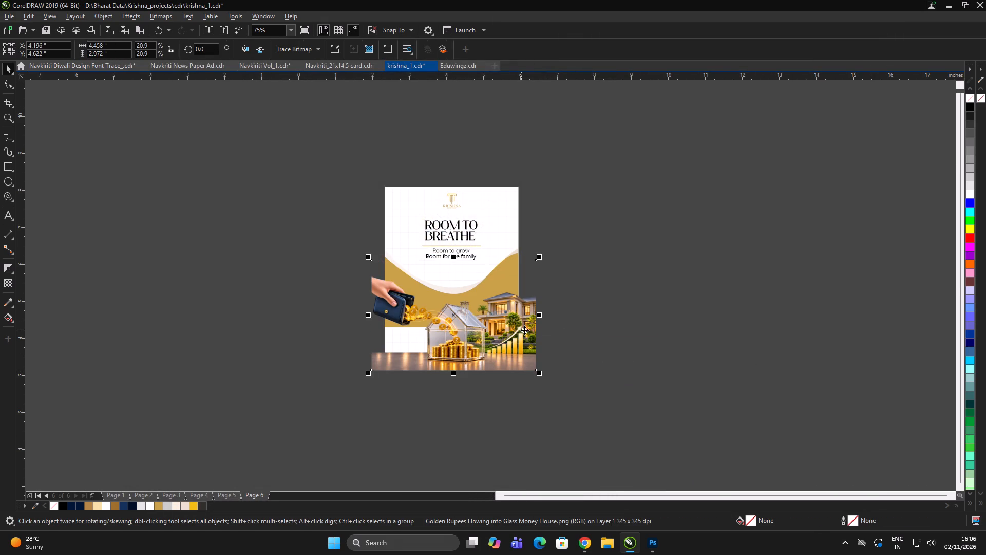
Reposition the imported glass-house image over the gold wave and scale it down to about 3.89 by 2.59 in.
scroll(538, 336, "up", 2)
left_click_drag(497, 332, 477, 312)
left_click_drag(464, 340, 459, 274)
scroll(471, 253, "down", 1)
left_click(623, 264)
left_click_drag(623, 264, 614, 265)
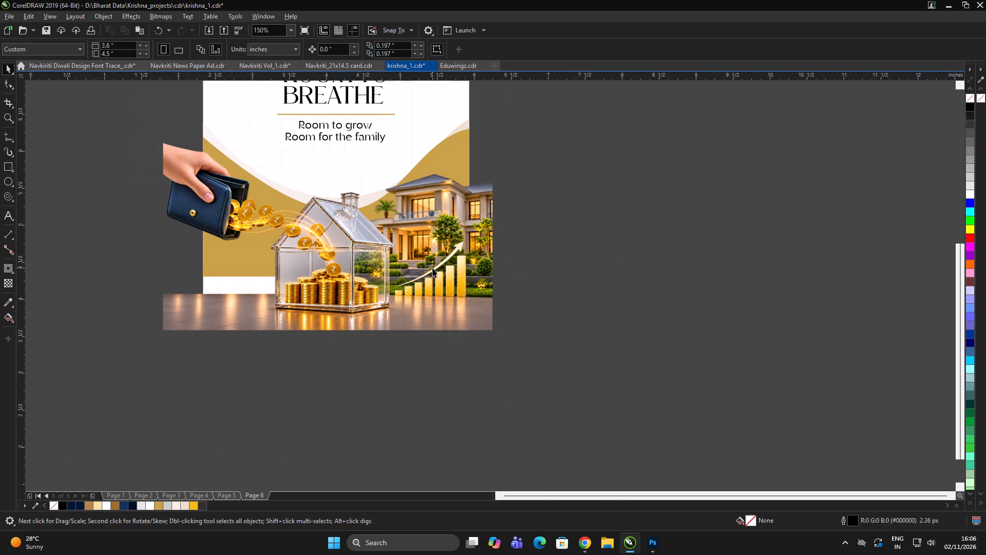
left_click(433, 268)
left_click_drag(499, 334, 478, 340)
left_click(608, 322)
left_click(610, 319)
double_click(618, 317)
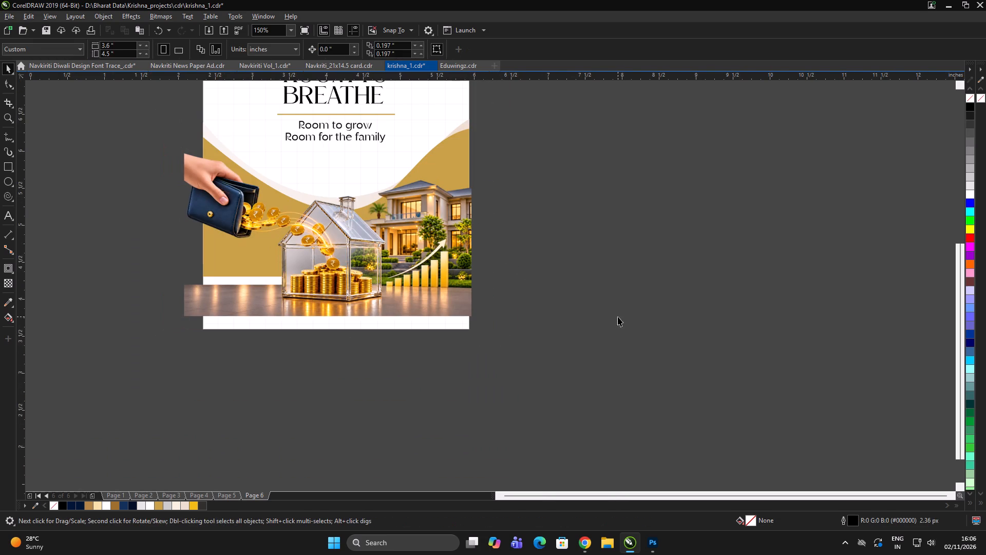
Align the bottom edge of the glass-house image with the bottom of the layout frame.
left_click(360, 282)
left_click(456, 148, "shift")
key("b")
left_click(682, 243)
left_click(686, 243)
left_click(431, 270)
left_click(446, 135, "shift")
left_click_drag(588, 227, 582, 235)
scroll(404, 301, "down", 1)
left_click(403, 297)
scroll(415, 235, "up", 1)
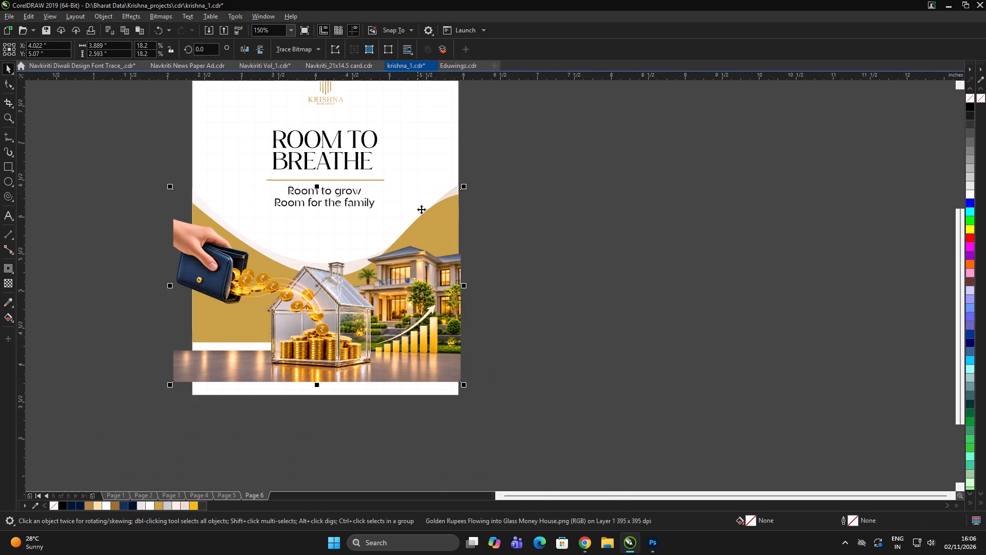
left_click(421, 127, "shift")
key("b")
left_click(564, 300)
left_click(572, 297)
Scale the glass-house image down from its lower-left corner to about 3.77 by 2.51 in.
left_click(398, 342)
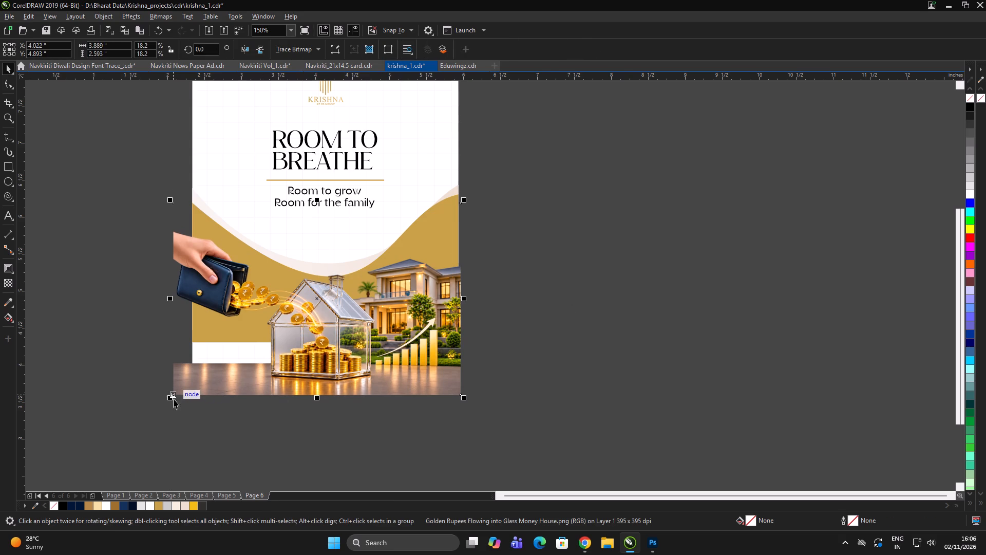
left_click_drag(170, 400, 179, 400)
double_click(666, 305)
left_click(667, 301)
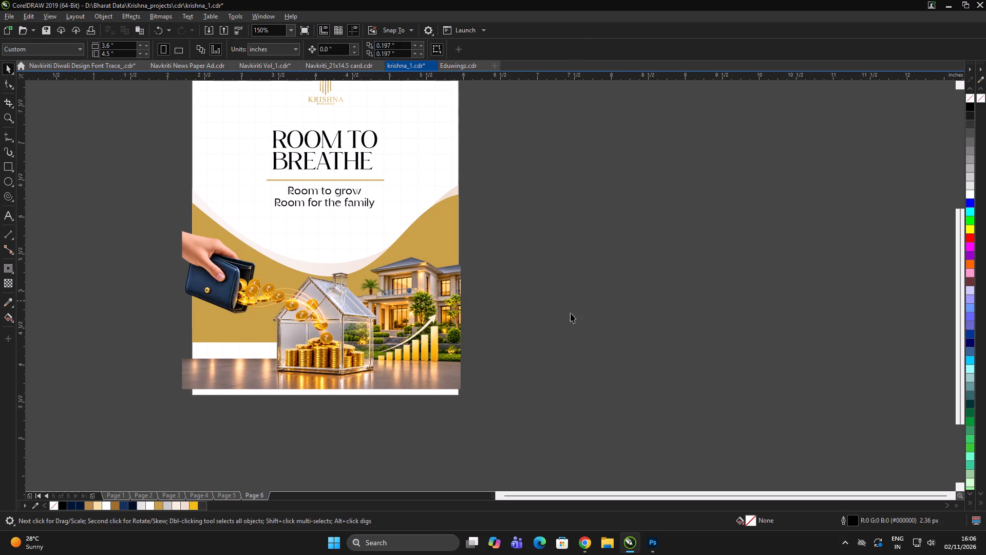
Duplicate the glass-house image, placing the copy about 0.2 in above the original.
left_click(374, 329)
scroll(230, 388, "up", 2)
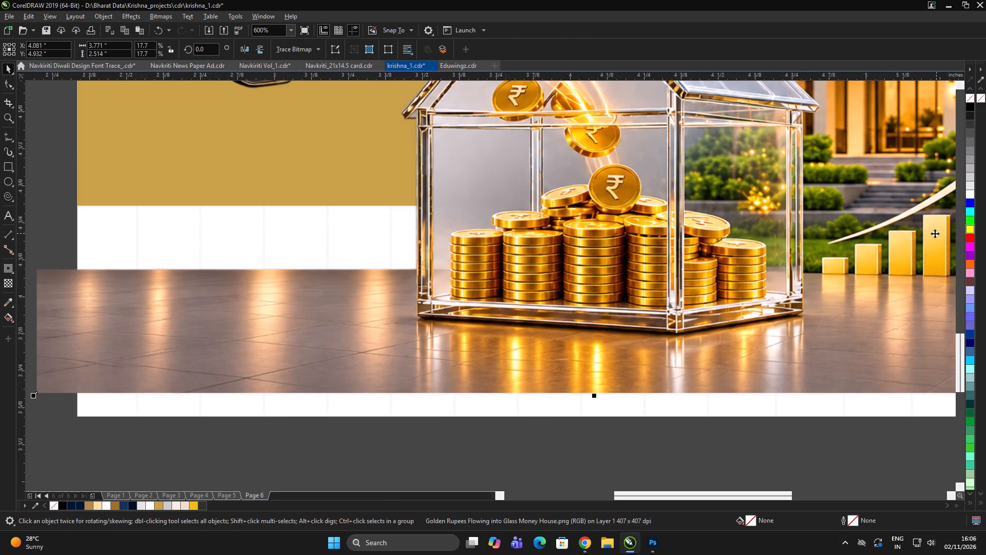
left_click(845, 243)
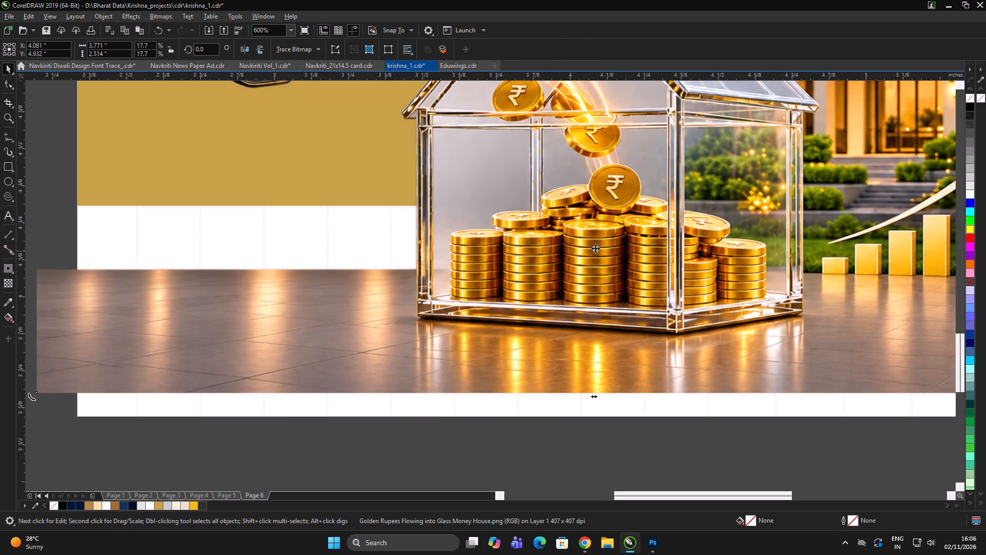
scroll(617, 236, "down", 1)
left_click_drag(586, 259, 584, 227)
right_click(584, 227, "shift")
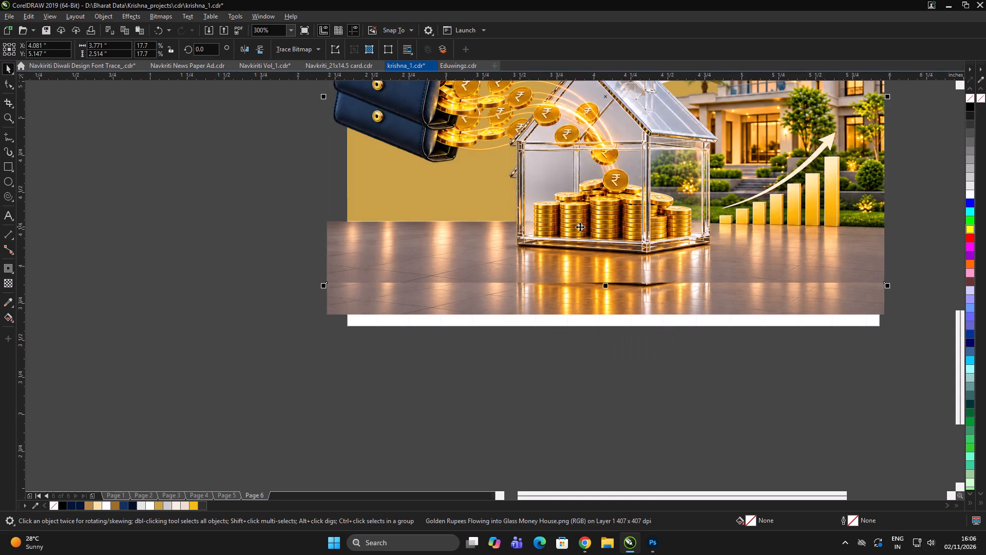
Crop the duplicate image to the floor strip beside the glass house, about 1.22 by 0.29 in.
scroll(424, 236, "up", 2)
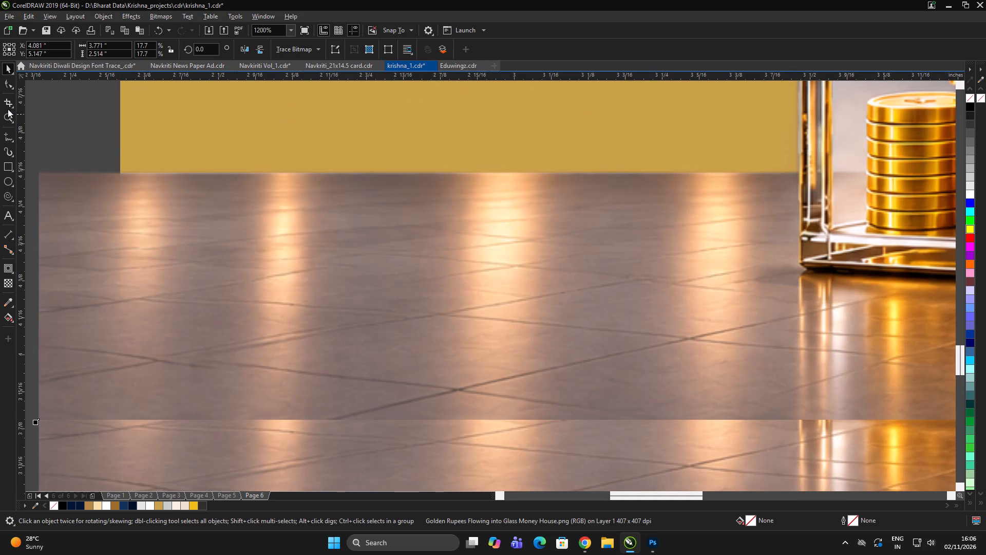
left_click(3, 102)
left_click_drag(90, 174, 810, 345)
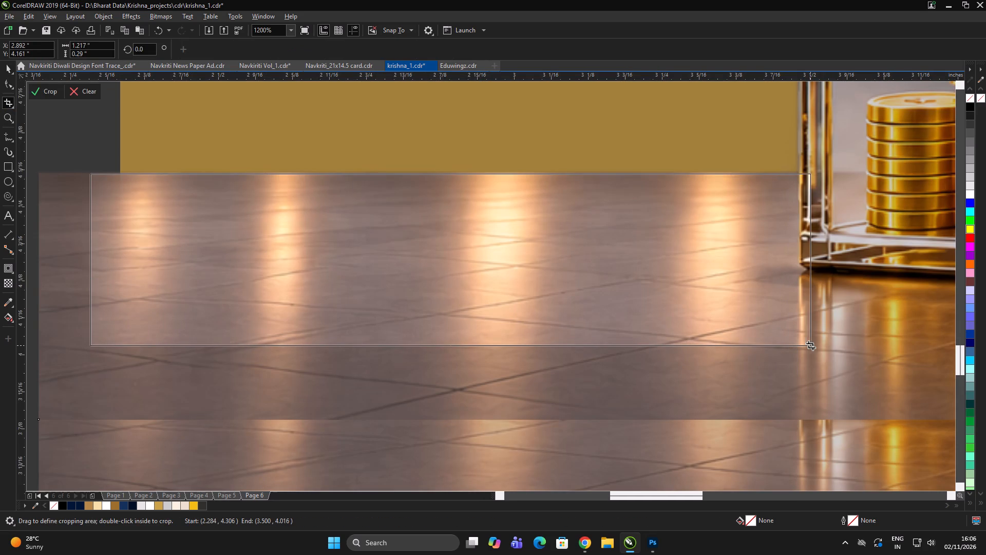
left_click_drag(810, 345, 812, 345)
double_click(706, 334)
key("space")
Apply a near-vertical fountain transparency to the floor strip, fading its lower edge into the original floor.
scroll(619, 264, "down", 2)
scroll(646, 267, "up", 1)
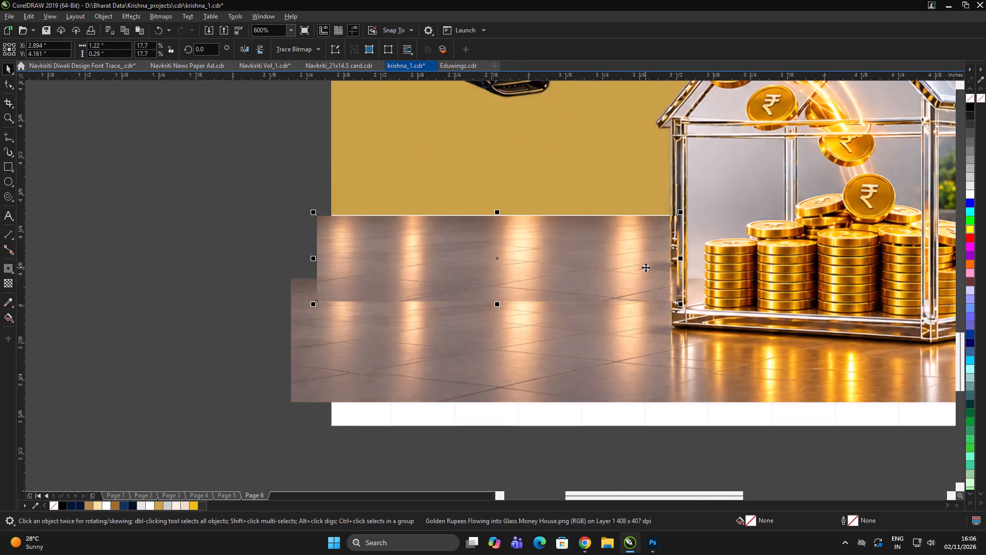
scroll(549, 283, "up", 1)
left_click_drag(7, 283, 12, 283)
left_click_drag(413, 279, 409, 308)
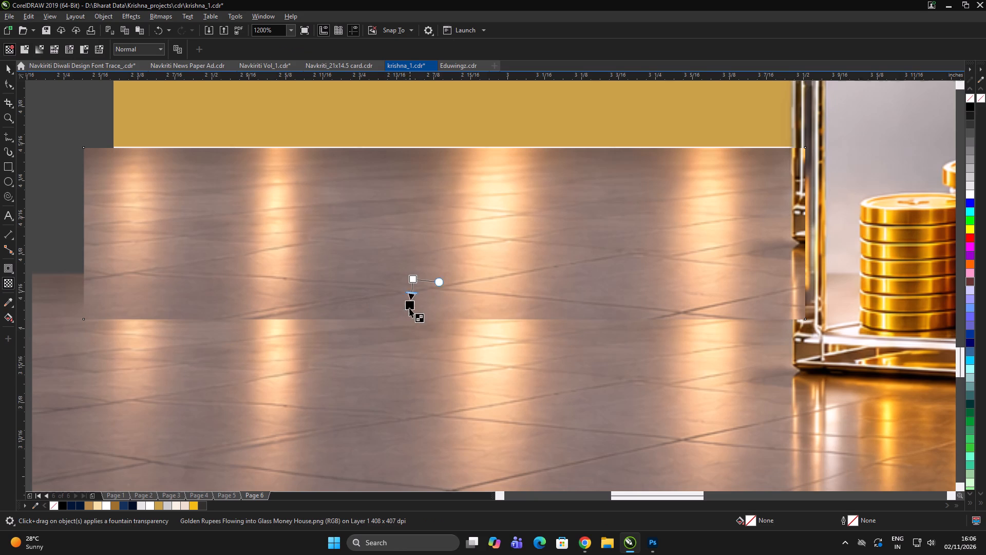
left_click_drag(409, 308, 409, 317)
left_click_drag(412, 279, 402, 287)
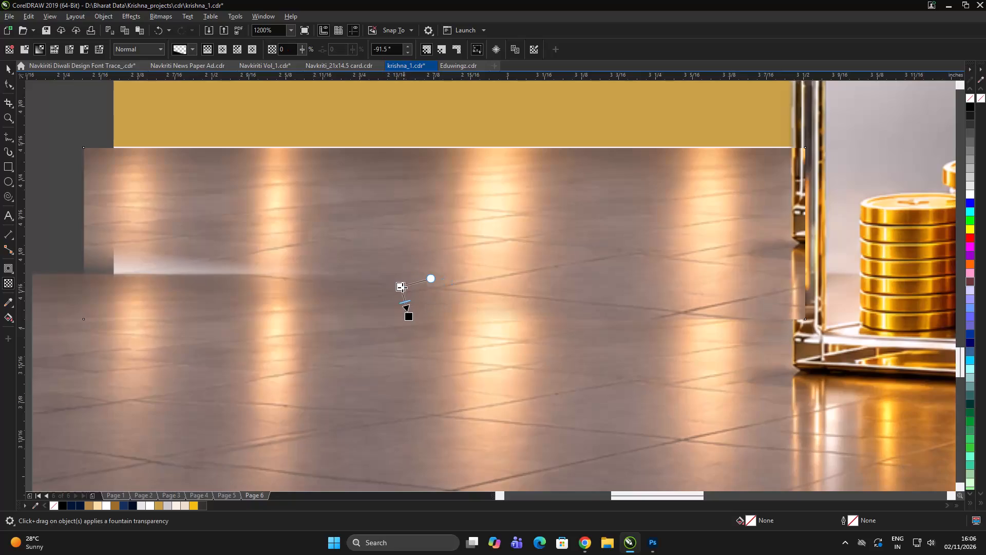
left_click_drag(402, 287, 404, 287)
scroll(416, 286, "up", 2)
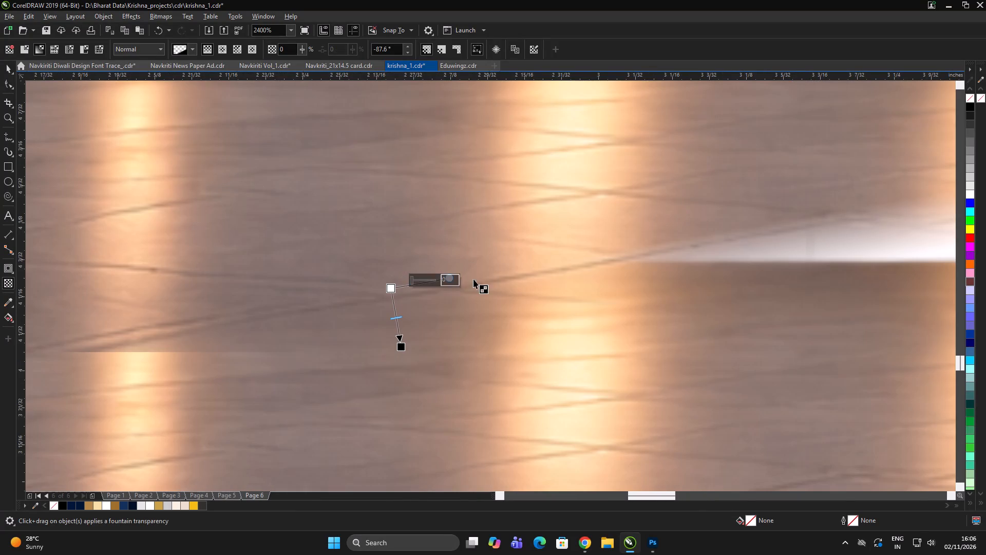
left_click_drag(392, 286, 407, 287)
key("space")
Stretch the floor strip upward to about 0.315 in high and nudge it slightly down to cover the white gap.
scroll(423, 314, "down", 4)
double_click(192, 295)
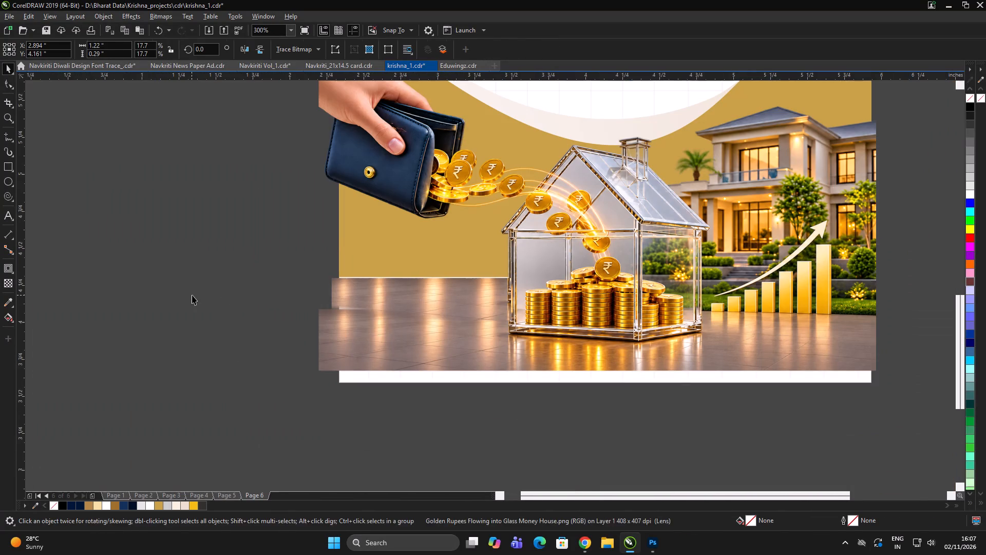
left_click(447, 300)
scroll(459, 295, "up", 1)
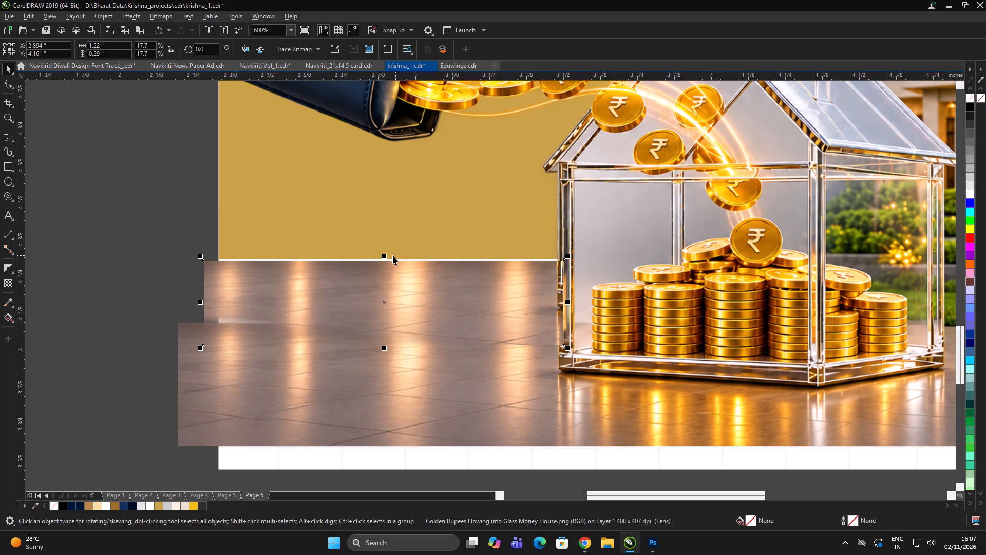
left_click_drag(385, 256, 387, 249)
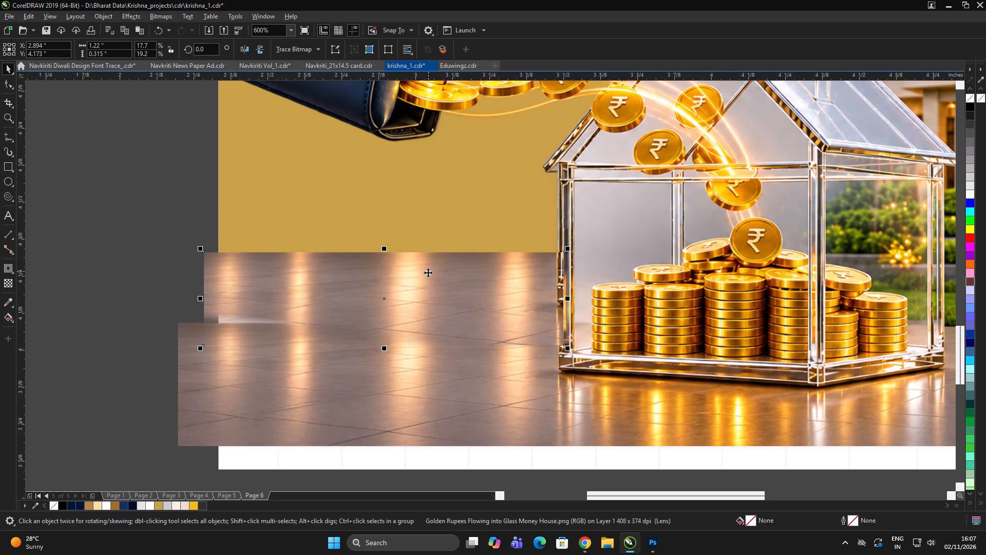
left_click_drag(431, 276, 430, 281)
right_click(470, 282)
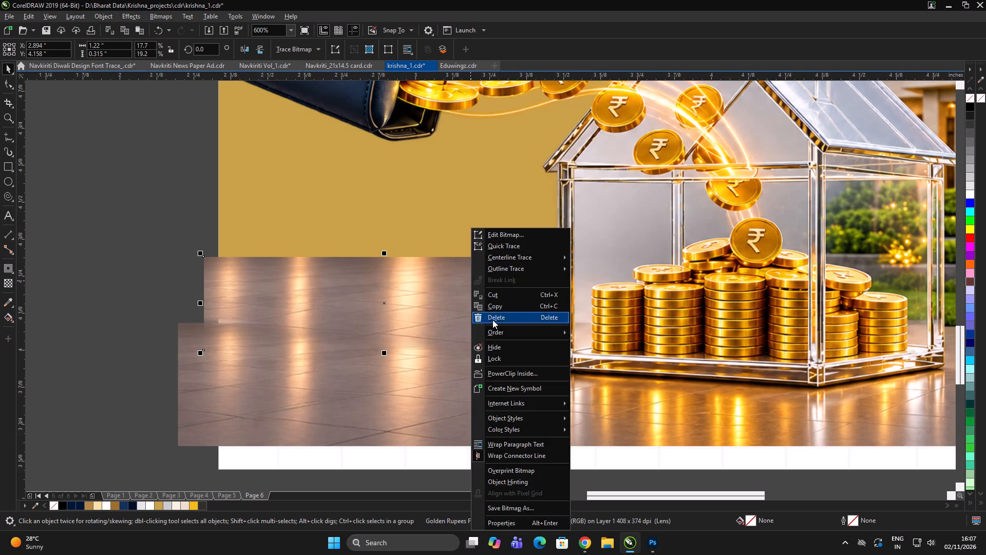
Group the floor strip with the glass-house image.
scroll(271, 281, "down", 4)
left_click(189, 292)
left_click(291, 290)
left_click(407, 269, "shift")
key("ctrl+g")
Send the grouped image to the back and PowerClip it inside the page 6 layout frame.
left_click_drag(627, 268, 620, 274, "ctrl")
left_click(390, 278)
key("shift+Page_Down")
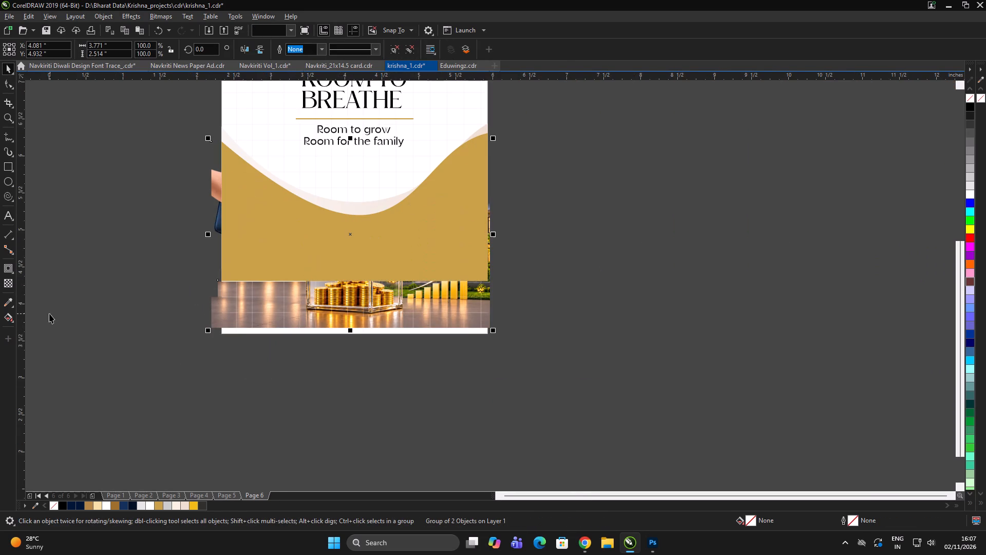
scroll(180, 304, "up", 1)
right_click(259, 310)
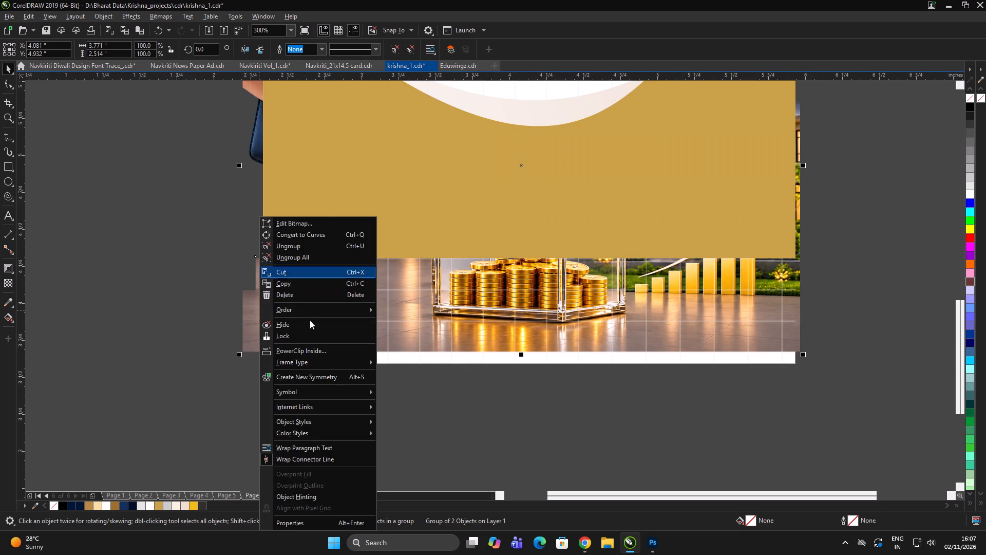
left_click(306, 350)
left_click(437, 225)
scroll(235, 266, "down", 1)
left_click(195, 285)
left_click(200, 285)
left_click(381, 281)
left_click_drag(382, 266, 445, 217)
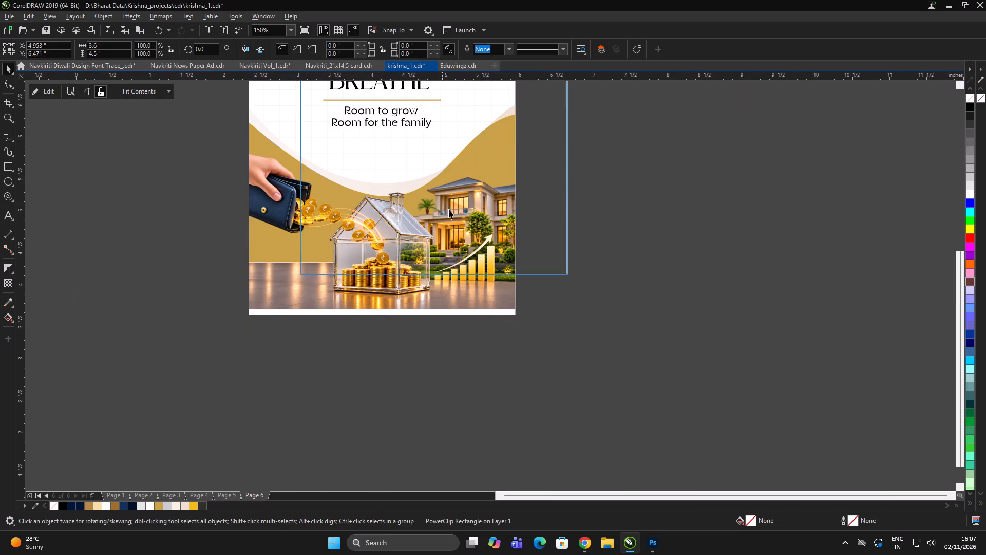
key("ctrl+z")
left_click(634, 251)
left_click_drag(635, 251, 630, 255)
Edit the page 6 PowerClip contents and enlarge the grouped glass-house image from its center to about 4.08 × 2.72 in, covering the white bottom gap.
double_click(487, 267)
left_click(489, 267)
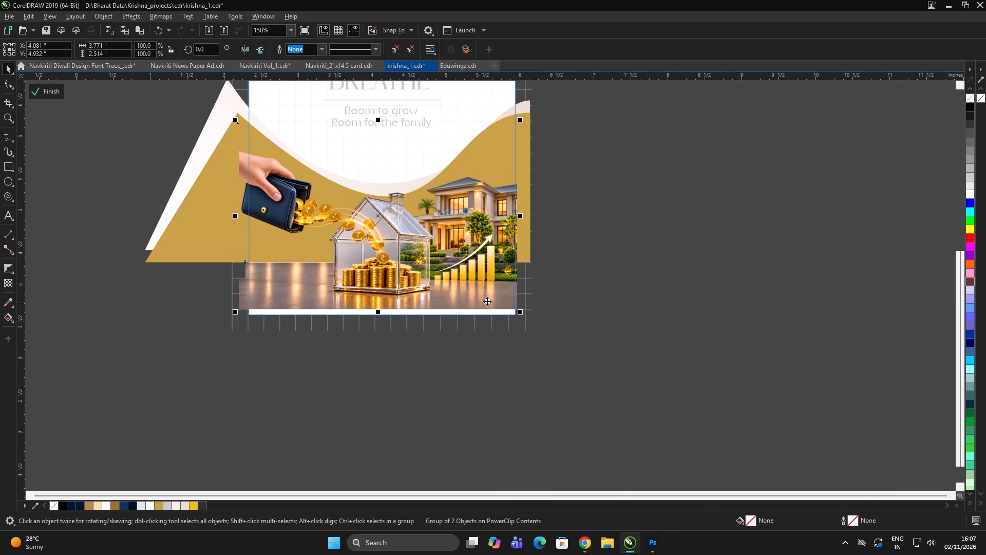
left_click_drag(454, 260, 569, 218)
key("ctrl+z")
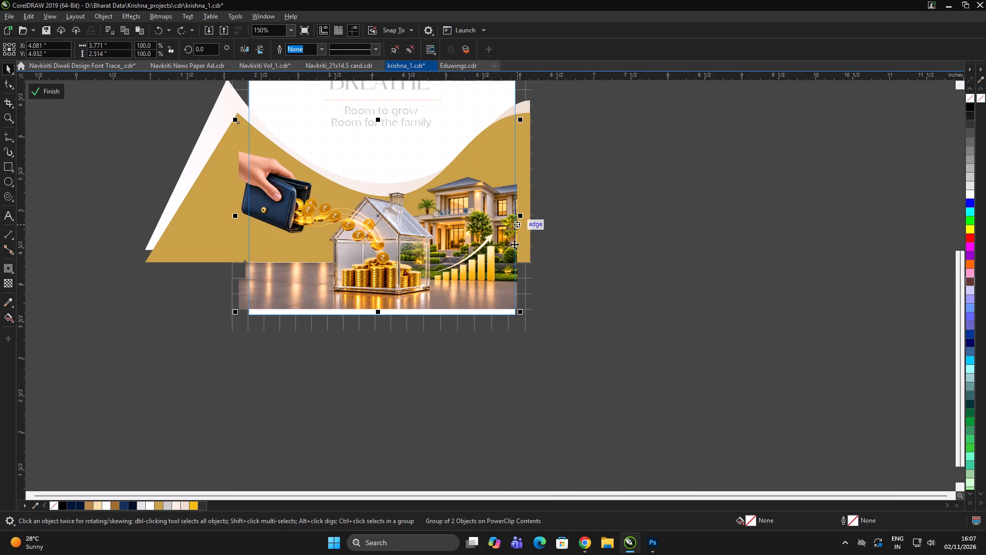
left_click_drag(523, 312, 532, 321)
left_click(642, 247)
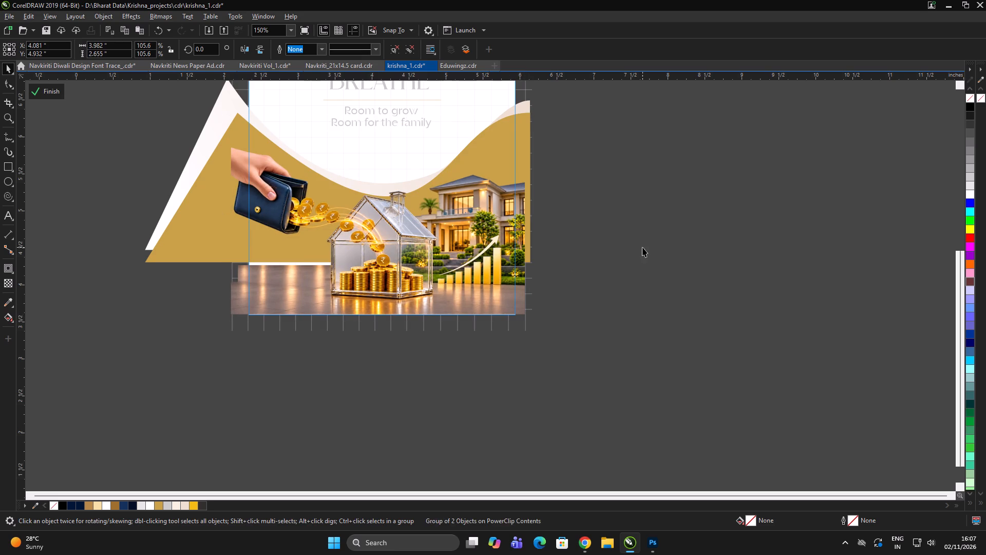
left_click(465, 250)
left_click(530, 318)
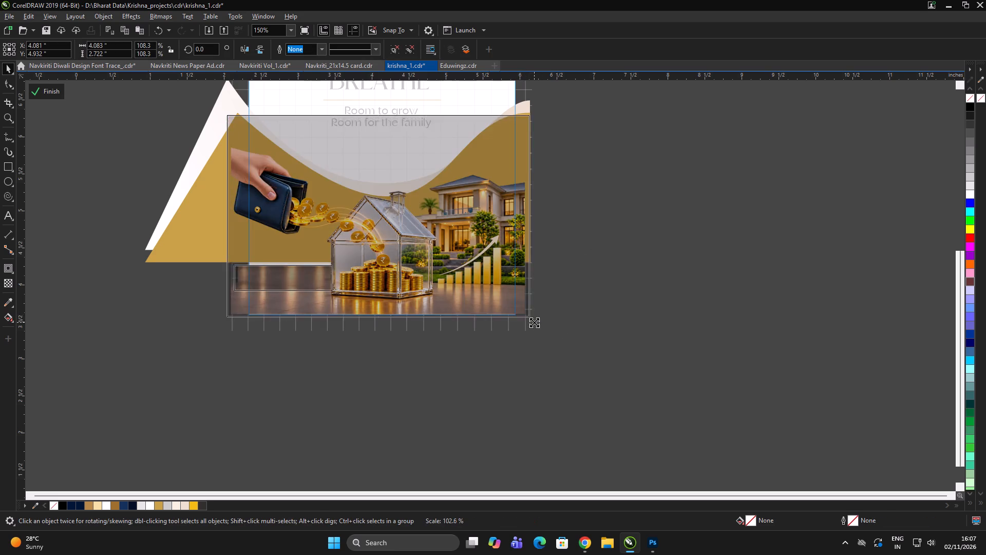
Ungroup the floor strip and glass-house image inside the PowerClip.
left_click(176, 261)
left_click_drag(117, 243, 404, 323)
left_click(296, 287)
key("ctrl+u")
left_click(194, 317, "ctrl")
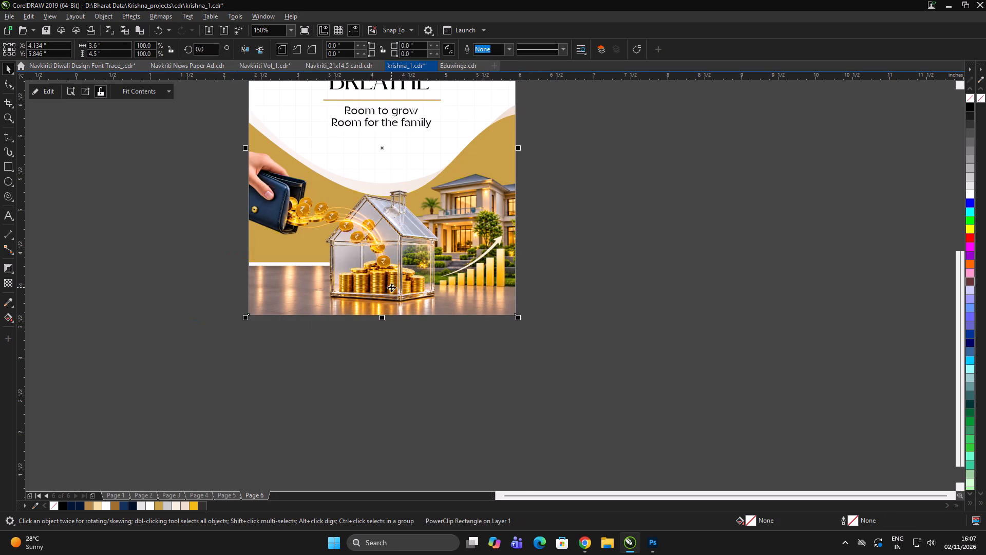
Stretch the floor strip's upper edge inside the PowerClip to about 0.395 in high, closing the white gap below the gold shape, and finish editing.
double_click(397, 276)
left_click(351, 390)
left_click_drag(450, 423, 231, 243)
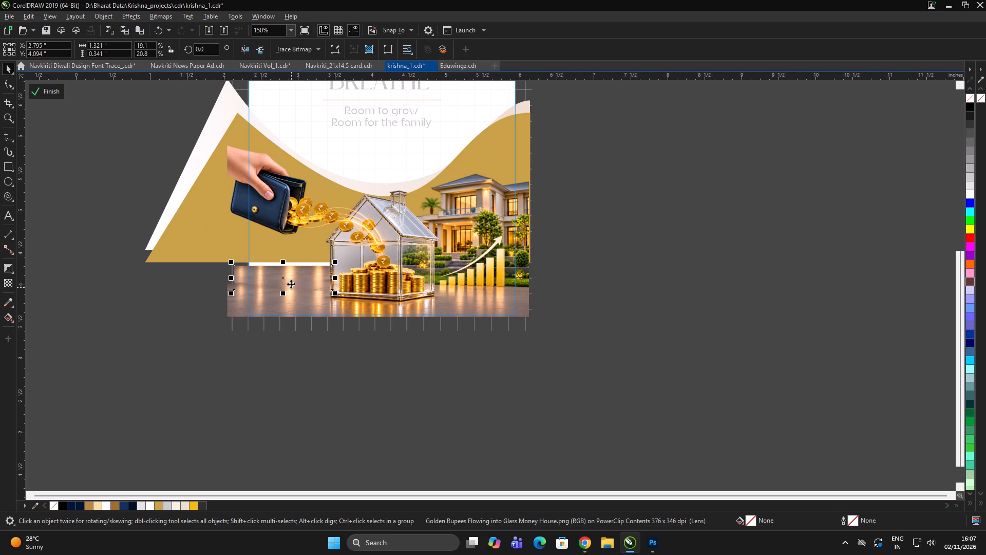
scroll(286, 273, "up", 1)
left_click_drag(279, 252, 280, 244)
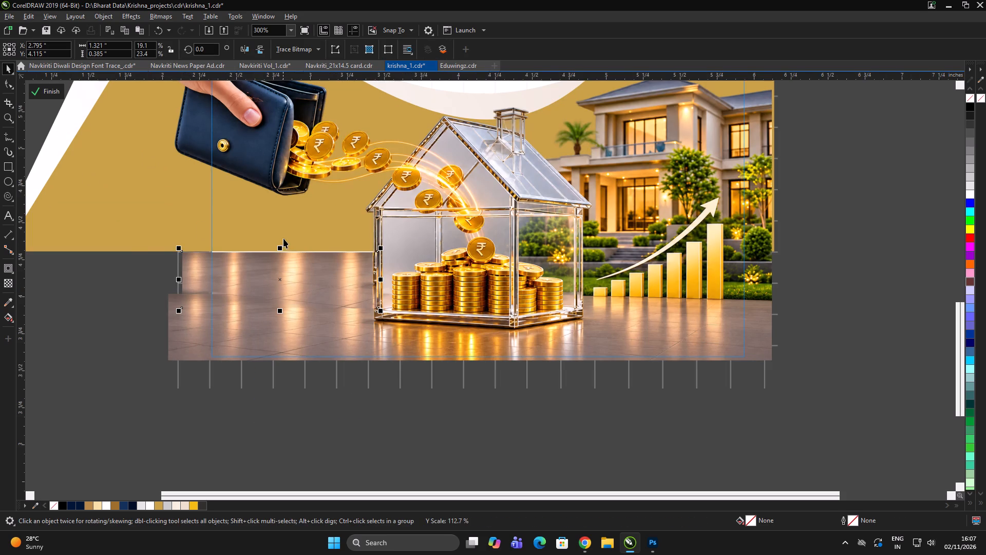
scroll(282, 243, "up", 2)
left_click_drag(279, 269, 280, 263)
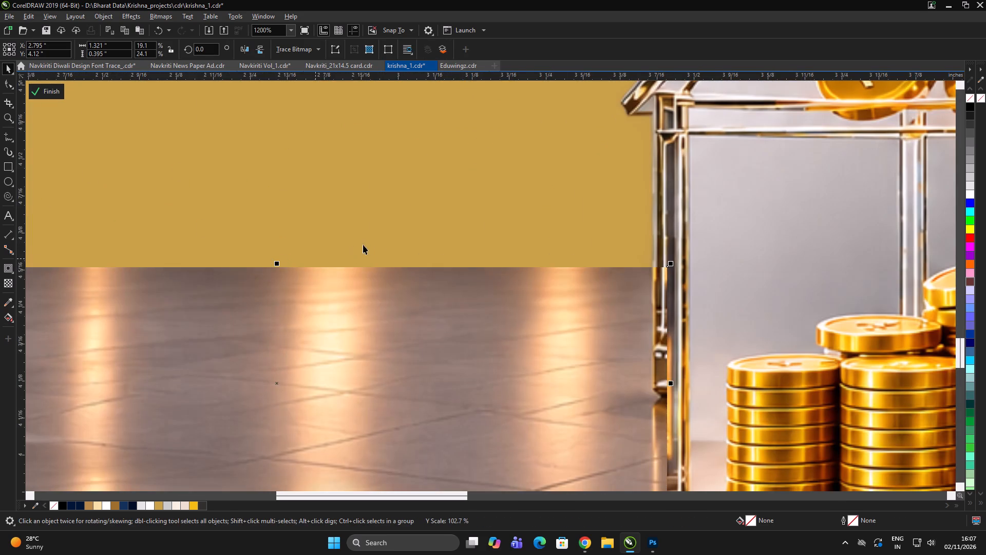
scroll(380, 239, "down", 1)
left_click(55, 95)
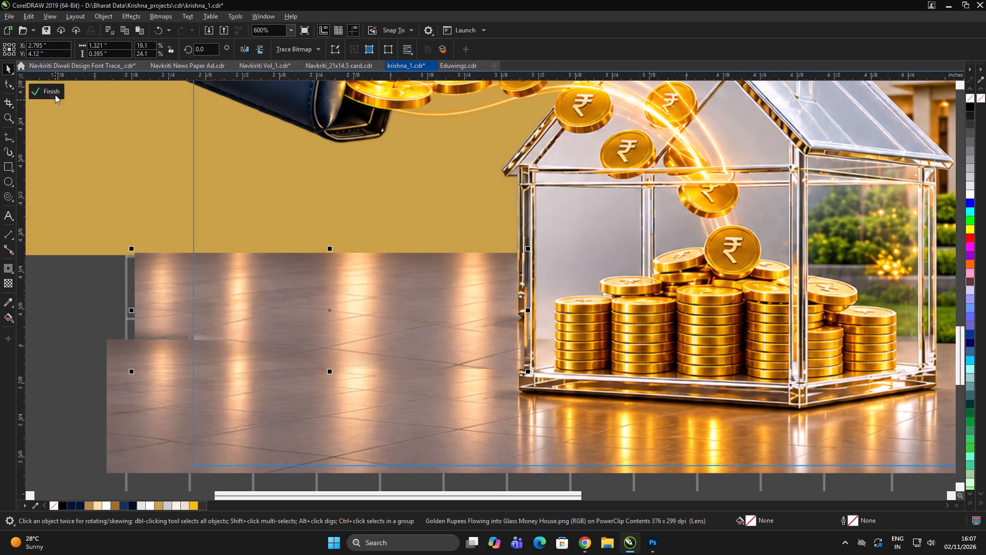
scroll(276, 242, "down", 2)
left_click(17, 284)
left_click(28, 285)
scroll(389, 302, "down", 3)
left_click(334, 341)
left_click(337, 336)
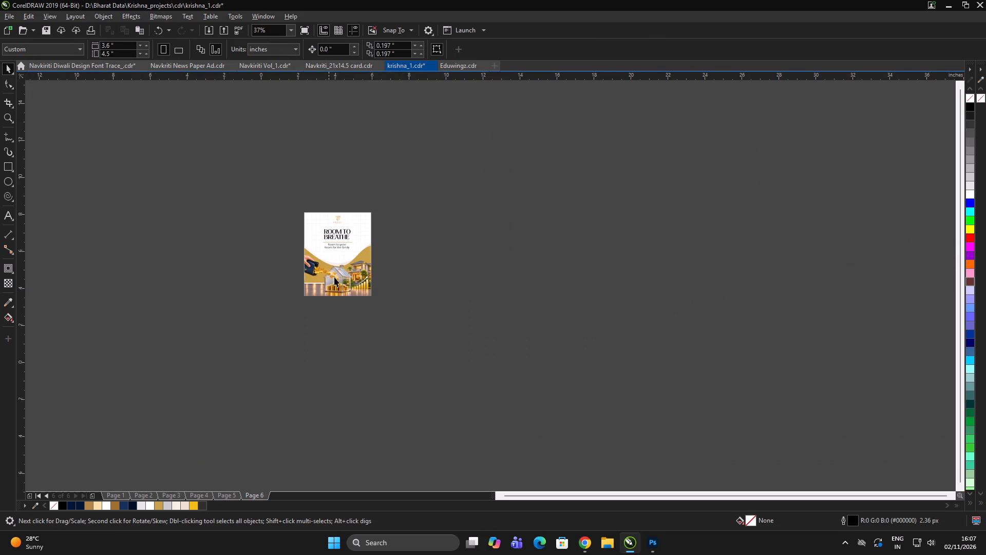
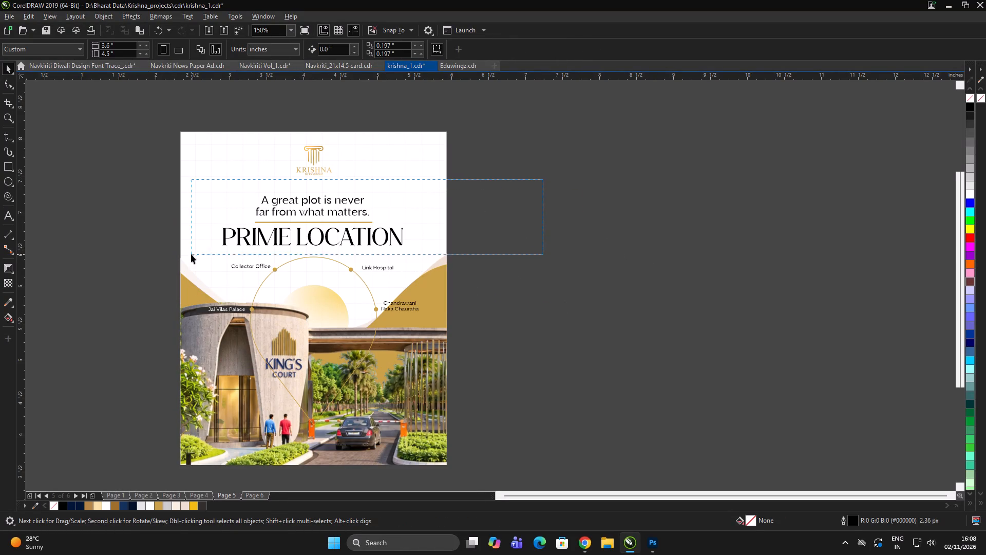
Ungroup the tagline and "PRIME LOCATION" heading objects on page 5.
left_click_drag(191, 254, 192, 254)
key("ctrl+u")
left_click(643, 233, "ctrl")
left_click_drag(584, 182, 218, 274)
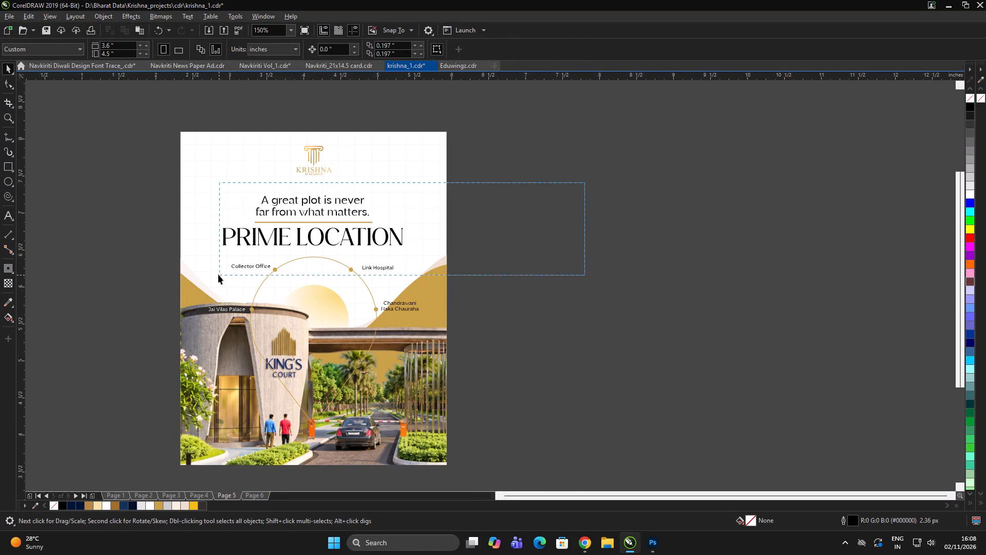
left_click_drag(218, 274, 184, 253)
left_click(304, 242)
key("ctrl+u")
left_click(498, 224, "ctrl")
Copy the "A great plot is never far from what matters." tagline, gold line and "PRIME LOCATION" heading from page 5 for use on page 6.
left_click_drag(498, 185, 162, 255)
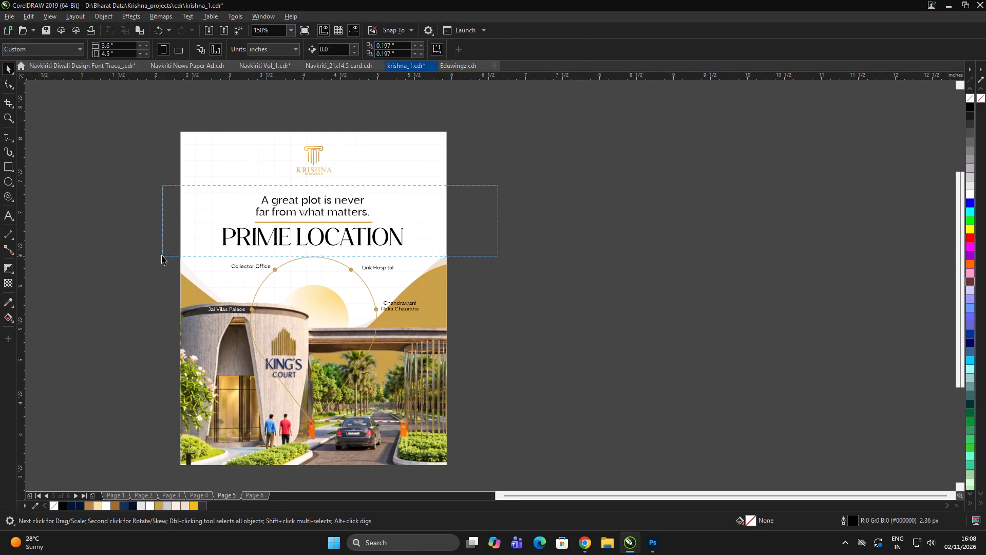
left_click_drag(162, 255, 163, 254)
key("ctrl+c")
double_click(628, 239)
left_click(254, 496)
left_click(604, 301)
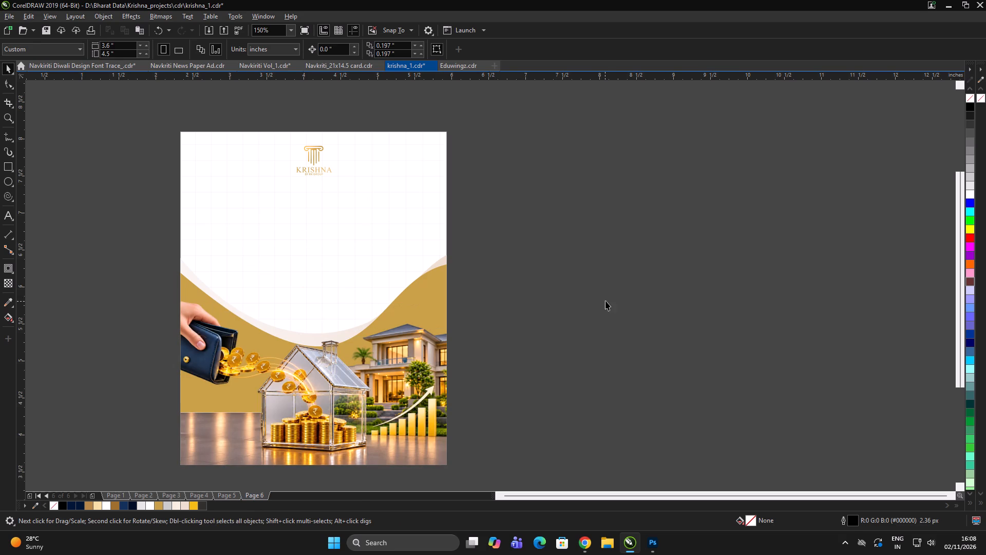
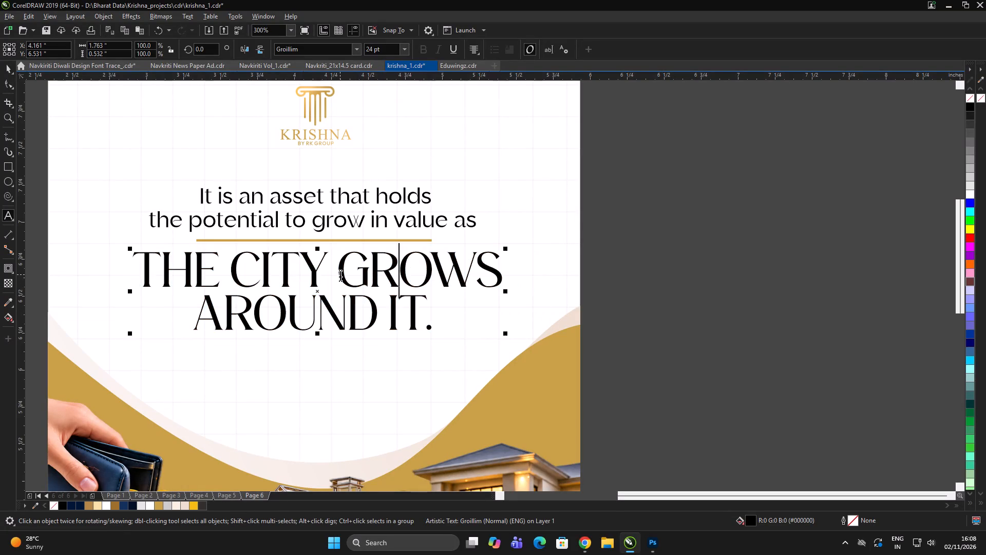
Break the page 6 headline into three lines: "THE CITY", "GROWS" and "AROUND IT.".
left_click(340, 274)
key("Return")
left_click(210, 359)
left_click(198, 359)
key("BackSpace")
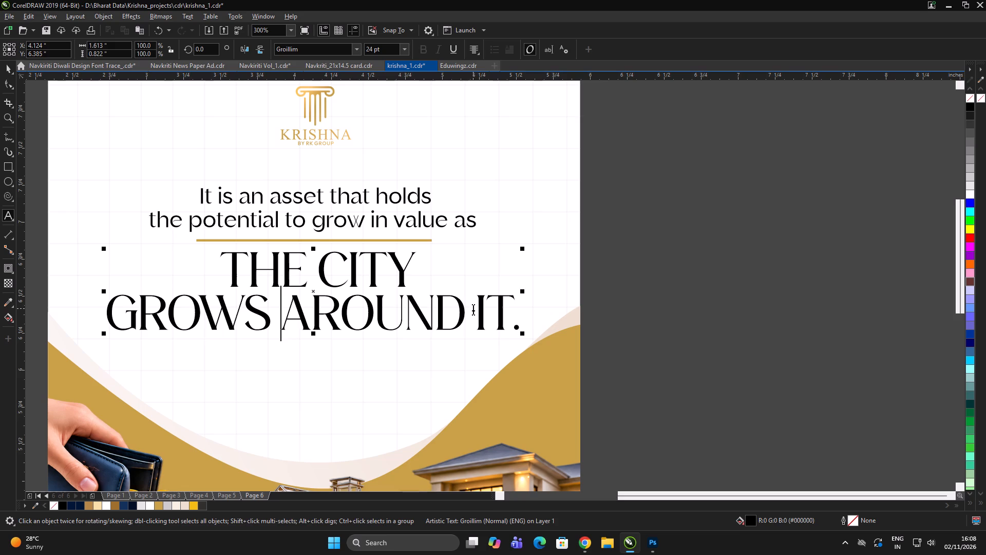
key("Return")
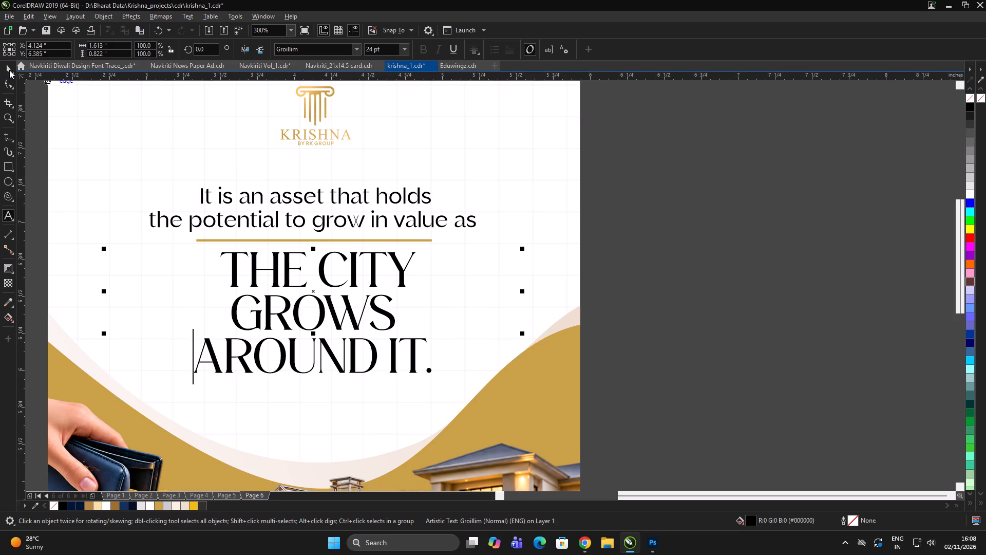
left_click(9, 70)
left_click(749, 269)
left_click(745, 267)
left_click(739, 266)
double_click(736, 258)
Examine the headline layouts on the preceding pages for comparison, and return to page 6.
key("Page_Up")
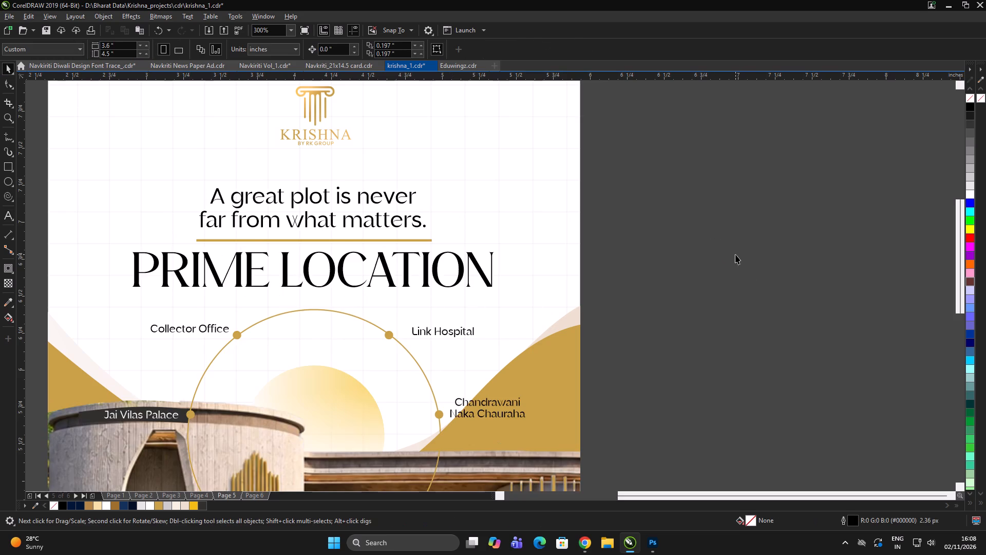
key("Page_Up")
key("Page_Up")
key("Page_Up")
key("Page_Down")
key("Page_Down")
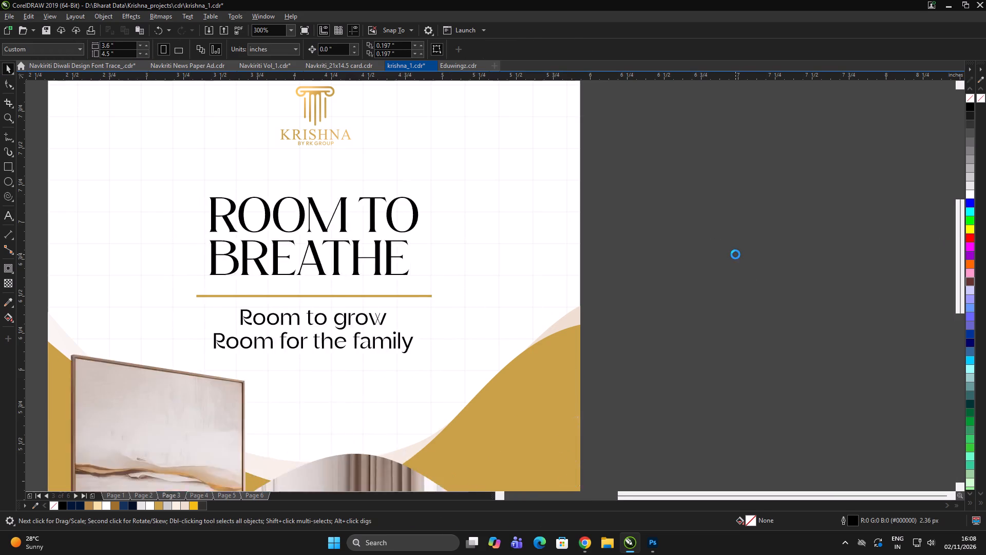
key("Page_Down")
key("Page_Down")
left_click_drag(698, 316, 691, 318)
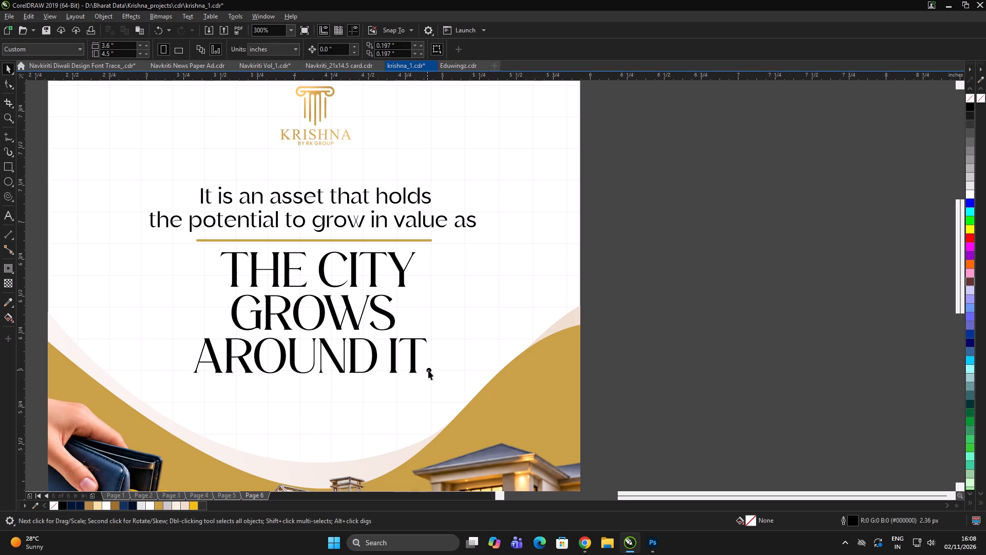
Remove the full stop from the end of the headline so its last line reads "AROUND IT".
double_click(429, 370)
left_click(433, 369)
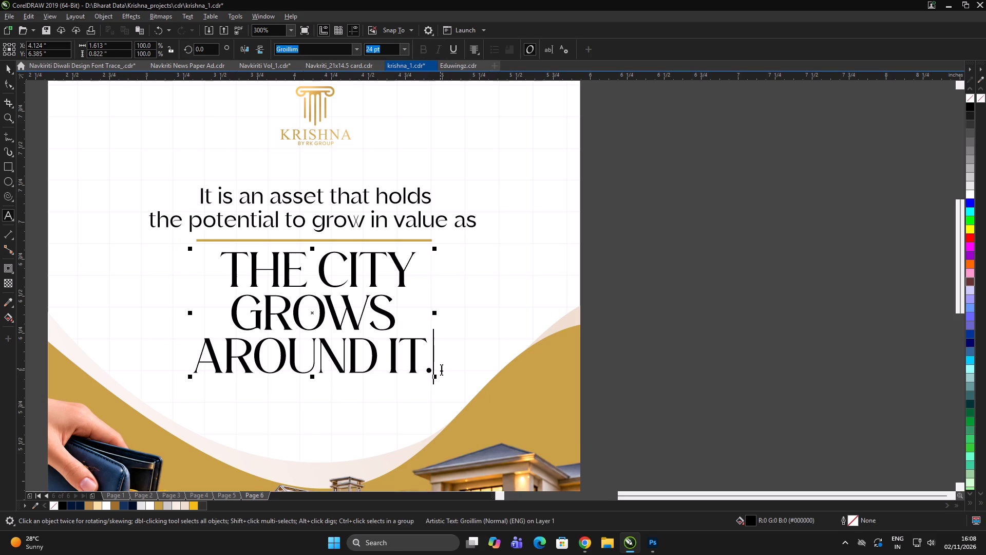
key("BackSpace")
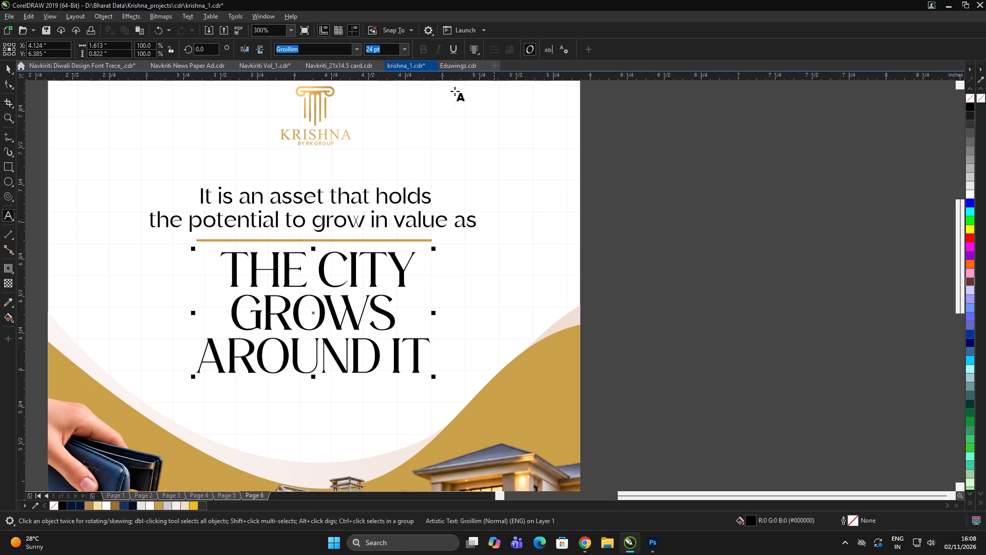
left_click(3, 65)
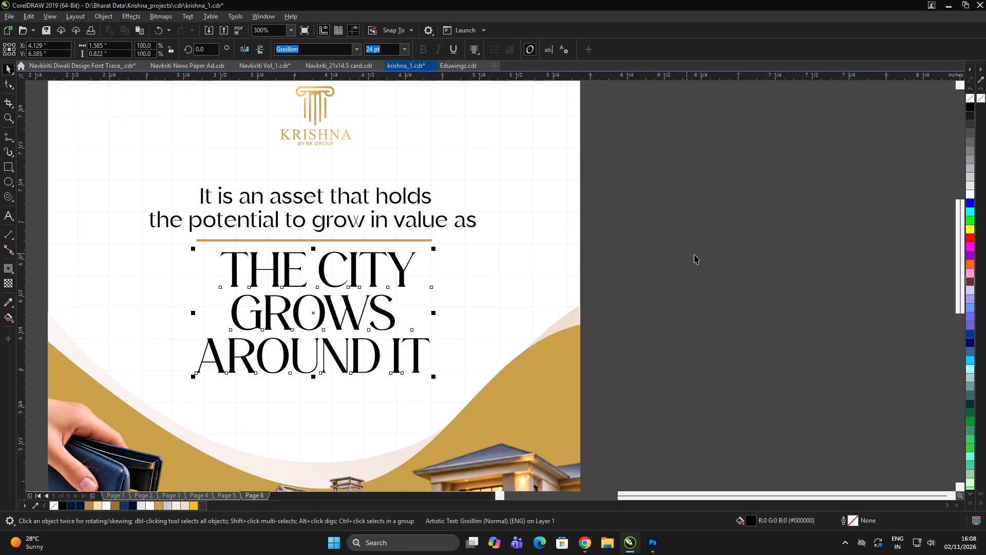
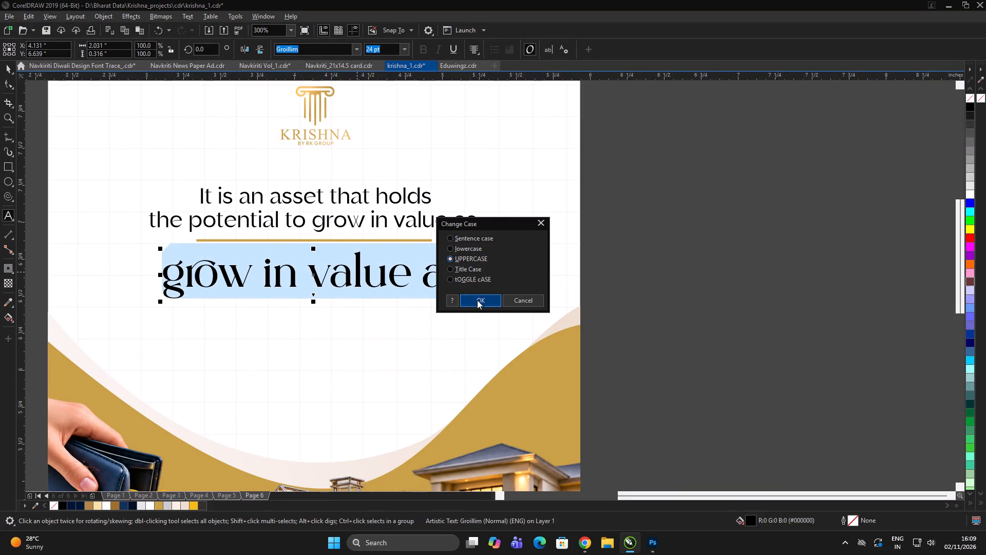
Break the uppercase headline below the gold line into two lines: "GROW IN" and "VALUE AS".
left_click(423, 281)
left_click(456, 267)
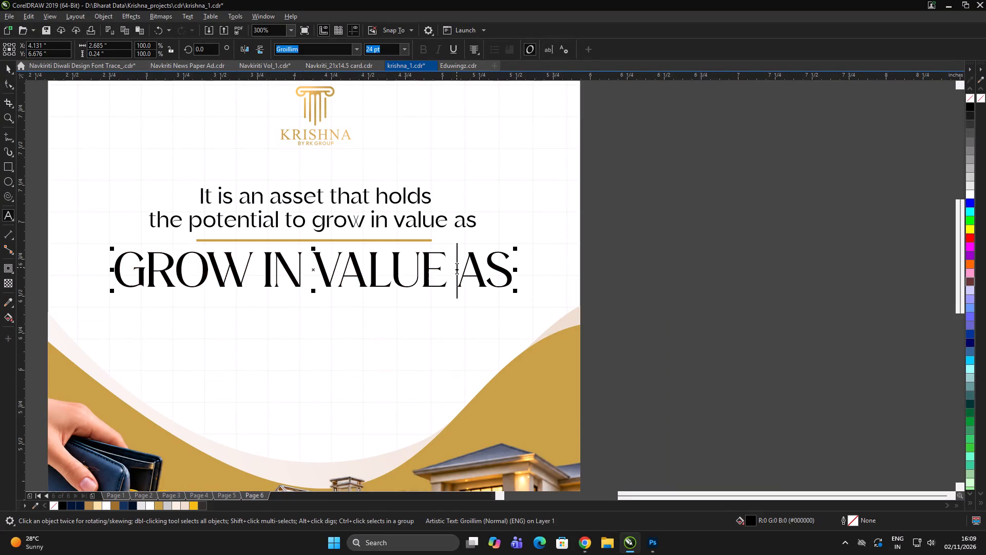
key("Return")
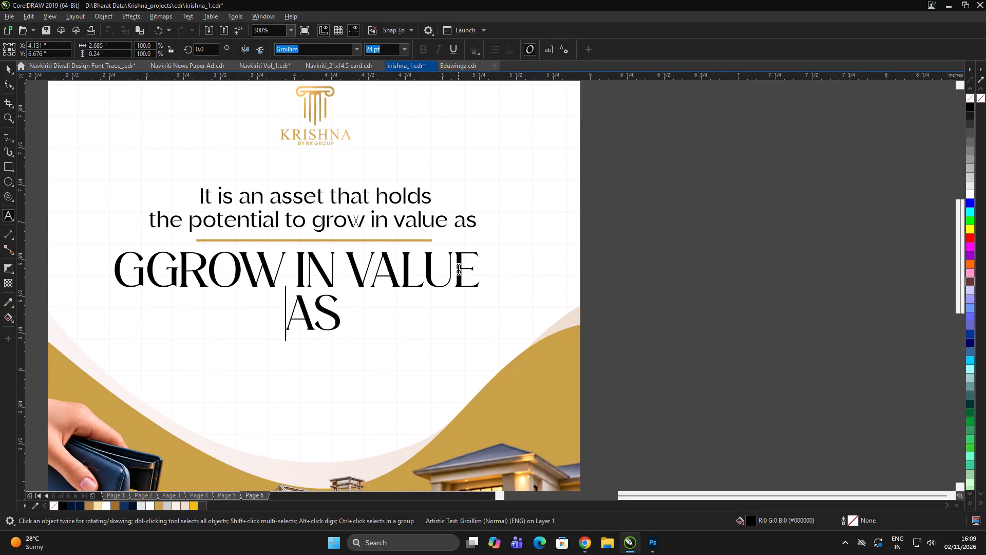
left_click(349, 273)
key("Return")
left_click(296, 353)
key("BackSpace")
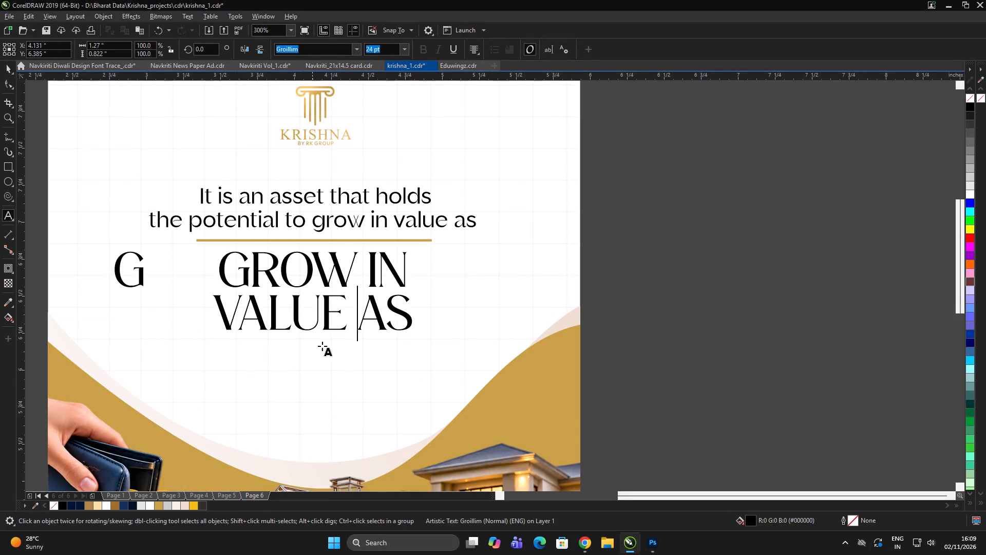
left_click(8, 64)
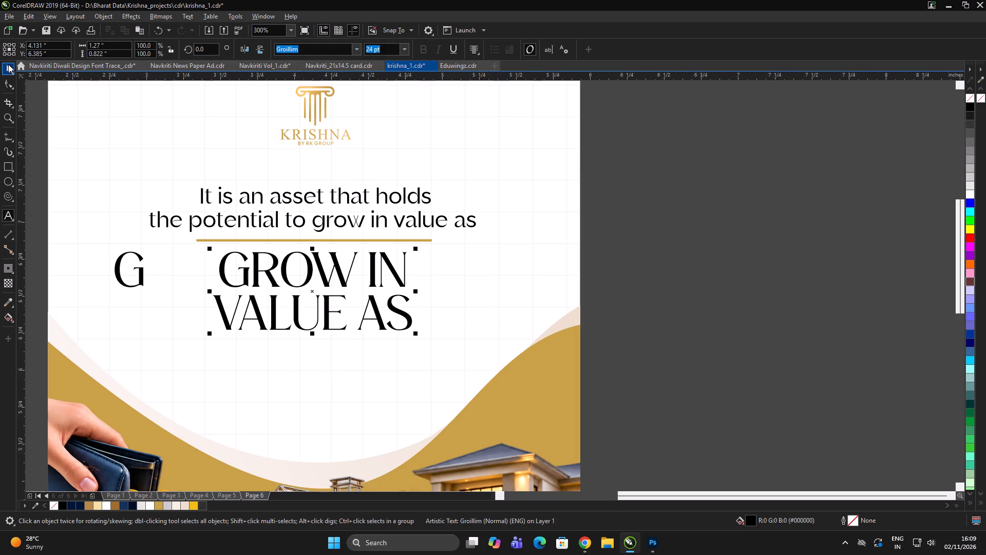
Open the tagline above the gold line, "It is an asset that holds the potential to grow in value as", for editing.
double_click(331, 222)
key("ctrl+z")
double_click(330, 222)
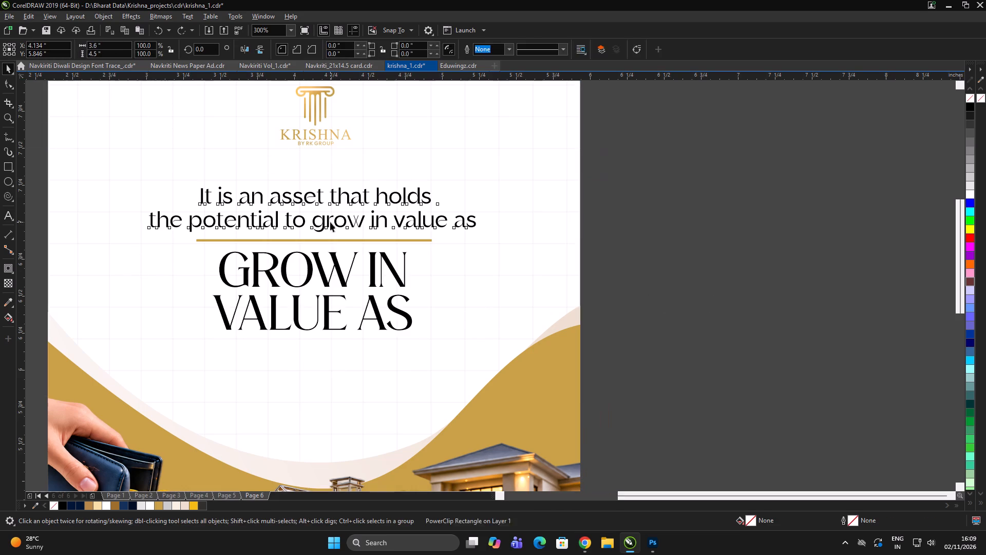
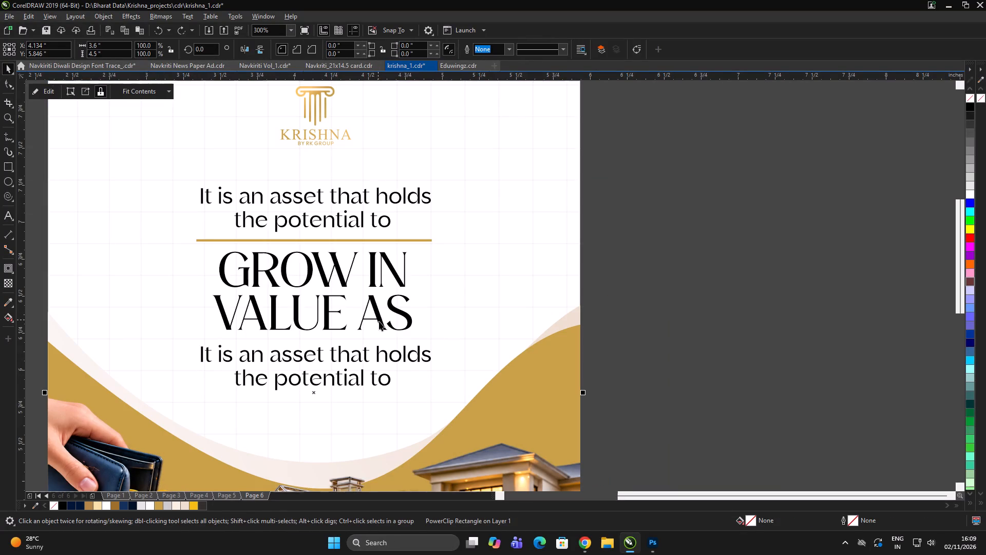
Open the uppercase headline "GROW IN VALUE AS" below the gold line for editing at the word "AS".
double_click(380, 321)
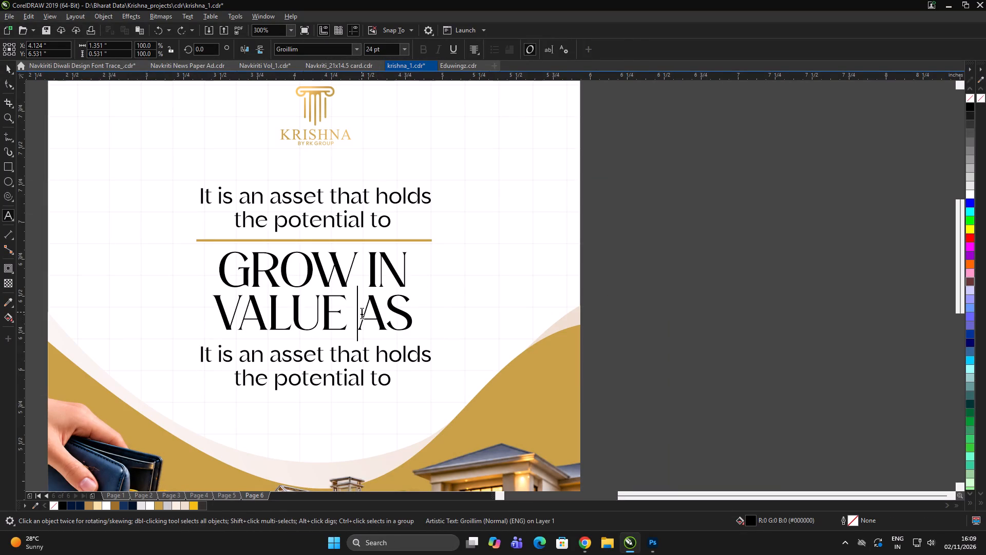
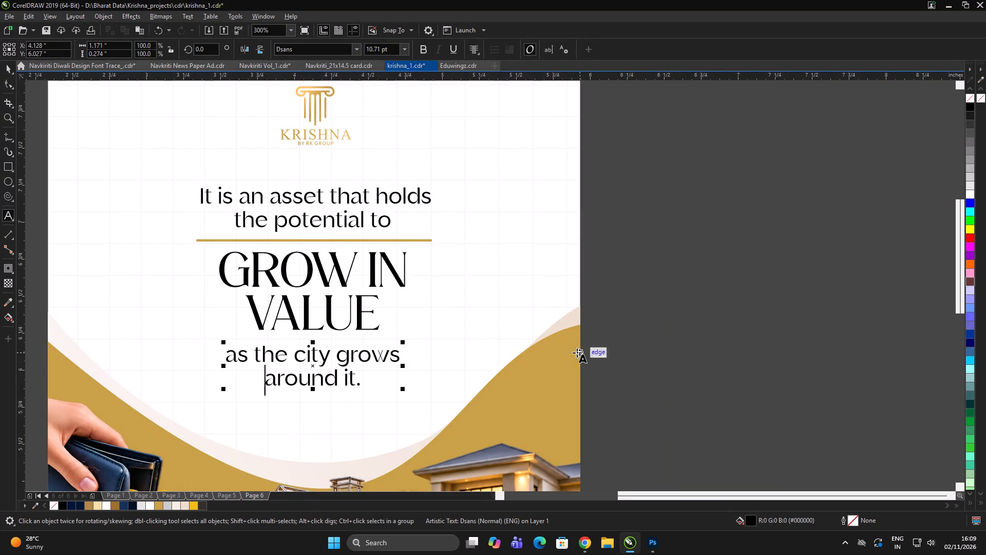
Select the whole message block together: the asset tagline, gold line, "GROW IN VALUE" headline and "as the city grows around it." text.
left_click(13, 69)
scroll(368, 212, "down", 2)
left_click(612, 214)
left_click(612, 217)
left_click_drag(605, 218, 584, 225)
scroll(468, 232, "up", 2)
left_click(596, 199)
left_click_drag(590, 142, 108, 359)
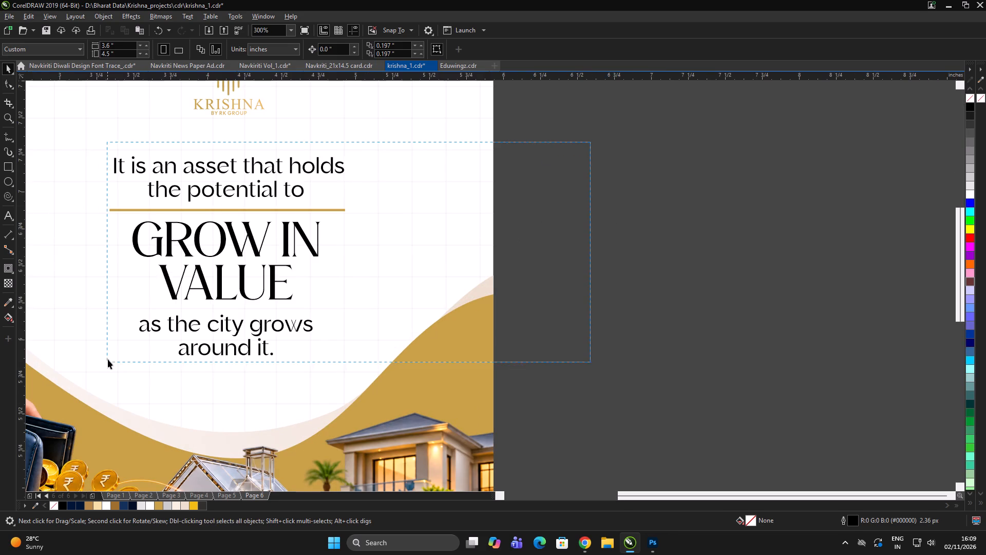
Select the tagline, gold line, "GROW IN VALUE" headline and closing text together and nudge them slightly down to about Y 6.53 in.
left_click_drag(108, 359, 88, 387)
key("Down")
key("Down")
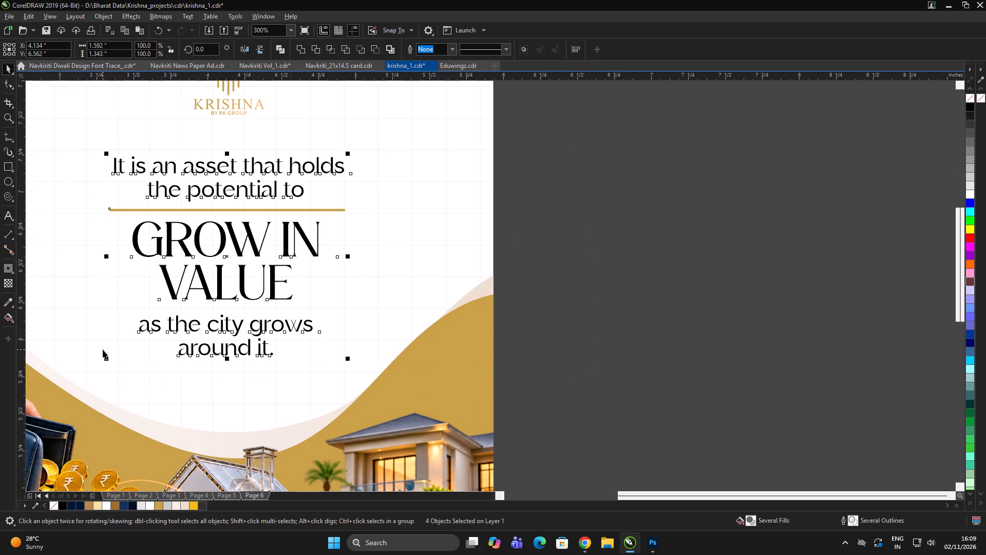
key("Down")
left_click(227, 257)
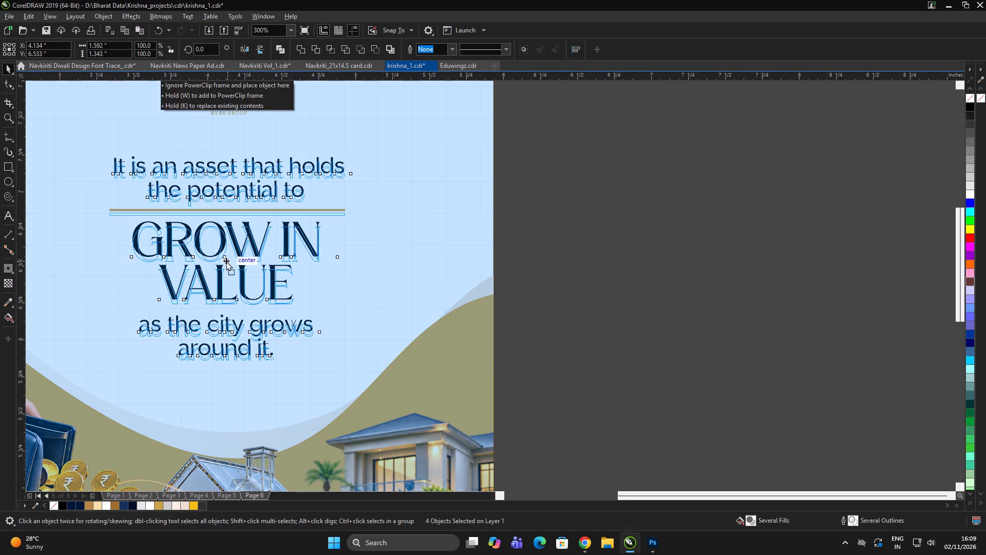
Compare the message block's placement on Page 6 with the layouts of the preceding pages at full-page view.
scroll(316, 262, "down", 2)
triple_click(496, 242)
double_click(498, 239)
key("Page_Up")
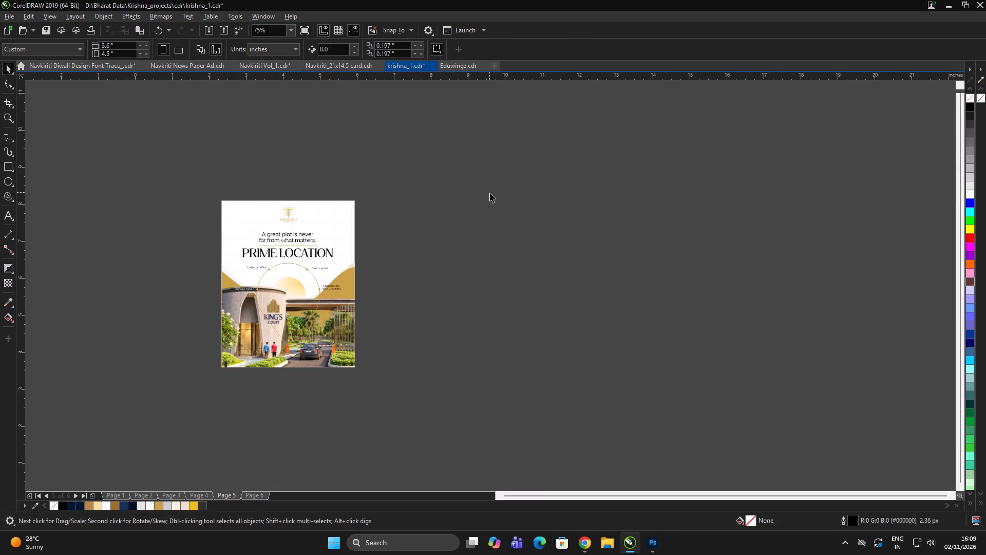
key("Page_Up")
key("Page_Down")
key("Page_Down")
Reselect the four-part message block on Page 6 and nudge it down two more increments below the Krishna logo.
left_click_drag(502, 139, 407, 212)
scroll(339, 228, "up", 1)
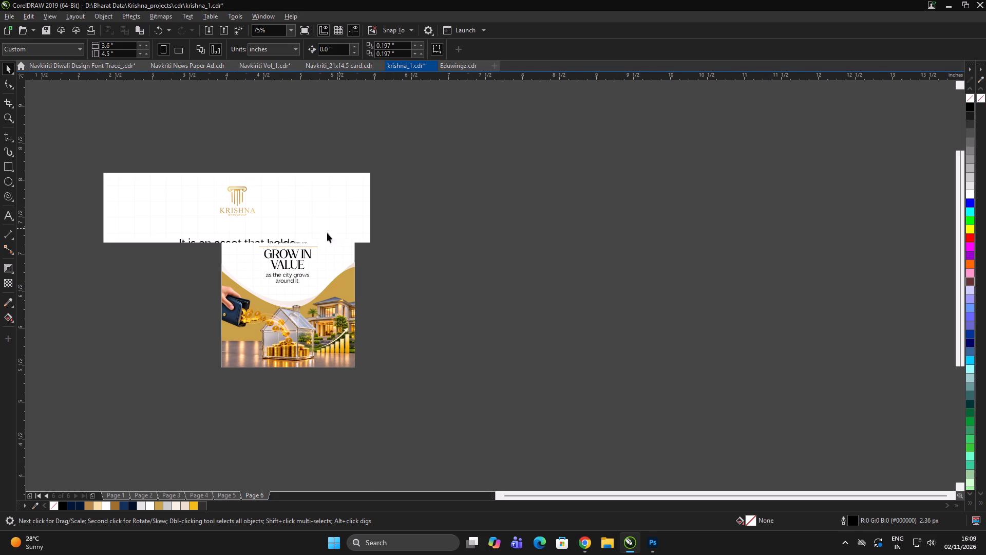
left_click(510, 231)
left_click_drag(501, 235, 151, 372)
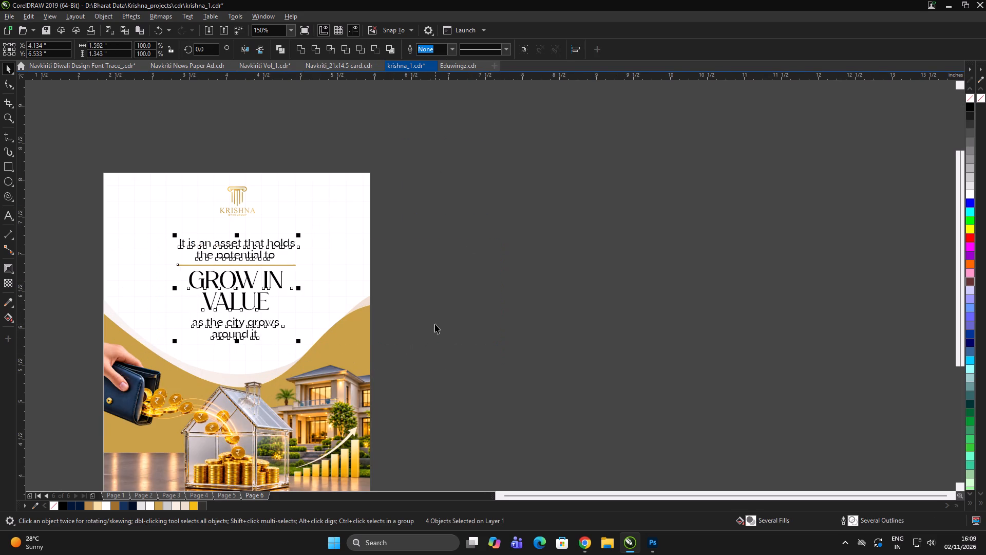
key("Down")
key("Down")
left_click(237, 289)
triple_click(478, 268)
Go back to the "ROOM TO BREATHE" creative on Page 4 to compare its text placement.
key("Page_Up")
key("Page_Up")
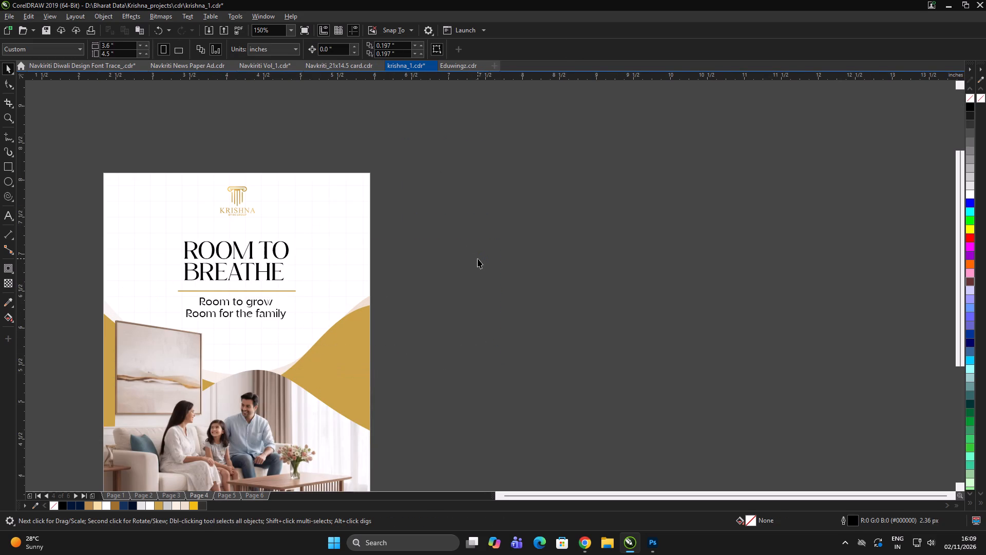
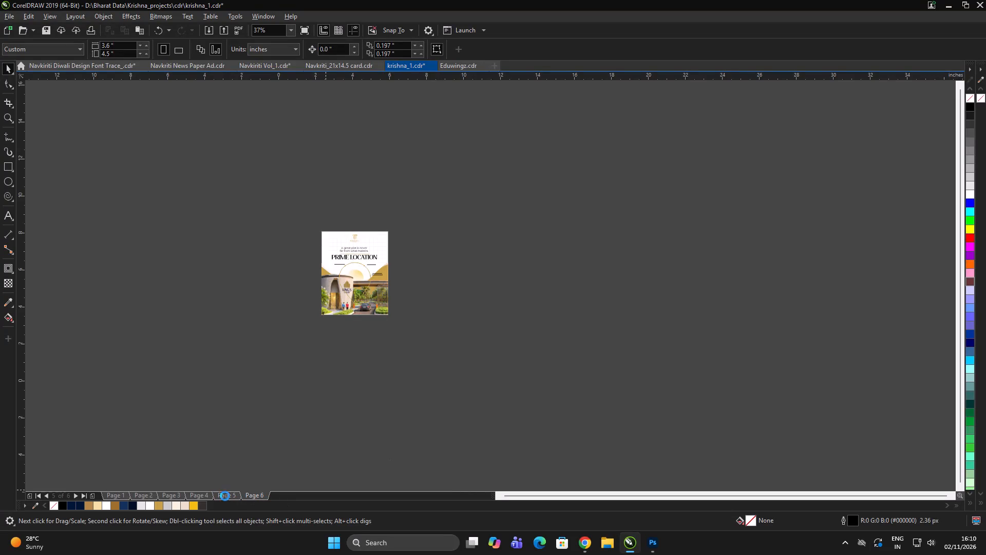
Look through the existing designs on Page 1 and Page 2 of the krishna_1.cdr document.
left_click(111, 495)
left_click(143, 494)
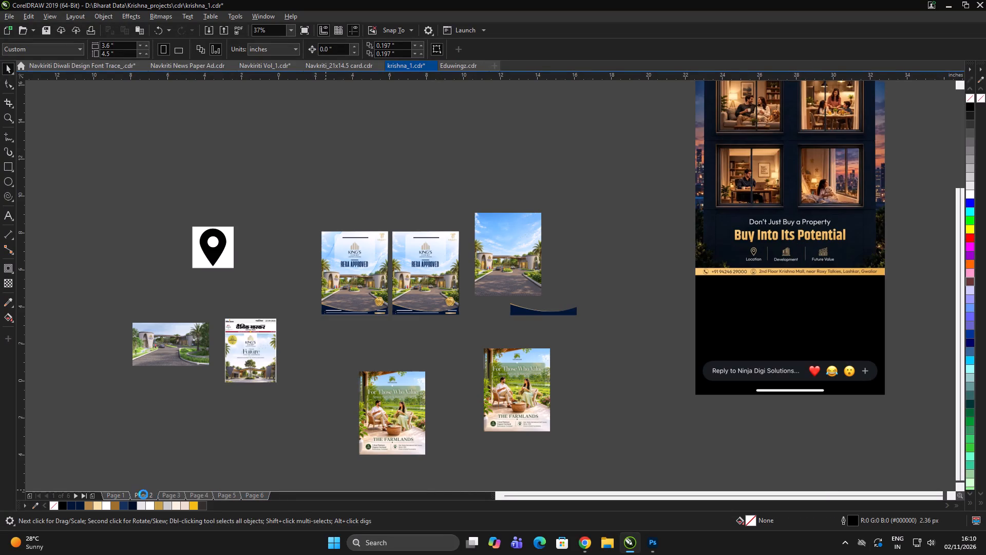
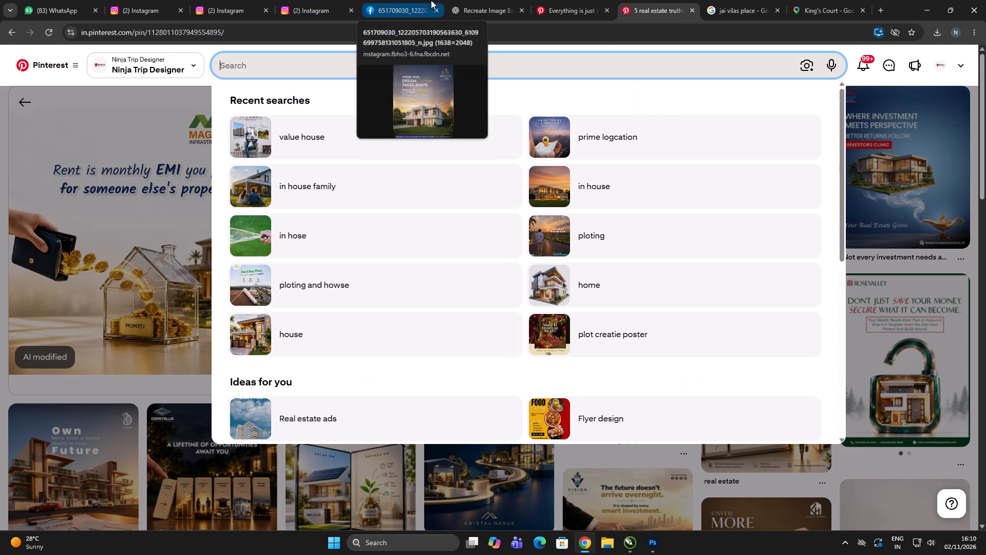
Search Pinterest for "family real estet" to find family-themed real estate creative references.
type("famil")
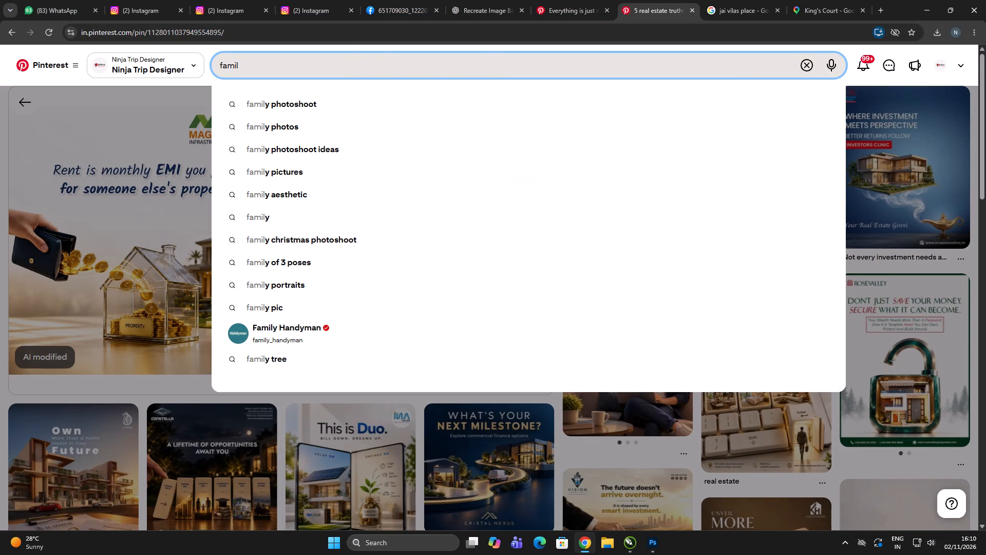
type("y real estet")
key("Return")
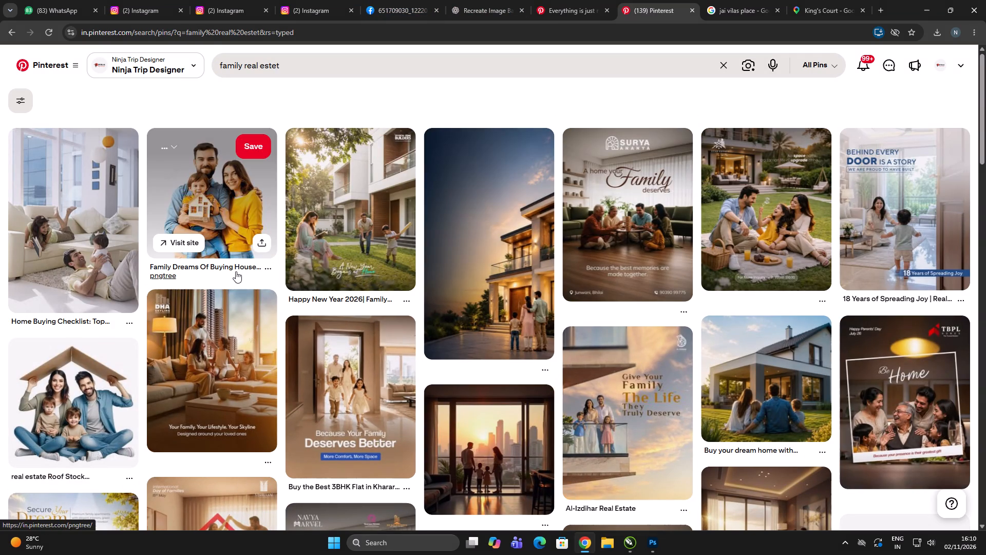
Browse the Pinterest results for "family real estet" for family-themed real-estate creatives to use as reference.
scroll(549, 183, "down", 3)
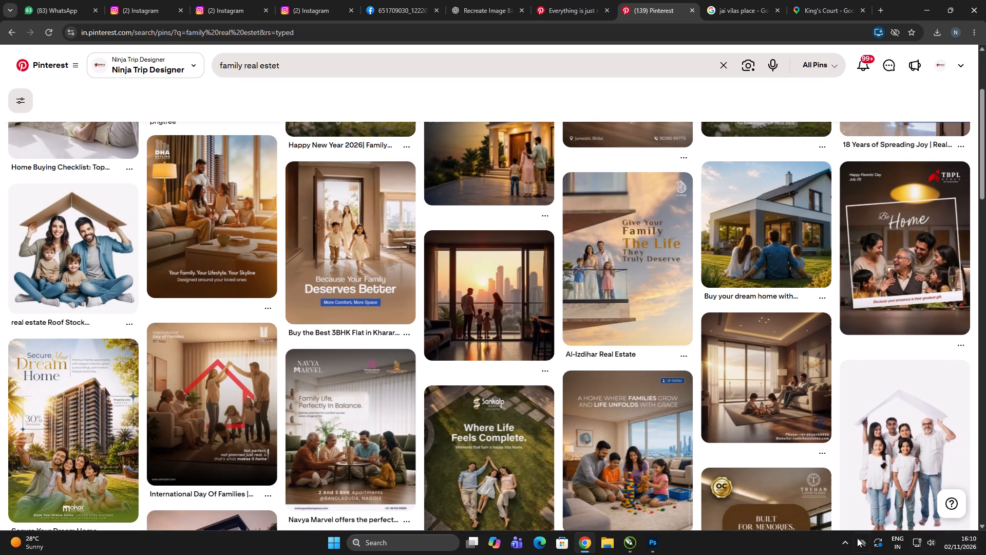
scroll(943, 554, "down", 3)
scroll(708, 487, "down", 1)
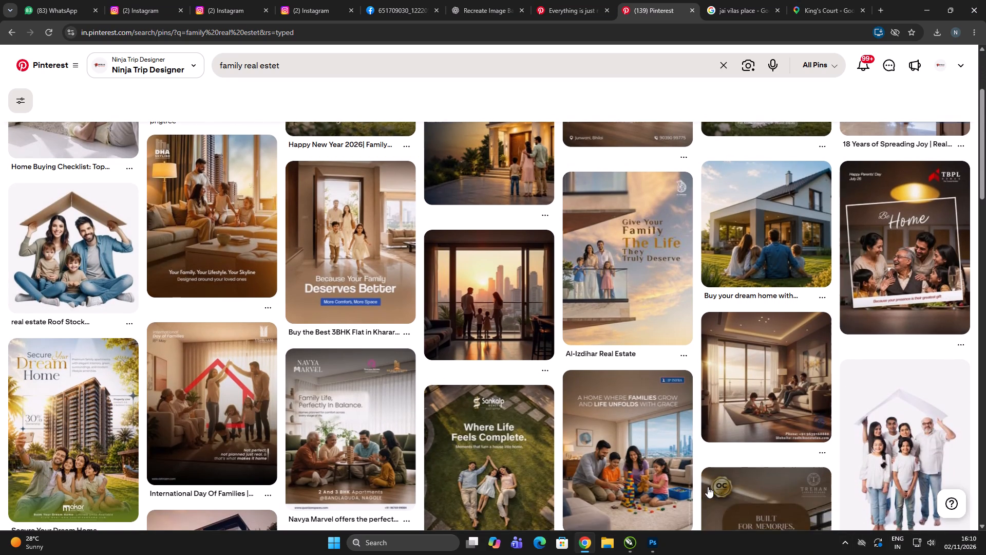
scroll(708, 487, "down", 2)
scroll(770, 466, "down", 4)
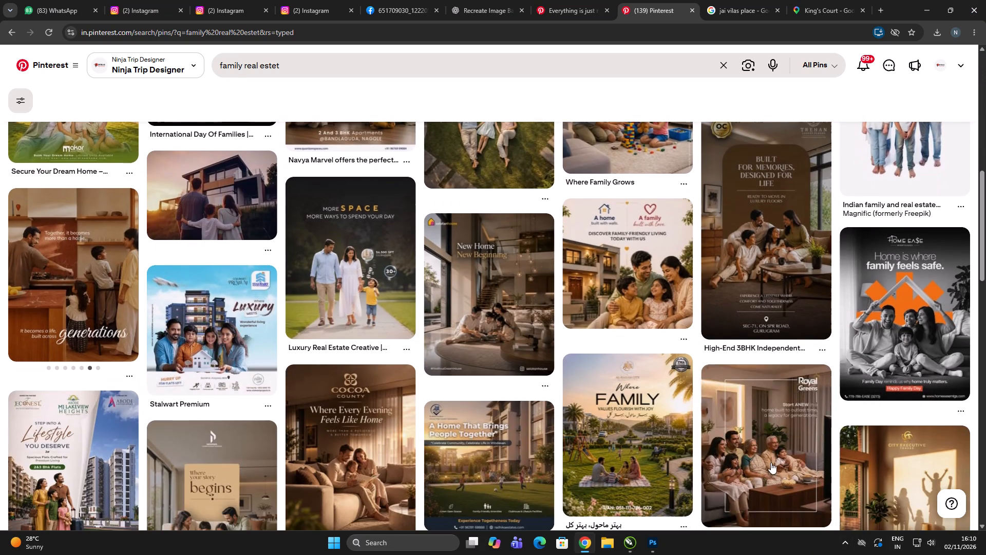
scroll(801, 449, "down", 3)
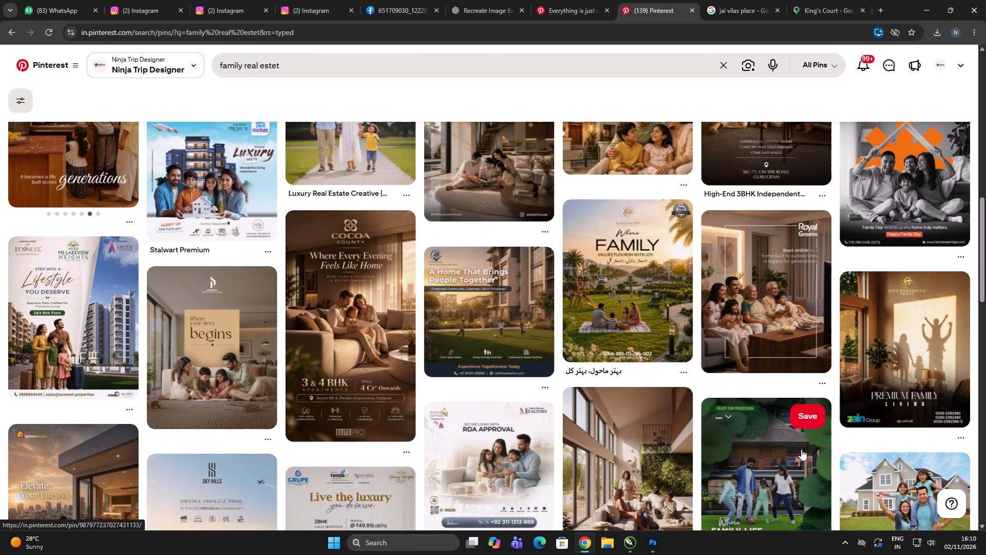
scroll(801, 449, "down", 4)
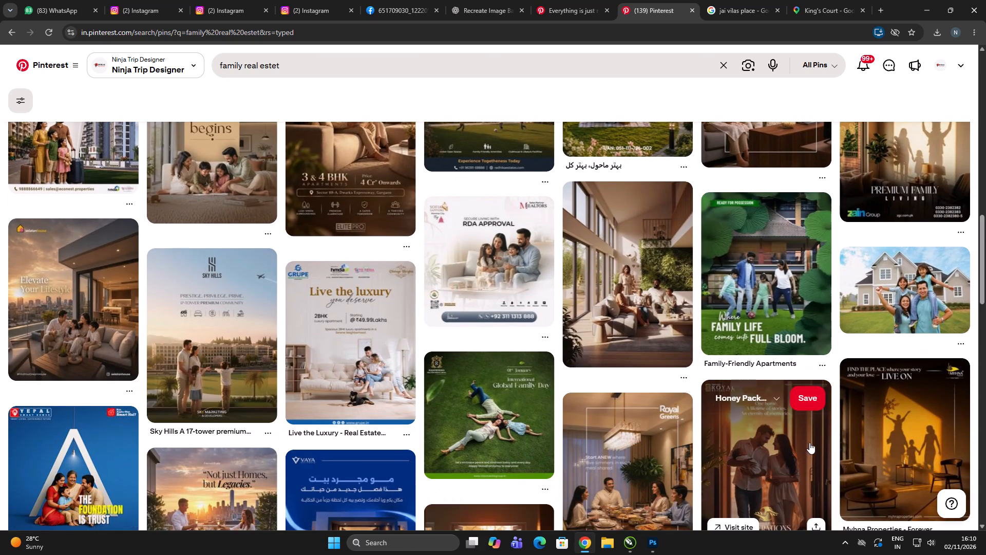
scroll(804, 444, "down", 2)
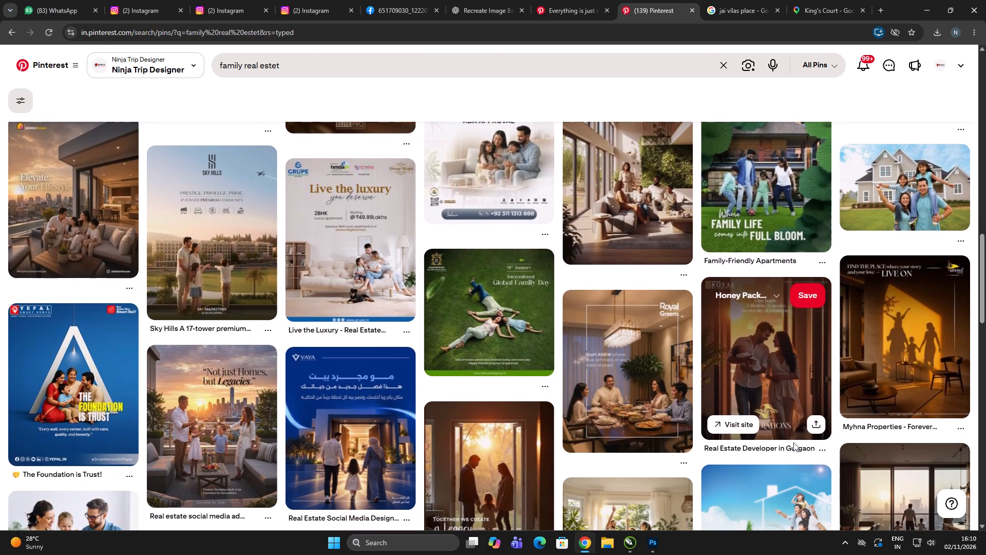
scroll(894, 355, "up", 1)
scroll(903, 346, "down", 5)
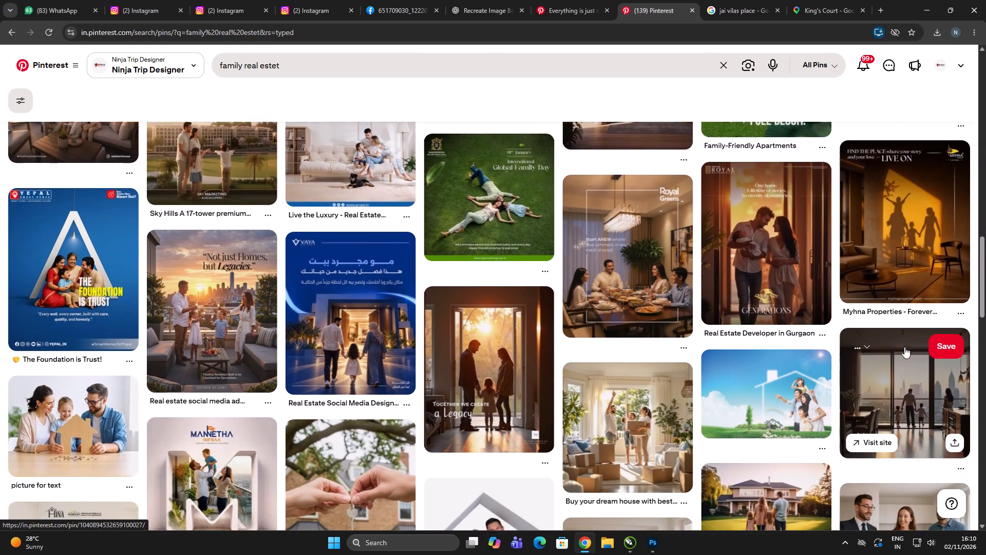
scroll(905, 346, "down", 4)
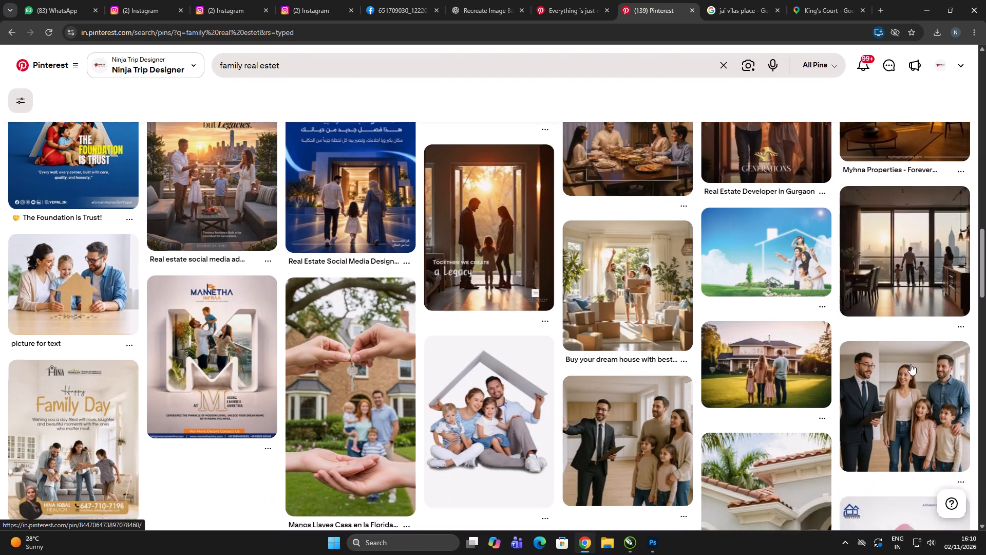
scroll(911, 364, "down", 1)
scroll(886, 296, "down", 6)
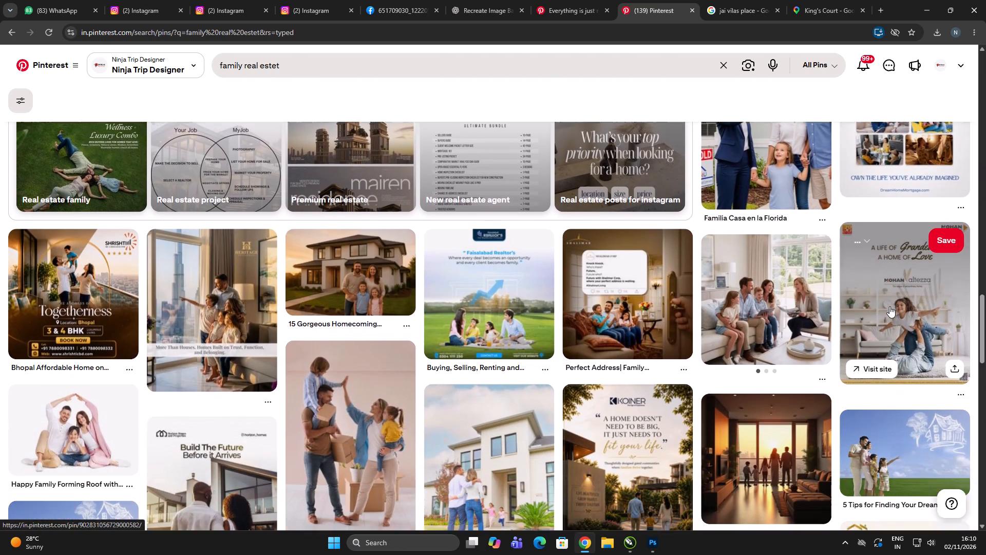
scroll(897, 301, "up", 14)
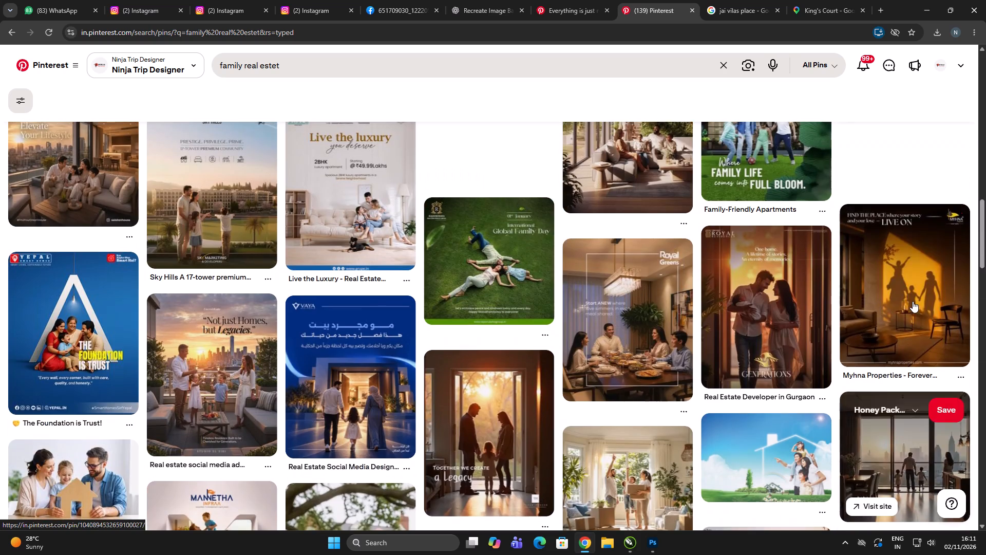
scroll(913, 301, "up", 8)
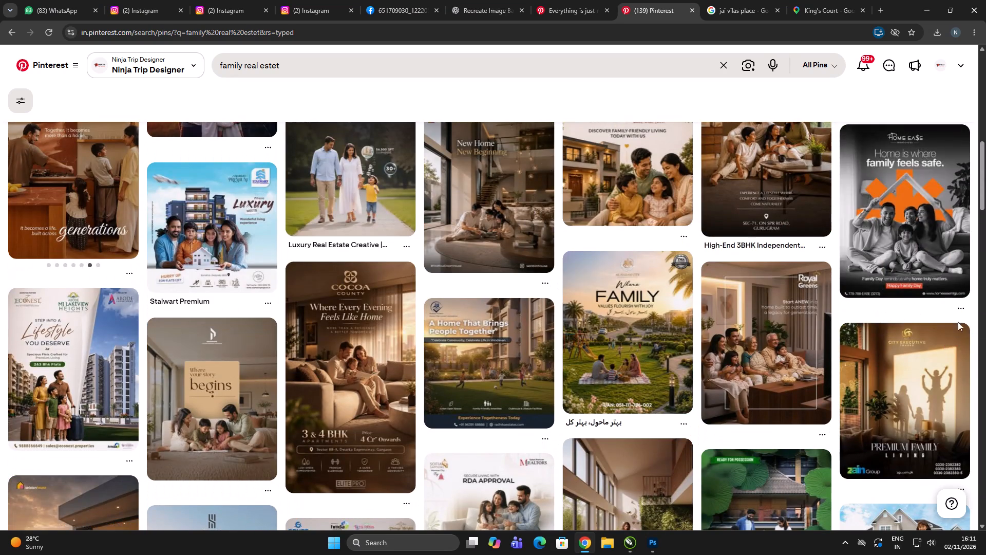
scroll(955, 324, "up", 4)
scroll(603, 348, "up", 12)
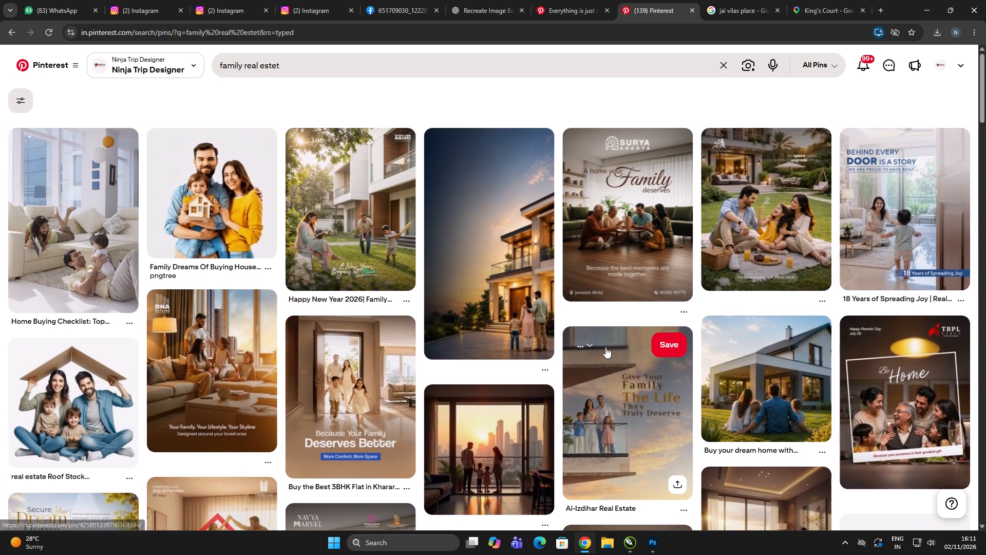
scroll(605, 347, "up", 8)
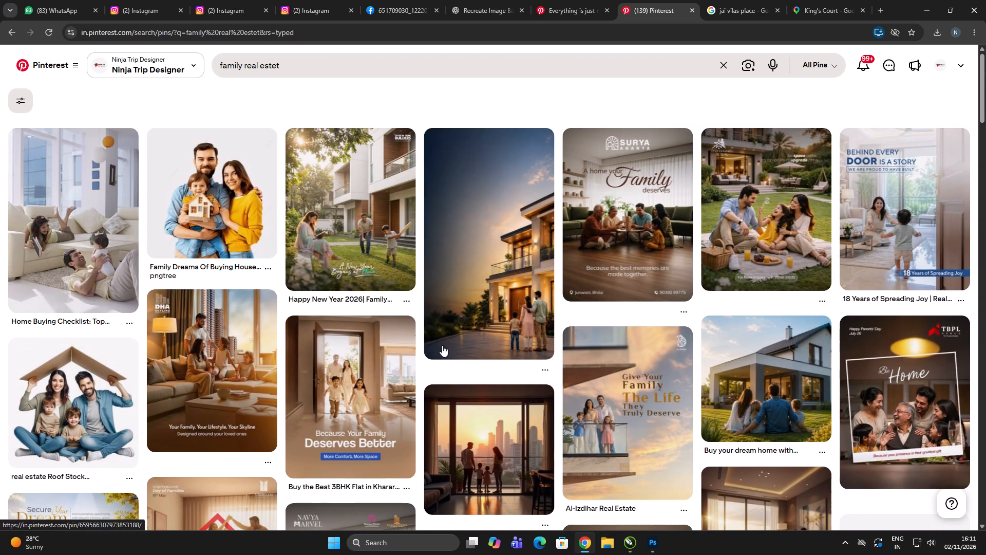
Open the Star Estate garden picnic pin, look over its related pins, and return to the search results.
left_click(768, 220)
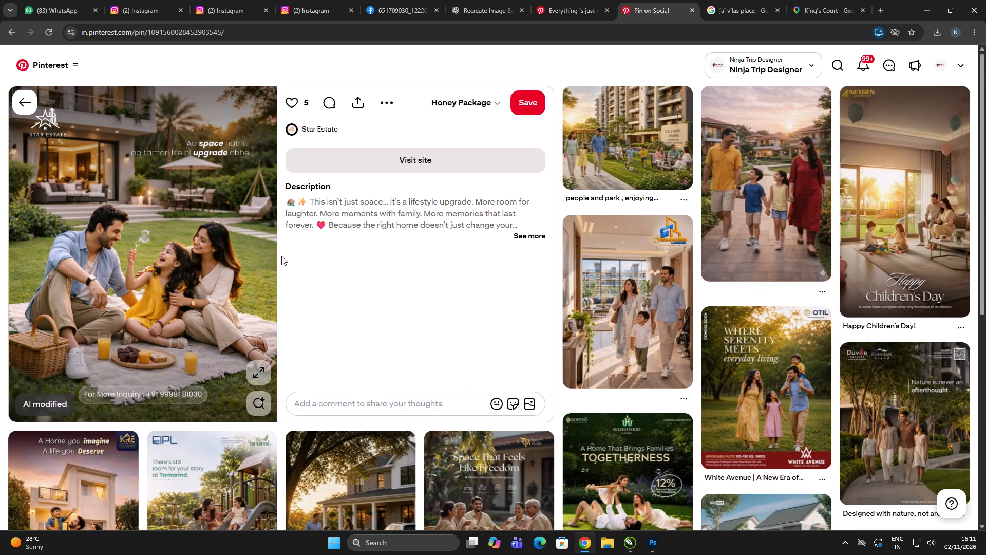
scroll(297, 251, "down", 2)
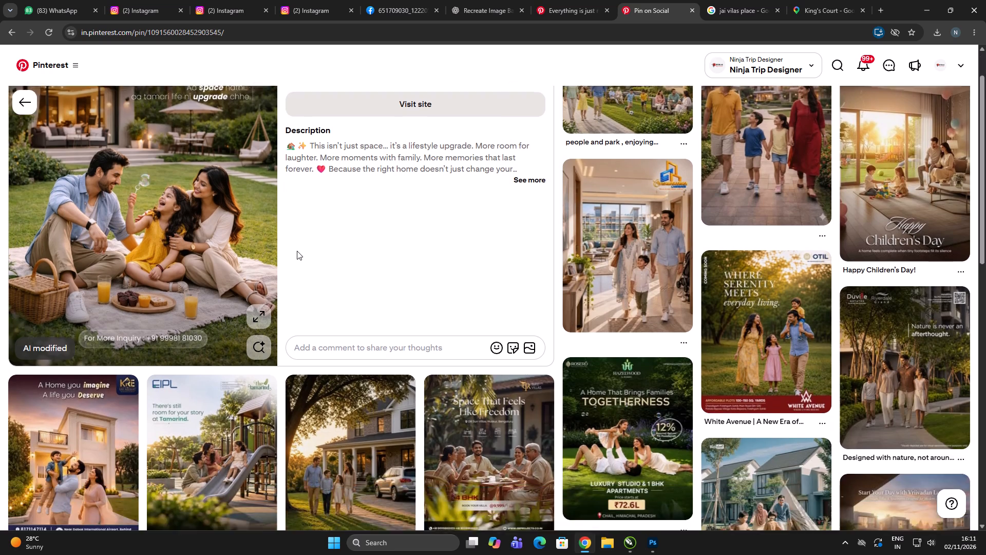
scroll(297, 251, "up", 4)
scroll(297, 251, "down", 5)
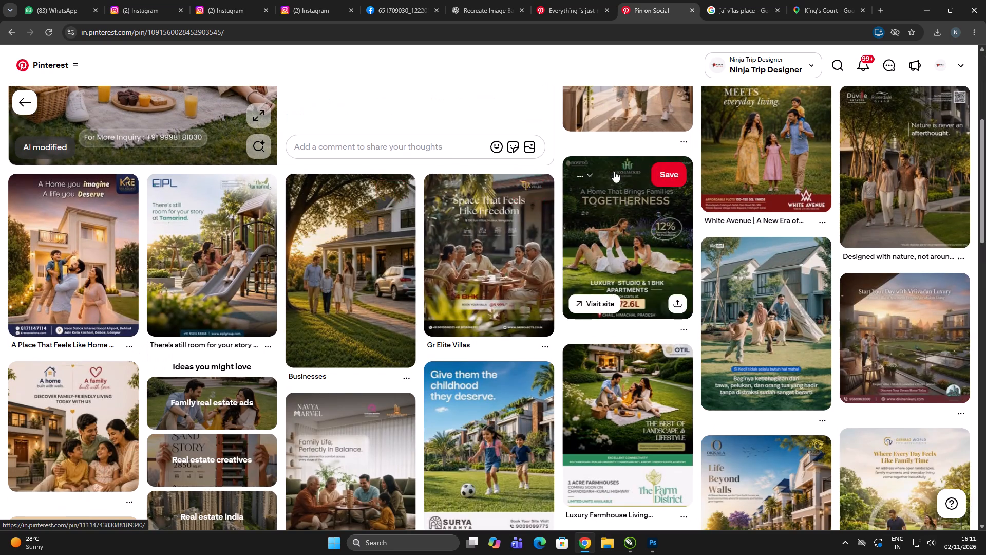
left_click(31, 105)
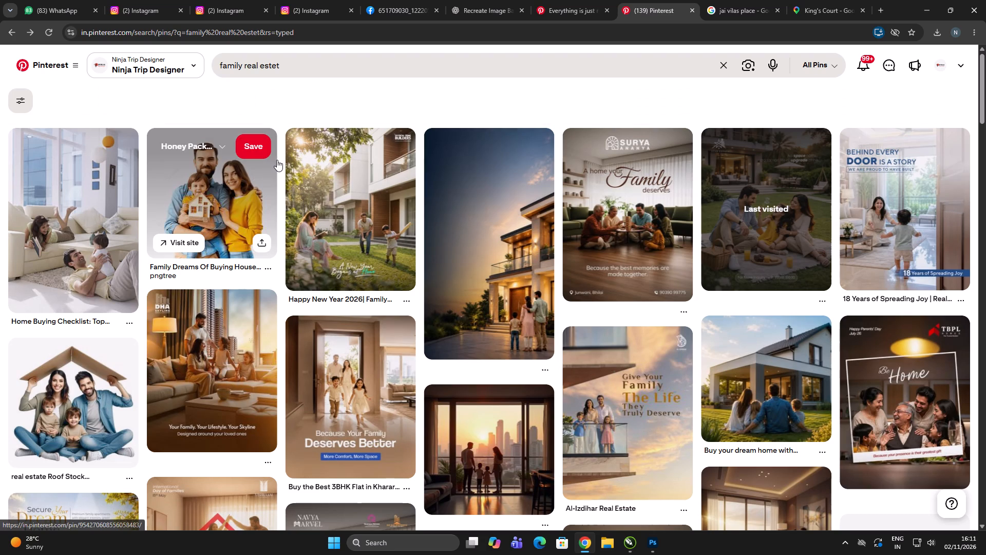
Open the DHA Skyline "Your Family. Your Lifestyle. Your Skyline" pin and browse its related pins for family-themed real-estate creatives.
scroll(437, 258, "down", 2)
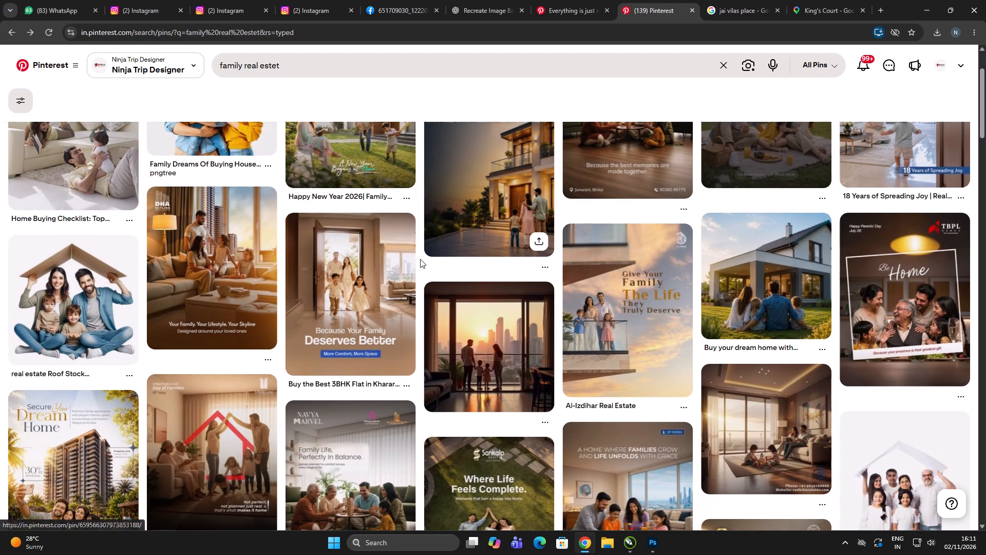
left_click(222, 262)
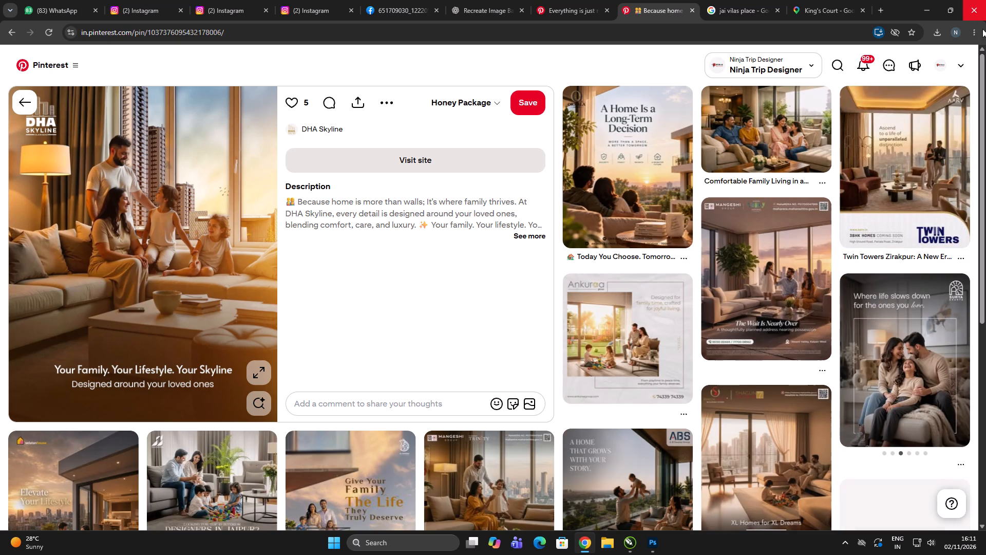
scroll(203, 525, "down", 5)
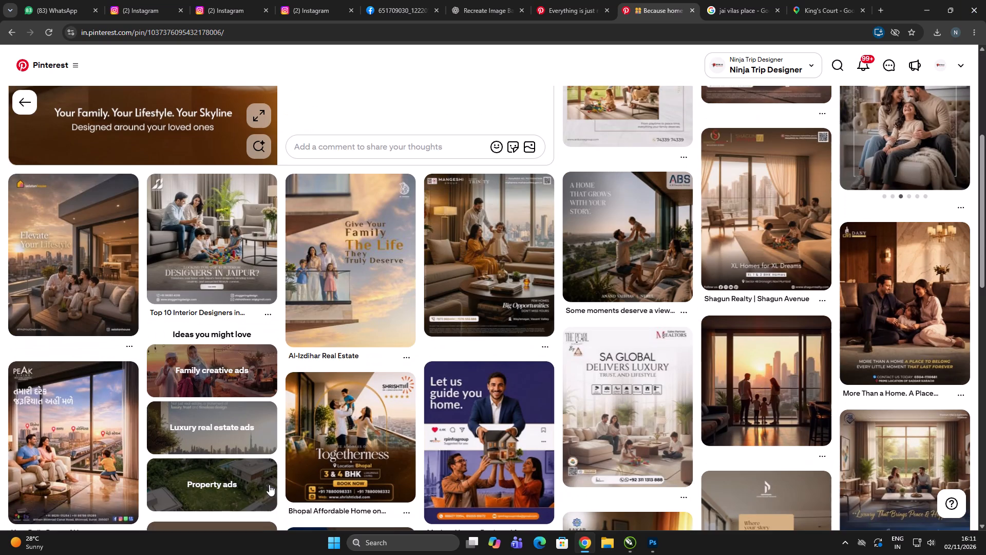
scroll(457, 356, "down", 2)
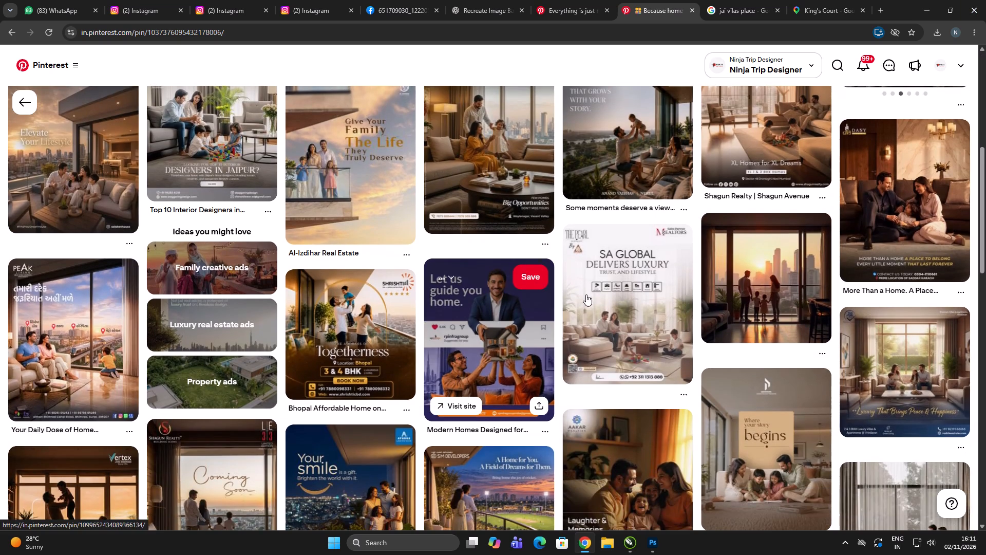
scroll(632, 326, "down", 4)
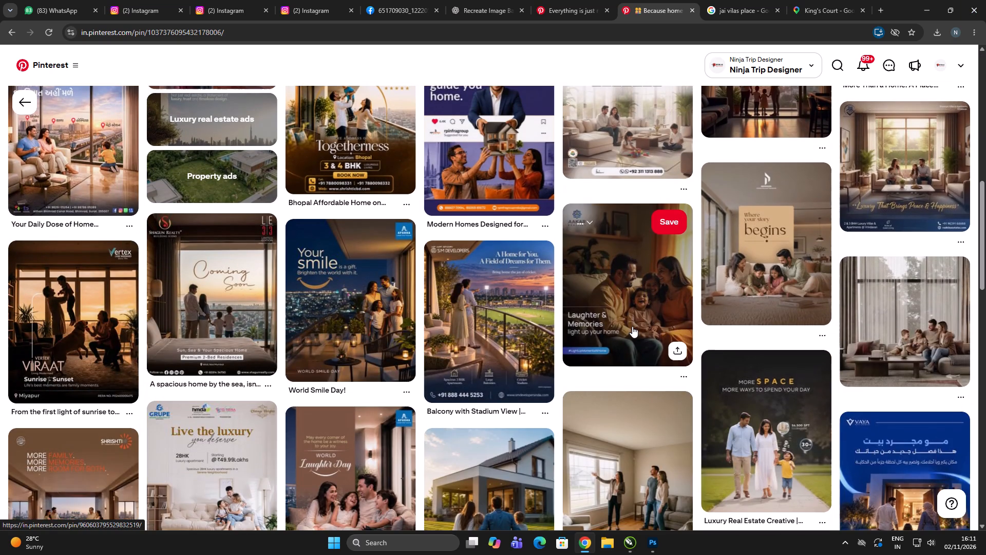
scroll(632, 326, "down", 2)
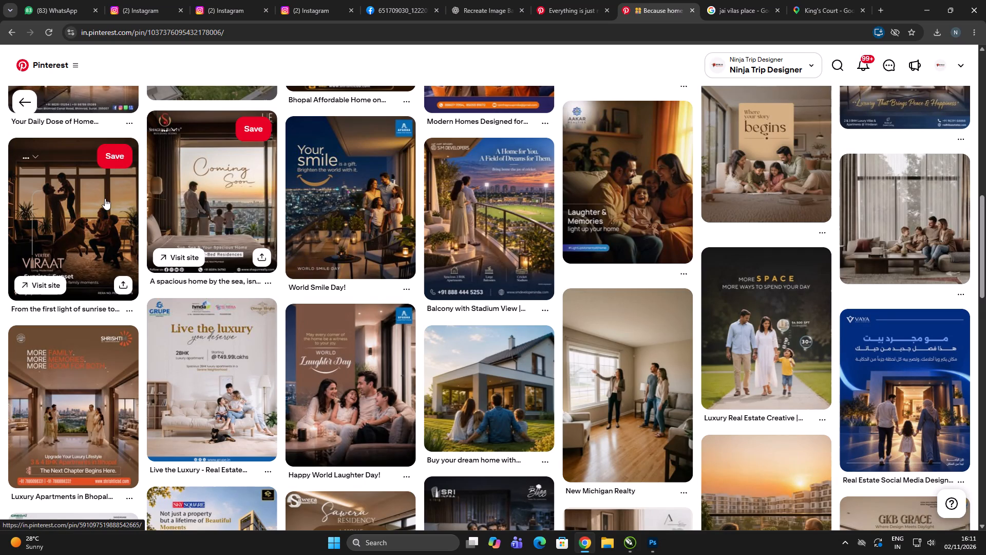
scroll(571, 309, "down", 1)
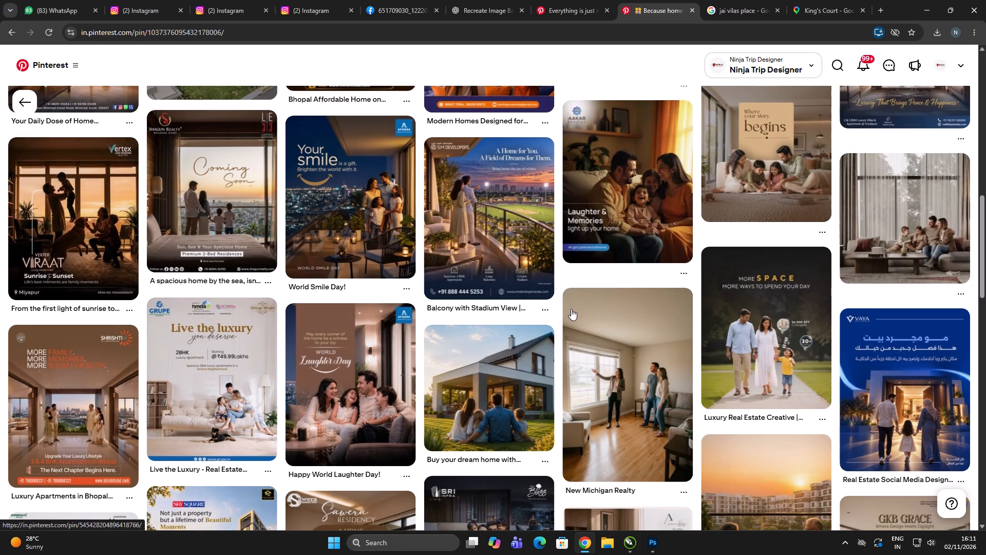
scroll(571, 309, "down", 2)
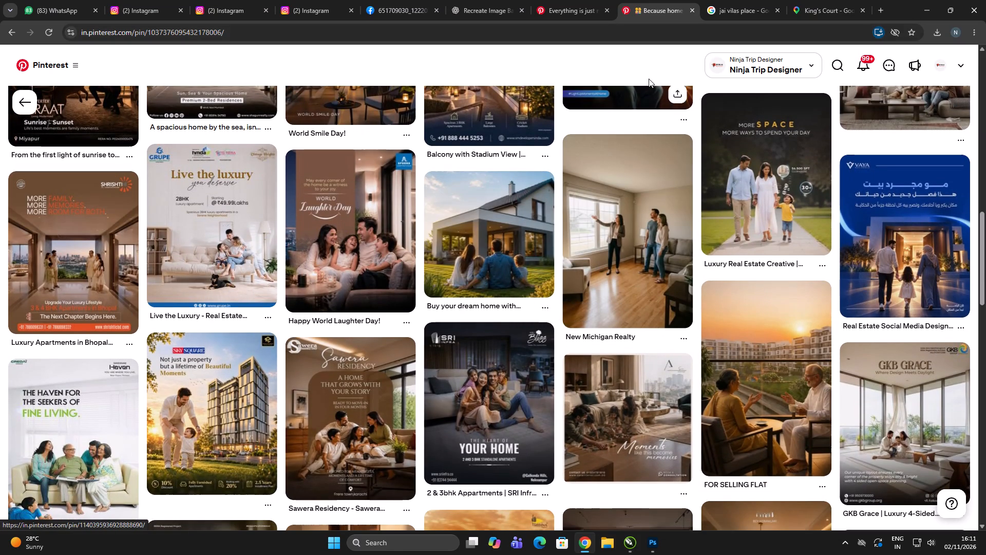
scroll(590, 180, "down", 3)
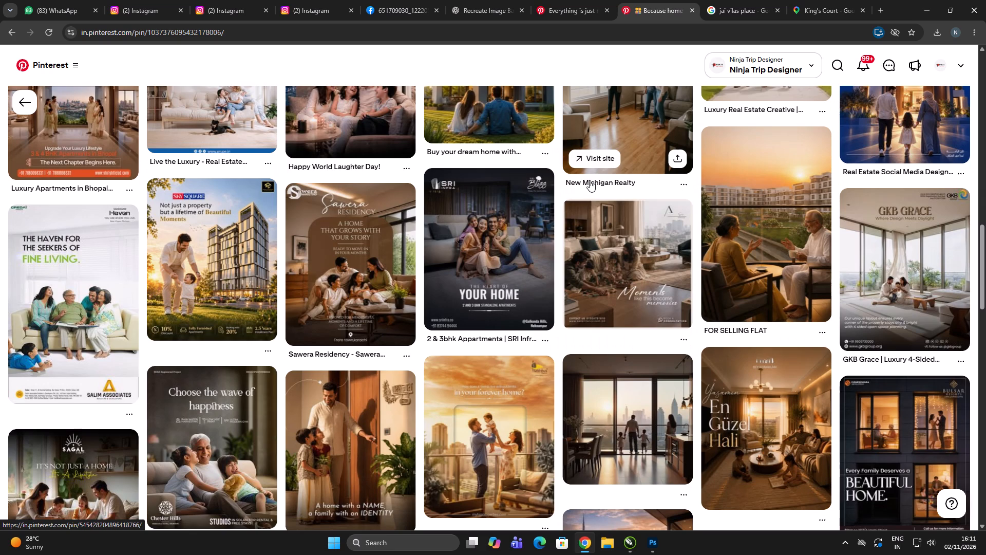
scroll(590, 180, "down", 2)
scroll(767, 190, "down", 4)
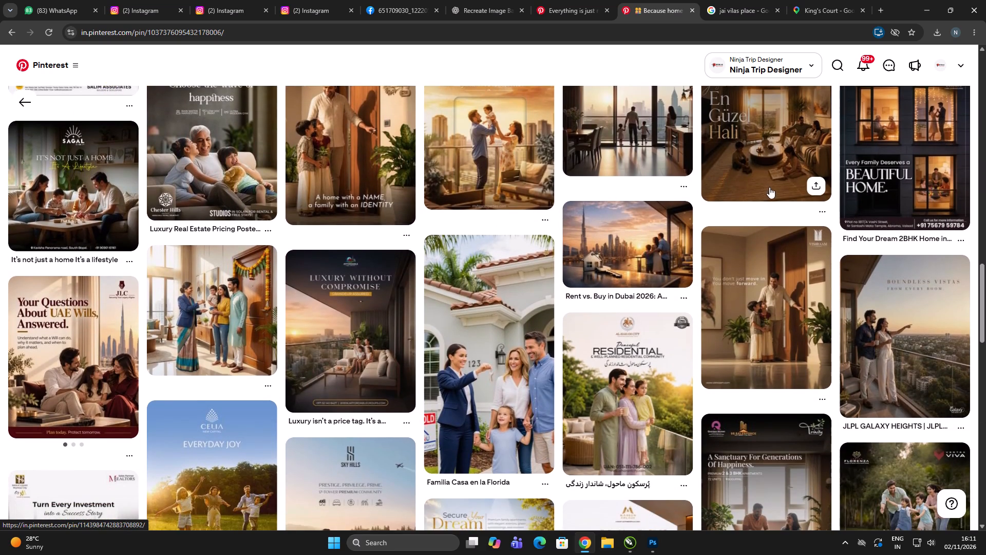
scroll(770, 188, "down", 2)
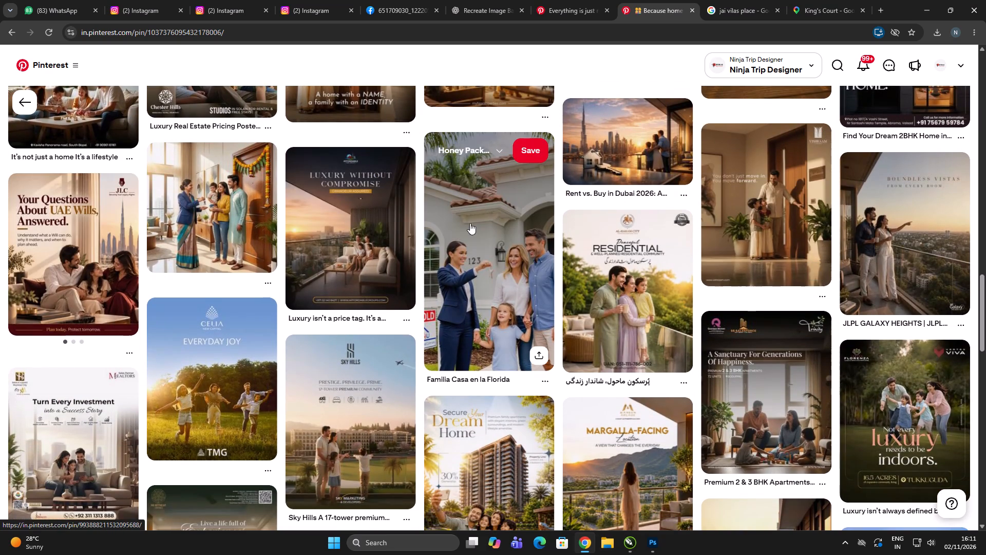
scroll(476, 228, "down", 5)
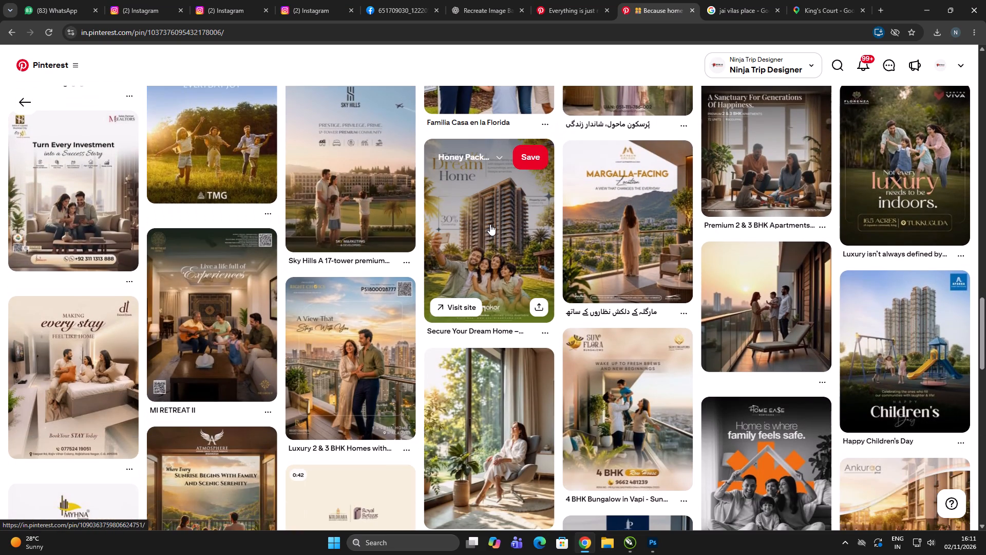
scroll(498, 224, "down", 2)
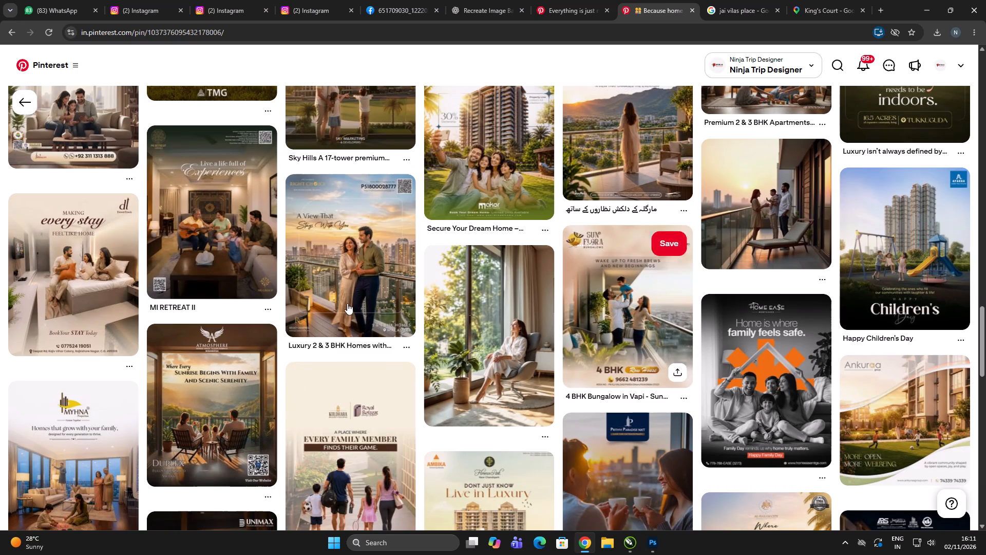
scroll(440, 277, "down", 3)
scroll(437, 280, "up", 7)
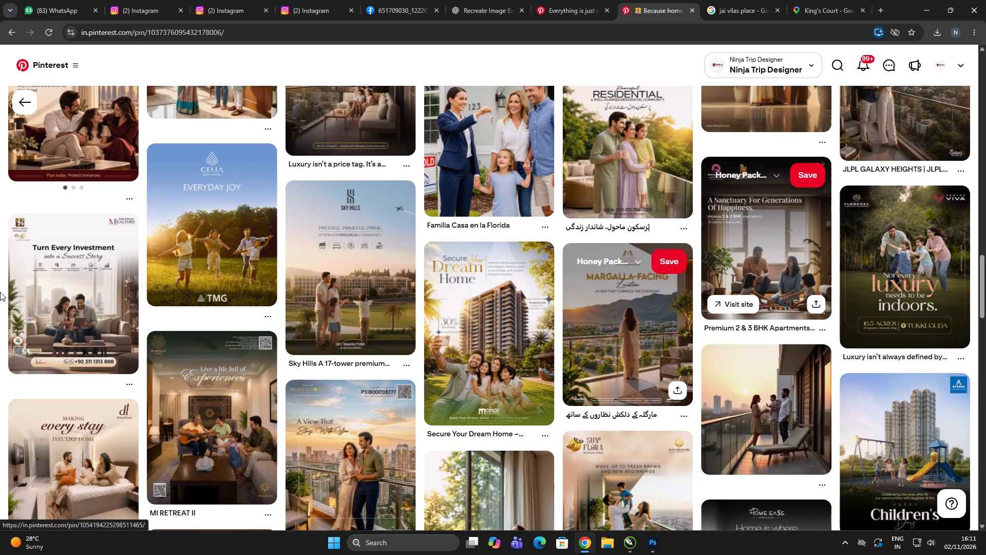
scroll(389, 203, "down", 2)
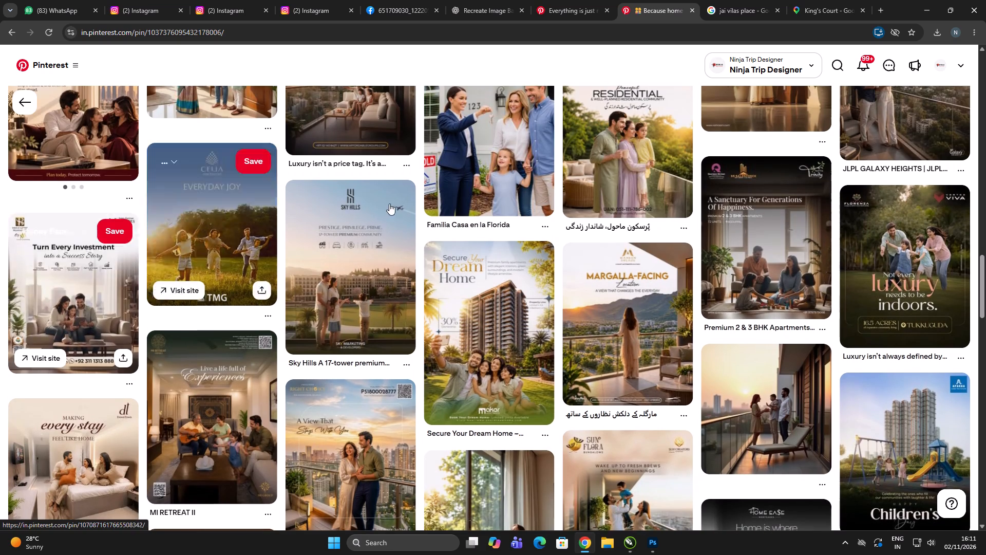
scroll(389, 203, "down", 2)
scroll(509, 200, "down", 5)
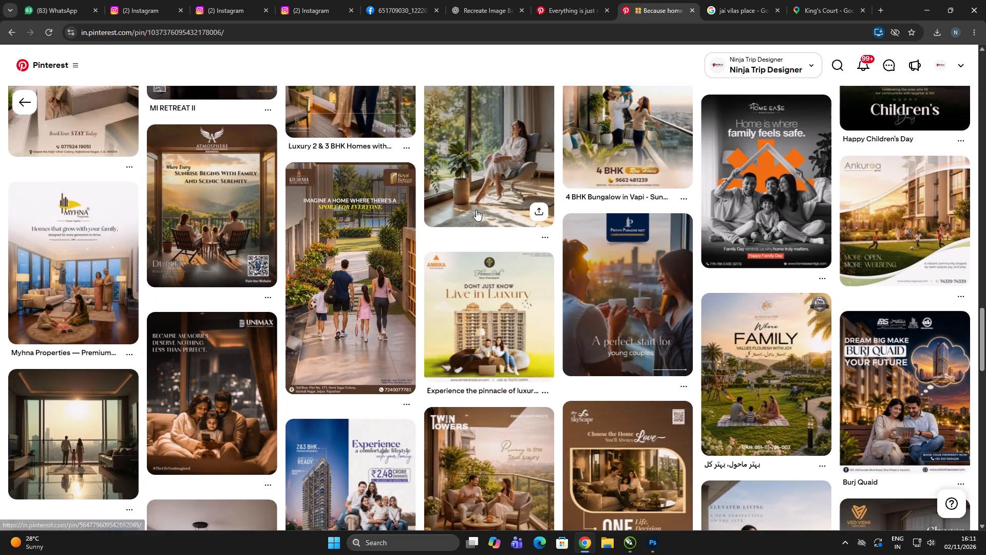
scroll(427, 181, "down", 5)
scroll(507, 235, "down", 2)
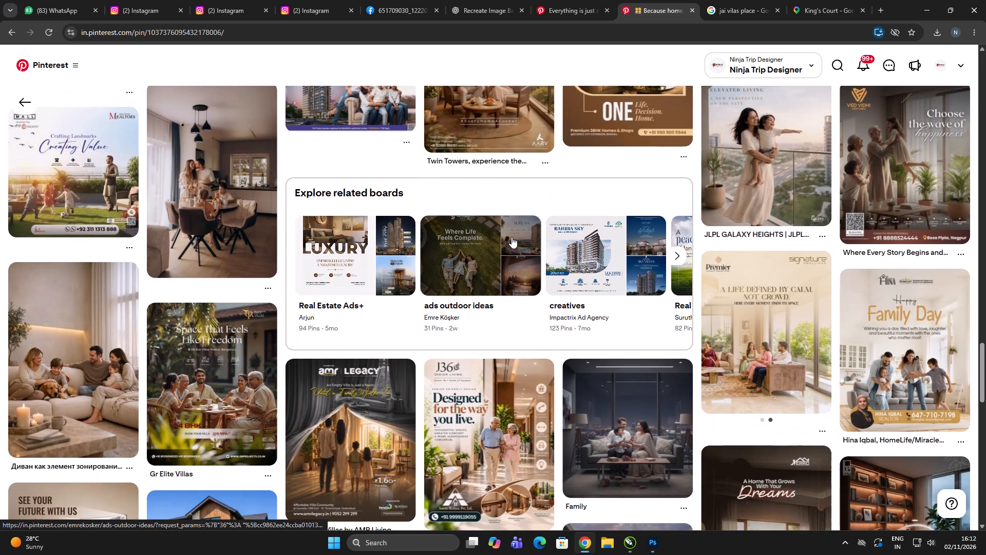
scroll(511, 237, "down", 2)
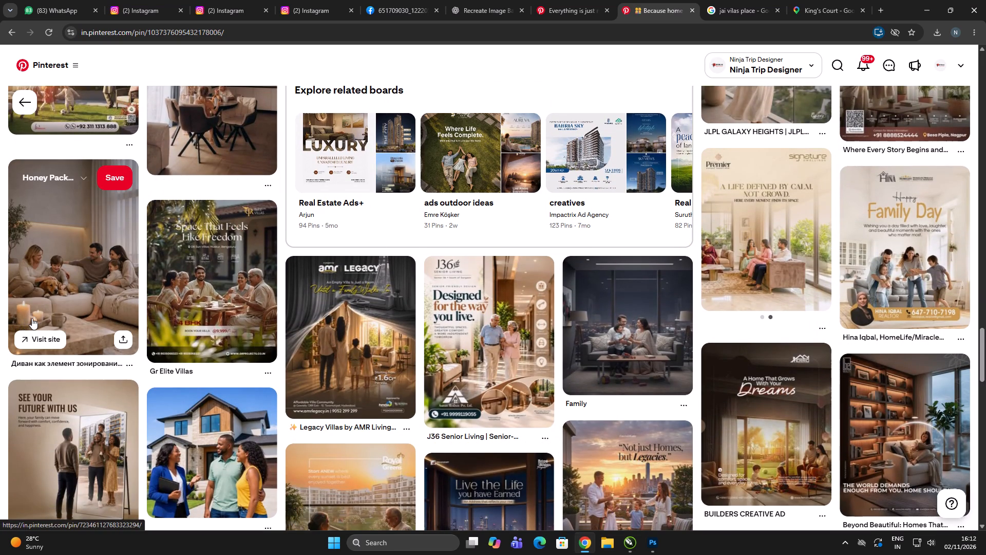
scroll(165, 305, "down", 3)
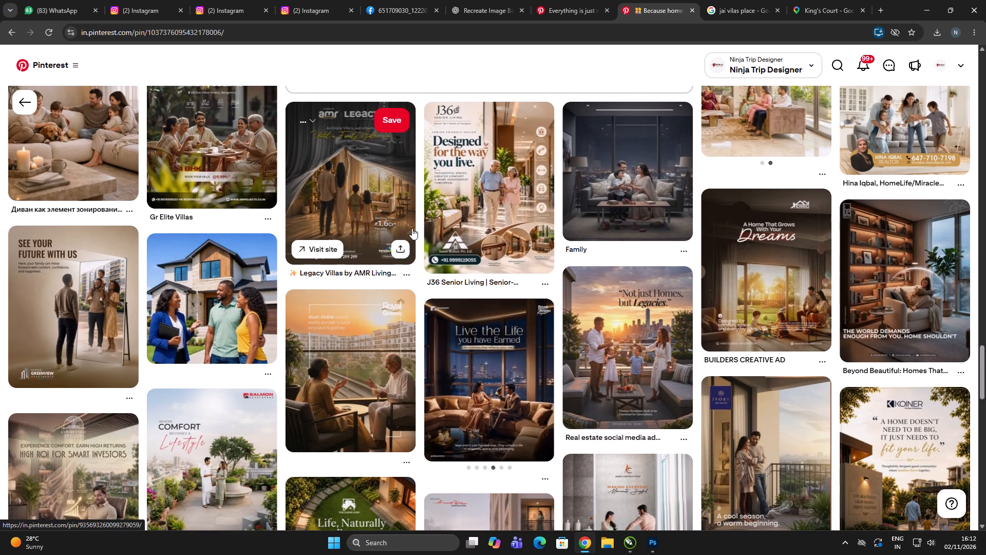
scroll(411, 228, "down", 3)
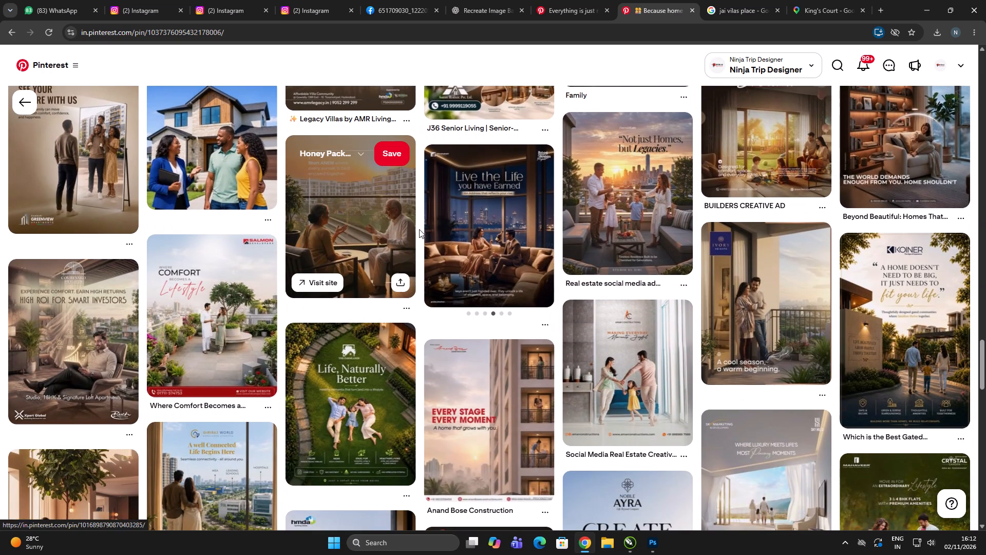
scroll(420, 229, "down", 7)
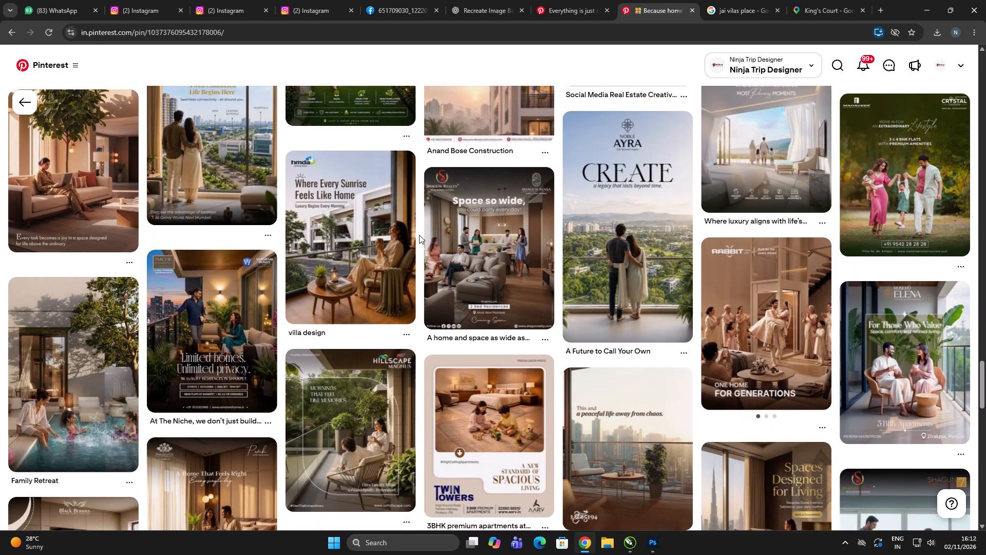
scroll(419, 236, "down", 6)
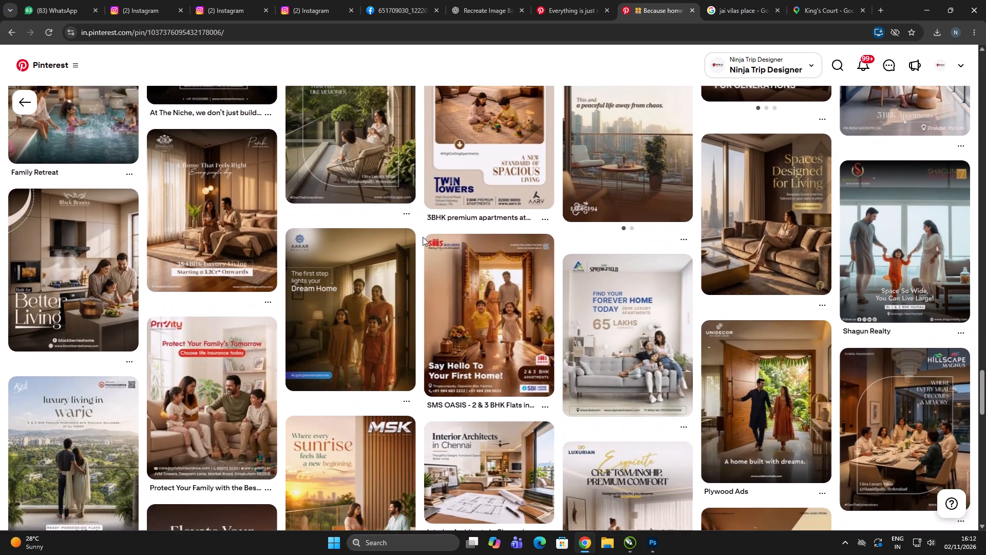
scroll(427, 246, "down", 2)
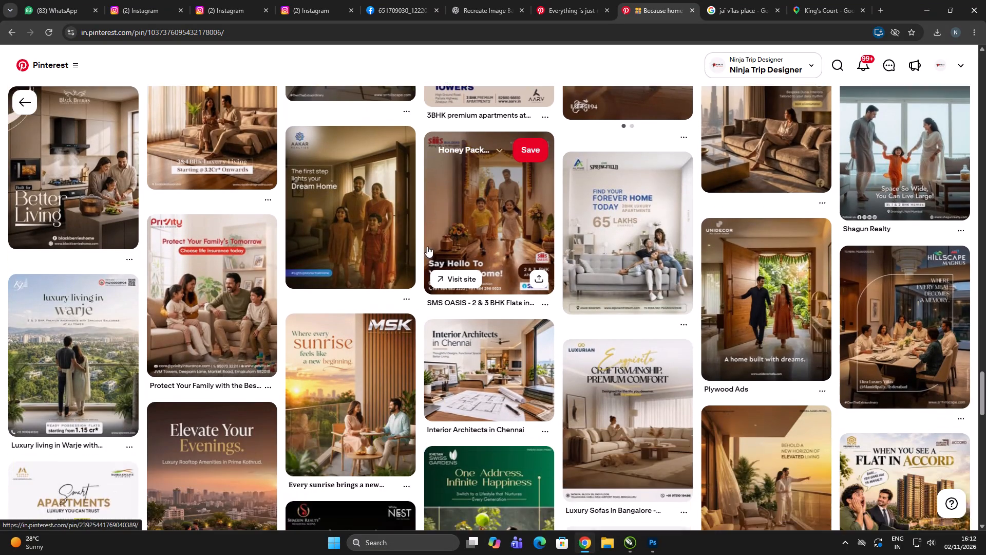
scroll(427, 246, "down", 1)
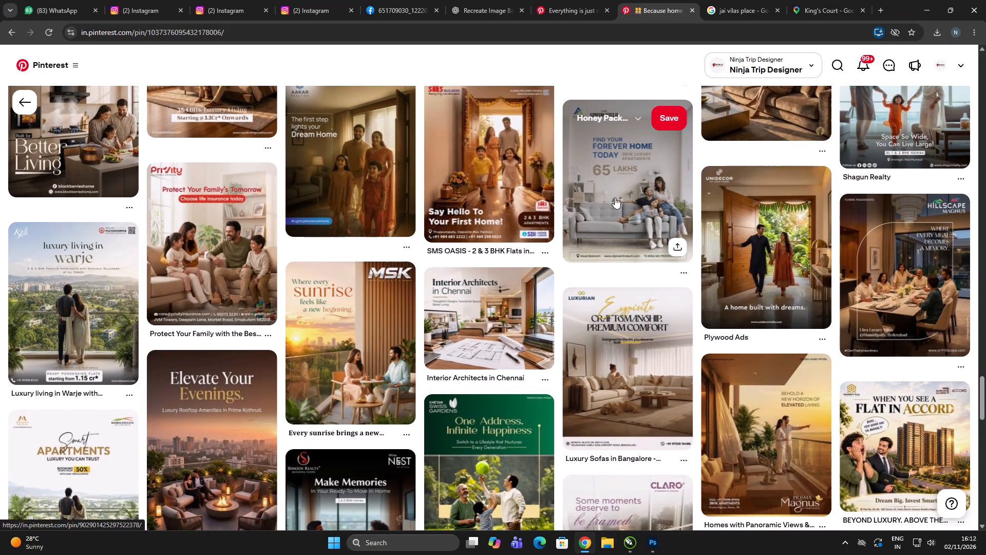
scroll(614, 199, "down", 2)
scroll(608, 198, "up", 4)
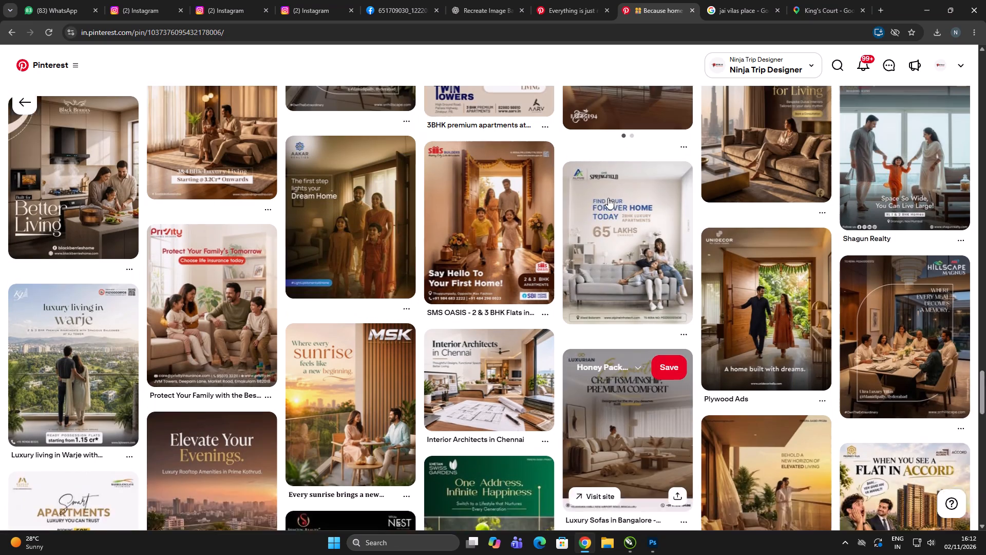
Open the GMR Springfield "Find Your Forever Home Today" pin and browse its related pins for family-themed real-estate creatives.
left_click(623, 268)
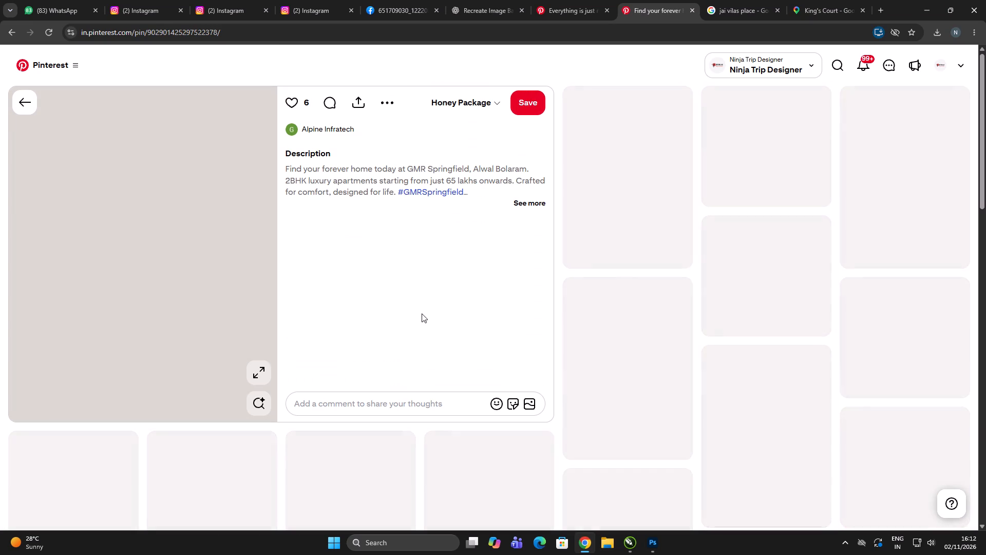
scroll(448, 280, "up", 1)
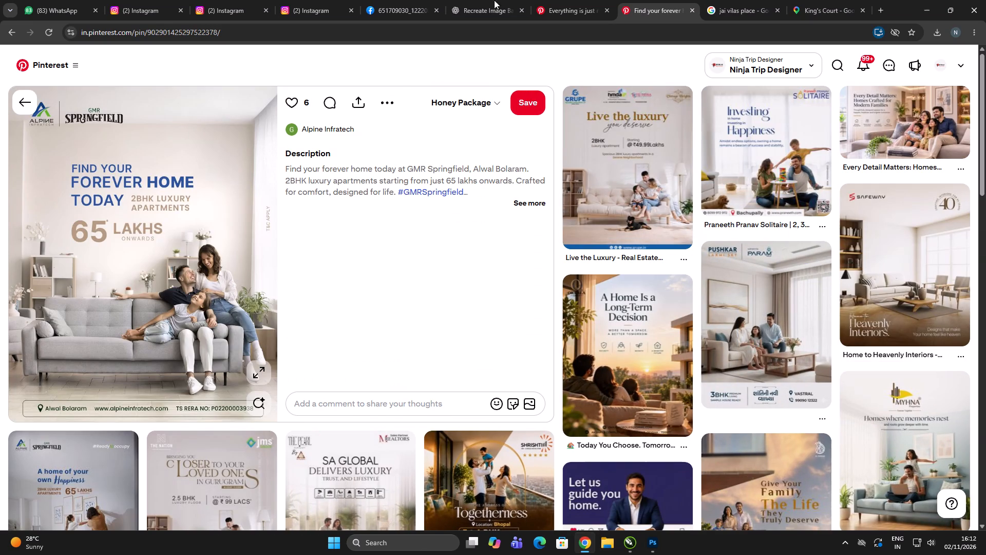
scroll(852, 220, "down", 5)
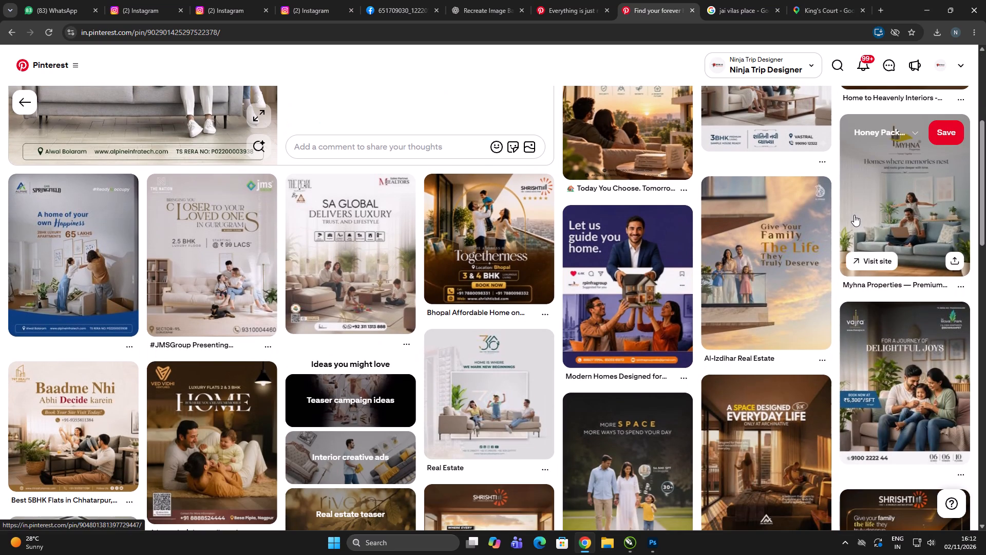
scroll(859, 215, "down", 1)
scroll(903, 205, "down", 1)
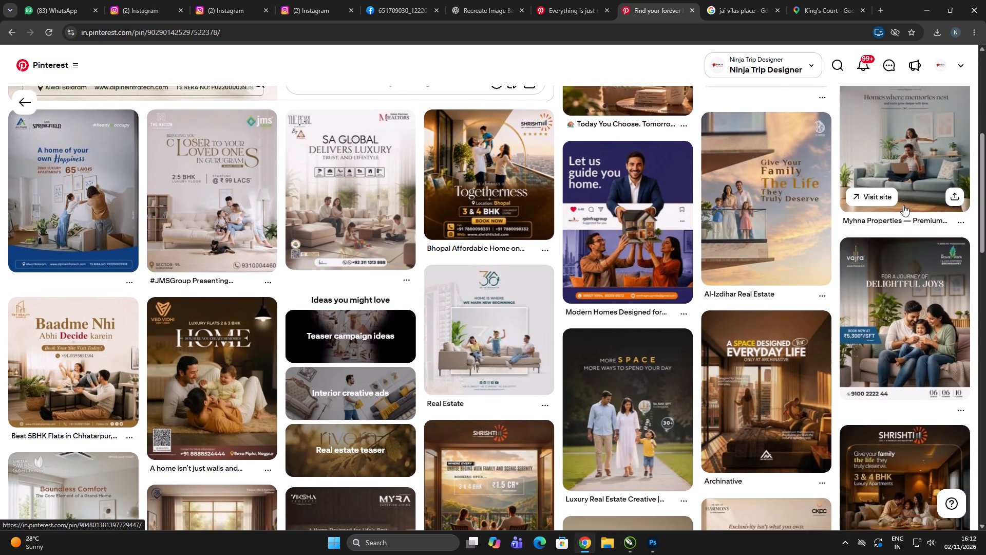
scroll(903, 205, "down", 1)
scroll(477, 291, "down", 1)
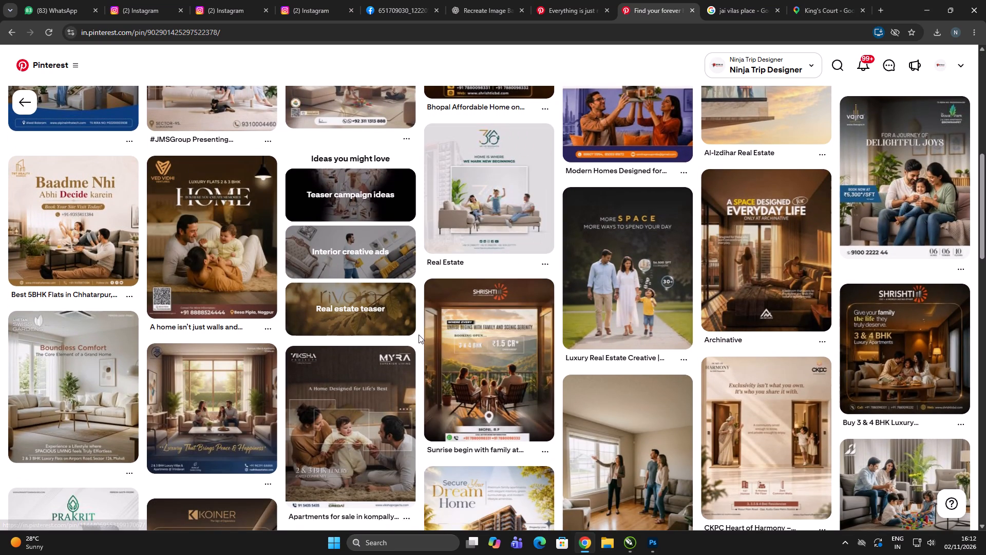
scroll(414, 338, "down", 4)
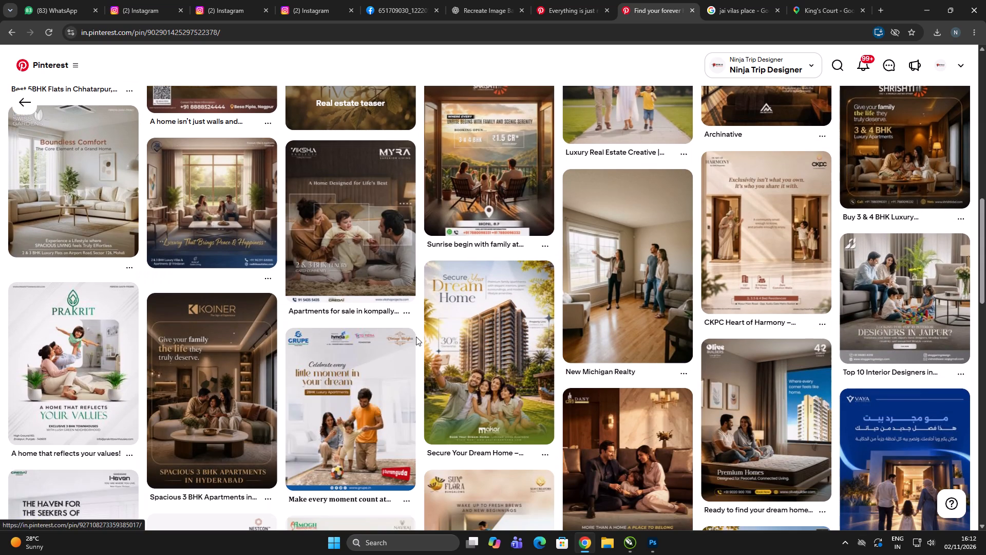
scroll(425, 335, "down", 1)
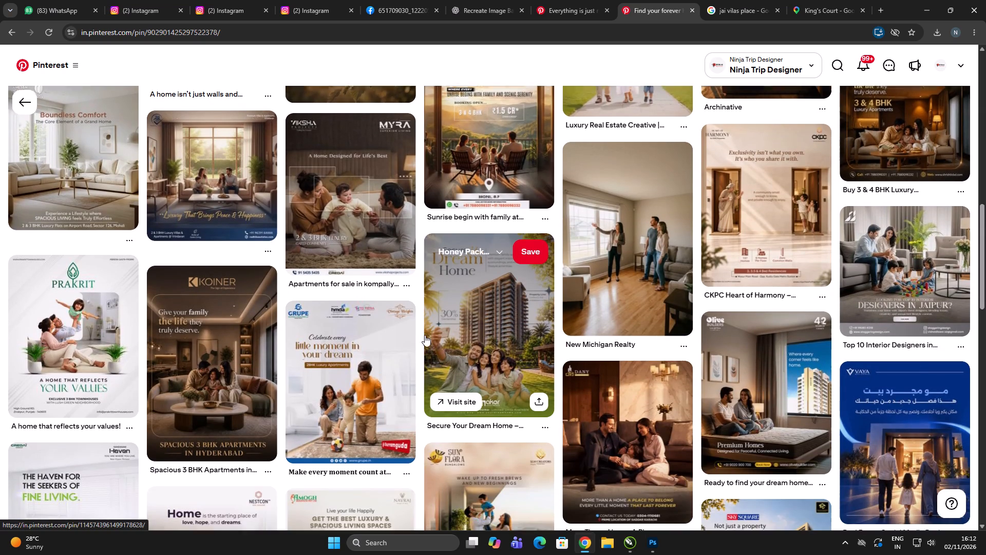
scroll(549, 320, "down", 3)
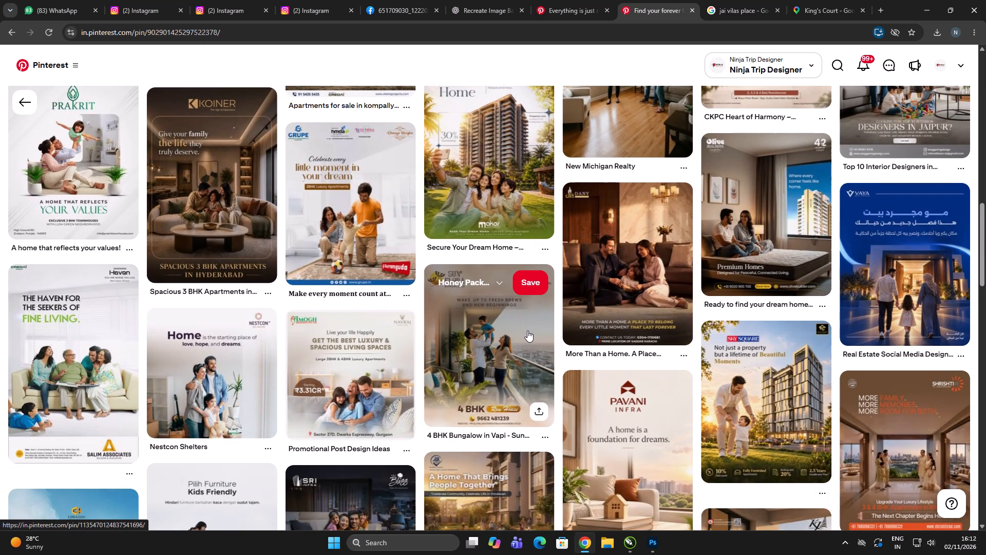
scroll(658, 285, "down", 1)
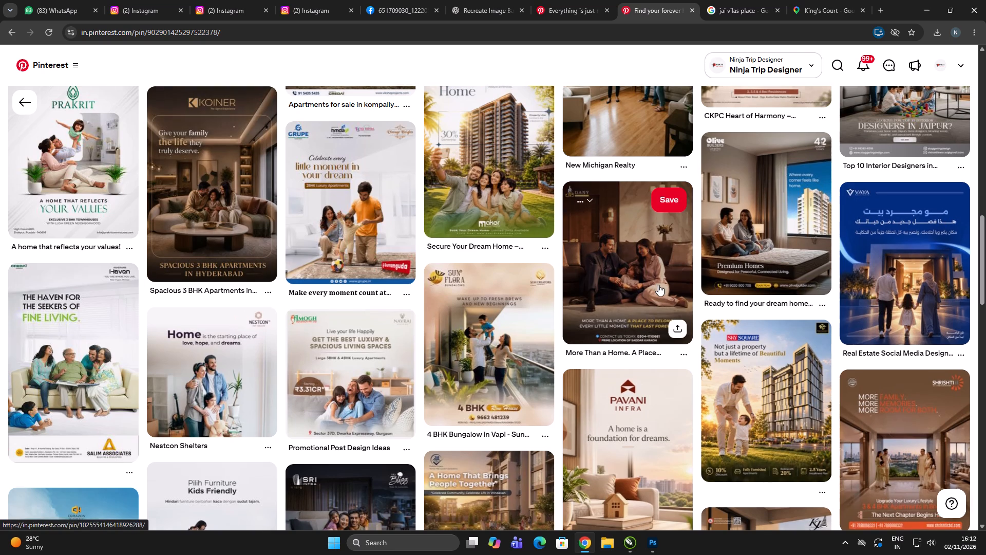
scroll(664, 283, "down", 2)
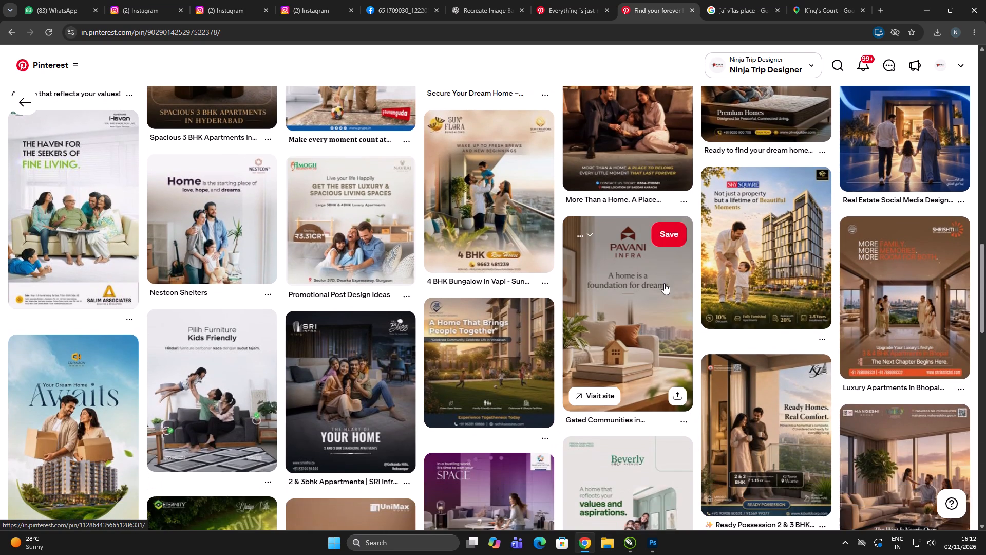
scroll(696, 287, "down", 3)
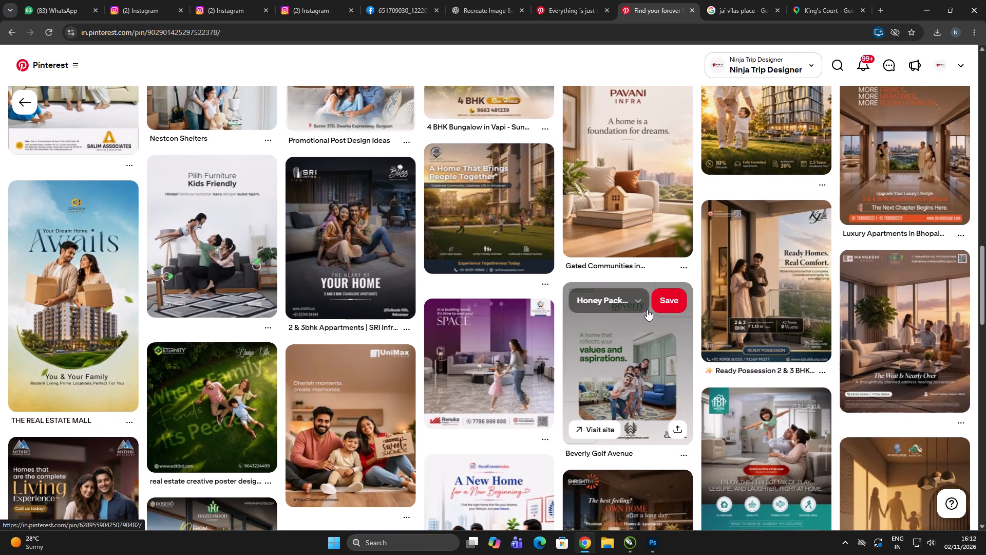
scroll(647, 309, "down", 5)
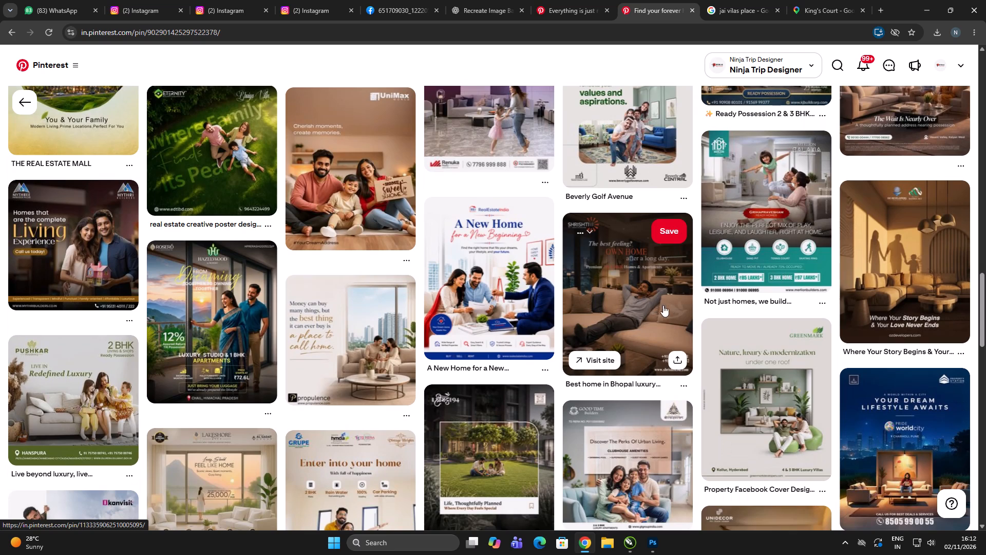
Open the UniMax World "Cherish moments, create memories." pin and browse its related pins for family-themed real-estate layouts.
left_click(383, 183)
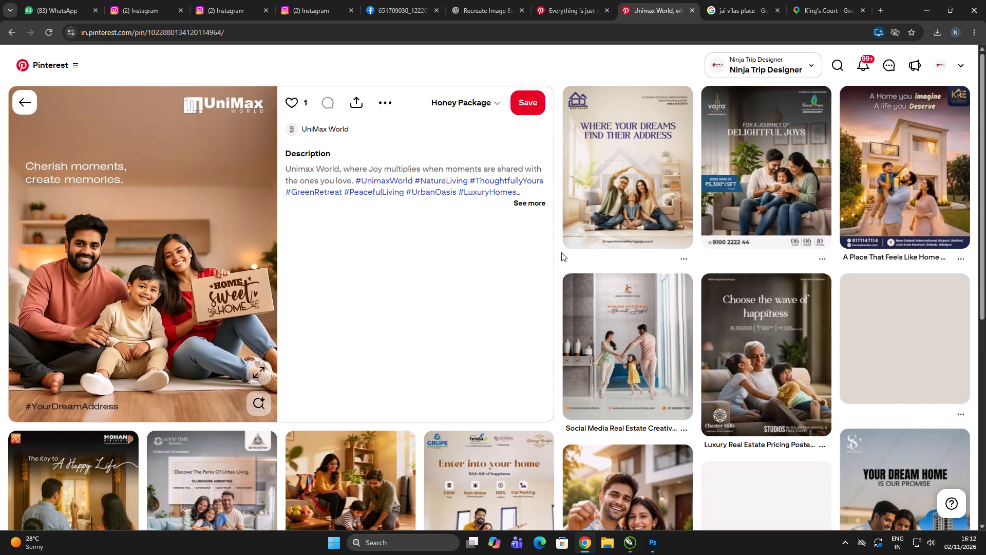
scroll(562, 253, "down", 1)
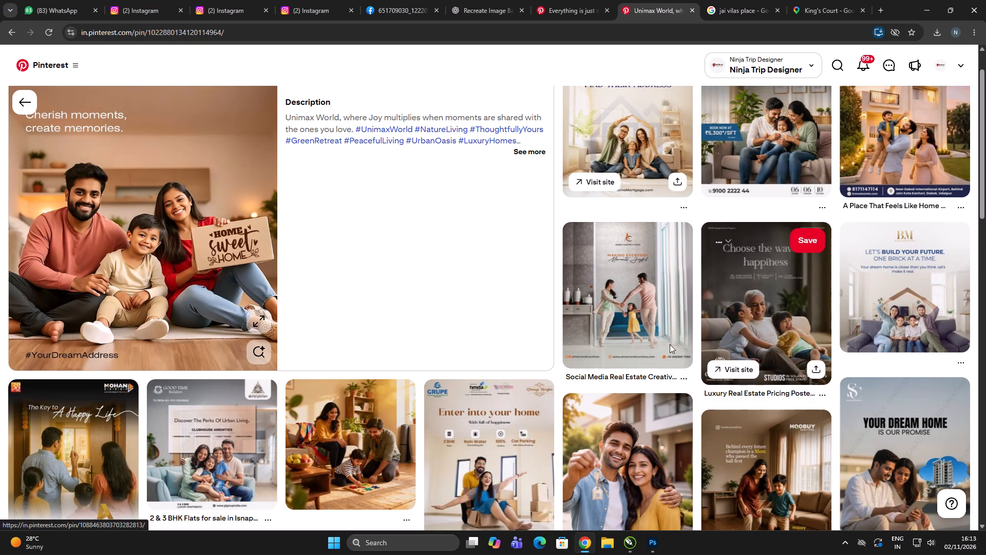
scroll(627, 310, "down", 6)
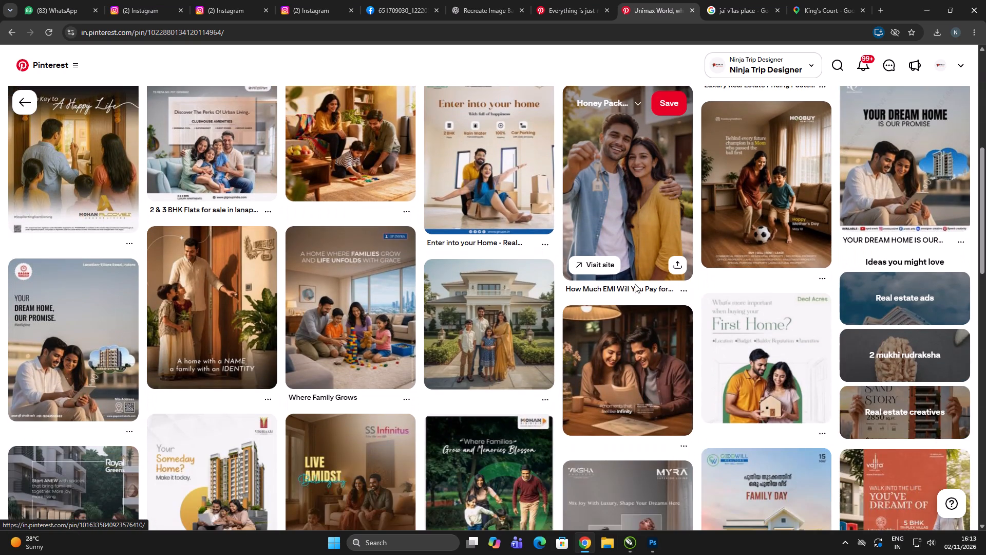
scroll(680, 236, "down", 6)
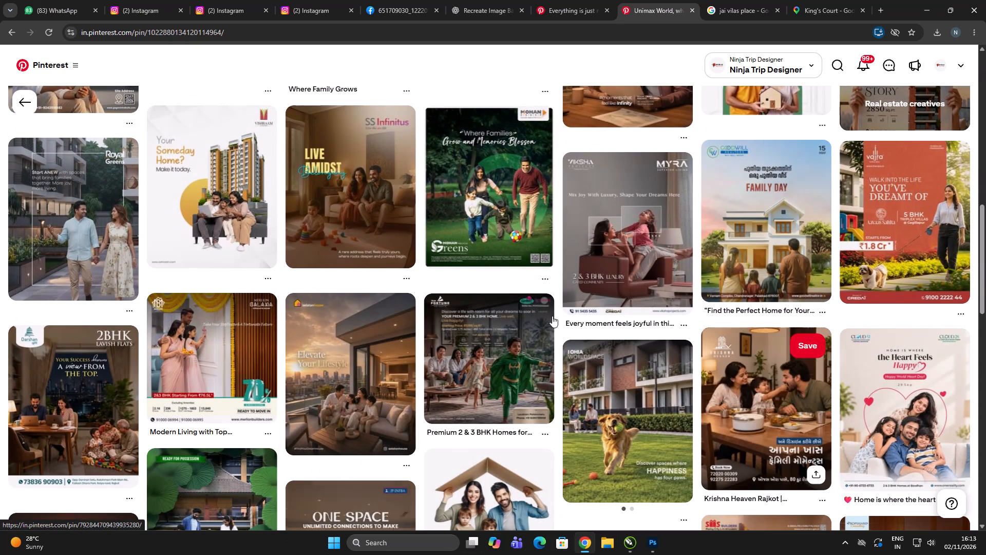
scroll(836, 153, "down", 1)
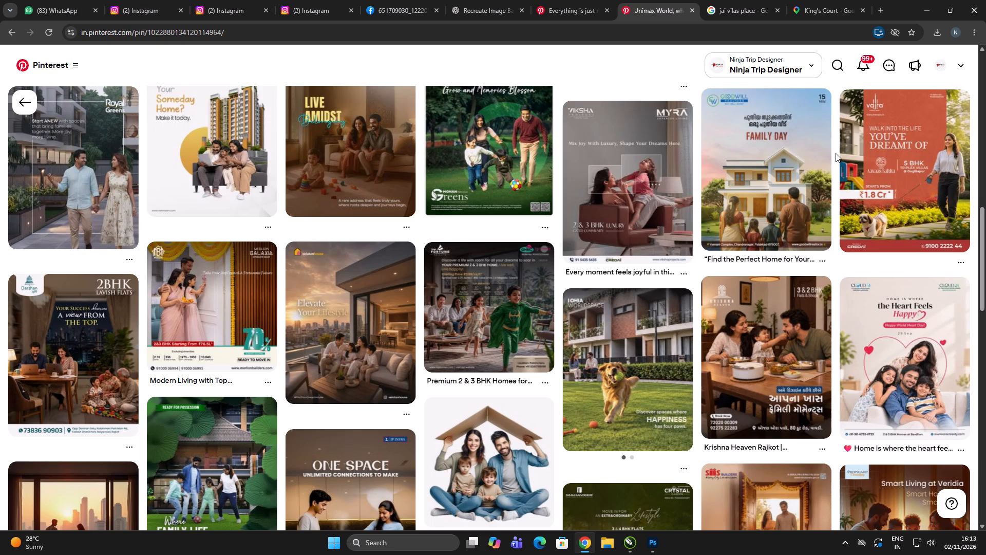
scroll(835, 154, "down", 2)
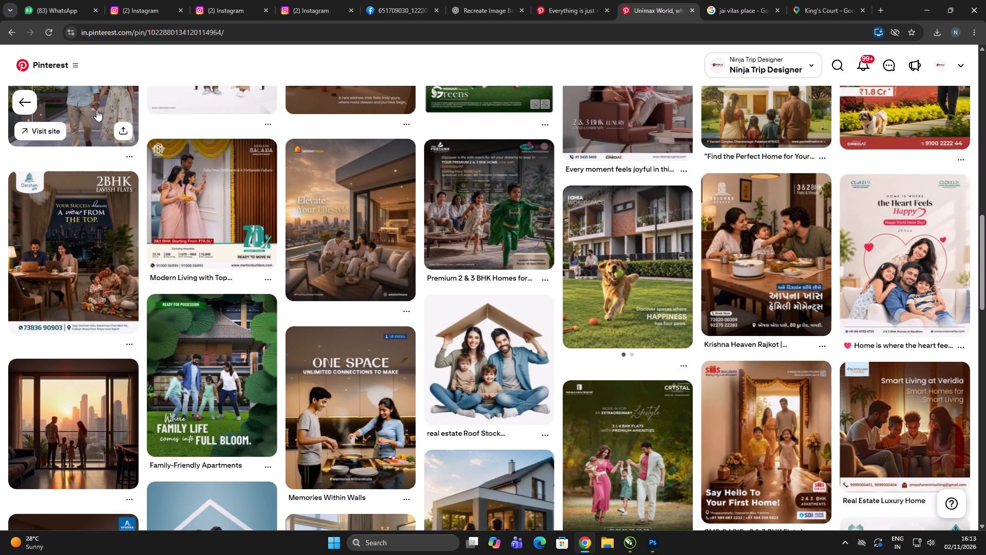
scroll(775, 255, "down", 1)
scroll(591, 272, "down", 2)
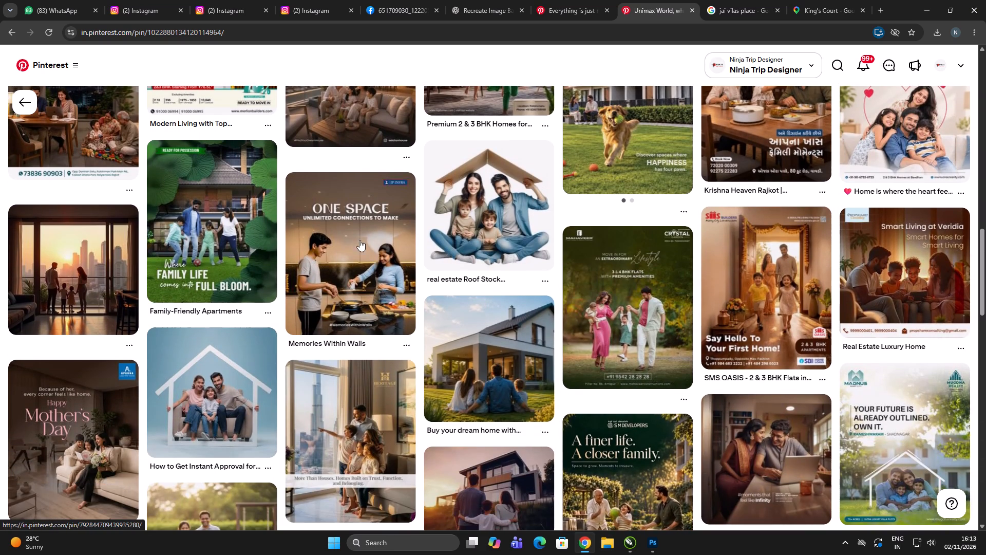
scroll(374, 245, "down", 3)
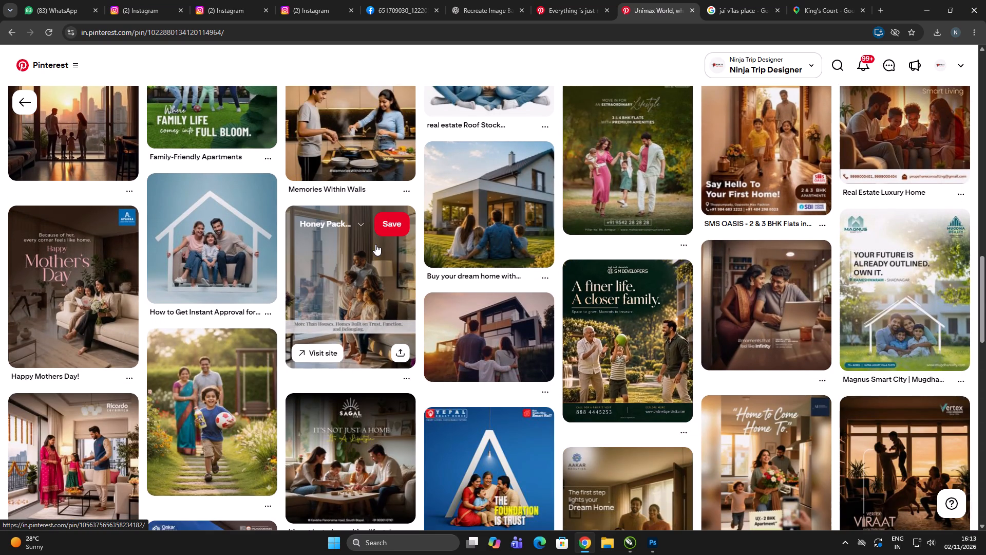
scroll(437, 245, "down", 4)
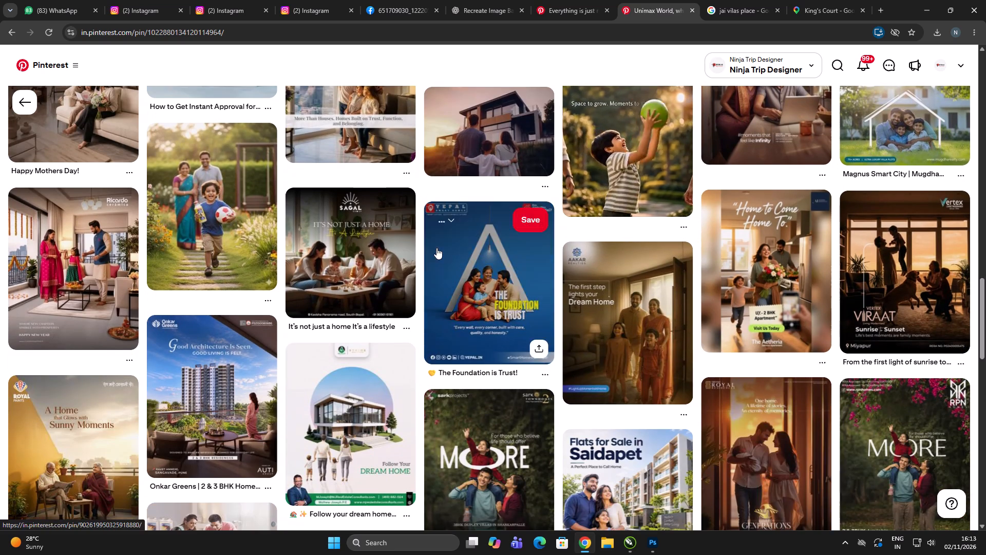
scroll(333, 207, "down", 4)
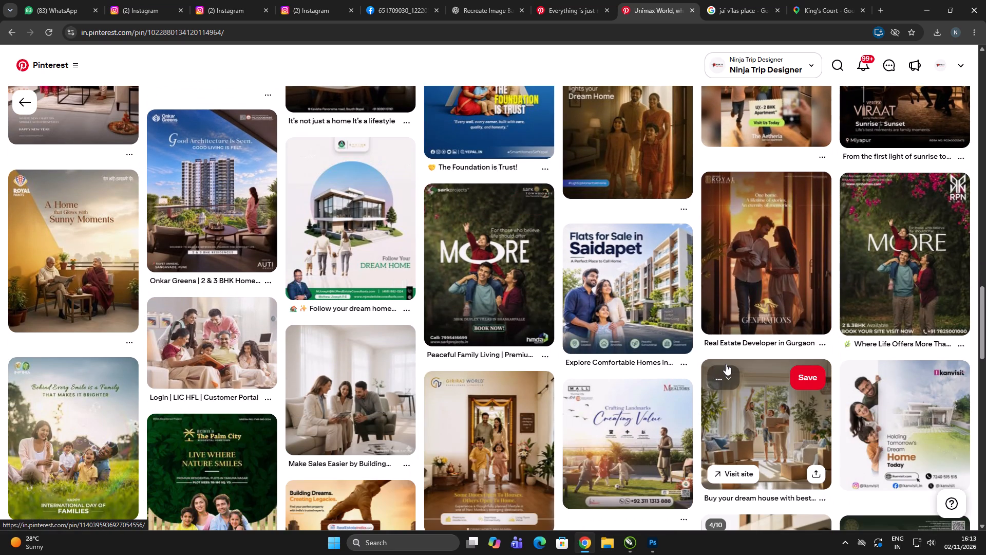
scroll(726, 363, "down", 6)
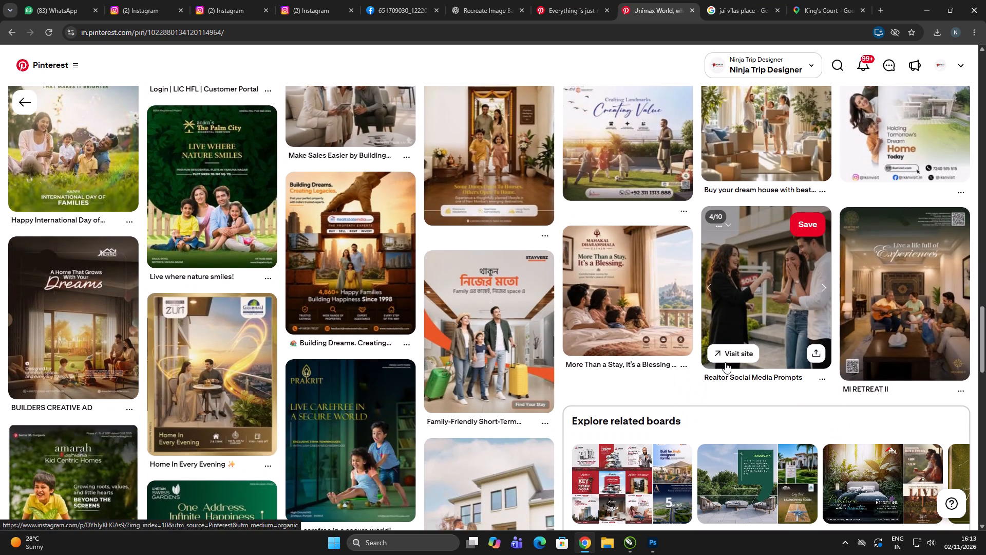
scroll(723, 362, "down", 4)
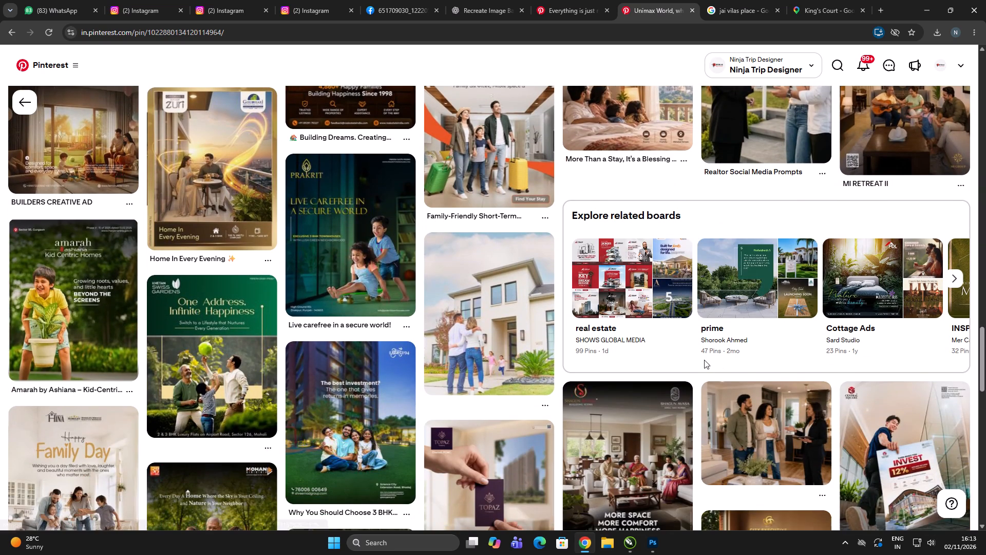
scroll(695, 358, "down", 4)
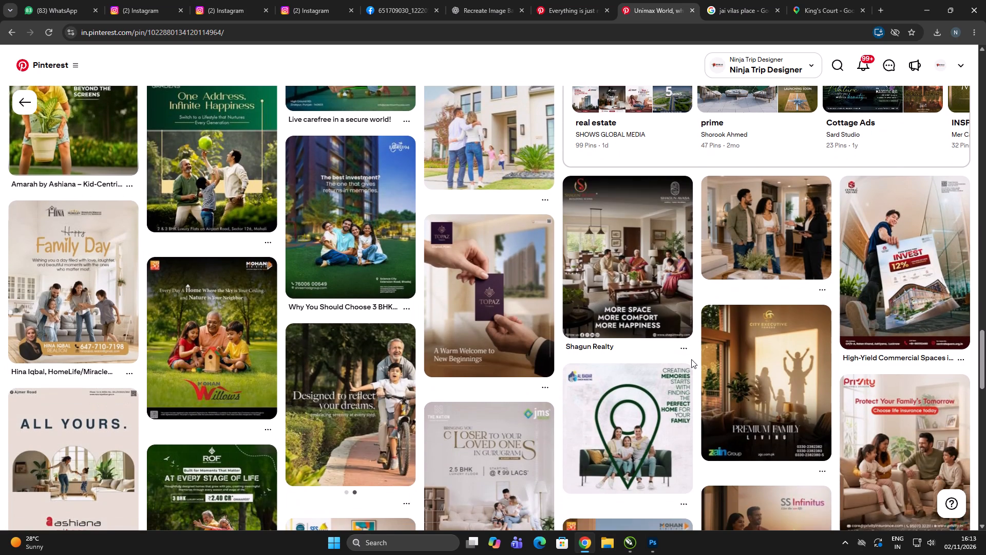
scroll(625, 443, "down", 3)
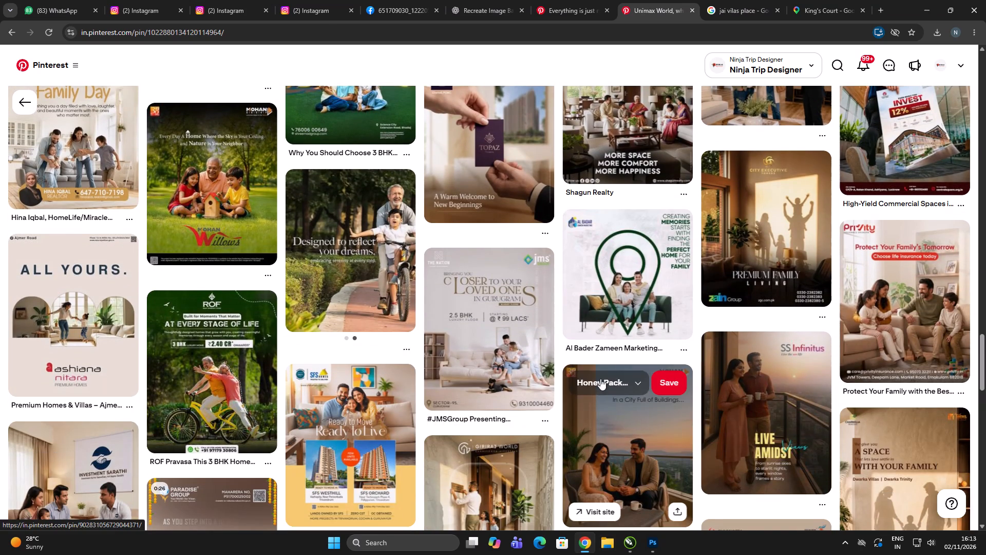
scroll(800, 256, "down", 3)
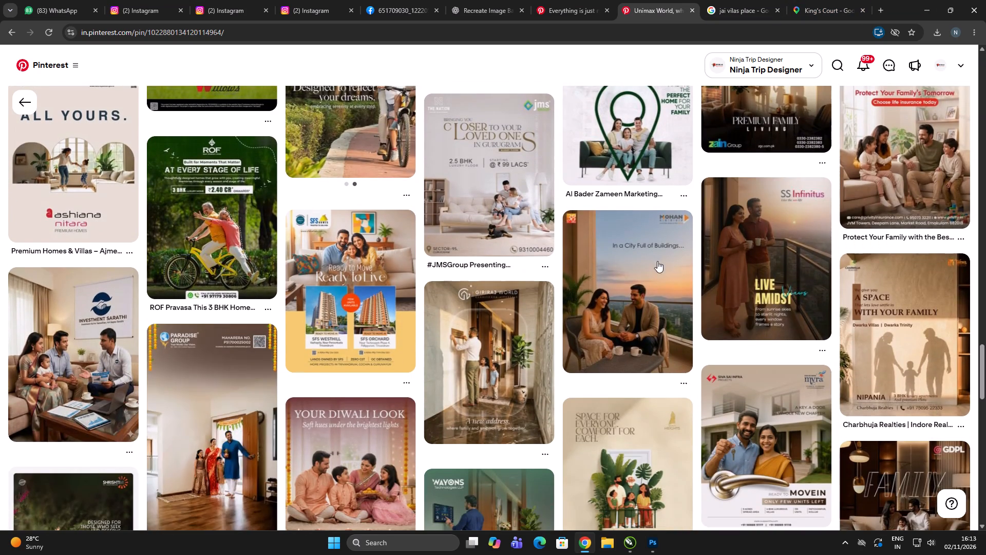
scroll(884, 247, "down", 3)
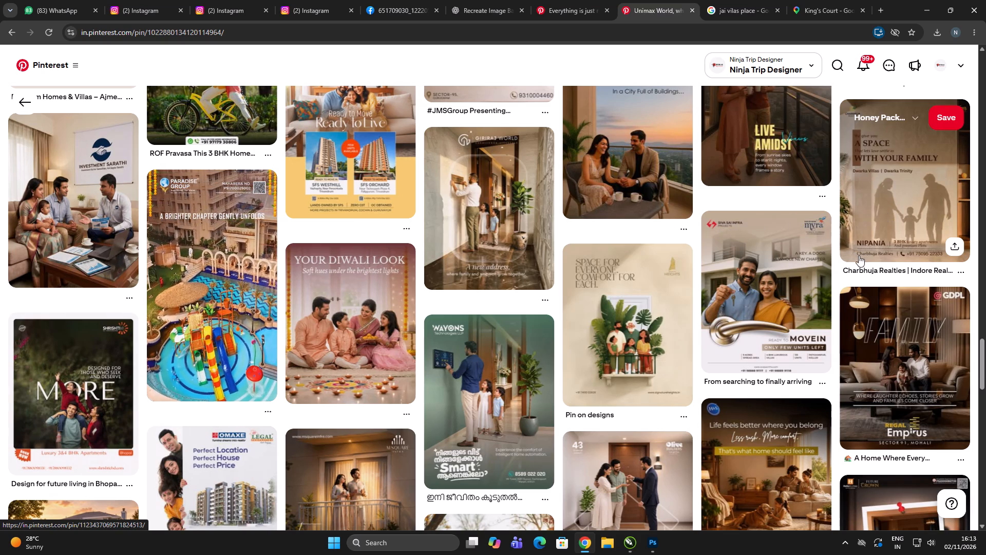
scroll(884, 277, "down", 3)
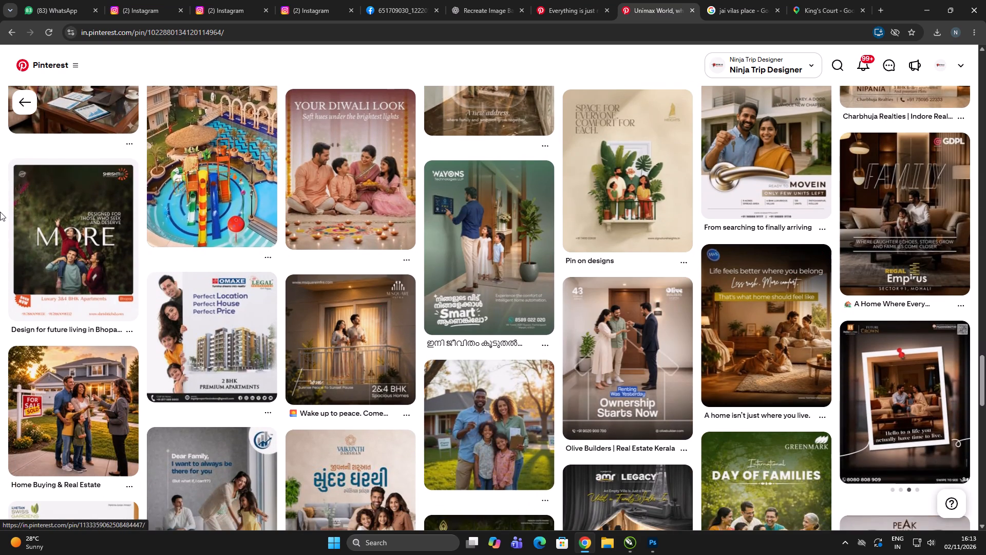
scroll(453, 239, "down", 2)
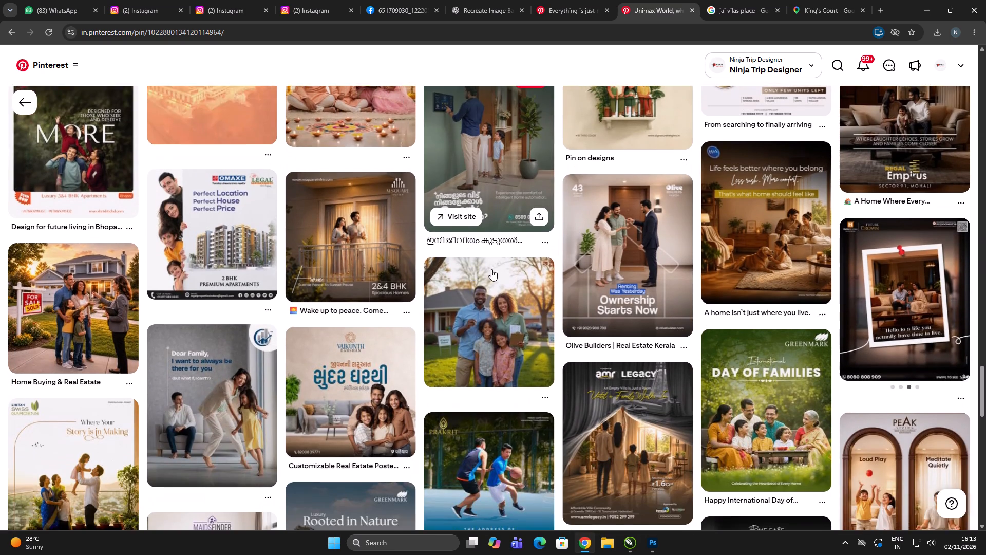
scroll(492, 269, "down", 4)
scroll(545, 247, "down", 4)
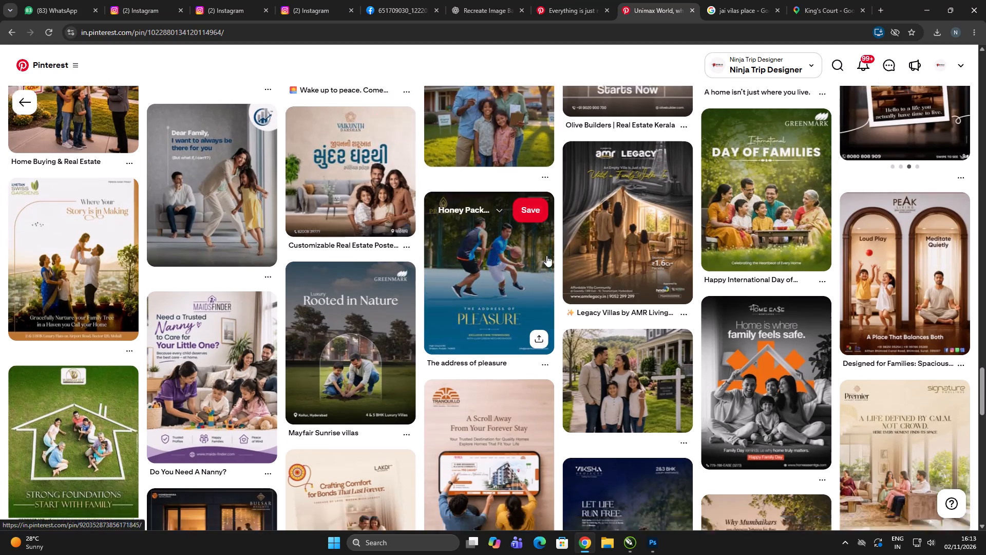
scroll(546, 255, "down", 2)
scroll(576, 302, "up", 4)
scroll(785, 286, "down", 4)
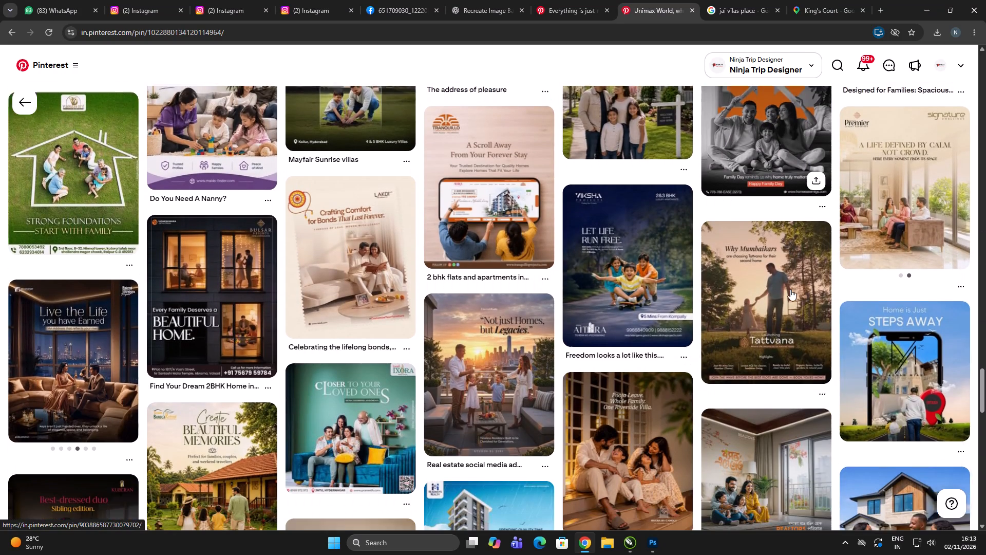
scroll(861, 284, "down", 3)
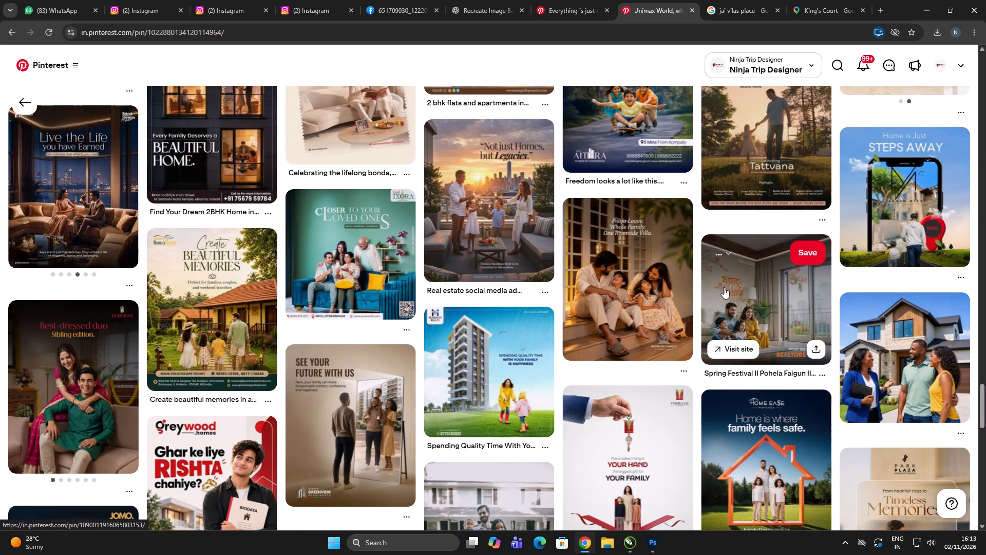
Open the Praneeth Ixora "Closer to Your Loved Ones" pin and look over its related pins.
left_click(347, 262)
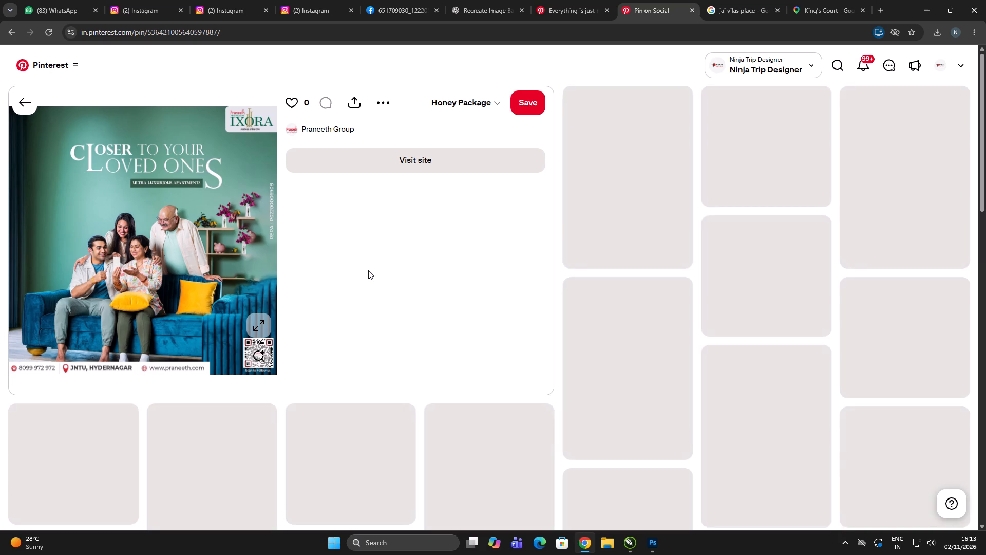
scroll(439, 254, "down", 4)
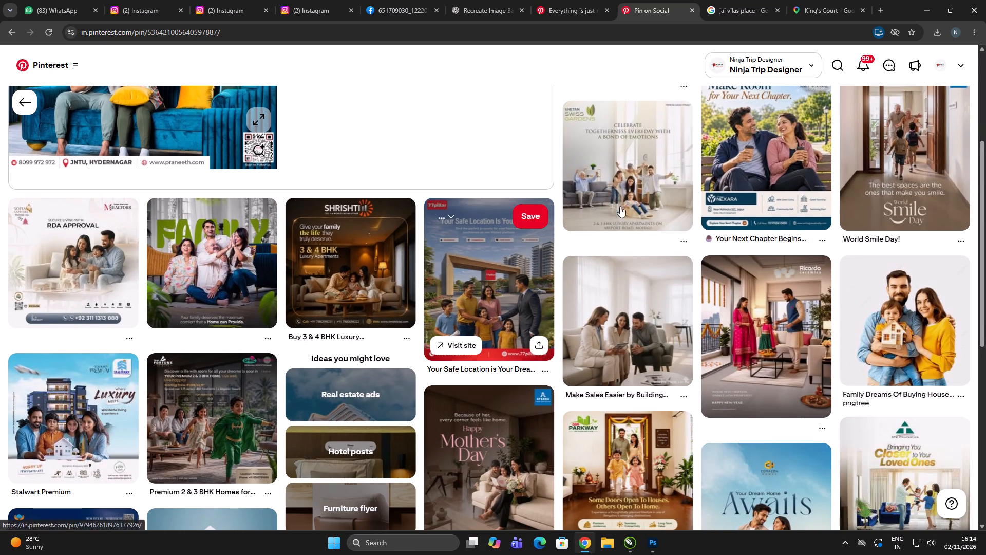
Open the Khetan Swiss Gardens "Celebrate Togetherness Everyday" pin and browse its related pins for family-themed real-estate creatives.
left_click(620, 176)
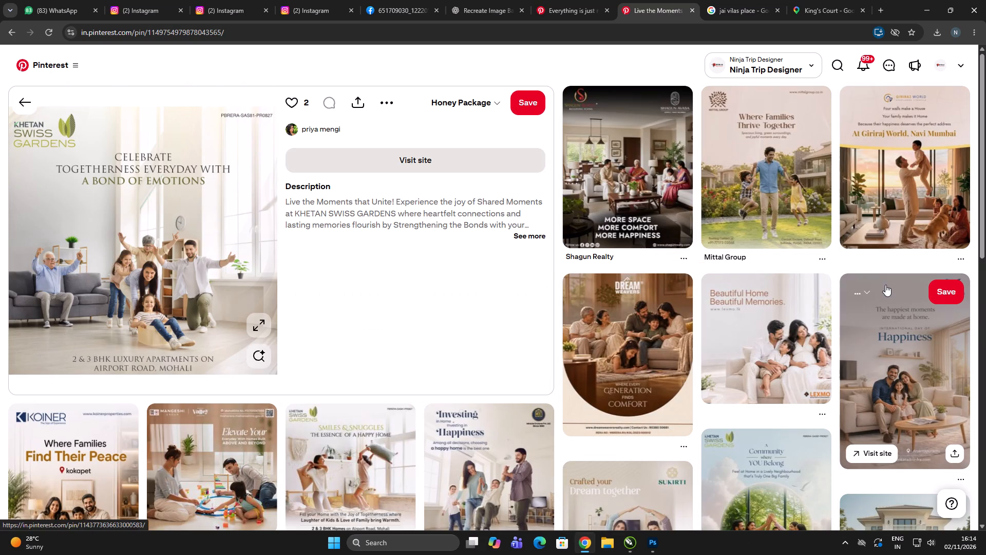
scroll(922, 263, "down", 1)
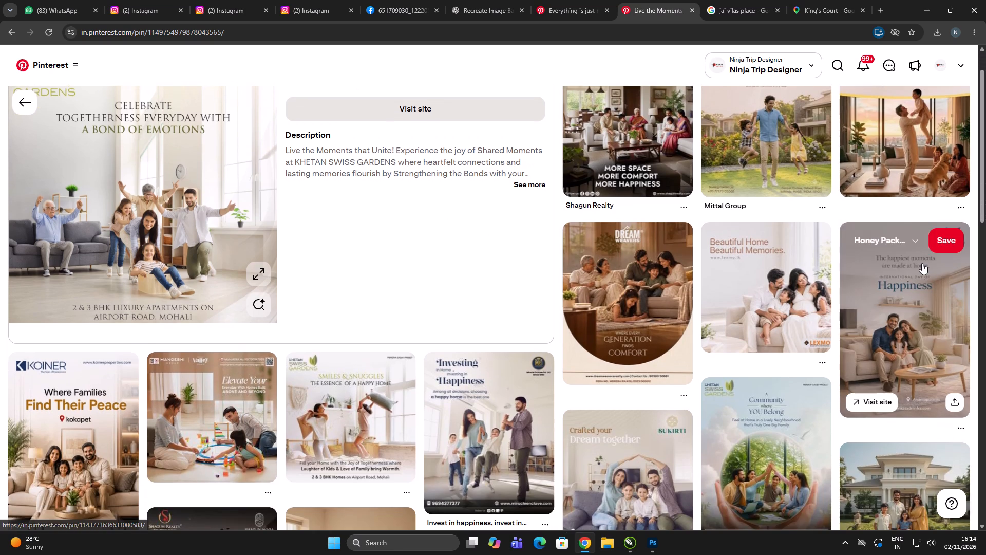
scroll(922, 264, "up", 2)
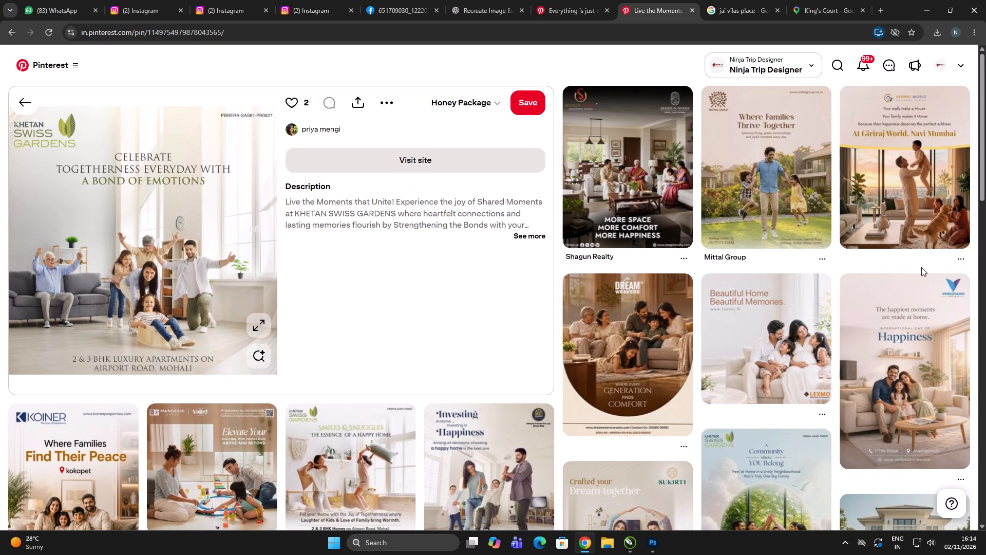
scroll(908, 268, "down", 3)
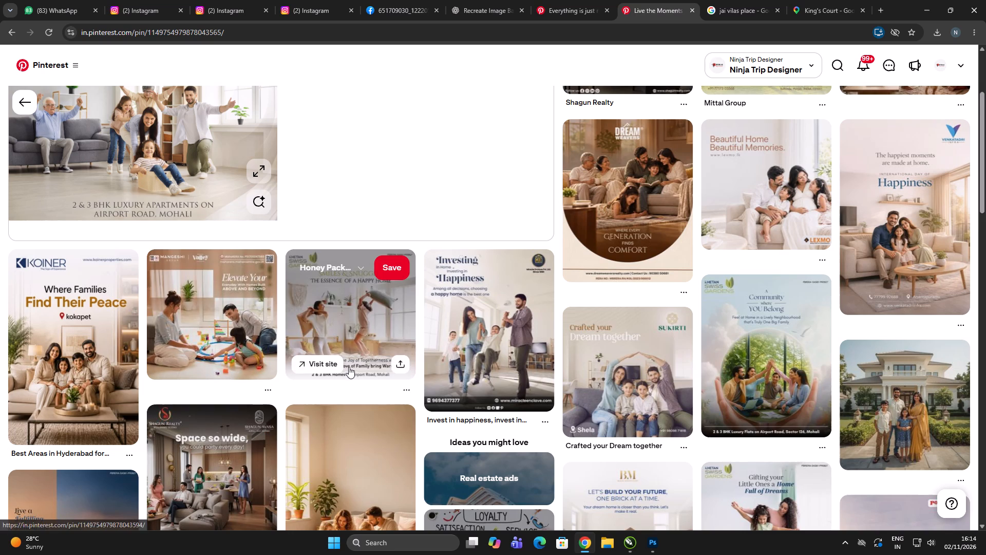
scroll(418, 351, "down", 9)
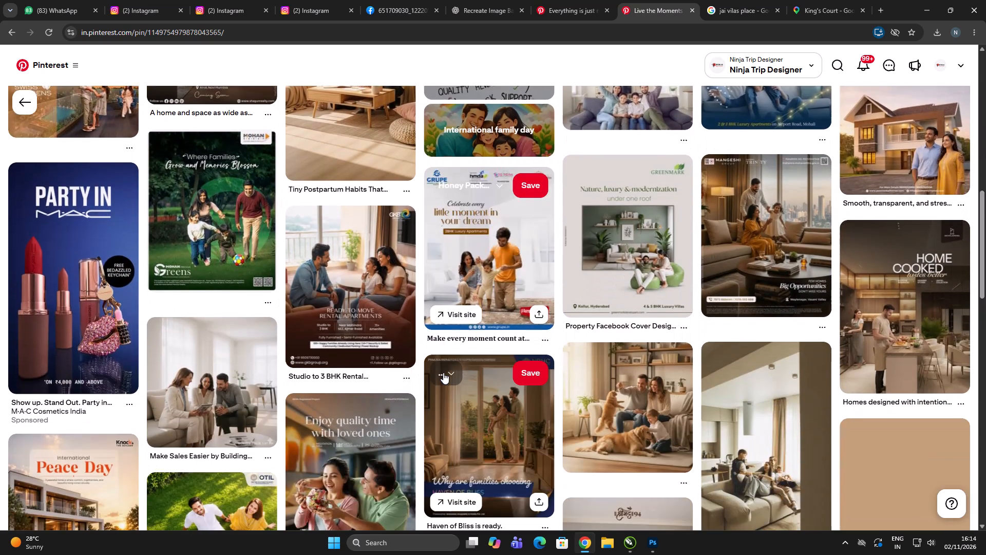
scroll(443, 373, "down", 5)
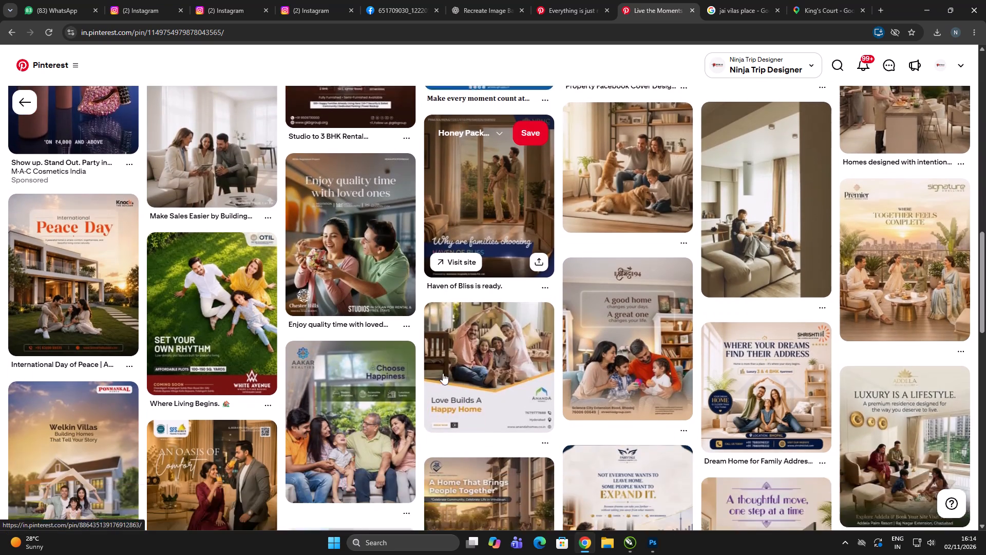
scroll(443, 373, "down", 2)
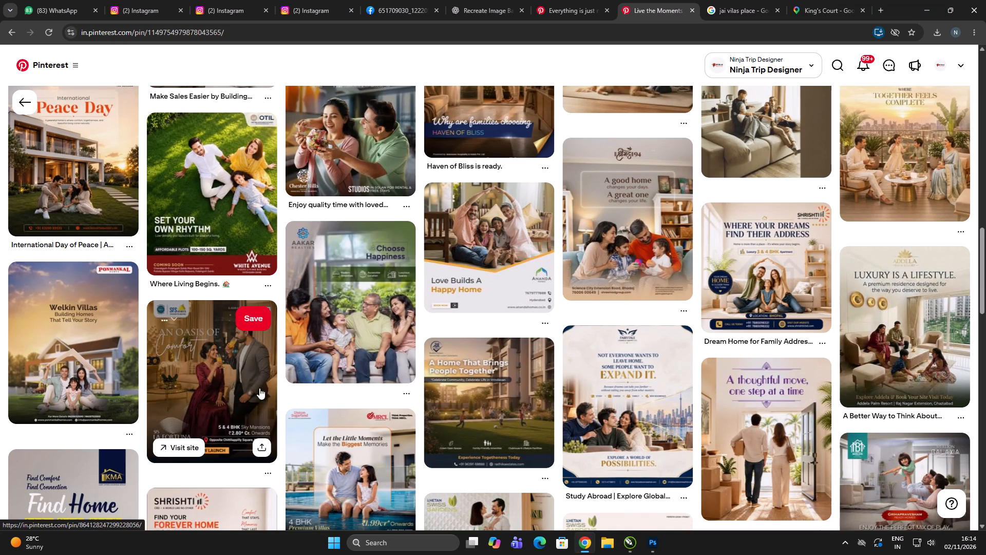
scroll(820, 341, "down", 3)
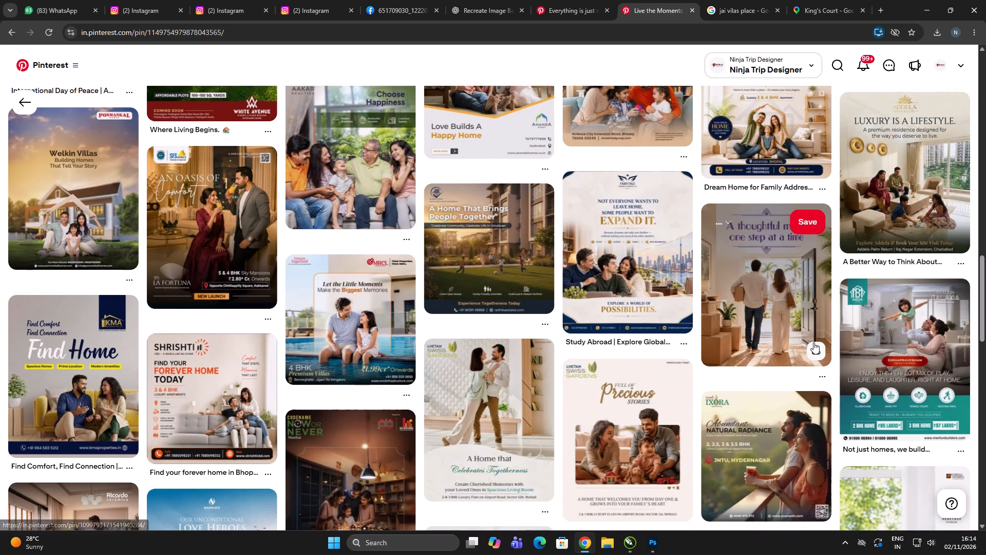
scroll(809, 342, "down", 3)
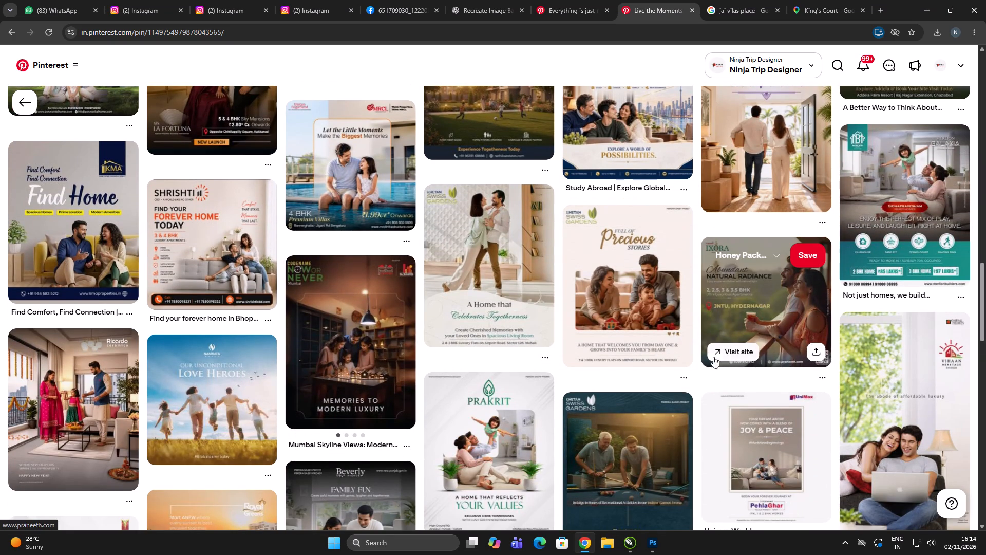
scroll(660, 359, "down", 4)
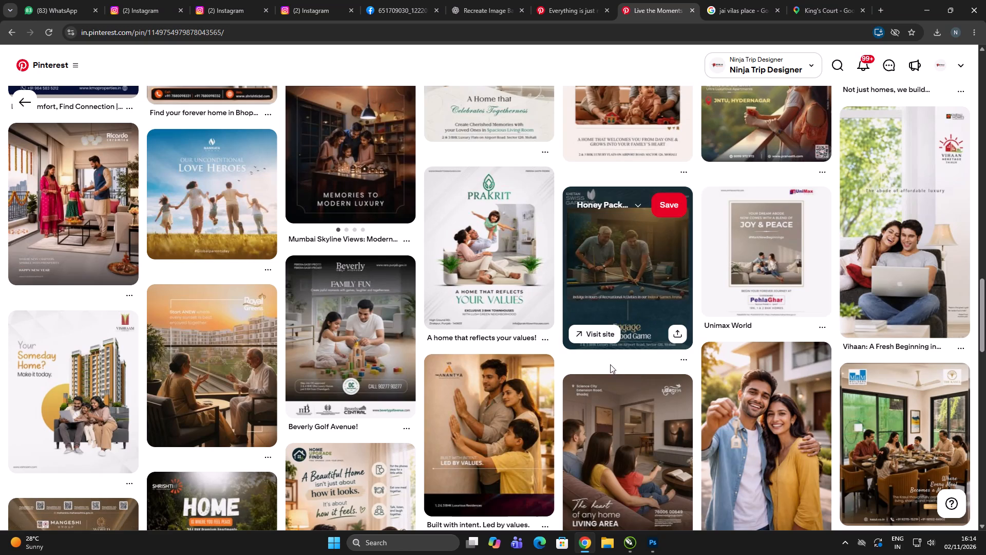
scroll(612, 366, "down", 4)
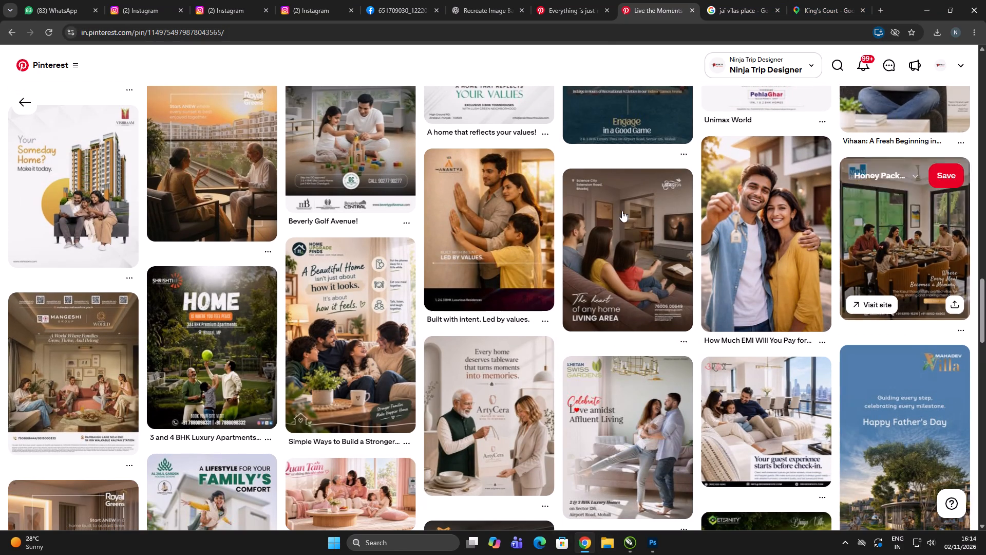
scroll(605, 215, "down", 3)
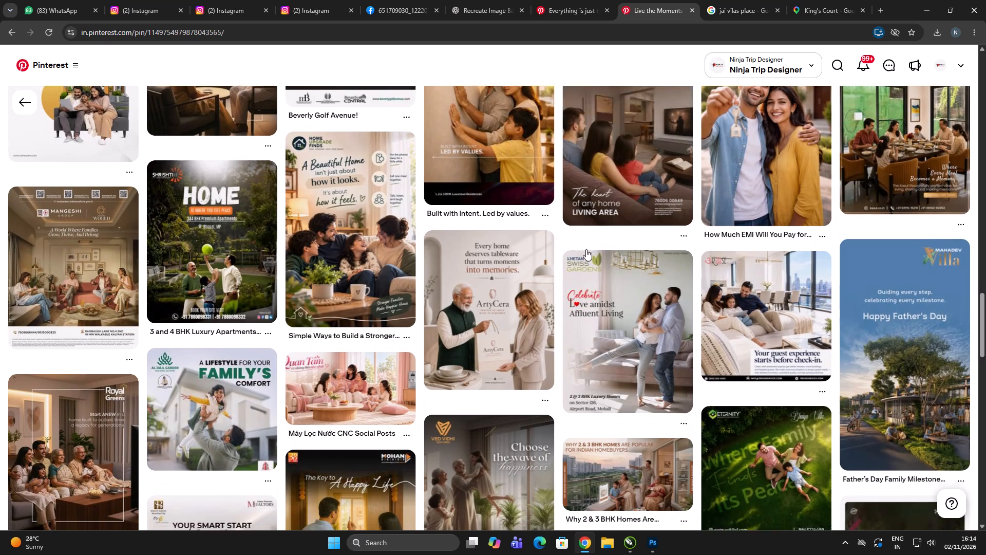
scroll(586, 249, "down", 8)
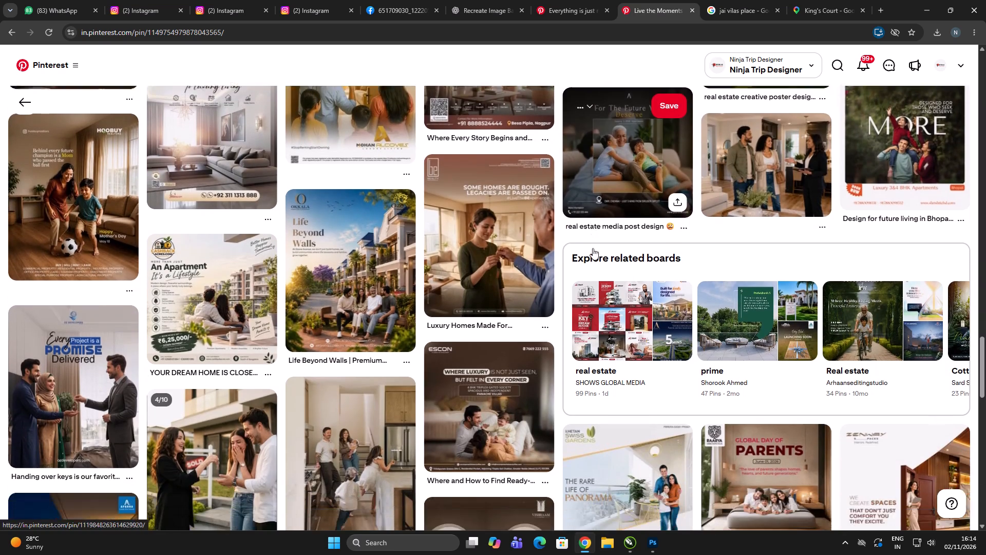
scroll(587, 261, "down", 3)
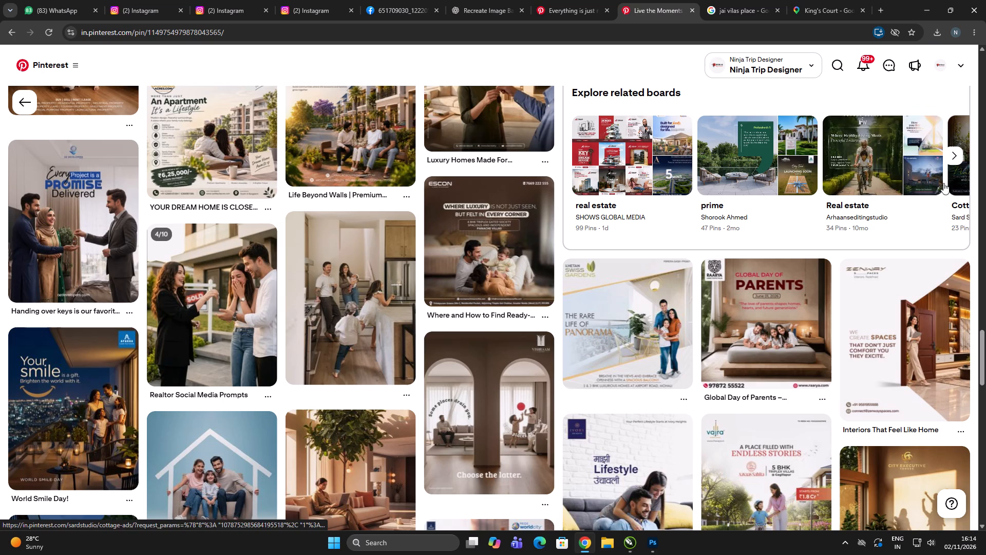
scroll(804, 230, "down", 3)
scroll(746, 156, "down", 1)
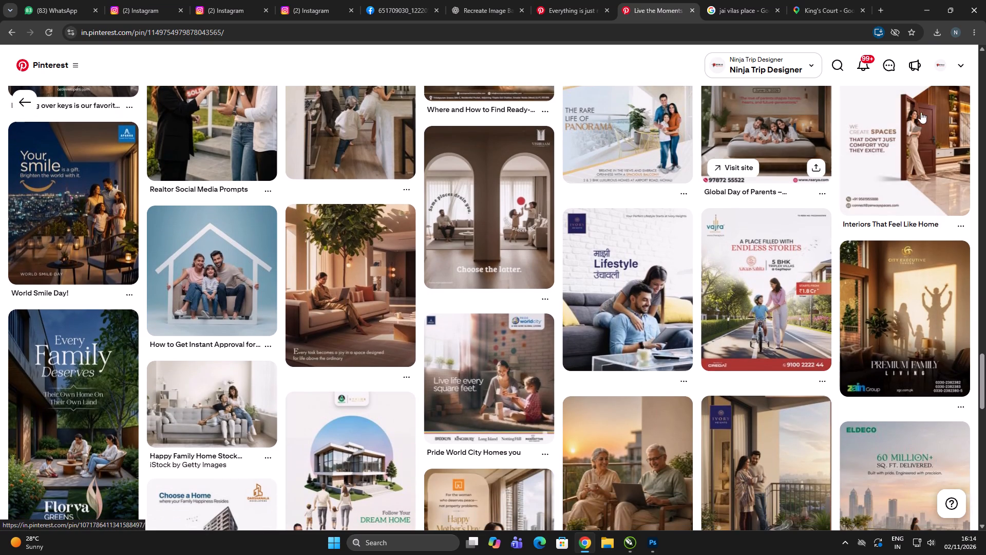
Via the Ivory Heights Lifestyle pin, open Gem Nakshathra's "The Hi-Life Awaits You" pin and save its enlarged image as JPG in Downloads.
left_click(633, 312)
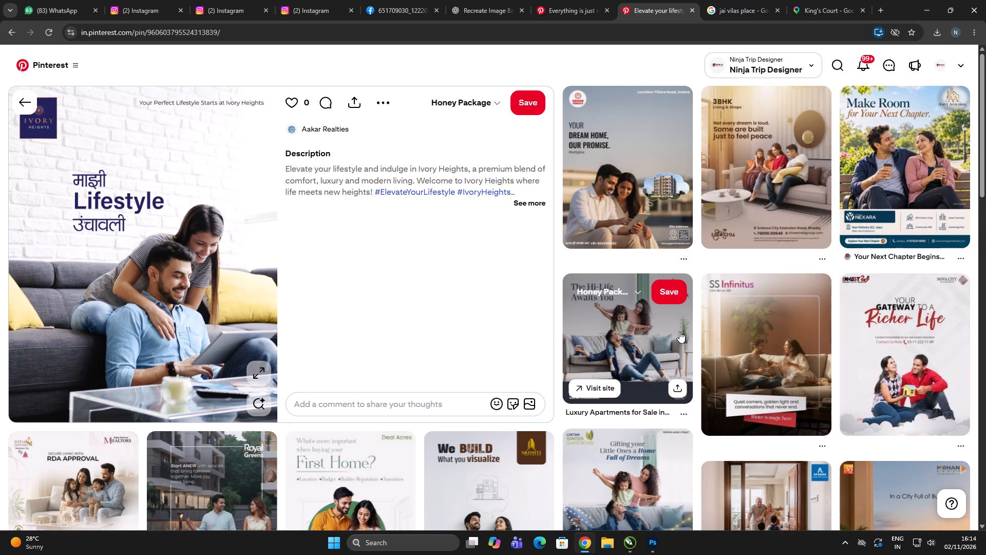
left_click(626, 349)
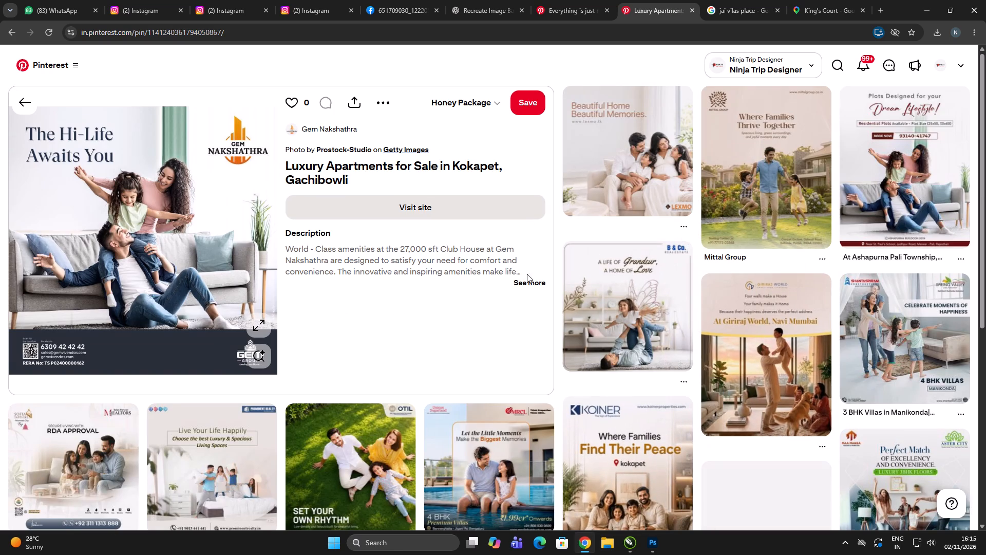
left_click(264, 324)
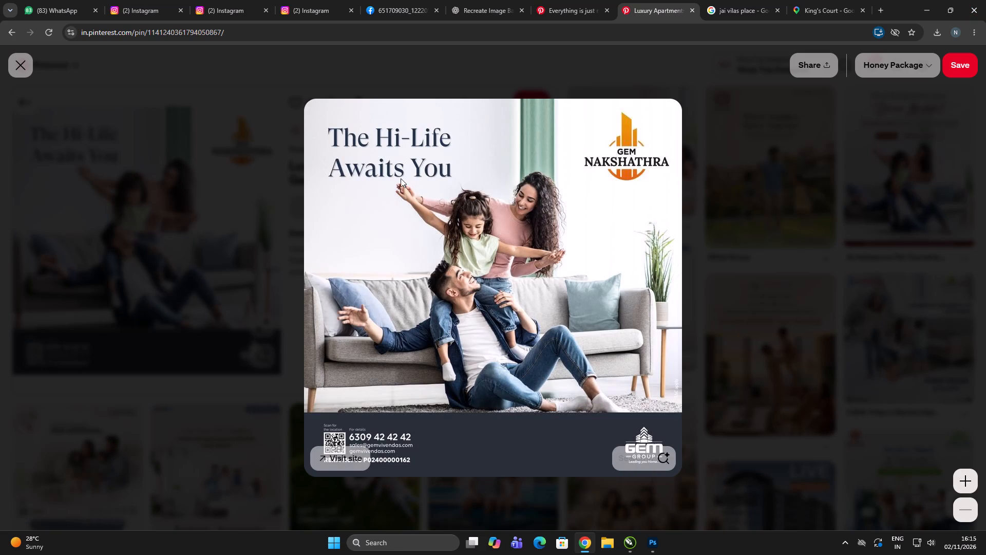
right_click(403, 177)
left_click(443, 202)
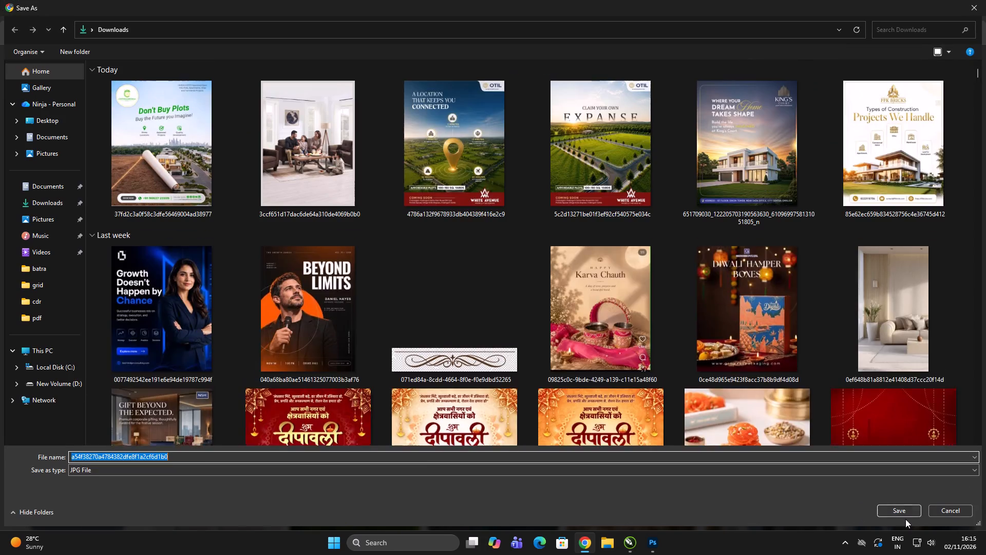
left_click(903, 514)
left_click(13, 66)
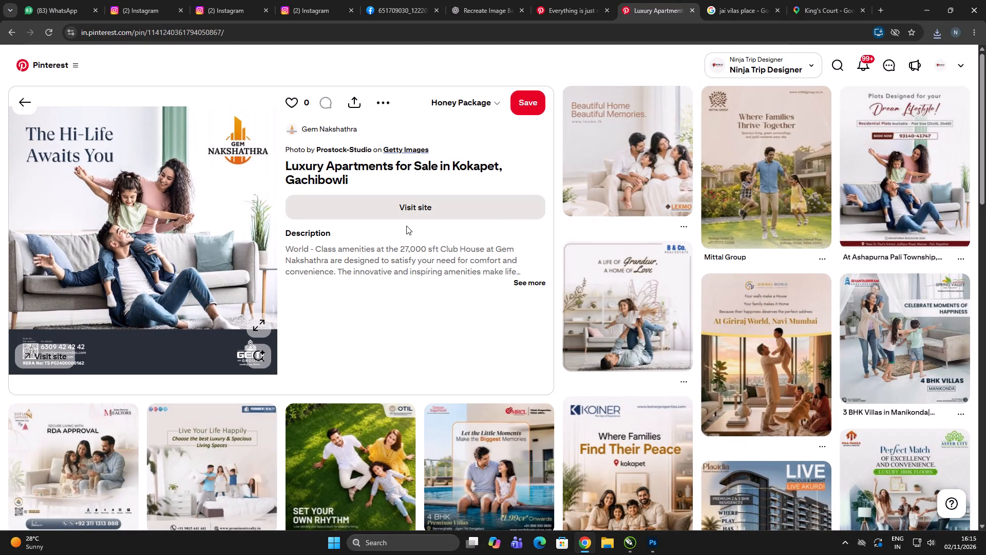
Browse the Gem Nakshathra pin's related pins for another family-at-home real-estate reference.
scroll(825, 277, "down", 2)
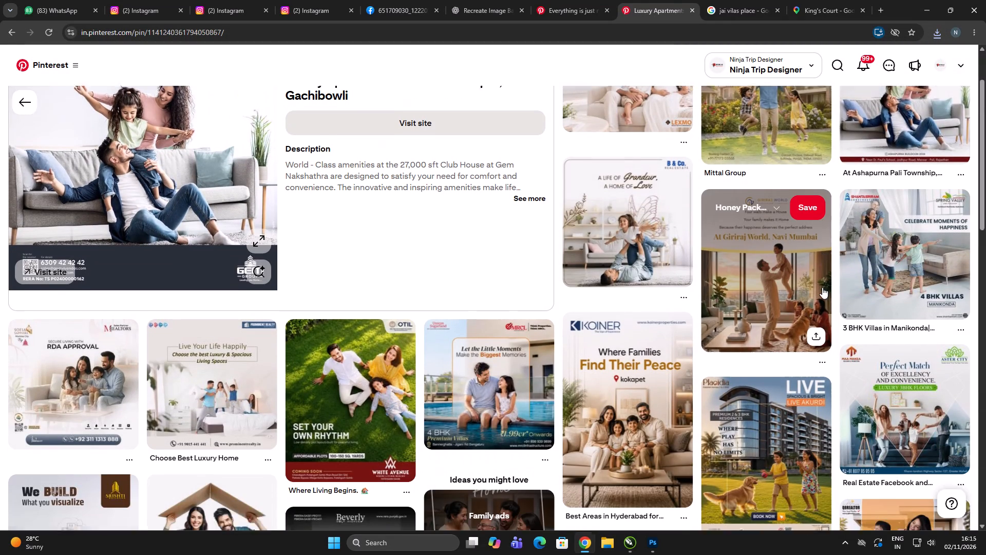
scroll(805, 274, "down", 2)
scroll(880, 191, "down", 1)
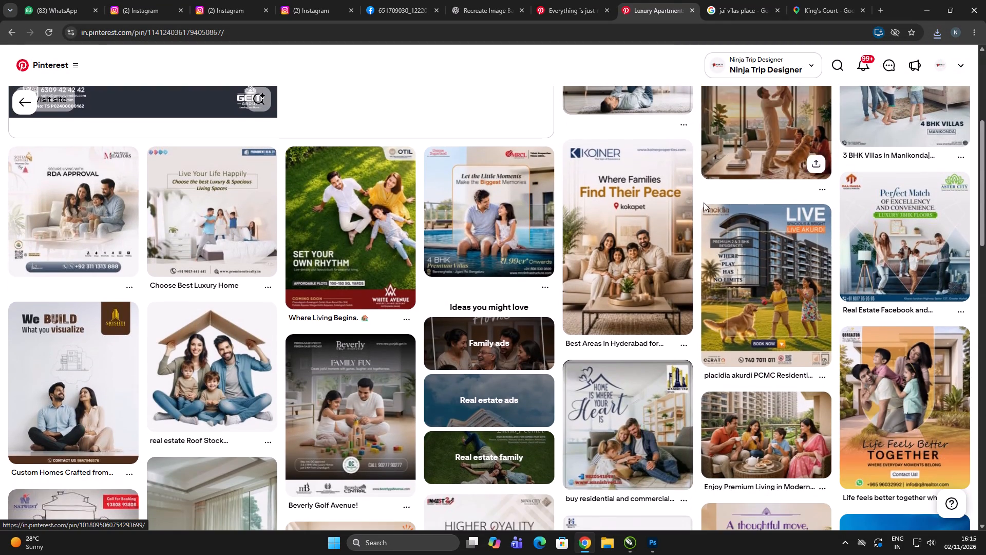
scroll(583, 91, "down", 3)
scroll(621, 136, "down", 2)
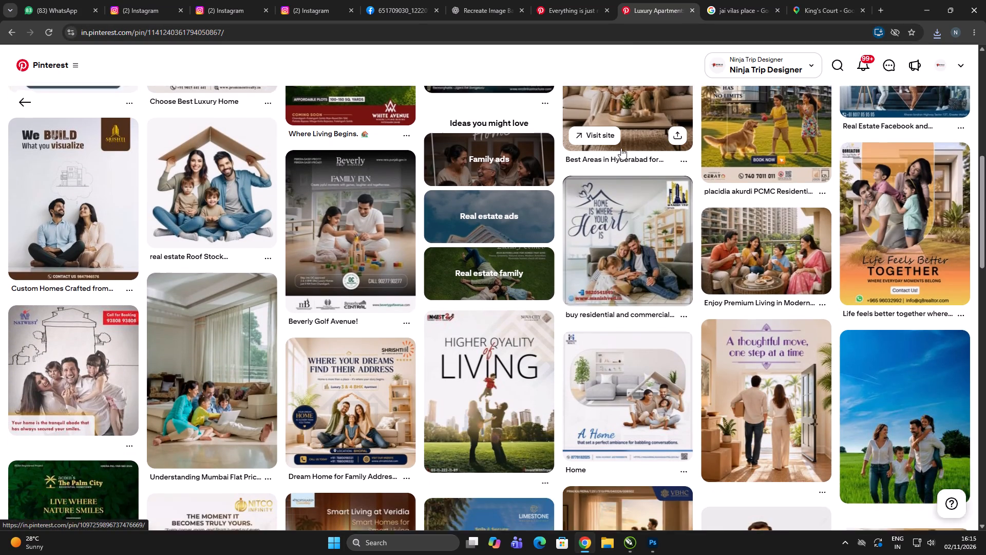
scroll(621, 149, "down", 14)
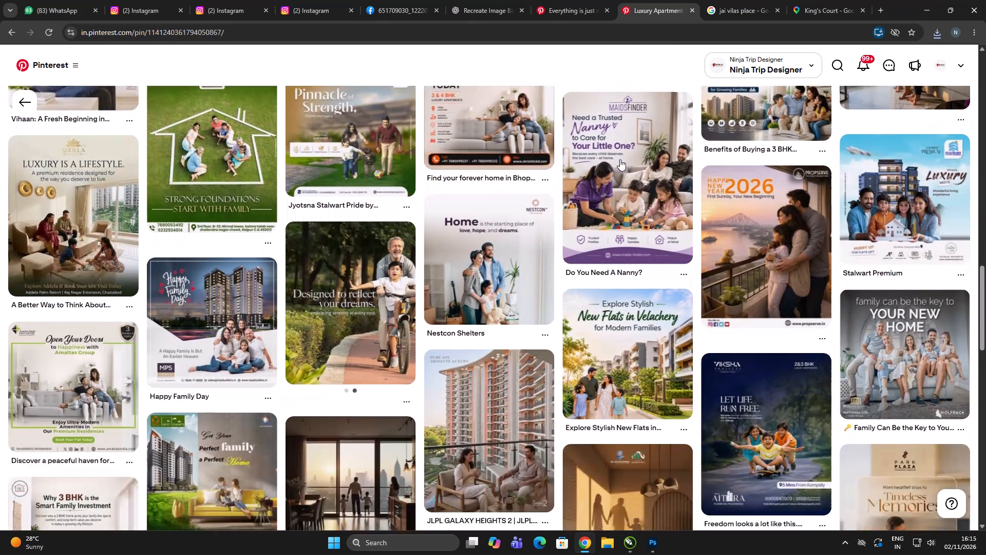
scroll(624, 154, "down", 5)
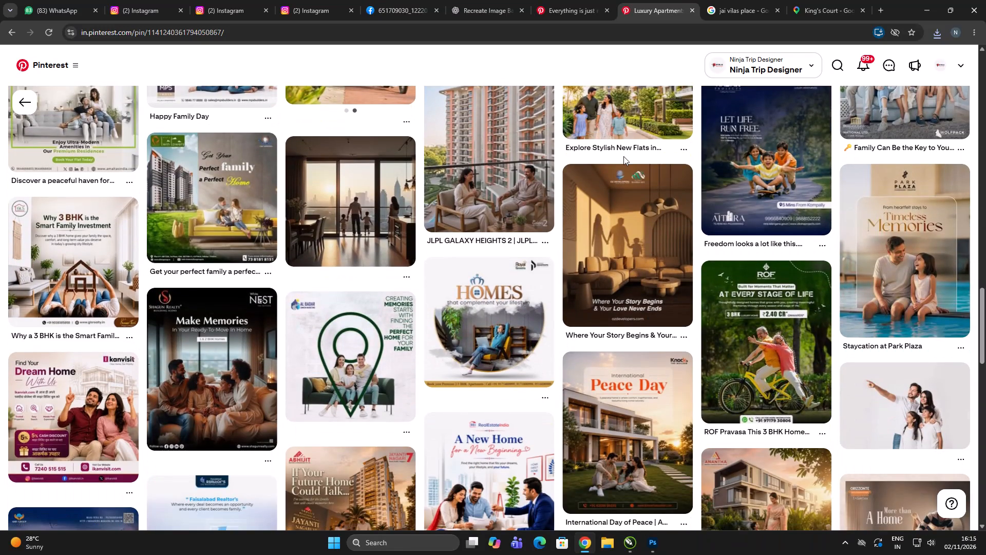
scroll(623, 156, "down", 2)
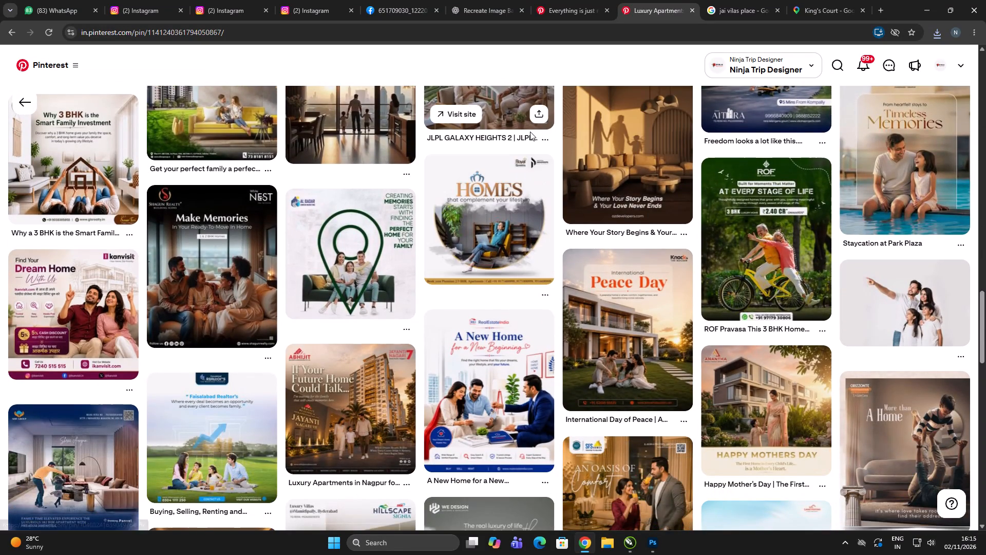
scroll(538, 131, "down", 4)
scroll(588, 134, "down", 8)
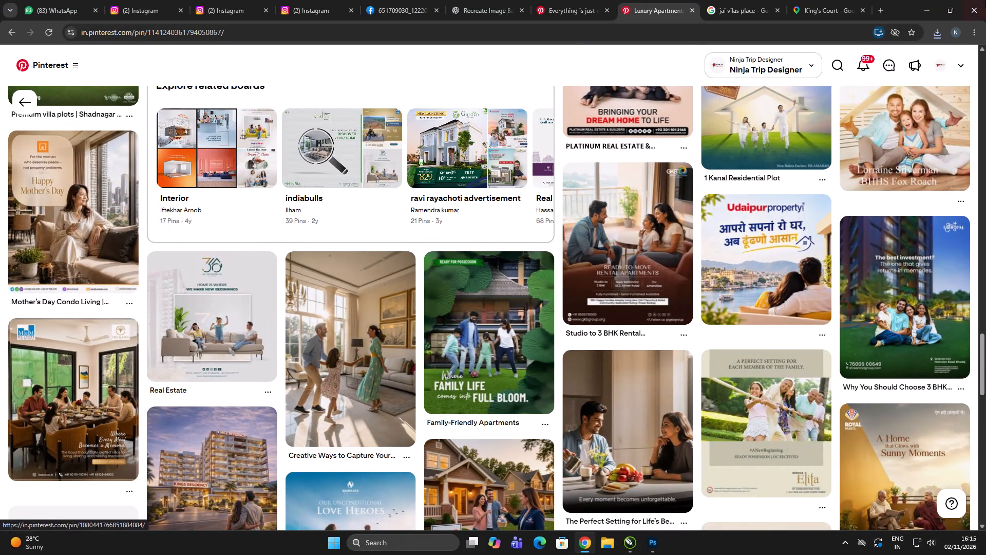
scroll(467, 40, "down", 8)
scroll(414, 137, "down", 2)
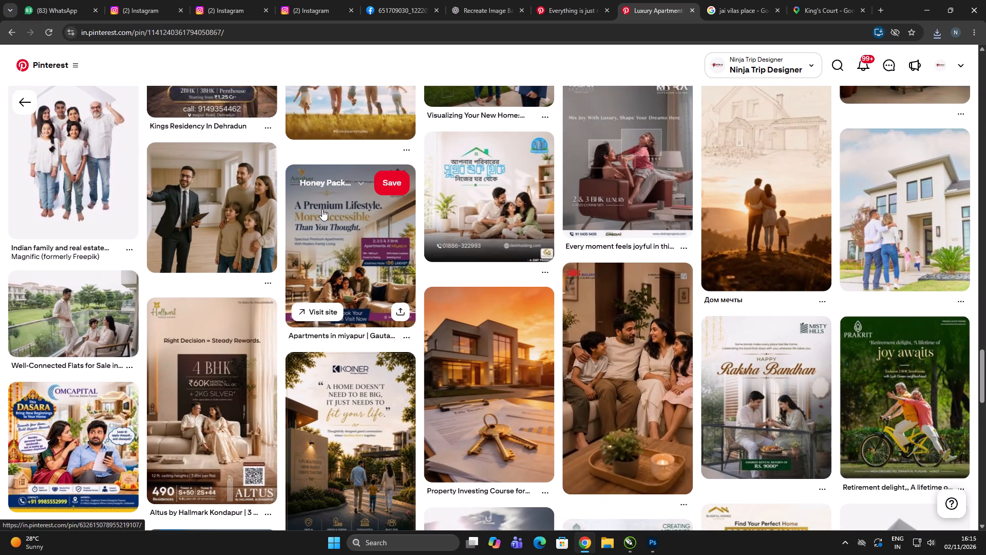
Open the Desh Holding pin of a family seated by a sofa and save its enlarged image.
left_click(509, 202)
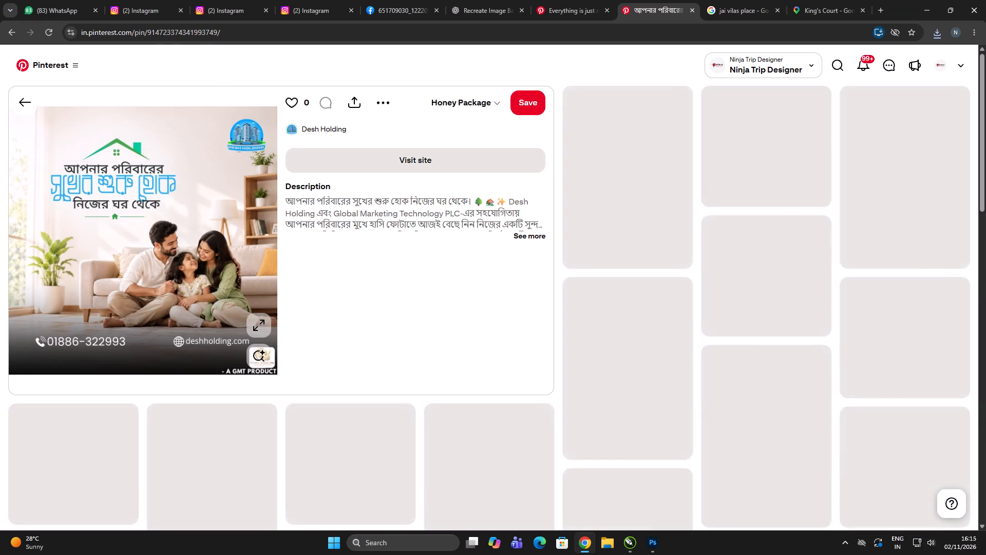
left_click(259, 323)
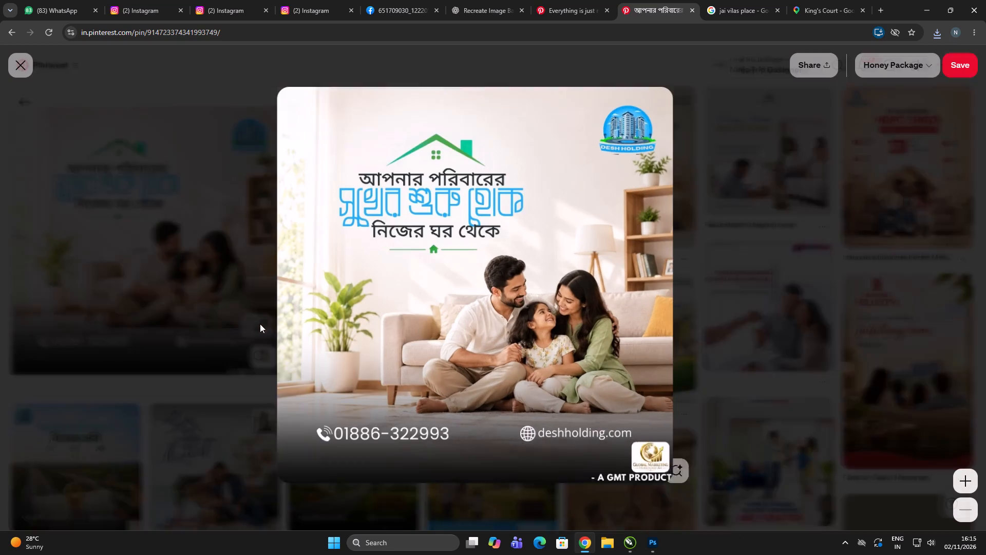
right_click(461, 197)
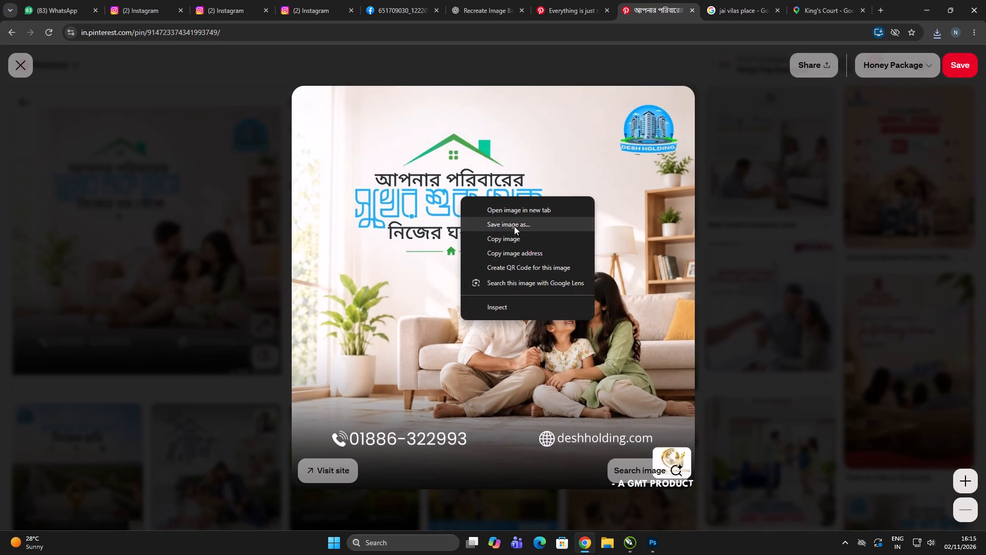
left_click(515, 226)
left_click(890, 514)
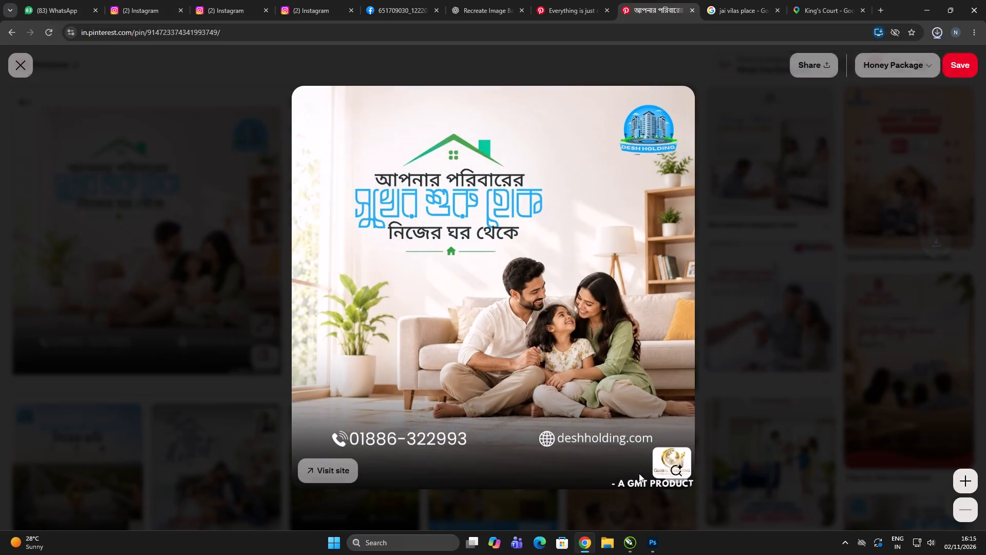
Switch to Photoshop and open the saved Desh Holding family image from Downloads.
left_click(649, 540)
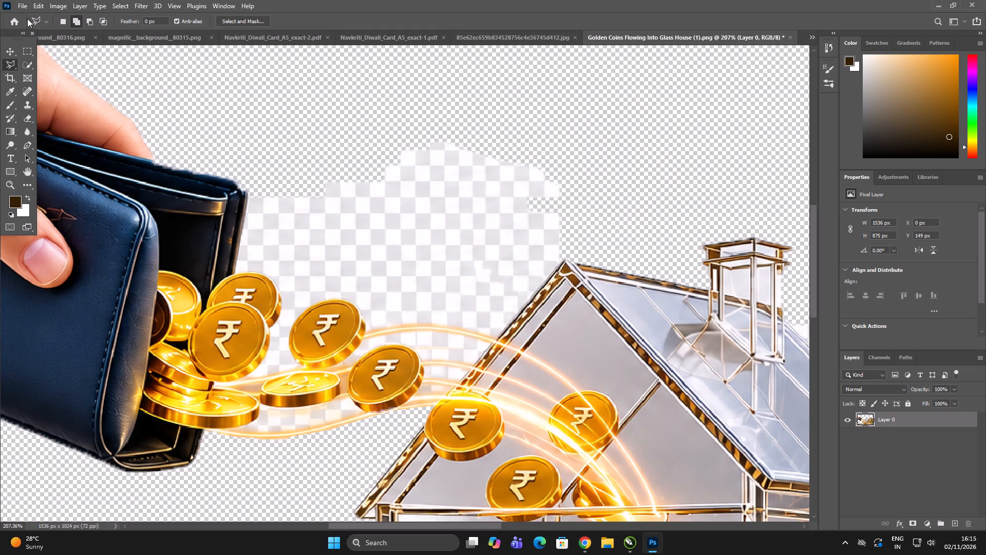
left_click(23, 3)
left_click(25, 25)
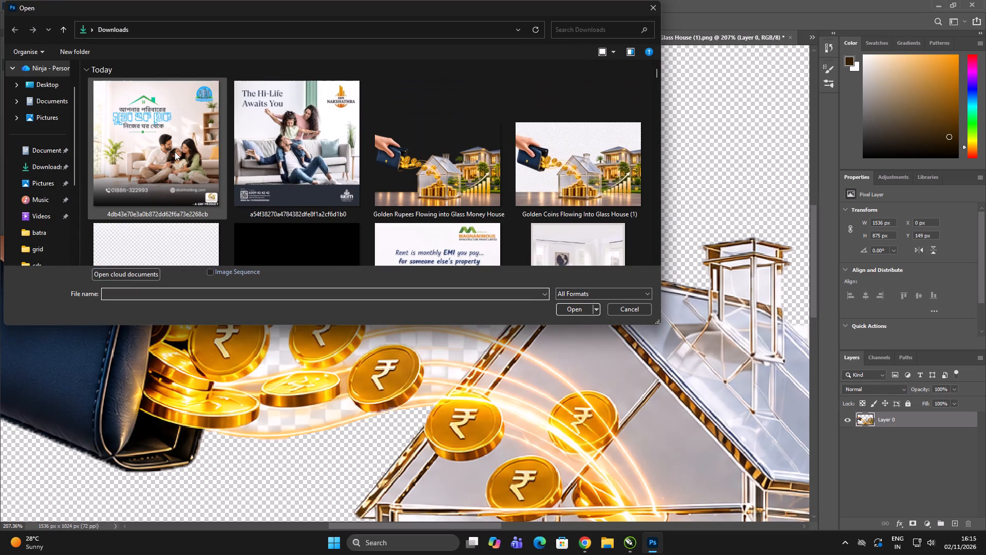
left_click(153, 143)
left_click(565, 309)
Remove the Bengali headline and house-roof graphic from the wall with a content-aware fill of a rectangular selection.
scroll(383, 122, "up", 3, "alt")
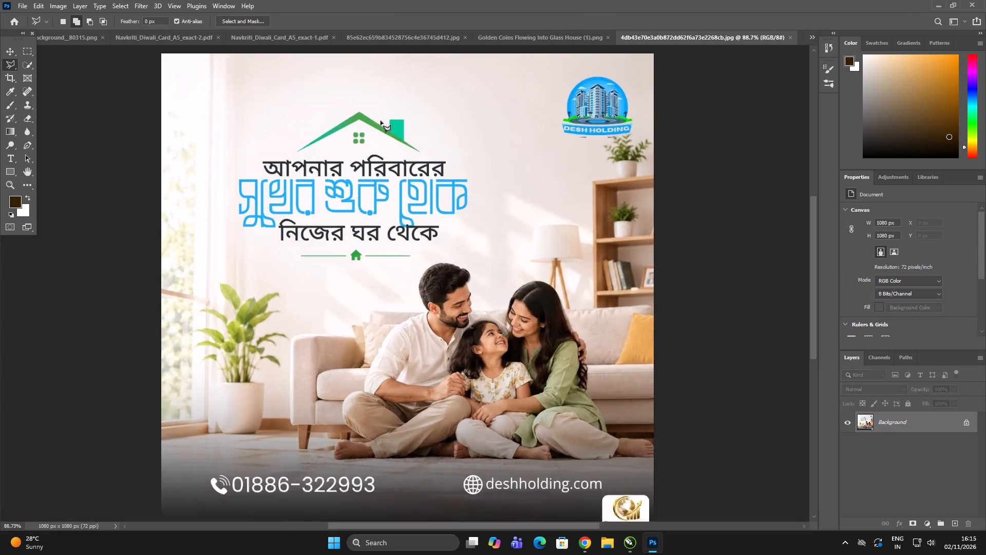
scroll(381, 121, "up", 5, "alt")
scroll(409, 242, "down", 3, "alt")
left_click(28, 52)
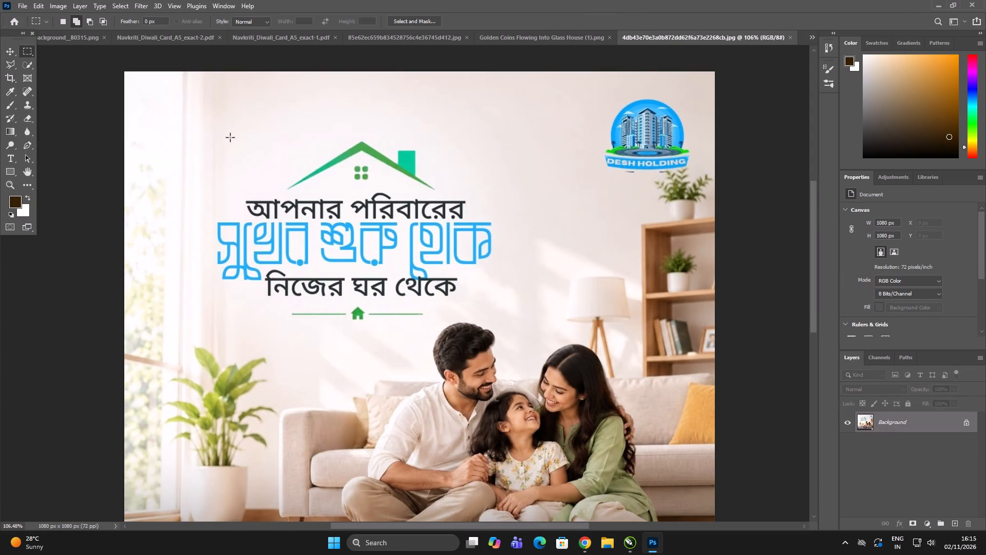
left_click_drag(207, 104, 509, 302)
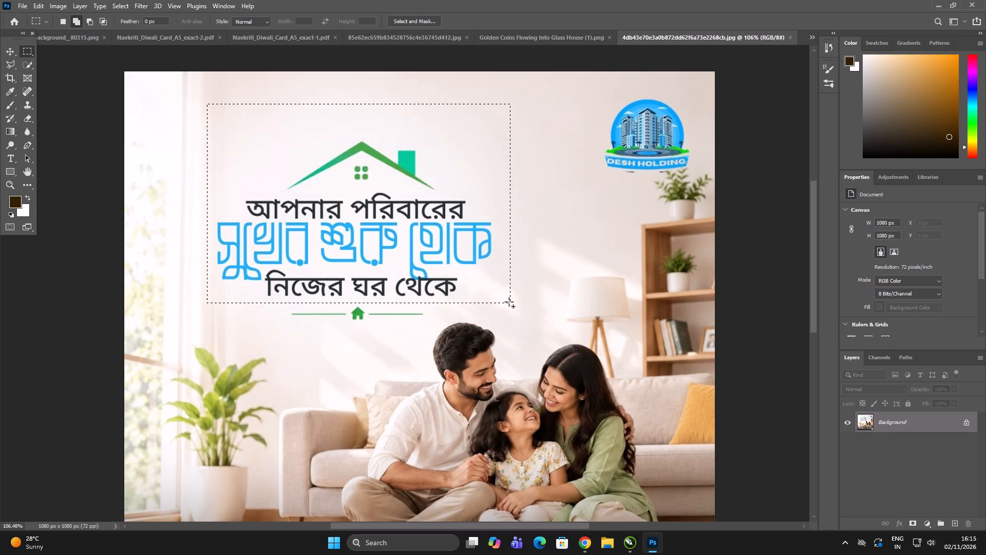
key("shift+BackSpace")
key("Return")
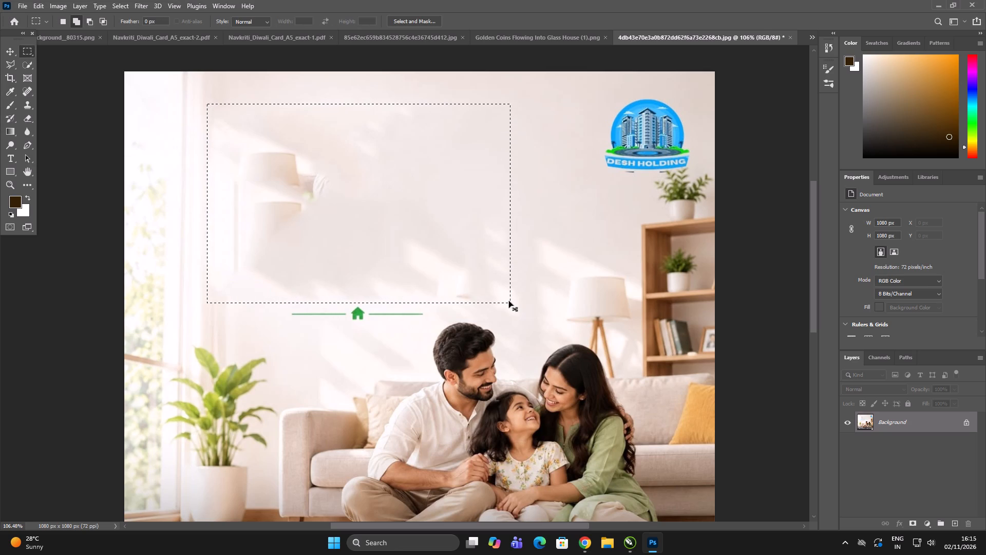
key("ctrl+d")
Clean up the stray lamp-shaped patches on the wall with another content-aware fill.
left_click_drag(362, 102, 226, 277)
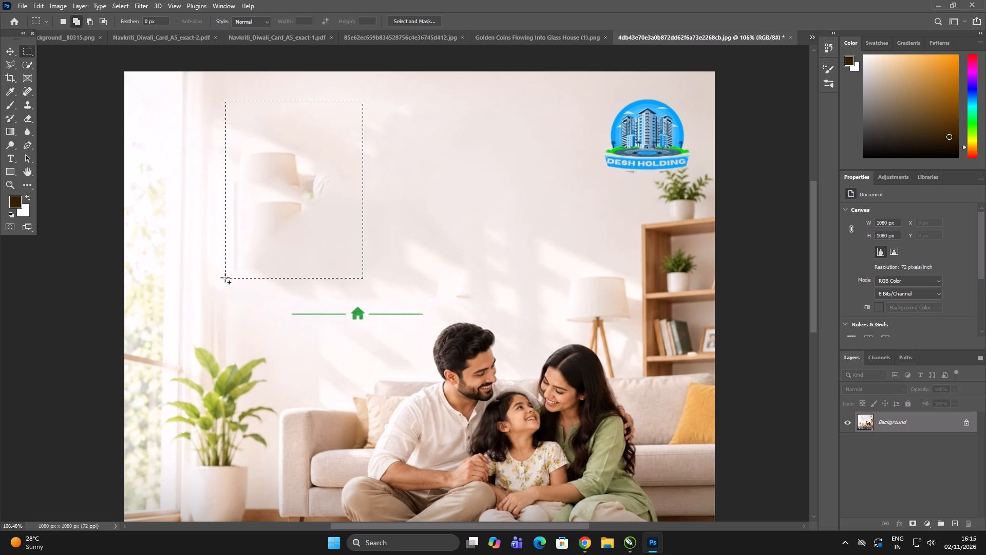
key("shift+BackSpace")
key("Return")
key("ctrl+d")
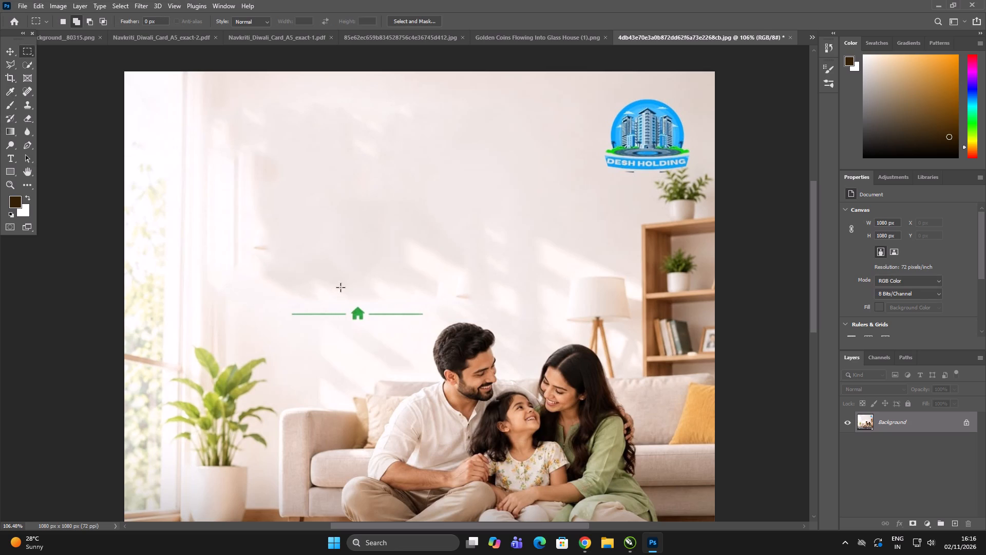
Remove the green divider line with the small house icon above the sofa using content-aware fill.
left_click_drag(271, 290, 426, 321)
key("shift+BackSpace")
key("Return")
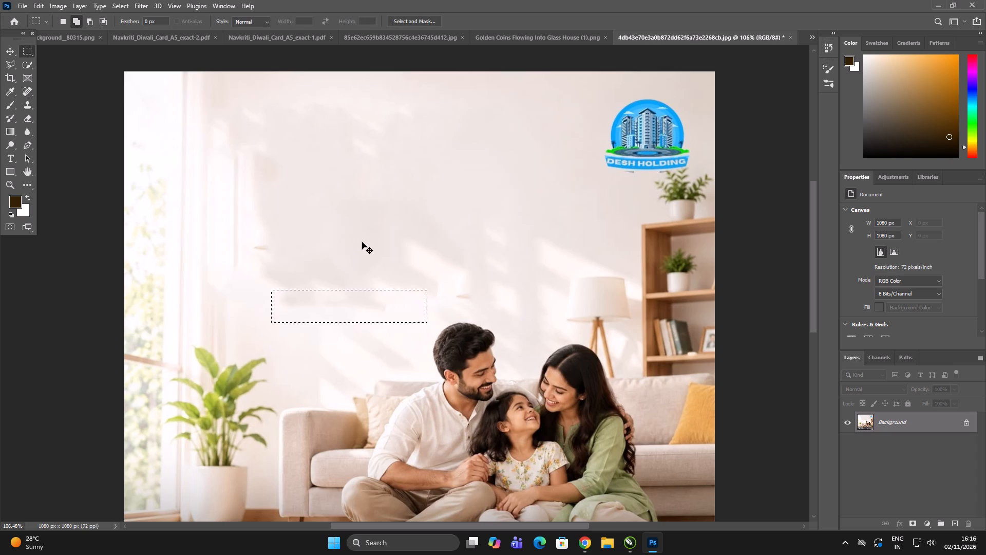
key("ctrl+d")
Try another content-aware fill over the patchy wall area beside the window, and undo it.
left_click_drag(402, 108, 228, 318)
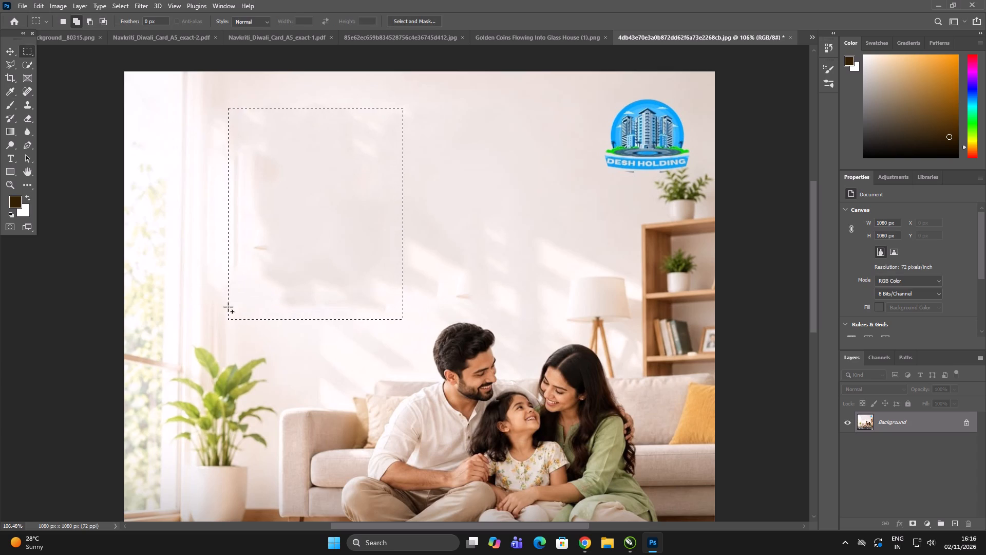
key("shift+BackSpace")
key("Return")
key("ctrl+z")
Switch back to Chrome, close the enlarged Desh Holding image, and open the "picture for text" pin from its related pins.
scroll(322, 264, "down", 8, "alt")
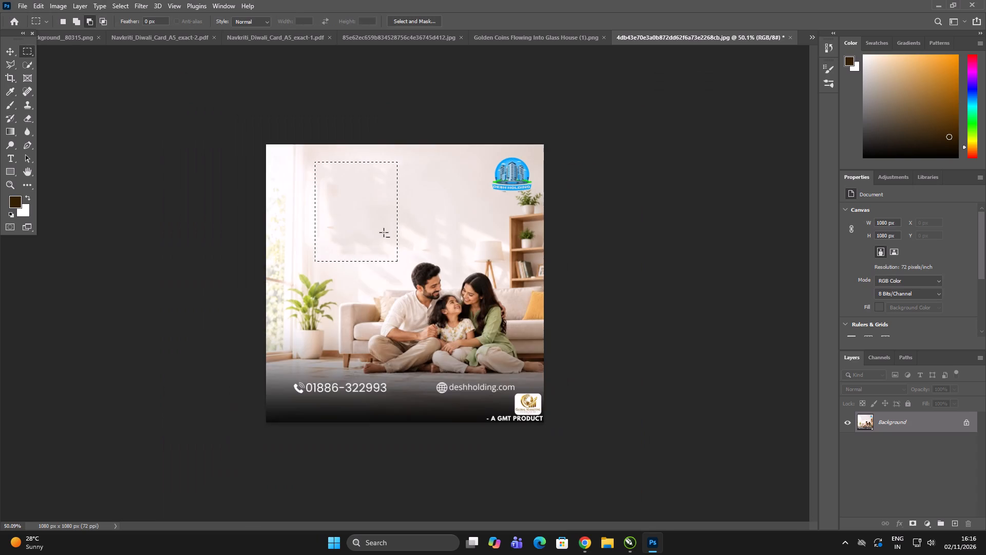
key("Tab")
key("alt+Tab")
key("alt+Tab")
key("alt+Tab")
key("alt+Tab")
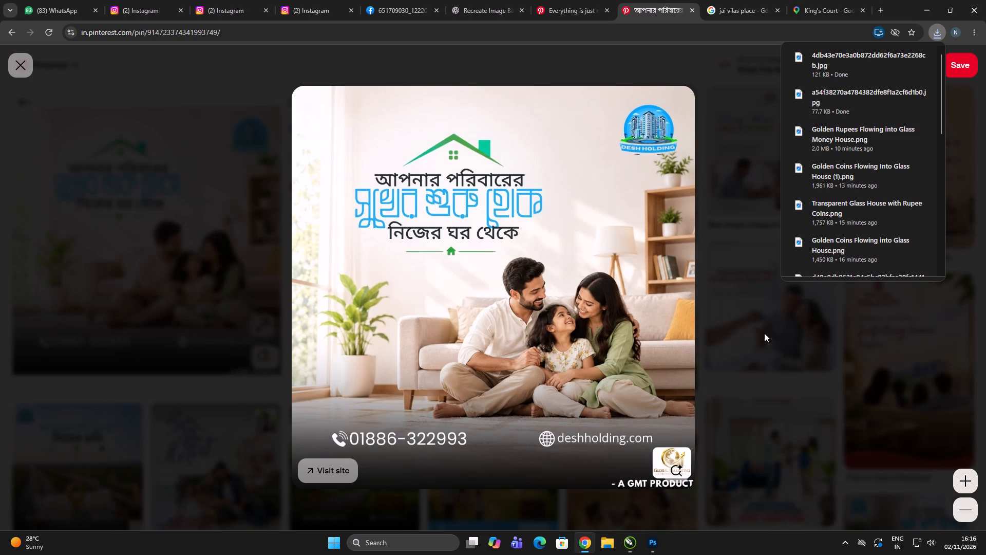
scroll(754, 334, "down", 7)
left_click(745, 336)
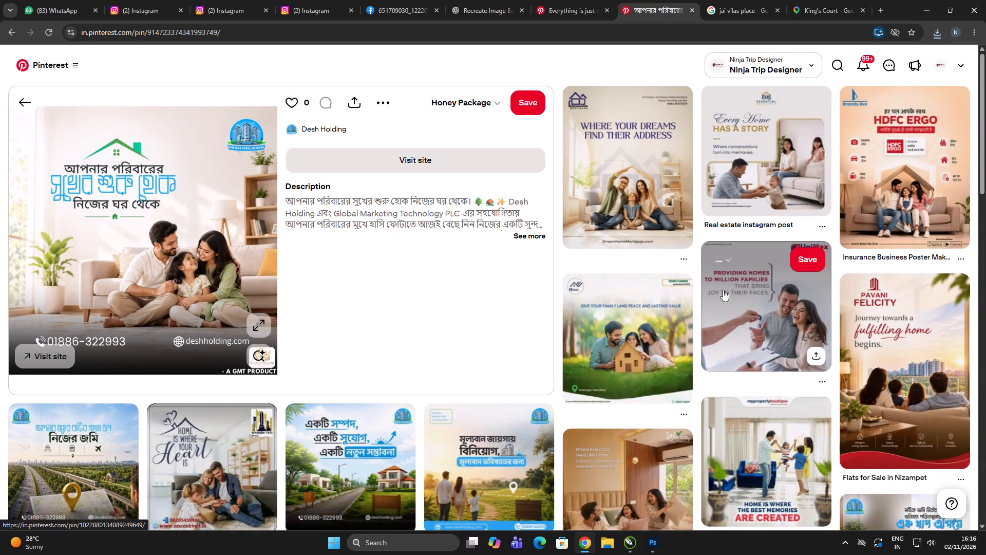
scroll(723, 291, "down", 5)
scroll(723, 295, "up", 1)
scroll(718, 302, "down", 3)
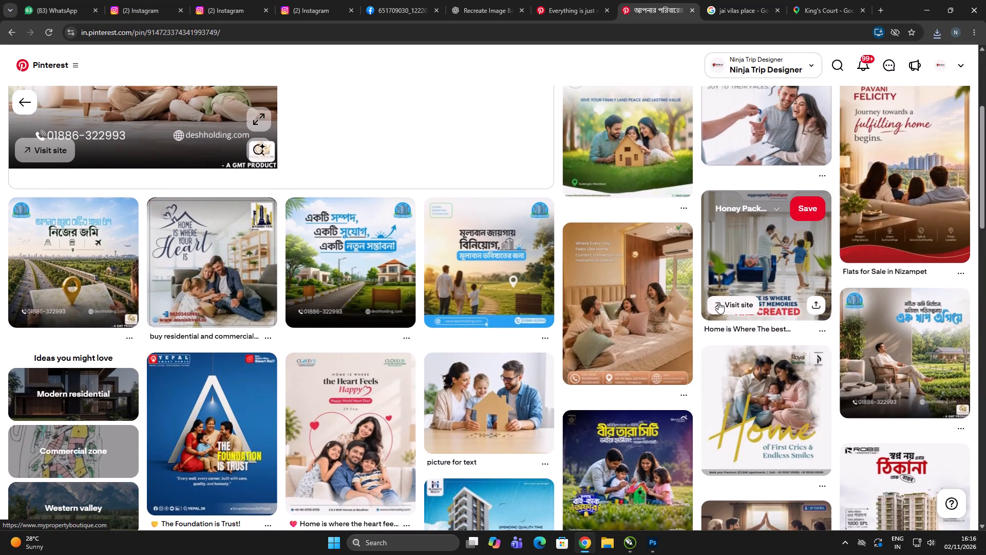
scroll(718, 302, "down", 2)
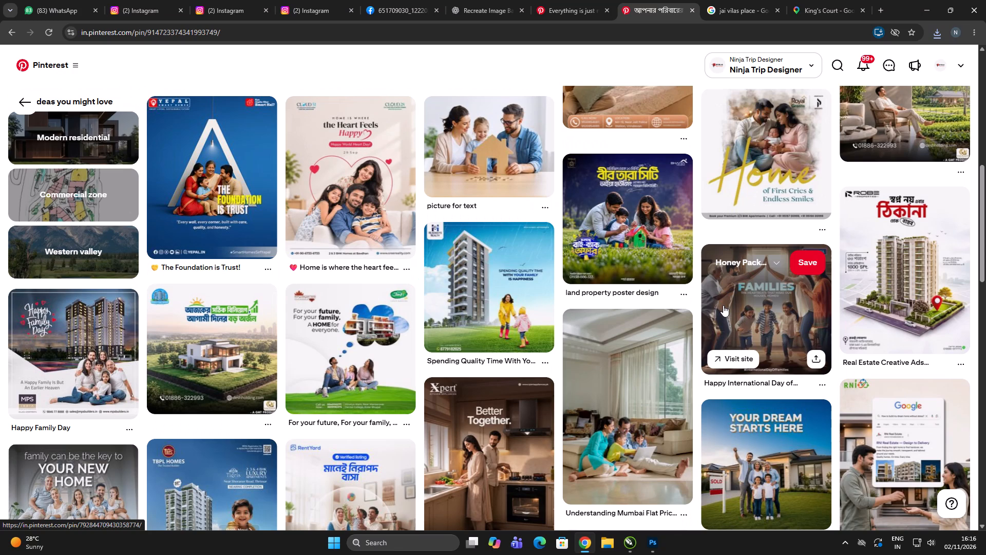
scroll(723, 305, "up", 3)
left_click(515, 304)
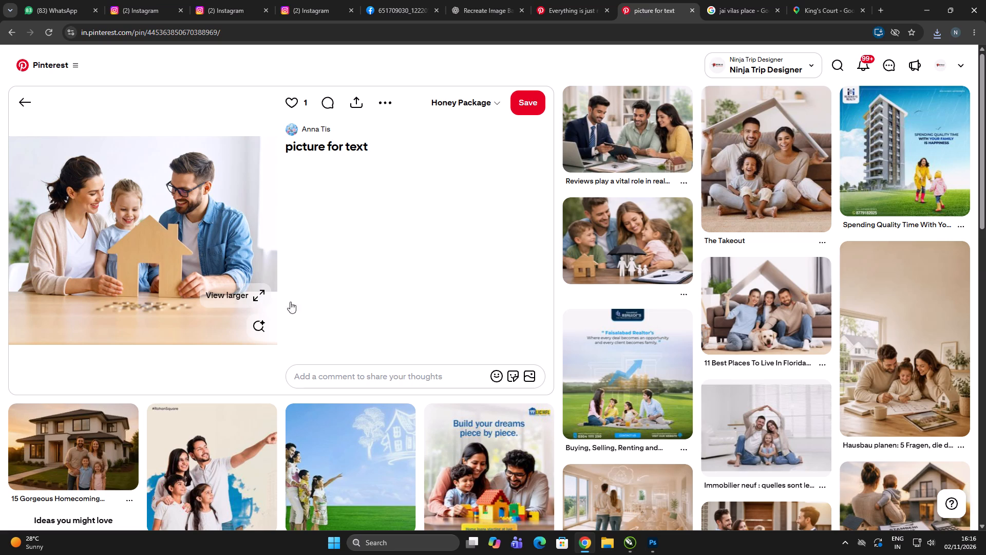
Enlarge the "picture for text" image of the family holding a wooden house, save it as JPG, and close the enlarged view.
scroll(778, 314, "down", 4)
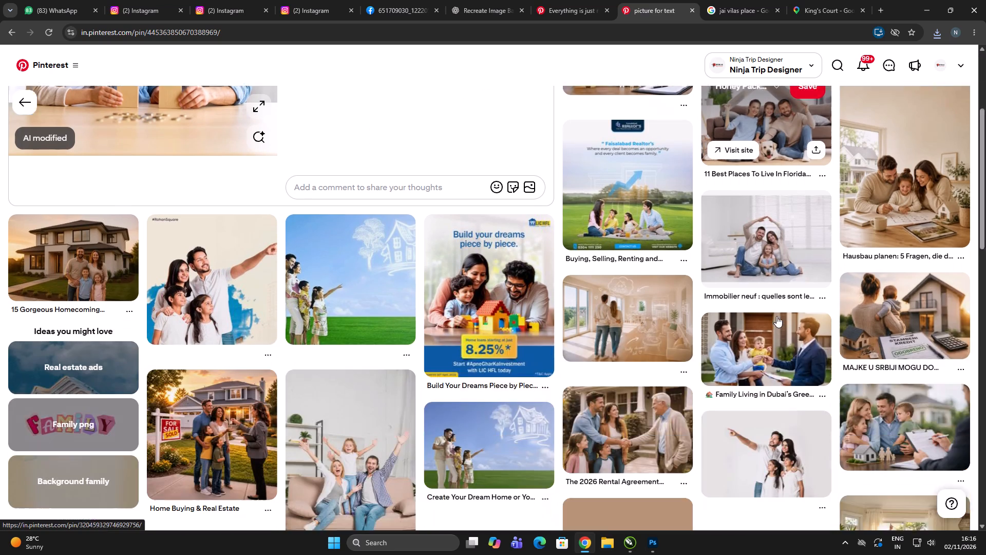
scroll(776, 316, "up", 6)
left_click(262, 298)
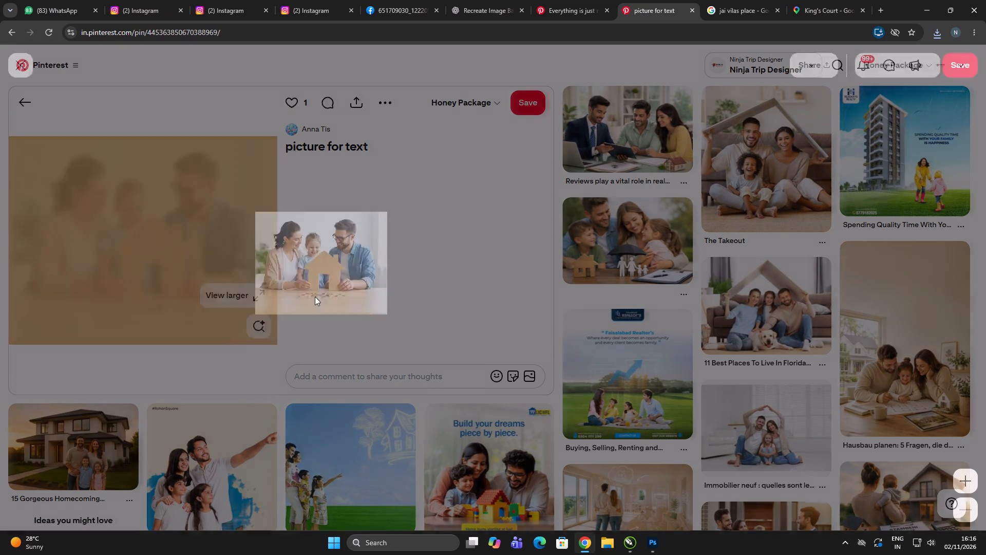
right_click(458, 180)
left_click(507, 207)
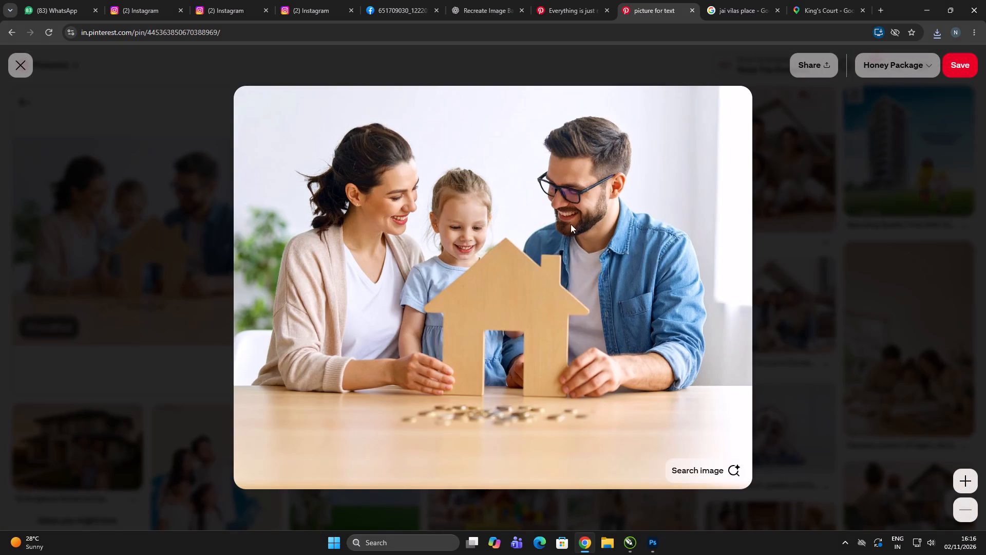
left_click(899, 512)
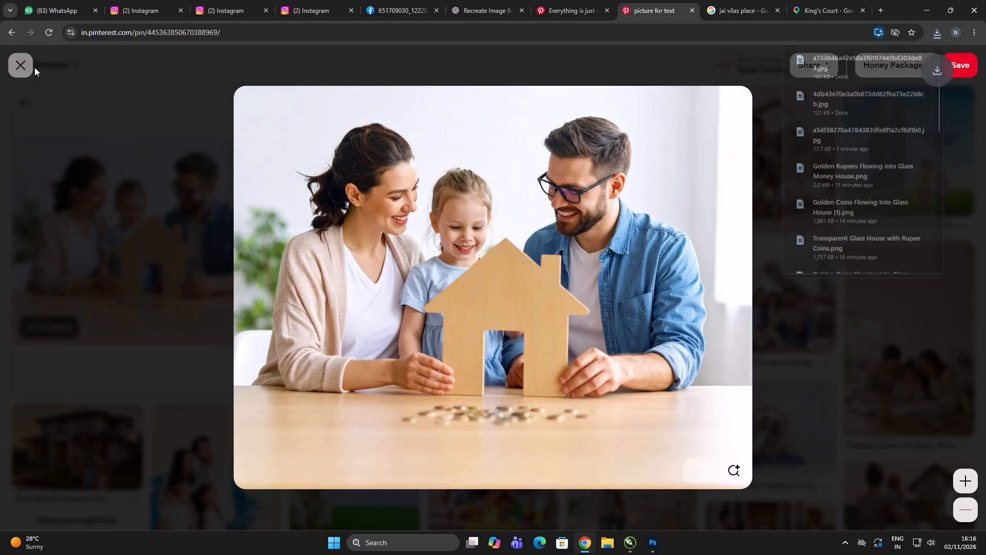
left_click(24, 66)
Check the LIC HFL "Build Your Dreams Piece by Piece" pin and return to the "picture for text" pin.
scroll(650, 341, "down", 3)
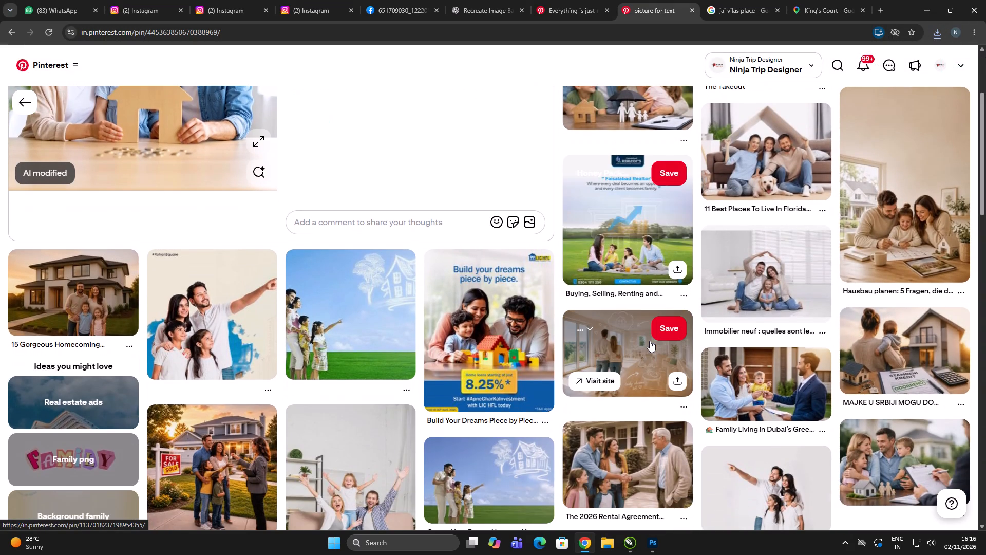
left_click(514, 349)
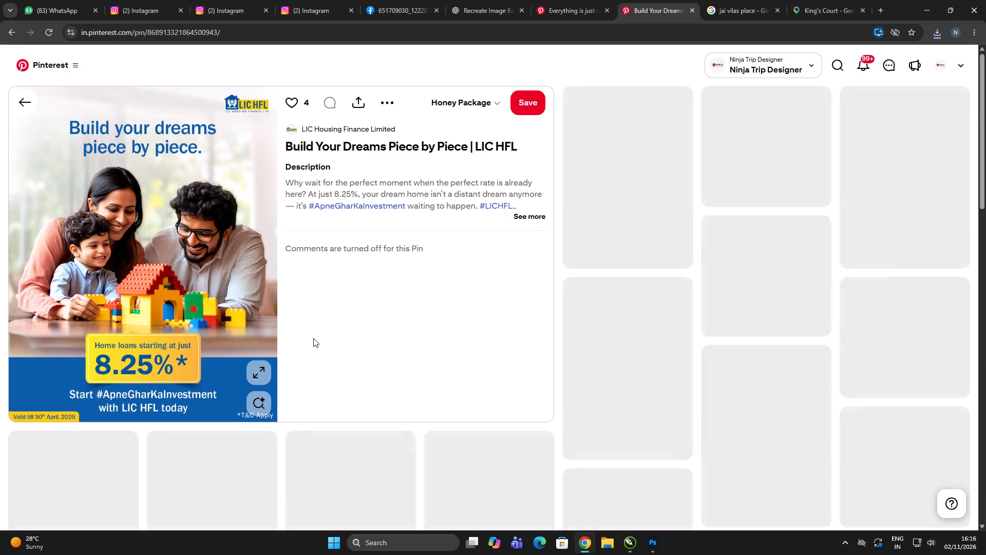
left_click(34, 102)
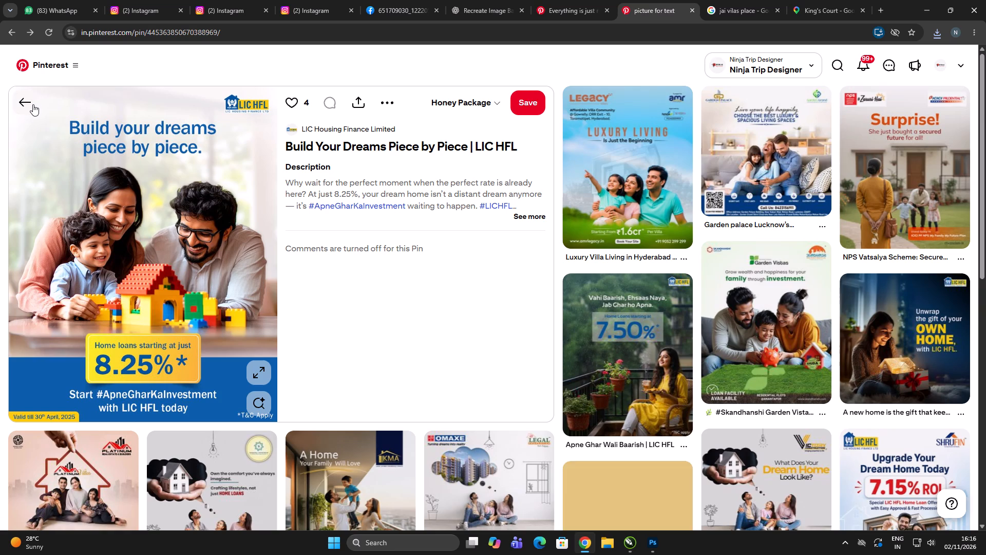
Browse the related pins of "picture for text" for another family-and-home reference image.
scroll(416, 313, "up", 14)
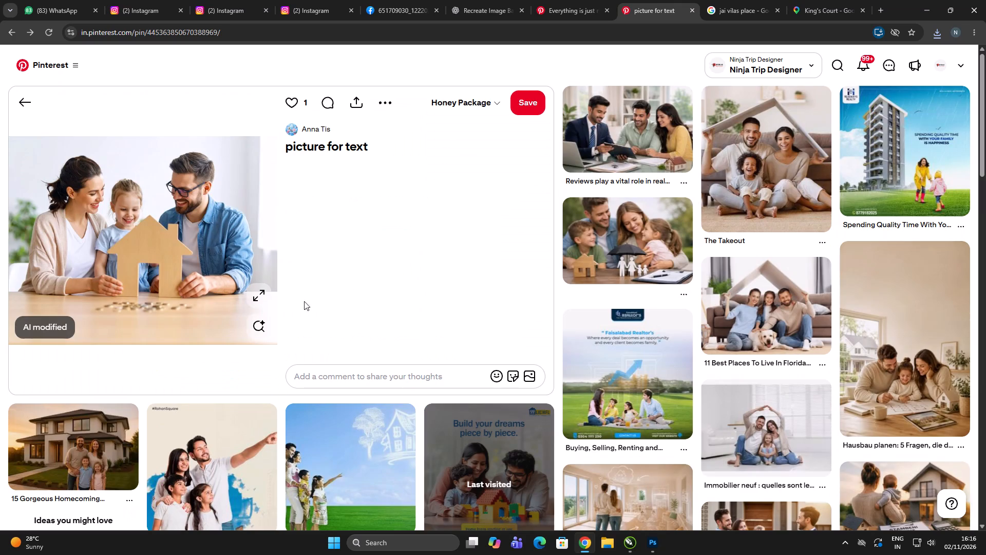
scroll(304, 301, "up", 1)
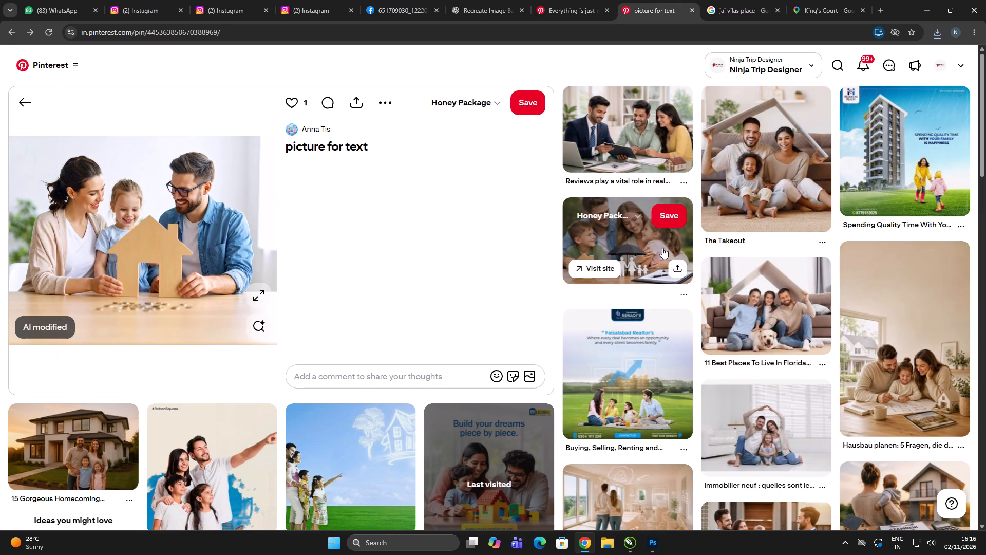
scroll(906, 288, "down", 7)
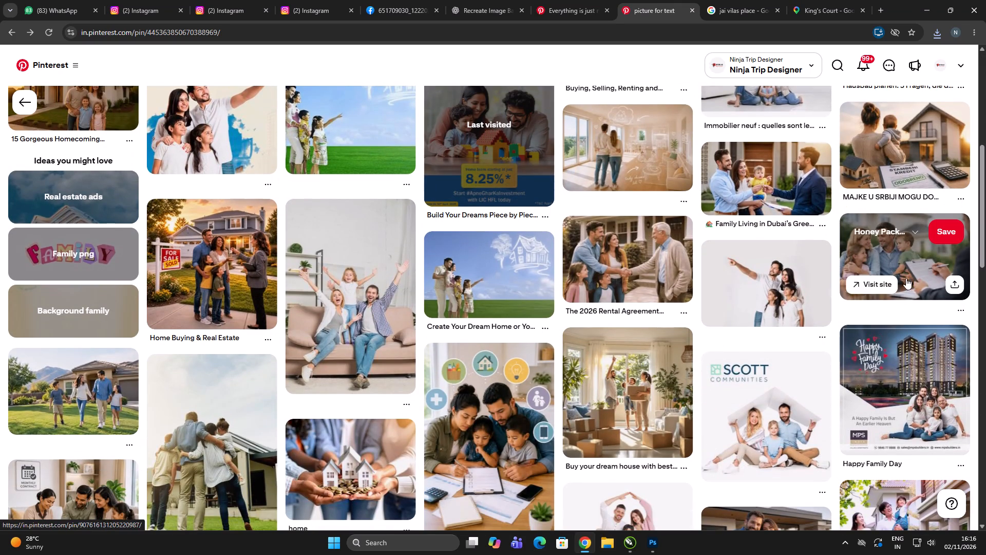
scroll(869, 280, "down", 3)
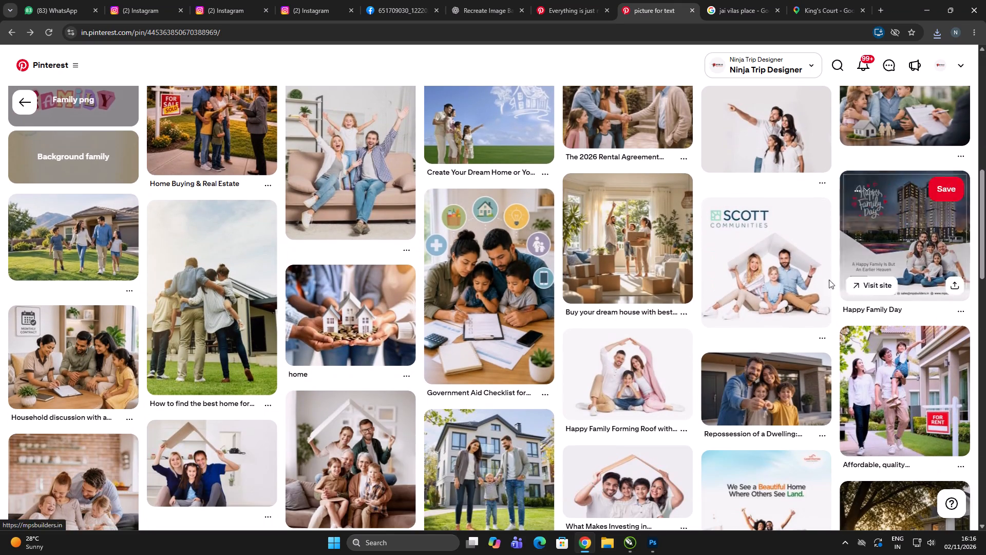
scroll(820, 280, "down", 4)
scroll(966, 273, "down", 3)
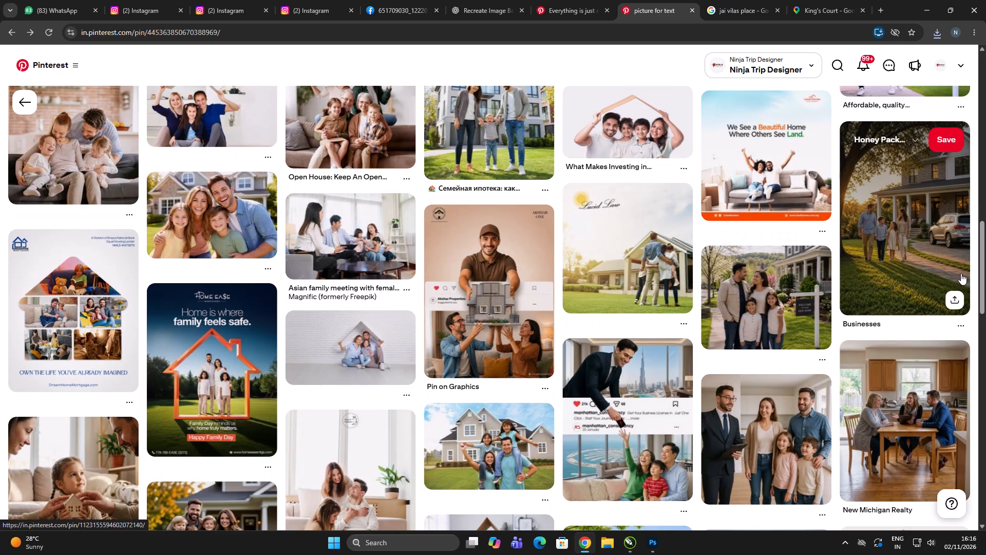
scroll(850, 273, "up", 20)
scroll(850, 273, "up", 4)
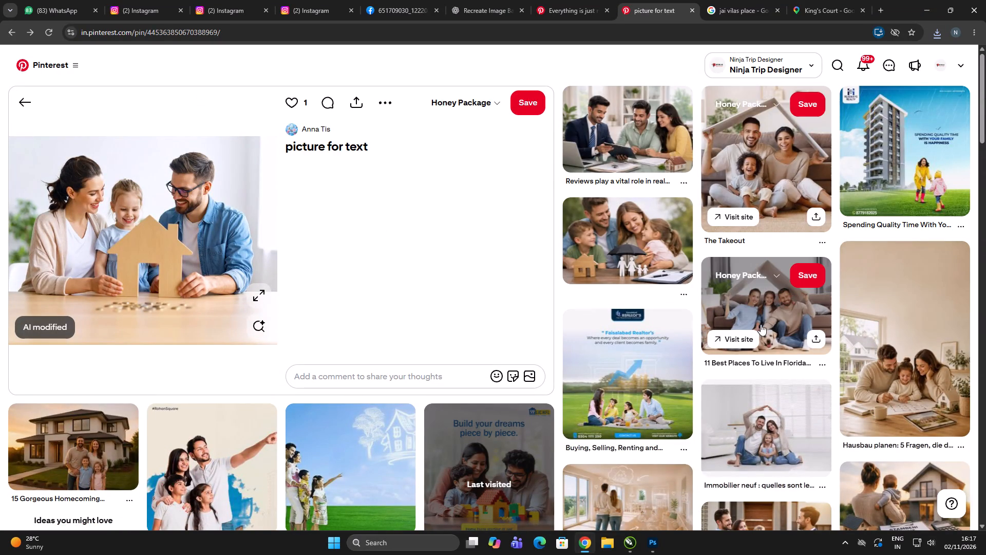
Open the "11 Best Places To Live In Florida For Families" pin and browse its related pins for family images.
left_click(771, 313)
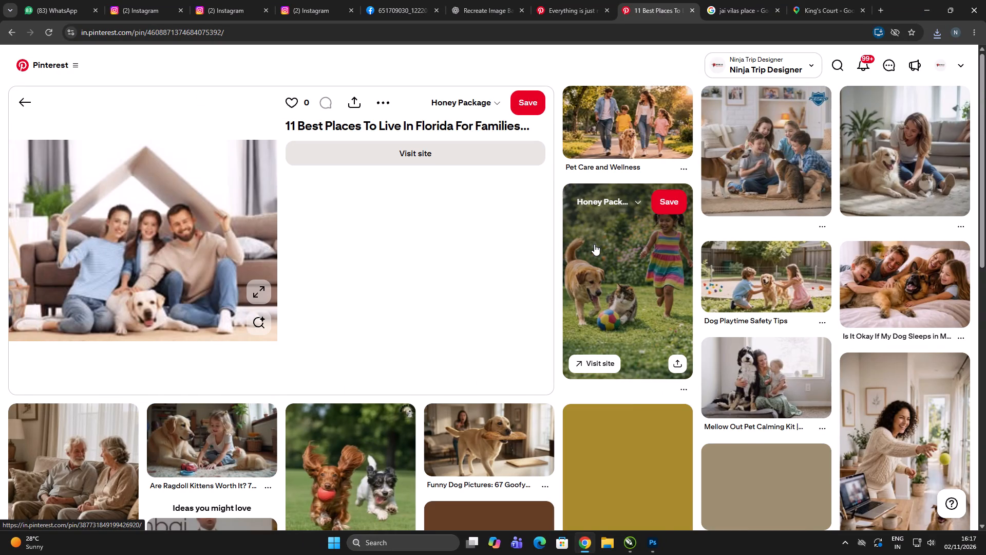
scroll(593, 246, "down", 10)
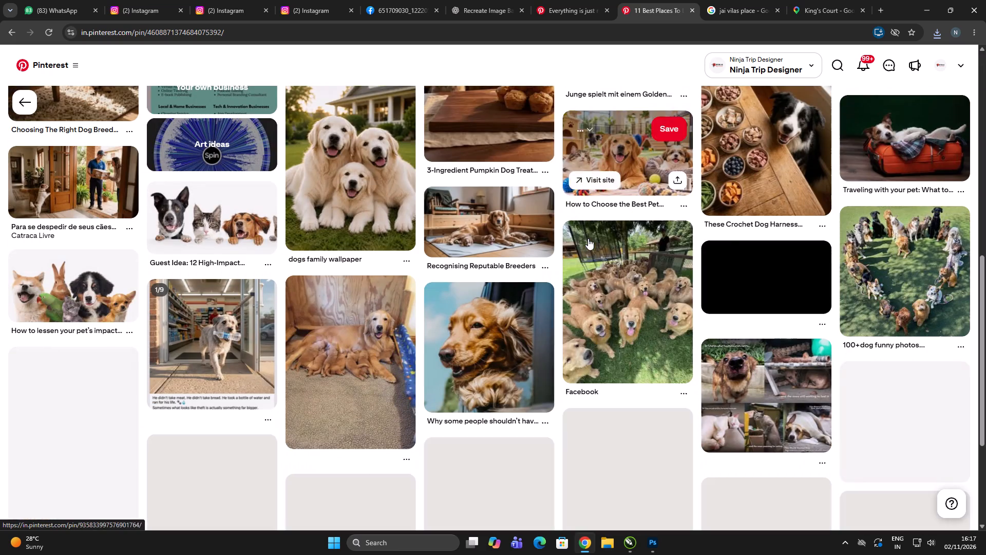
scroll(588, 238, "down", 4)
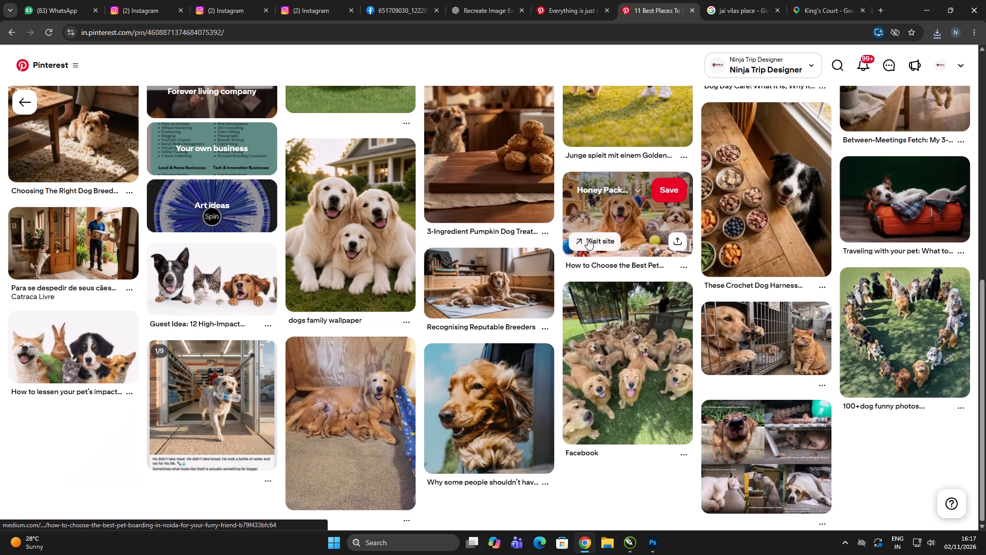
scroll(587, 239, "down", 1)
scroll(582, 239, "up", 18)
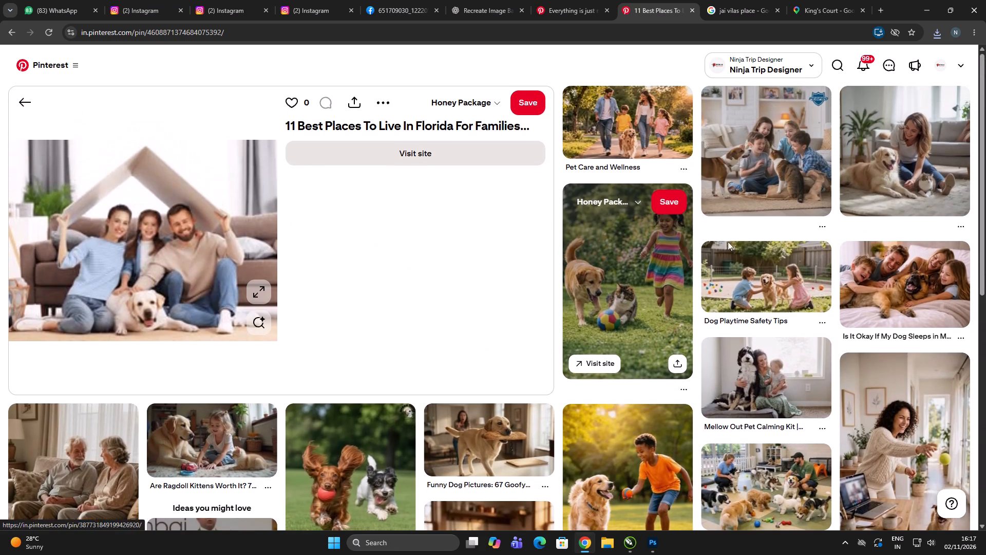
Go back to the "picture for text" pin and look through its related family-and-home pins again.
scroll(728, 242, "up", 1)
left_click(22, 100)
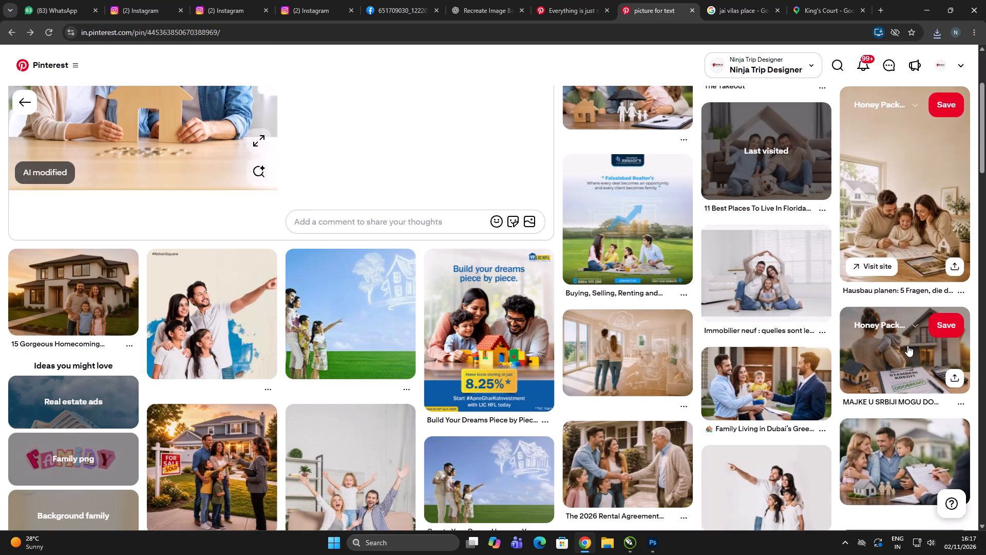
scroll(896, 341, "down", 3)
scroll(738, 347, "down", 3)
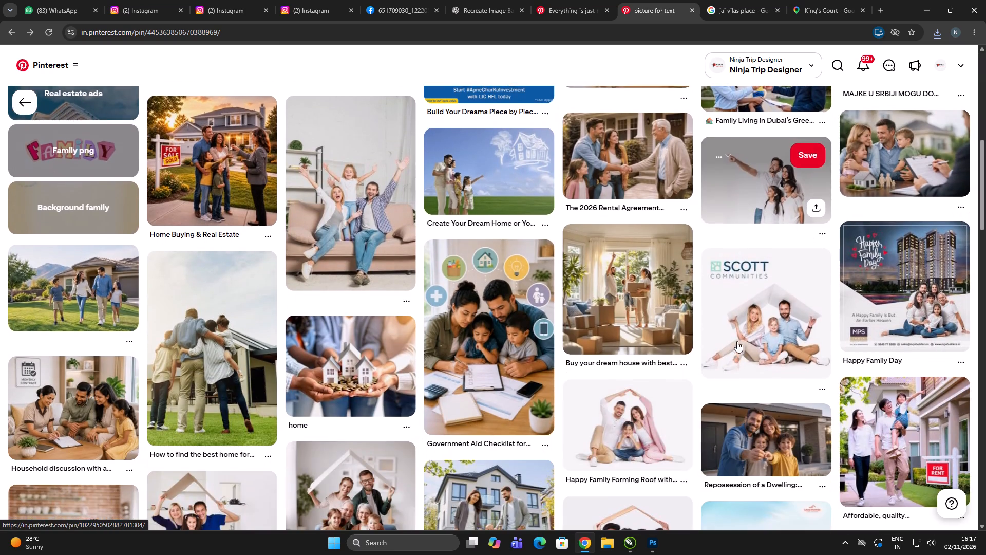
scroll(741, 318, "up", 20)
scroll(741, 318, "up", 3)
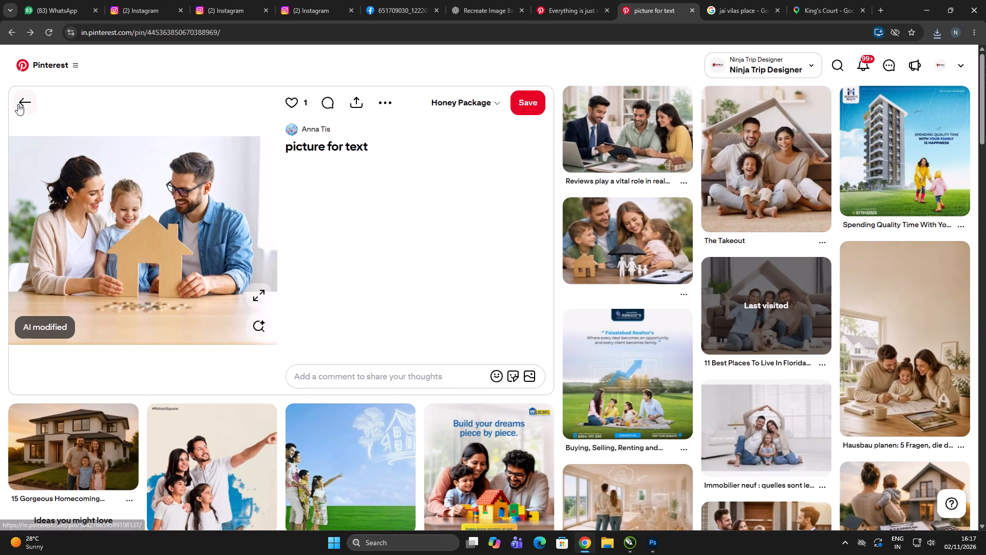
Go back to the Desh Holding family-on-the-floor pin and check its related real-estate creatives.
left_click(21, 102)
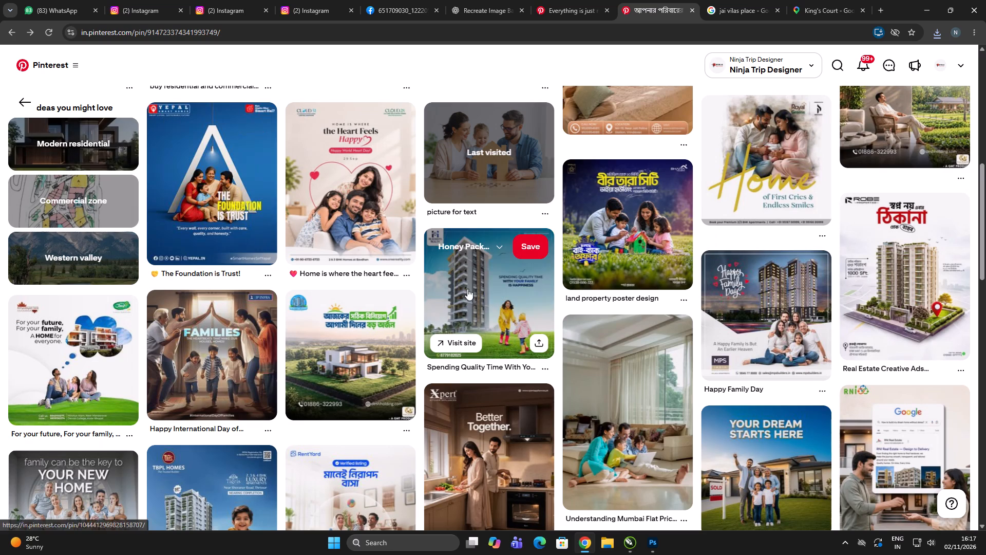
scroll(459, 284, "up", 11)
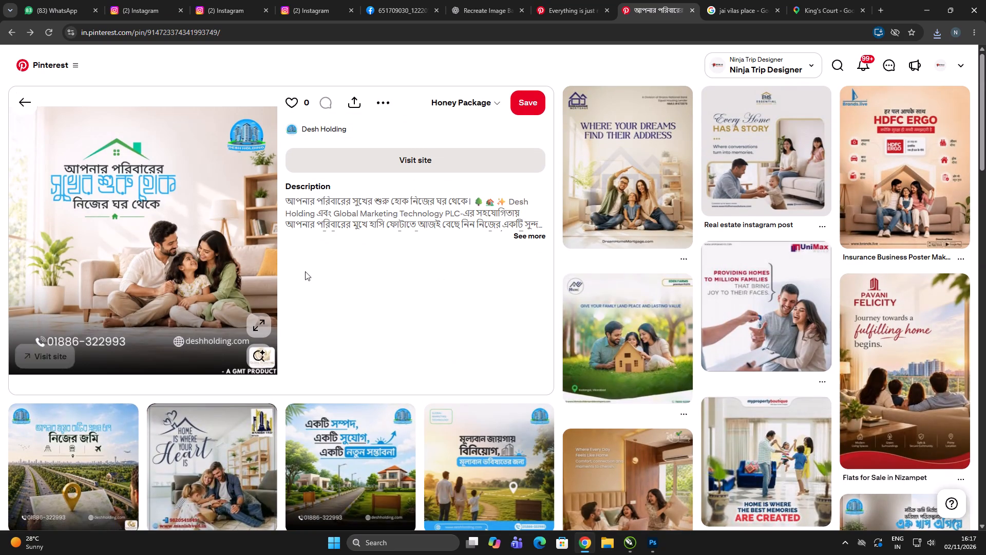
scroll(605, 326, "down", 4)
scroll(539, 301, "up", 10)
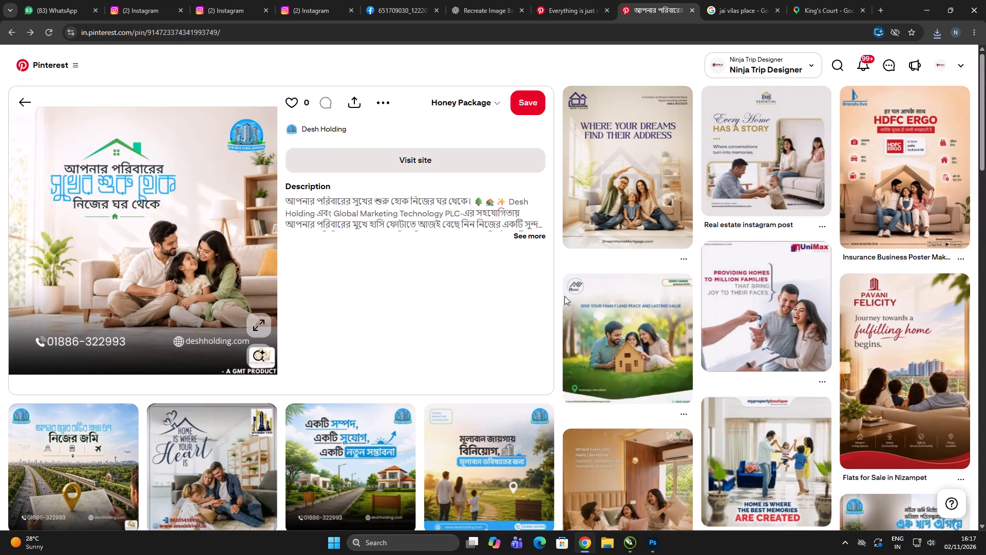
Open the HDFC ERGO "Insurance Business Poster Maker" pin and browse its related pins for family-and-home creatives.
left_click(894, 196)
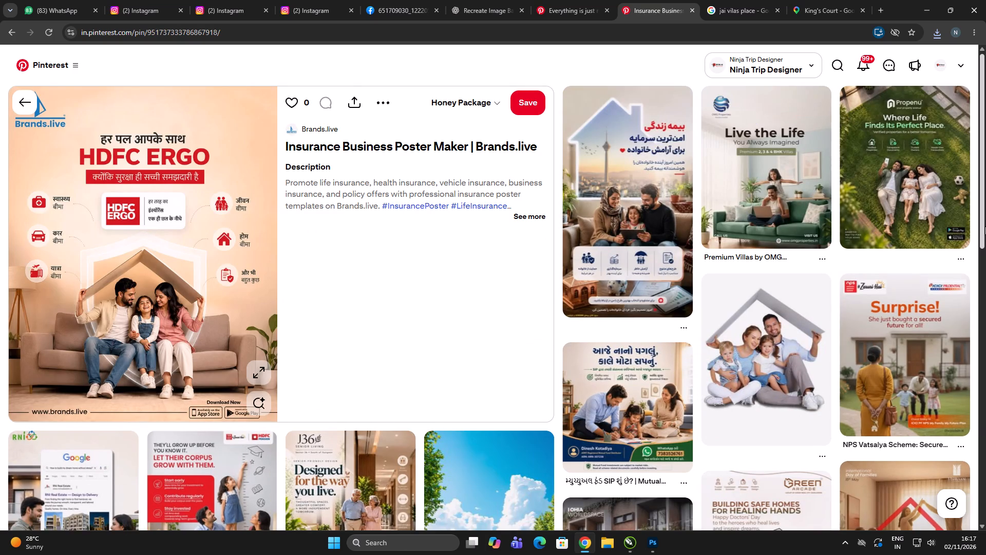
scroll(985, 226, "down", 1)
scroll(985, 226, "up", 3)
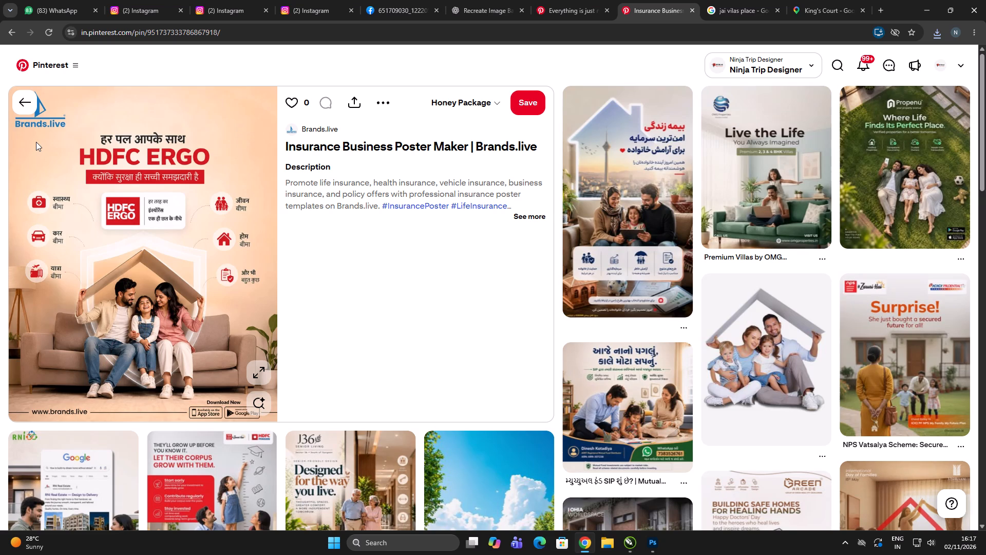
scroll(463, 140, "down", 5)
scroll(505, 141, "down", 4)
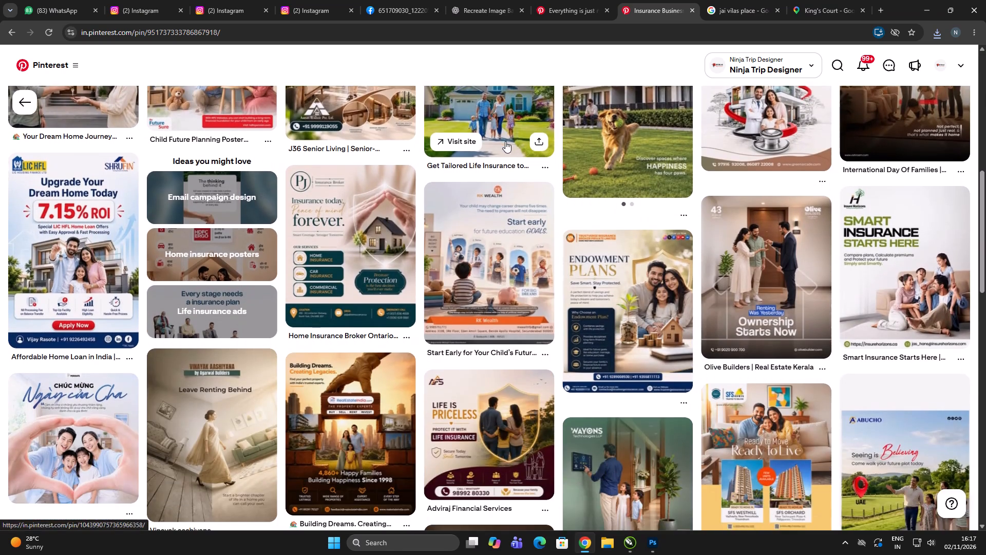
scroll(508, 140, "down", 6)
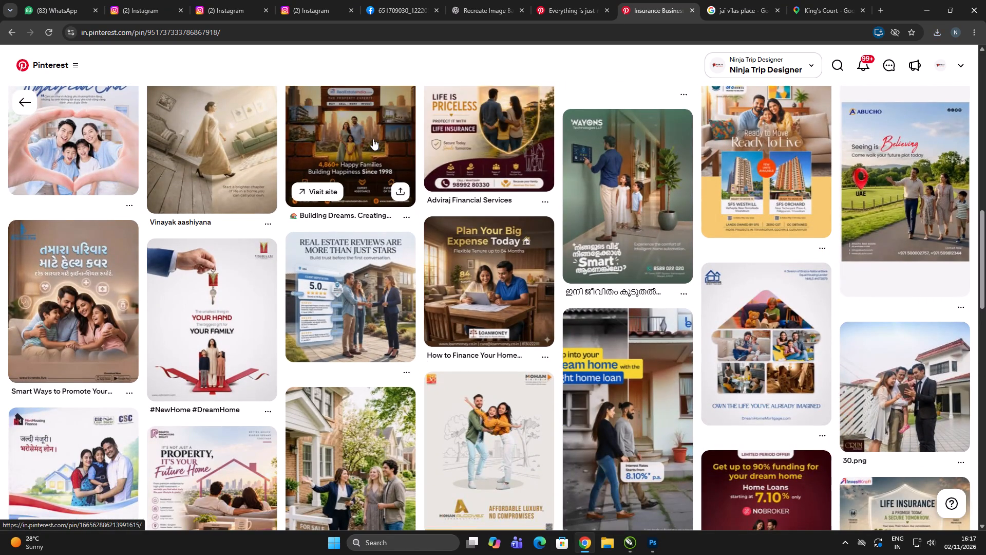
scroll(631, 226, "down", 3)
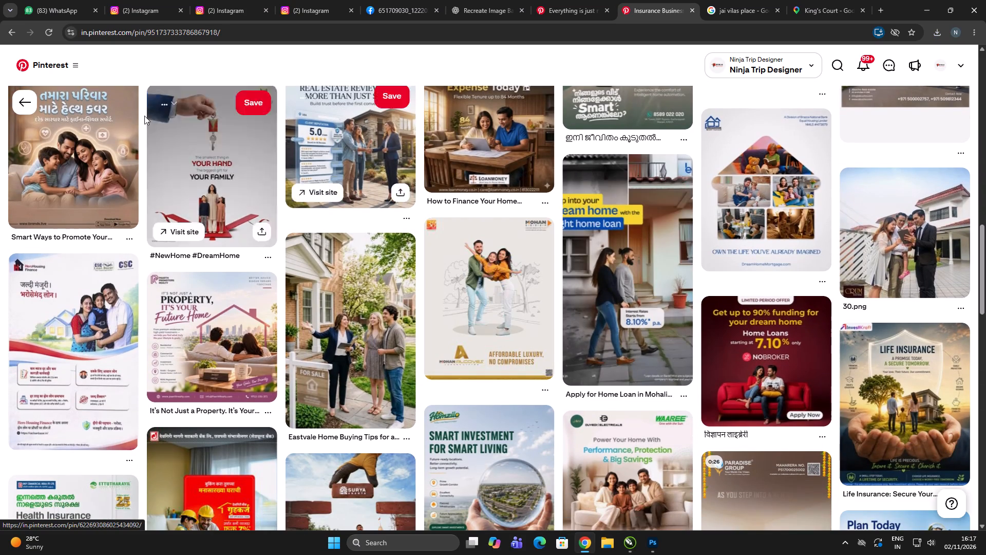
scroll(754, 209, "down", 3)
scroll(767, 226, "up", 3)
scroll(769, 223, "down", 5)
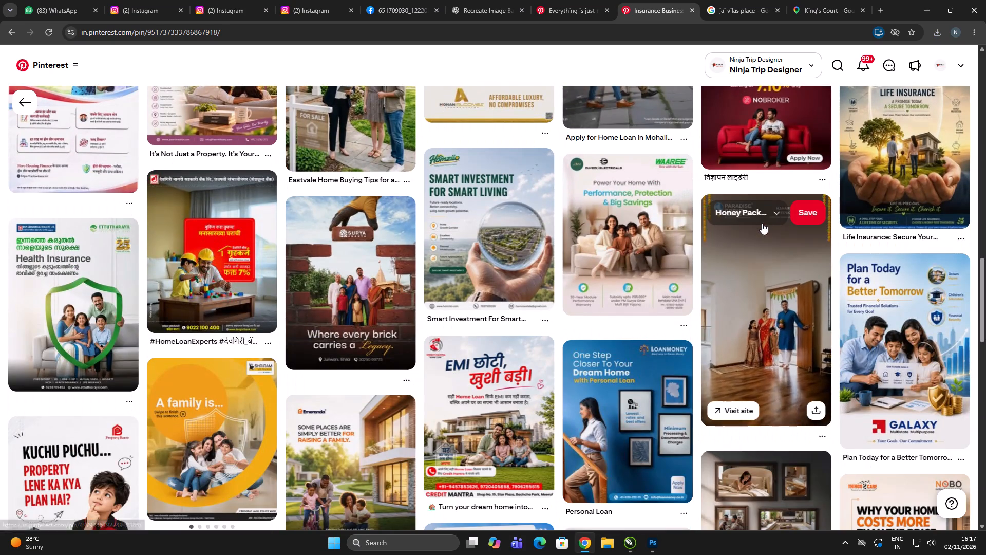
scroll(762, 223, "down", 2)
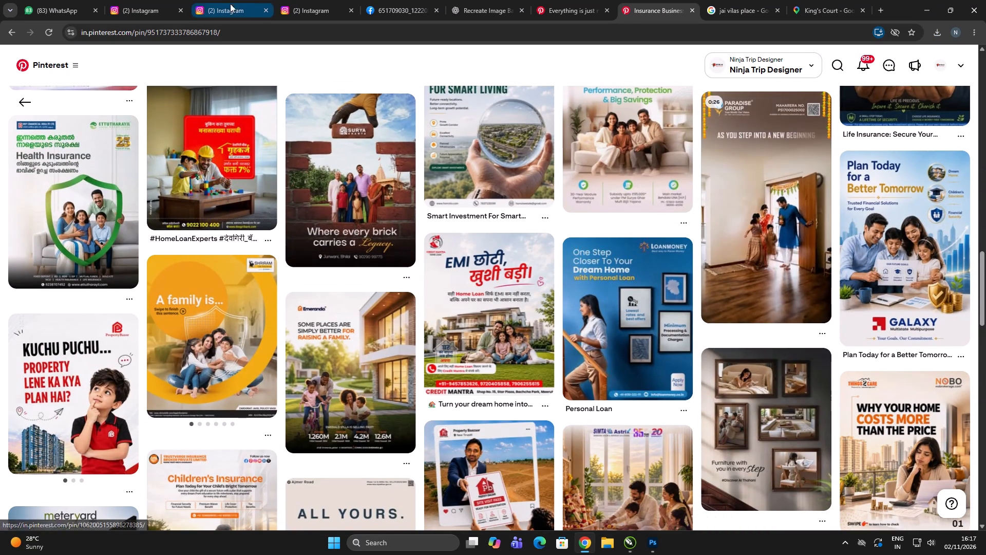
Check the Paradise Group "Sai World Legend" pin and its related pins, and return to the HDFC ERGO poster pin.
left_click(772, 251)
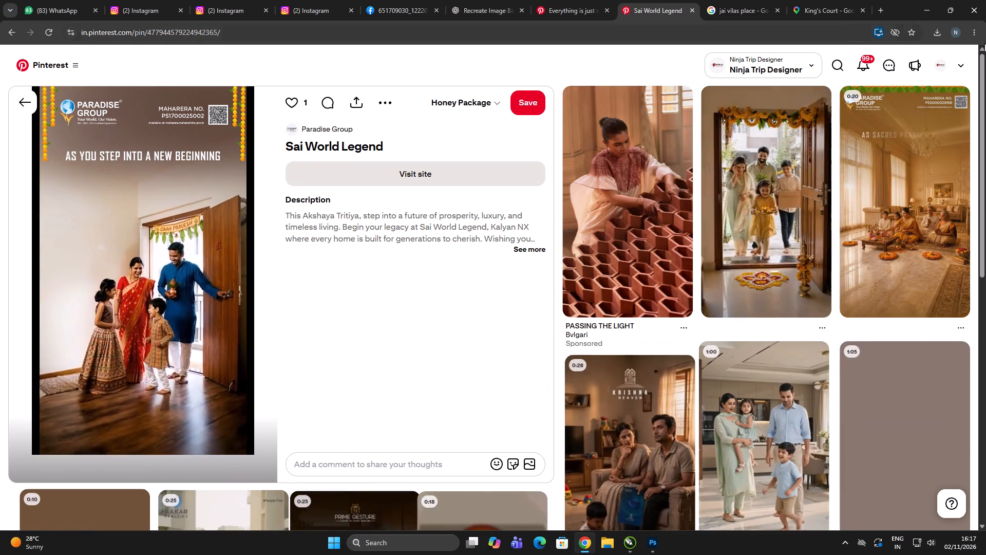
scroll(975, 263, "down", 3)
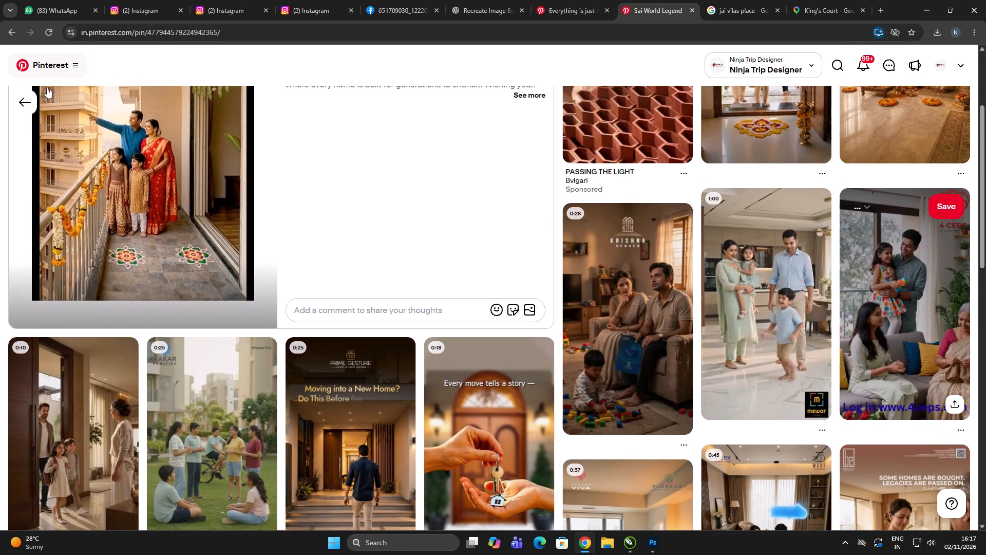
left_click(30, 97)
Browse further through the HDFC ERGO poster's related pins for a usable family or property layout reference.
scroll(661, 214, "down", 3)
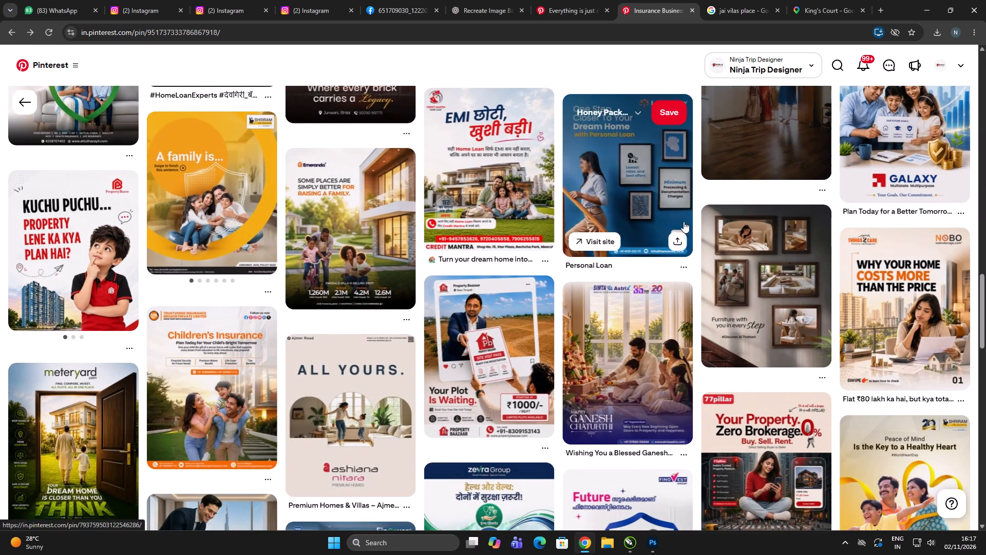
scroll(682, 218, "down", 2)
scroll(633, 210, "down", 2)
scroll(675, 191, "down", 4)
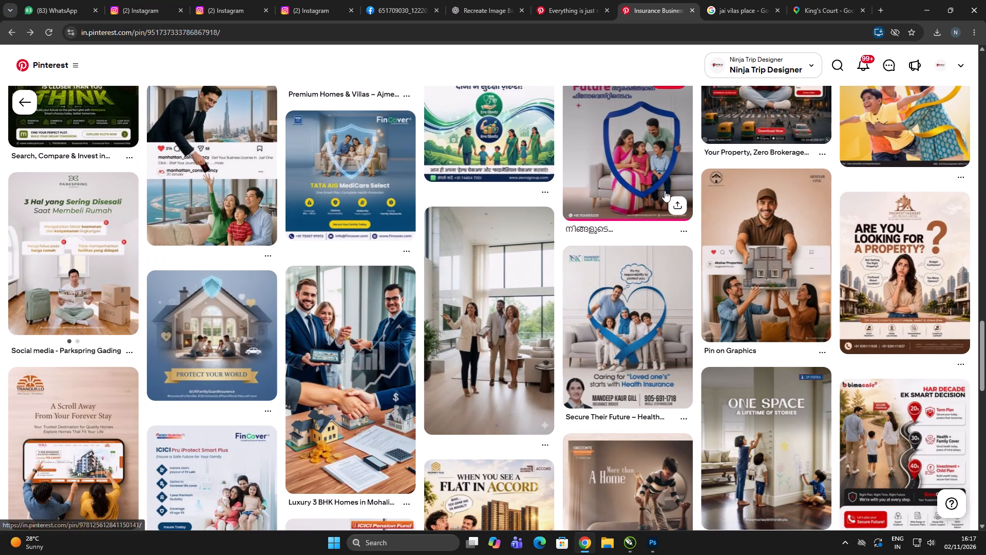
scroll(640, 96, "down", 4)
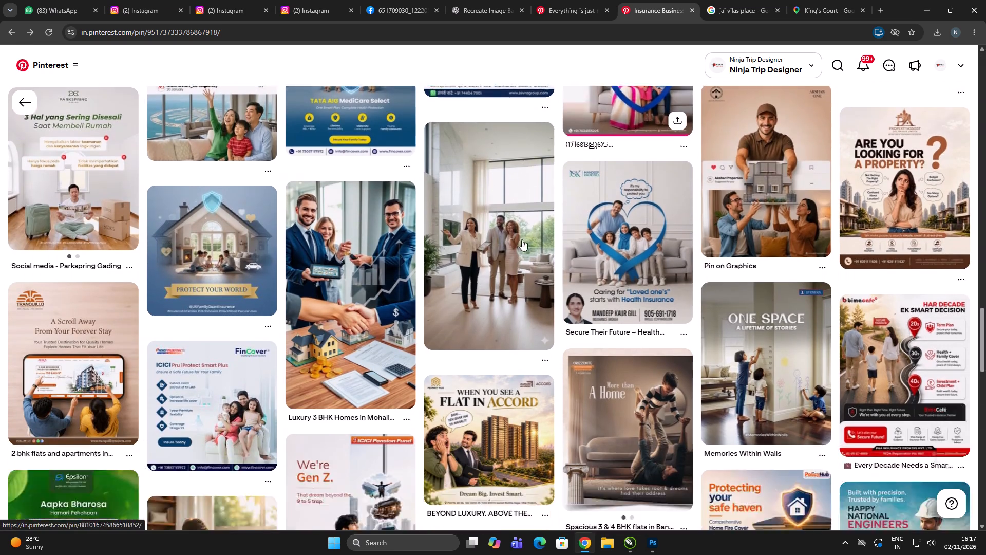
scroll(515, 194, "down", 7)
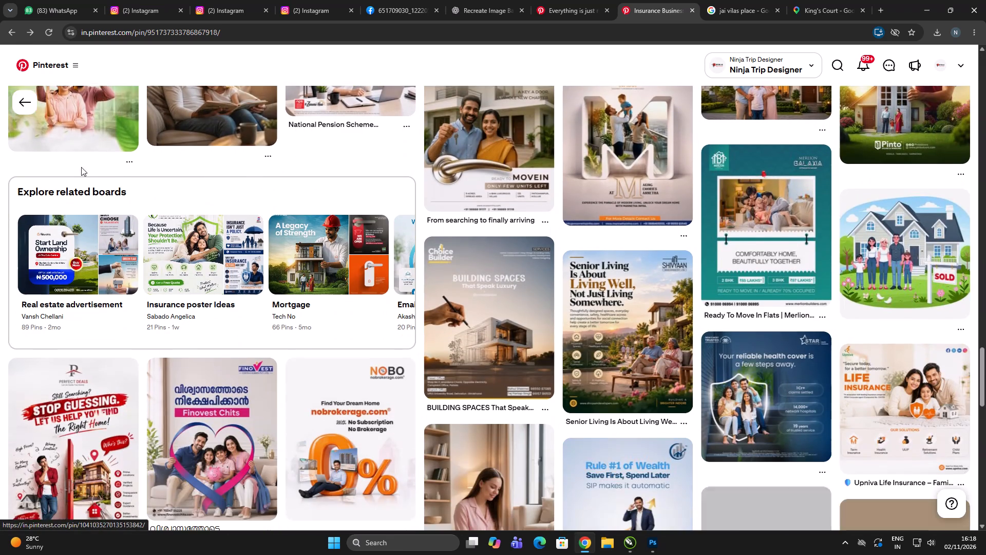
scroll(256, 205, "down", 5)
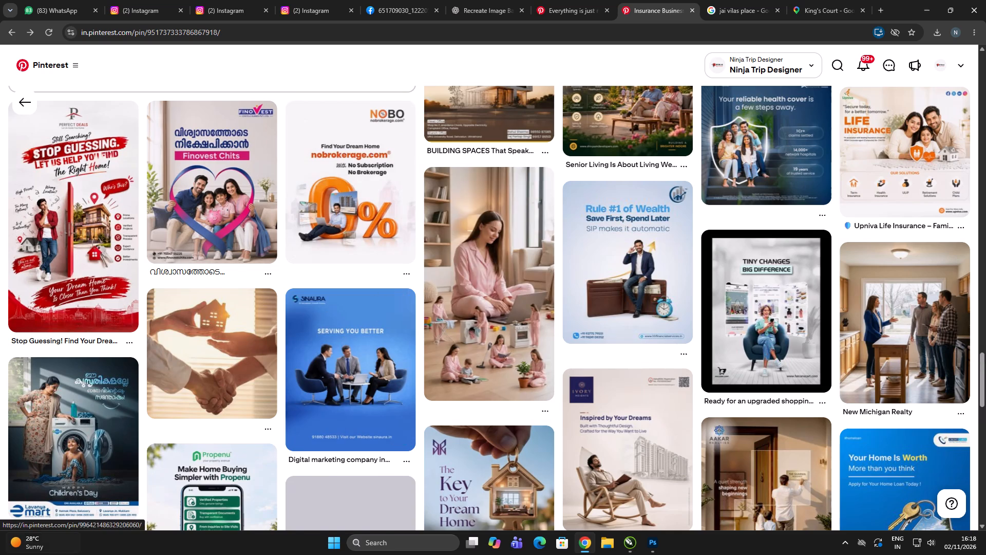
scroll(734, 320, "down", 5)
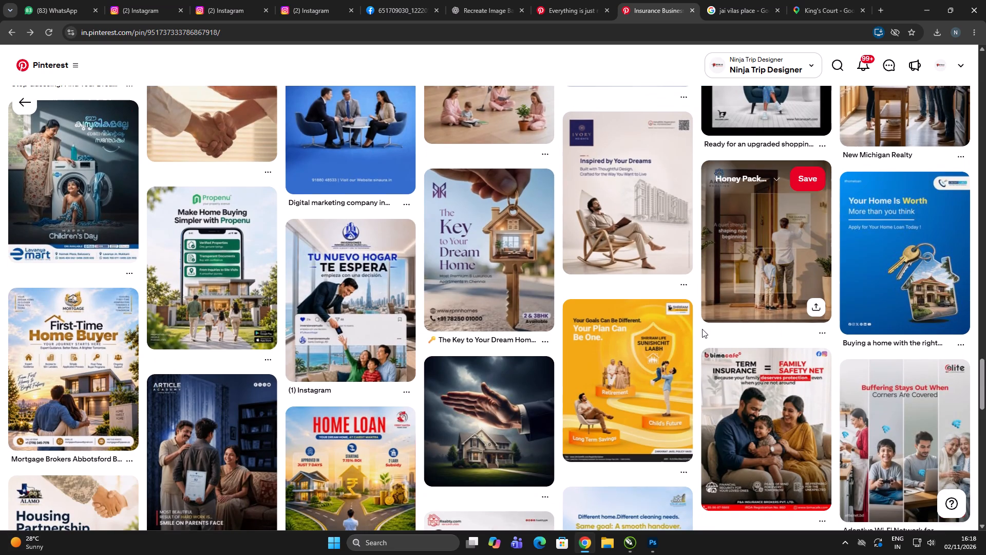
scroll(642, 330, "down", 4)
scroll(826, 354, "down", 2)
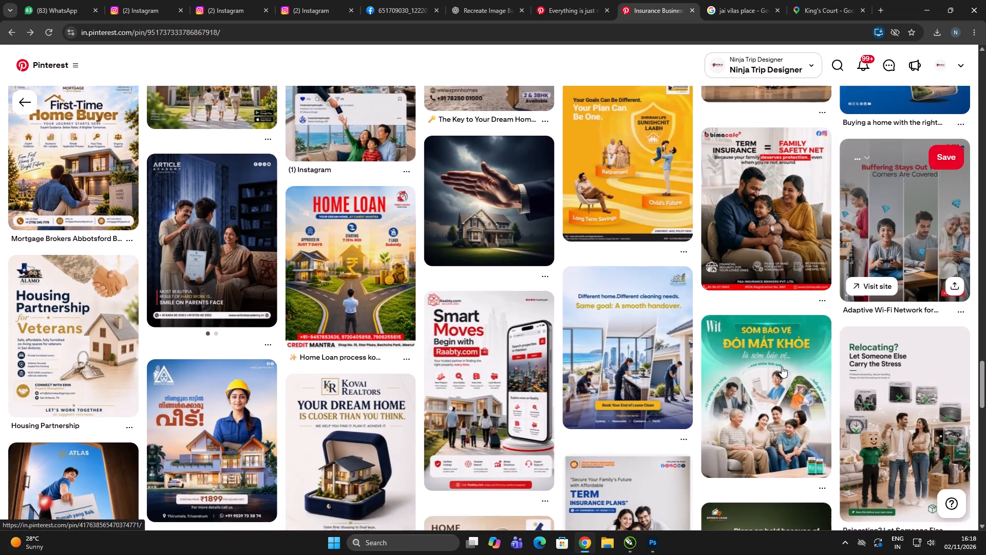
scroll(810, 366, "down", 6)
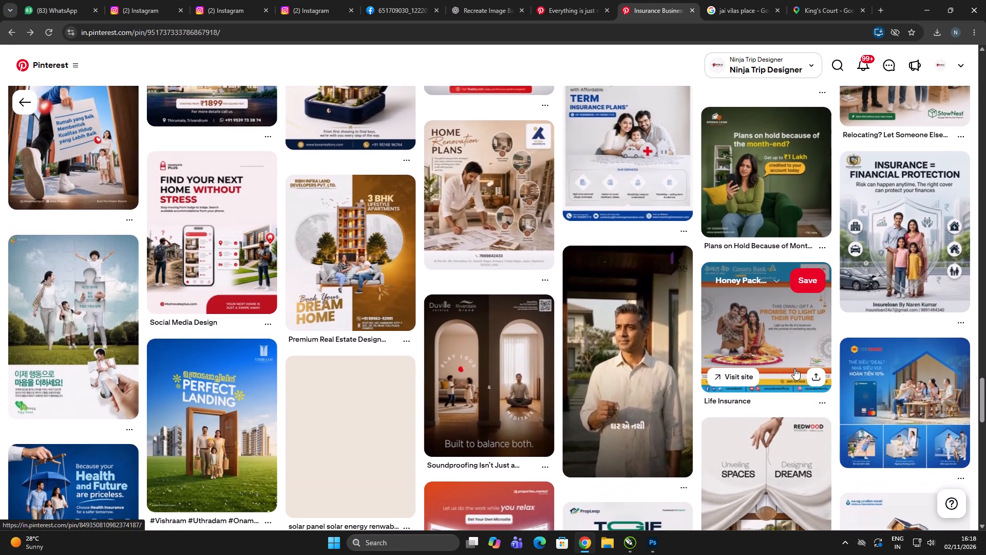
Review the HDFC ERGO poster's related pins once more, working back to the main pin.
scroll(793, 367, "up", 3)
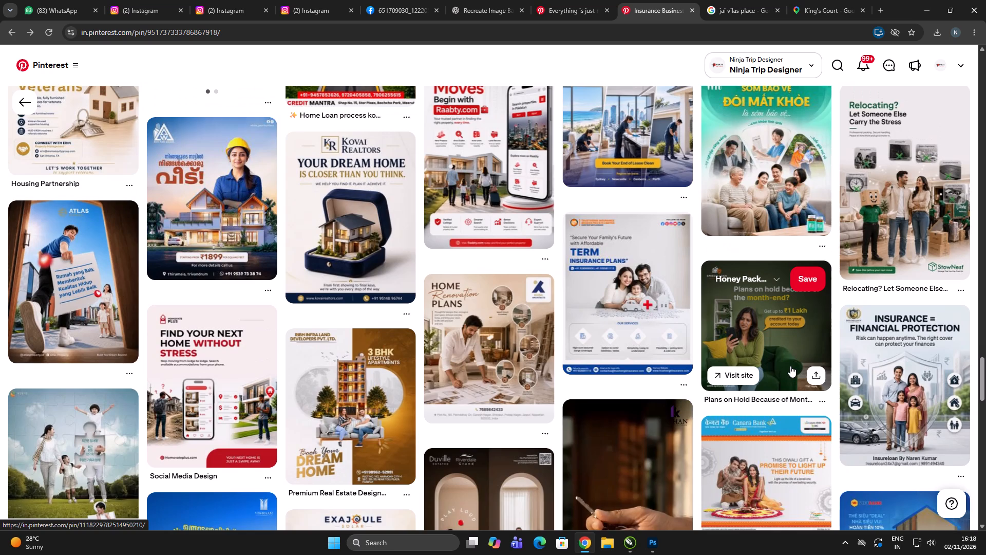
scroll(789, 366, "up", 1)
scroll(787, 366, "down", 6)
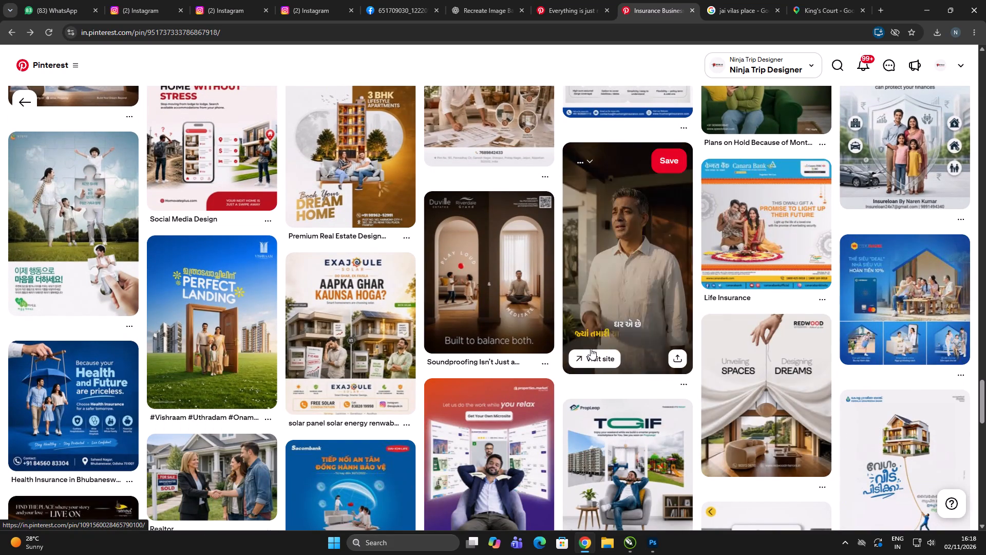
scroll(603, 345, "up", 20)
scroll(603, 345, "up", 9)
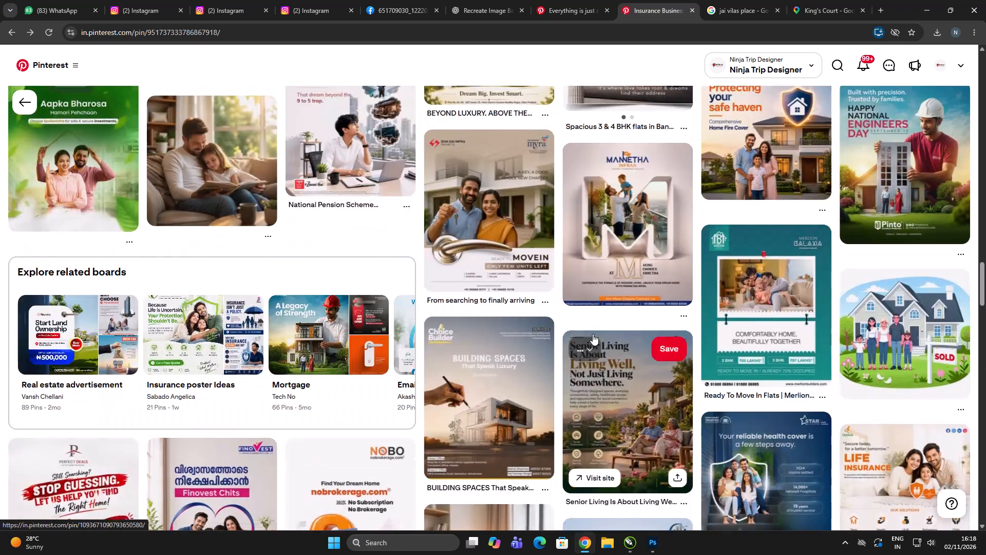
scroll(404, 243, "up", 6)
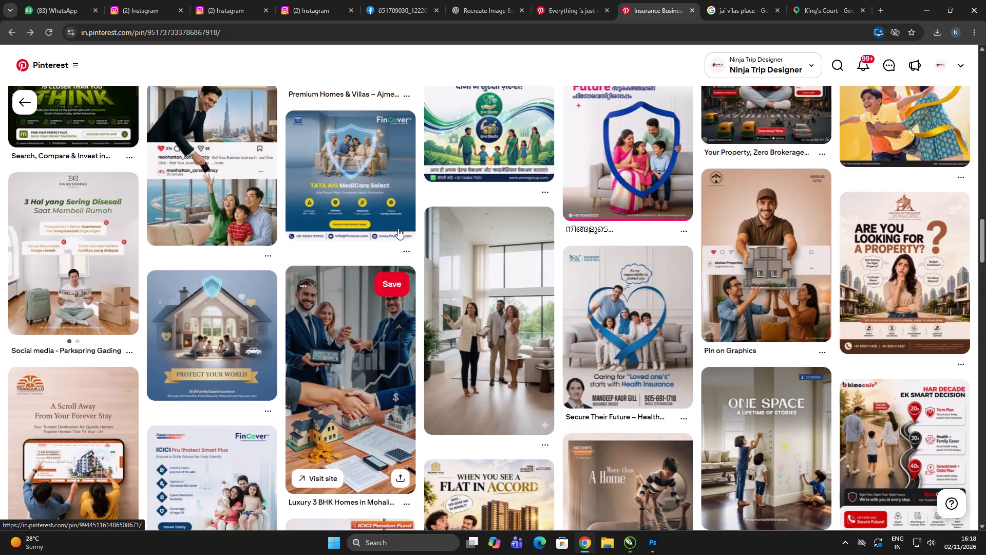
scroll(396, 227, "up", 12)
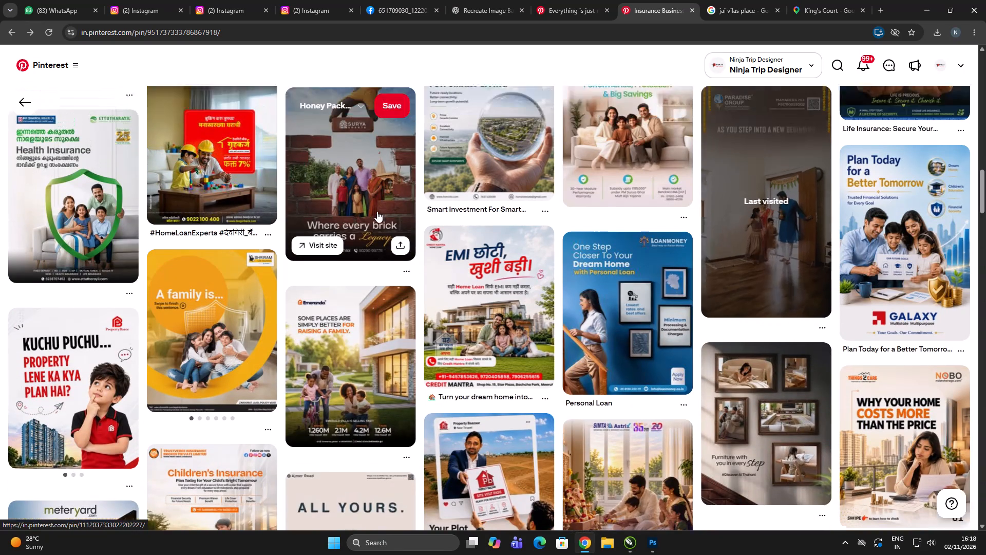
scroll(378, 209, "down", 2)
scroll(377, 209, "up", 20)
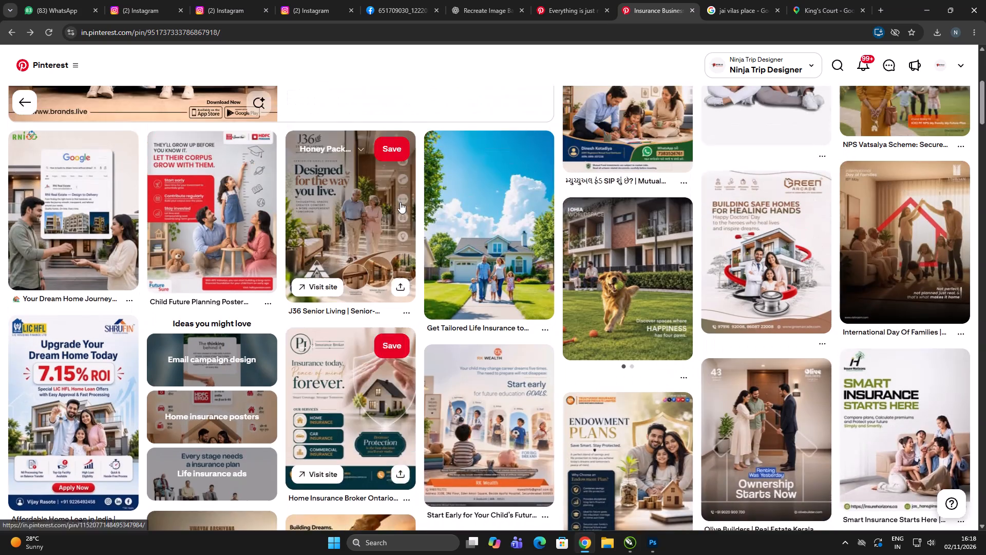
scroll(419, 202, "up", 2)
scroll(461, 202, "up", 1)
scroll(502, 208, "up", 5)
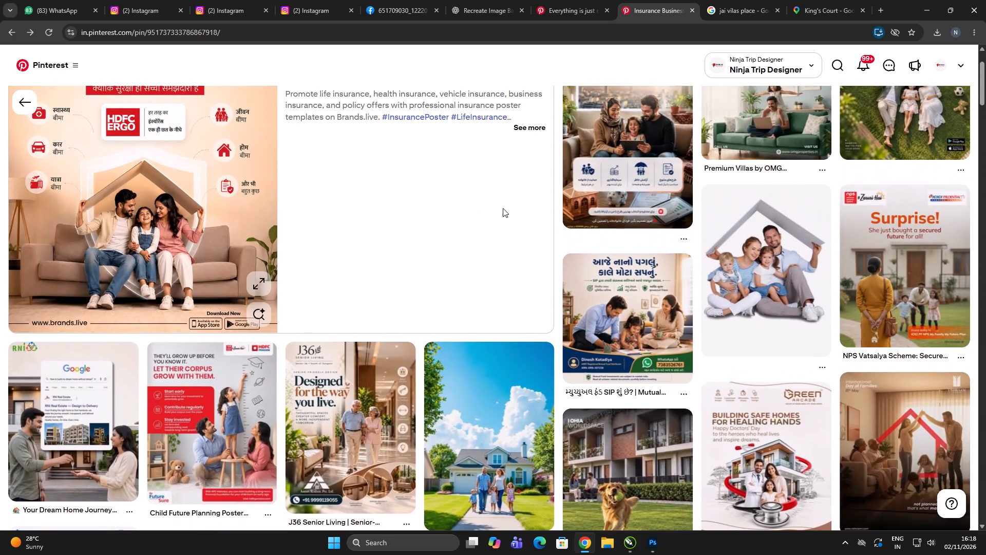
scroll(503, 208, "up", 2)
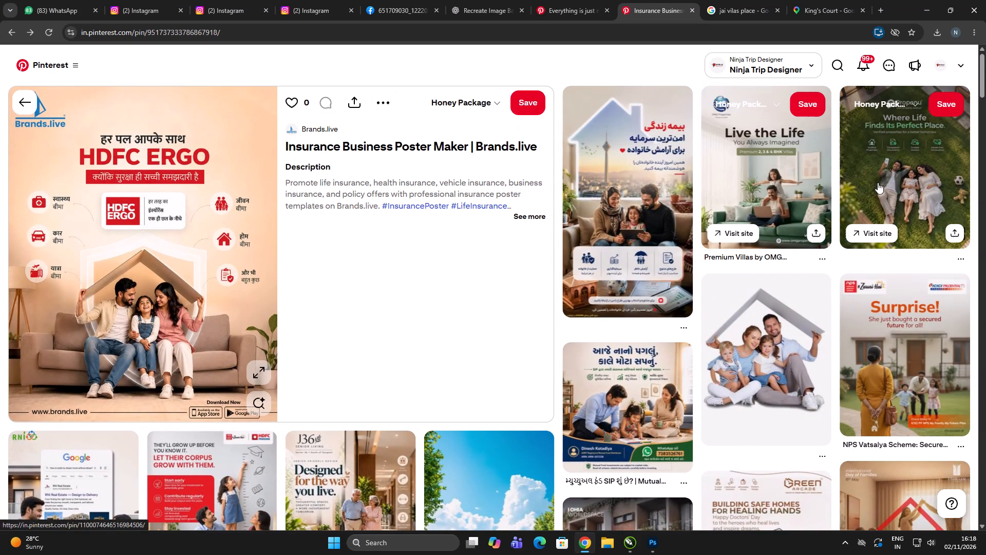
Open the "Premium Villas by OMG Properties" pin and browse its related real-estate creatives.
left_click(783, 178)
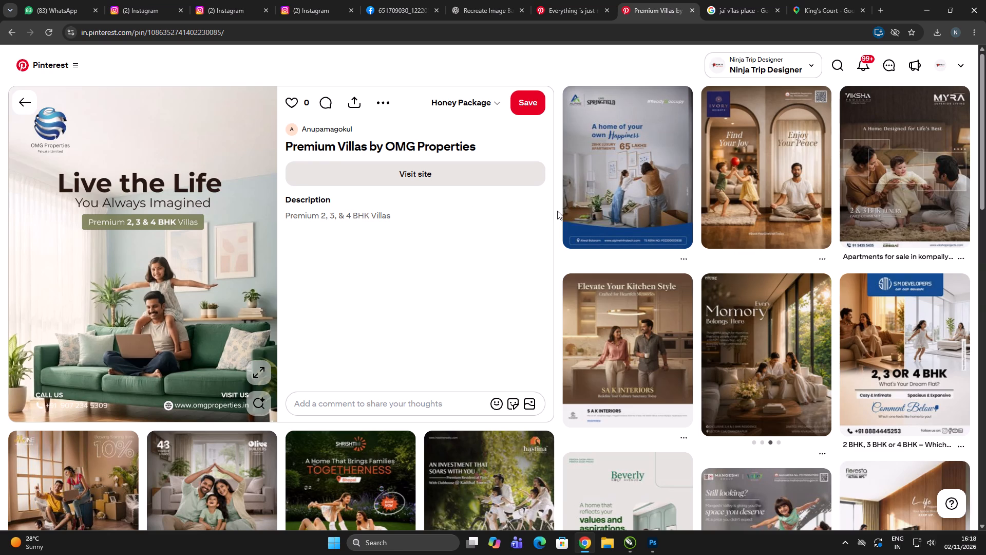
scroll(552, 206, "down", 4)
scroll(127, 336, "down", 3)
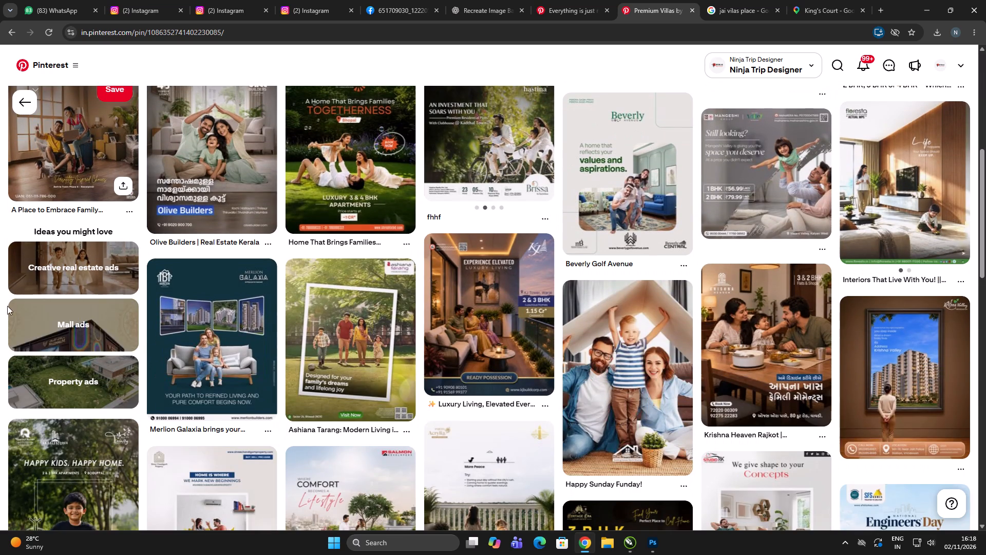
scroll(533, 294, "down", 3)
scroll(911, 289, "down", 6)
scroll(847, 278, "up", 3)
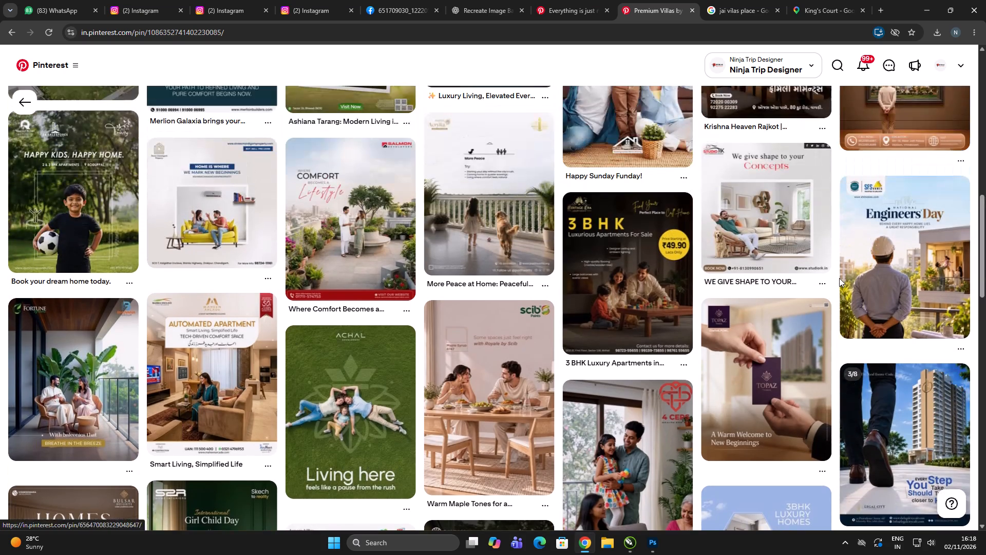
scroll(839, 281, "down", 4)
scroll(806, 292, "up", 6)
Open the "Where Comfort Becomes a Lifestyle" pin and look through its related pins for family-themed real-estate references.
left_click(367, 336)
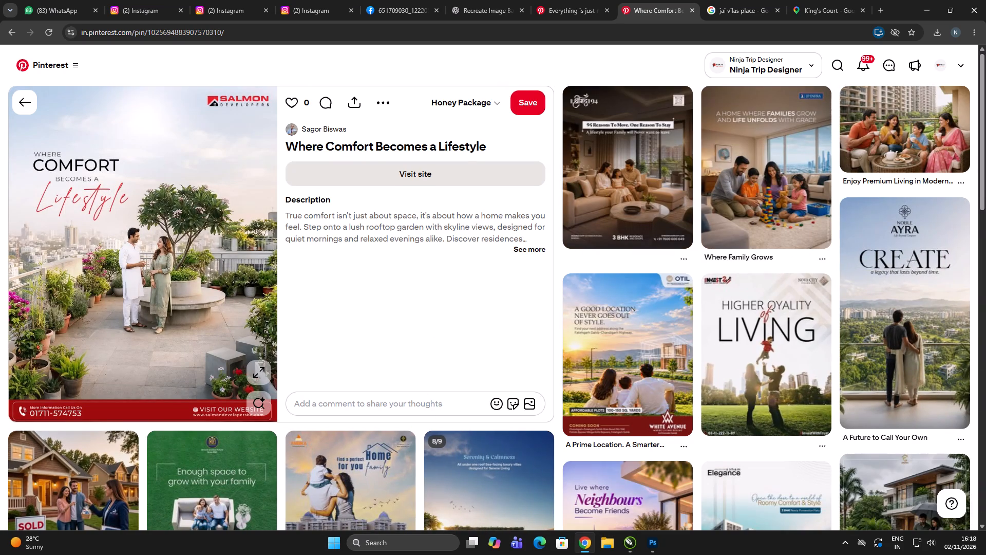
scroll(456, 226, "down", 4)
scroll(456, 226, "up", 6)
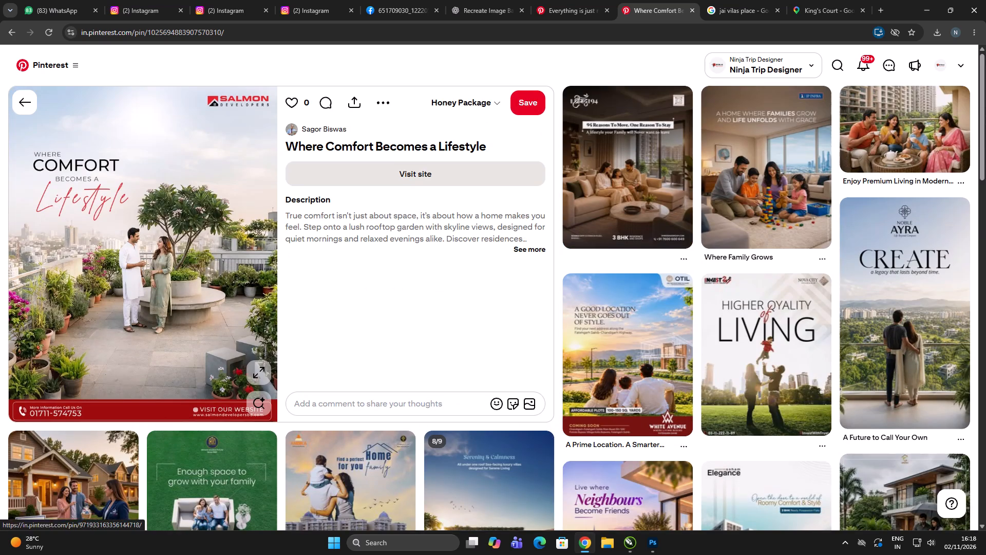
scroll(457, 226, "up", 5)
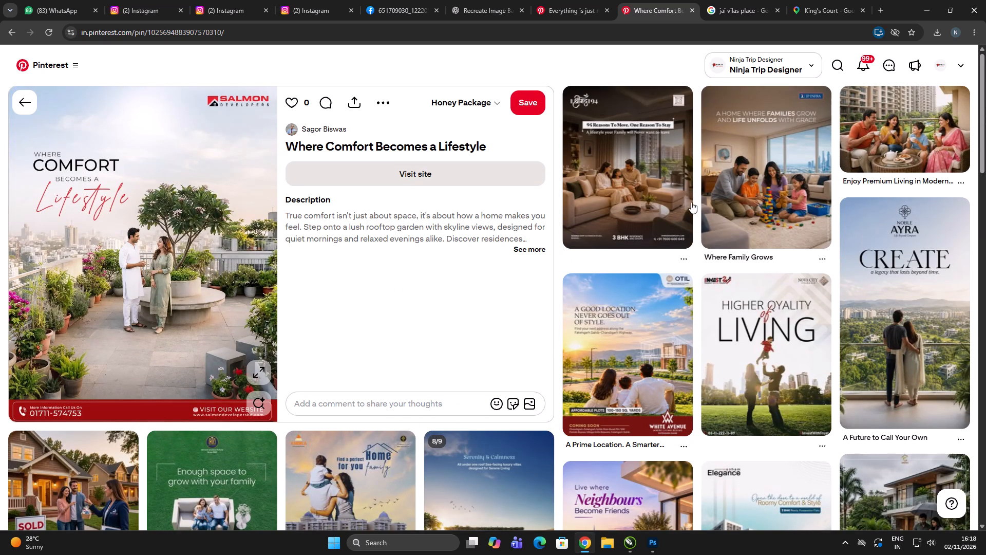
scroll(743, 220, "down", 4)
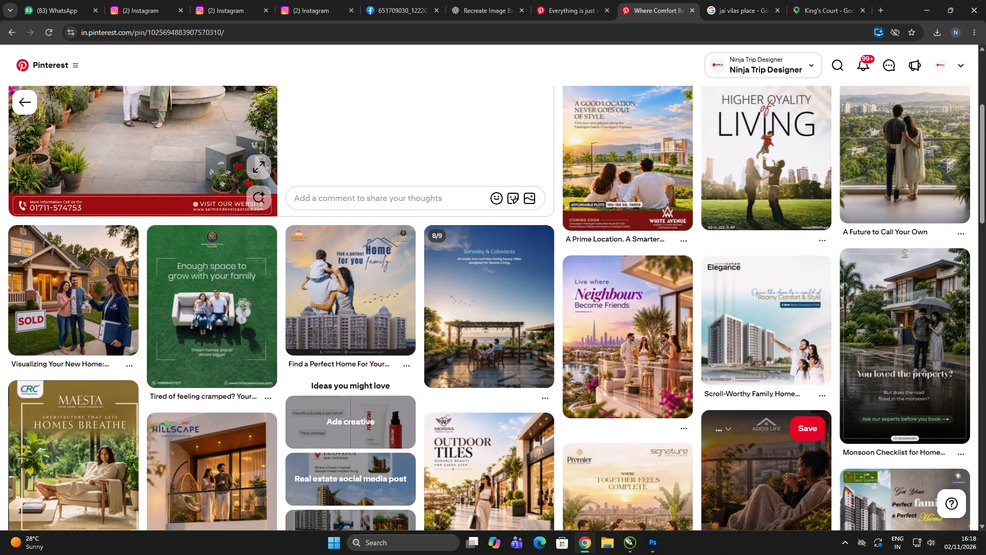
scroll(756, 542, "up", 4)
scroll(252, 316, "up", 5)
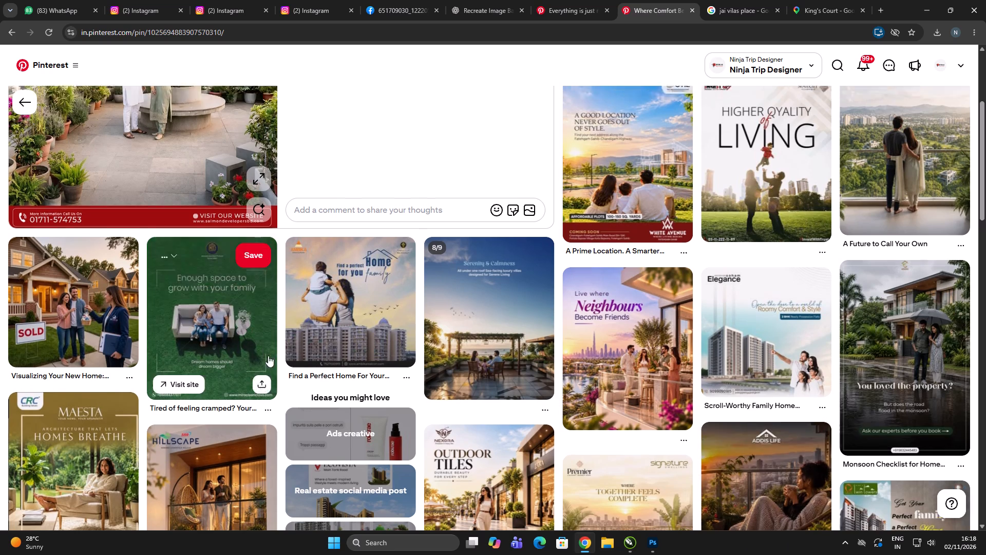
scroll(268, 356, "up", 2)
scroll(311, 357, "up", 1)
scroll(311, 357, "down", 12)
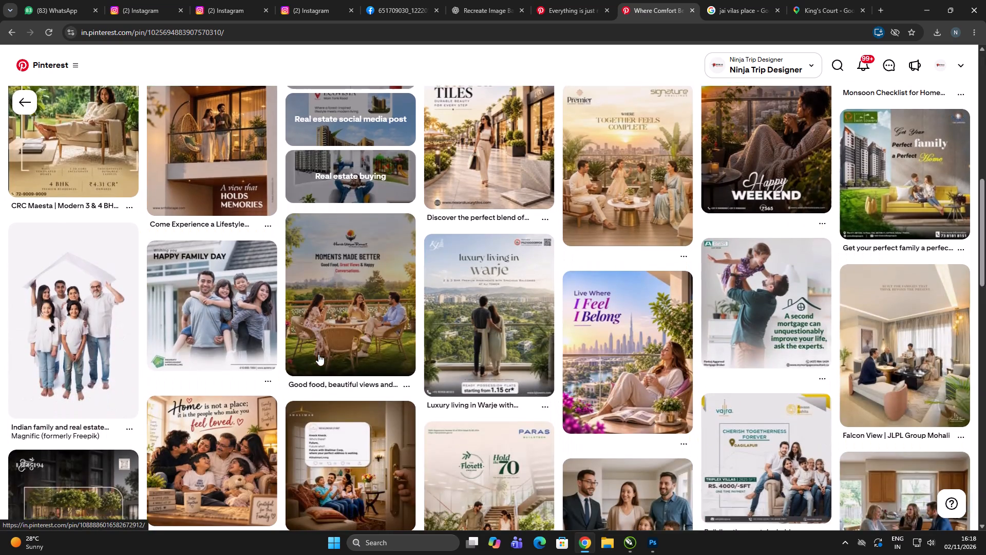
scroll(318, 354, "down", 2)
scroll(593, 295, "down", 2)
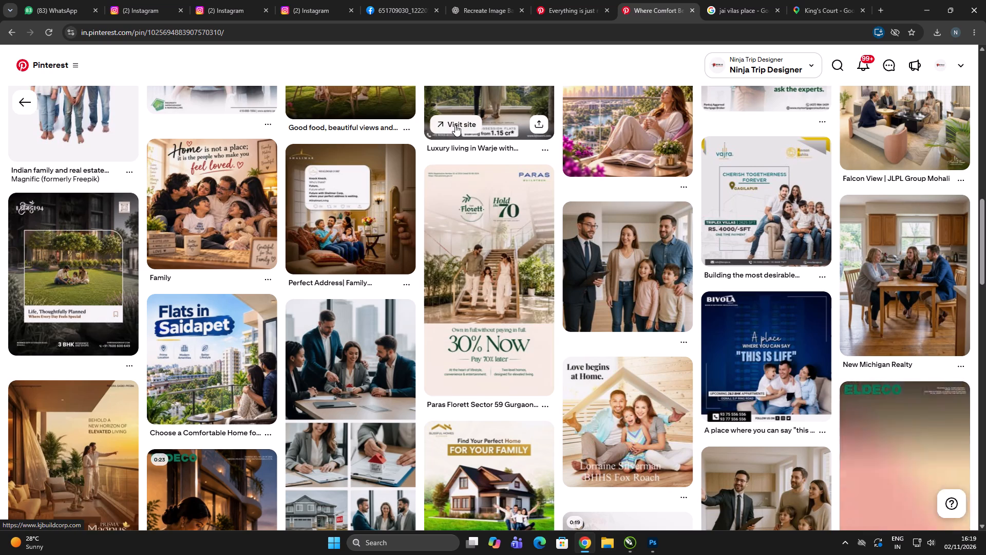
scroll(290, 424, "down", 3)
scroll(482, 400, "down", 4)
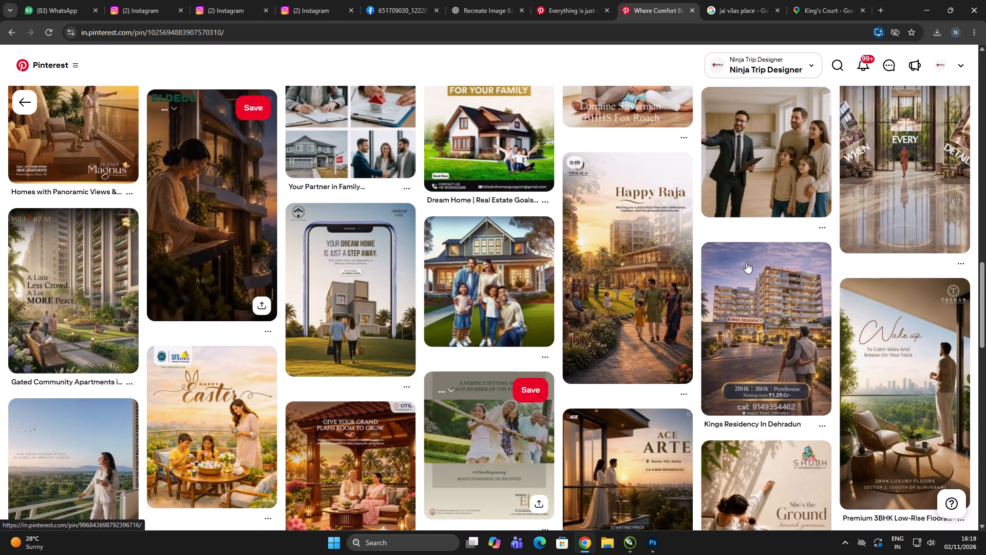
scroll(745, 233, "down", 3)
scroll(324, 162, "down", 7)
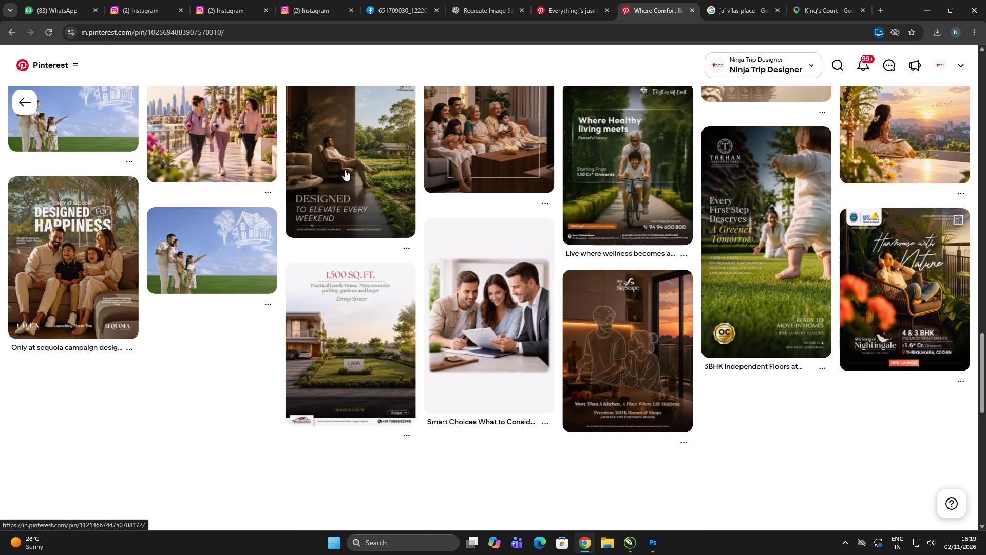
scroll(346, 170, "down", 3)
scroll(489, 171, "up", 1)
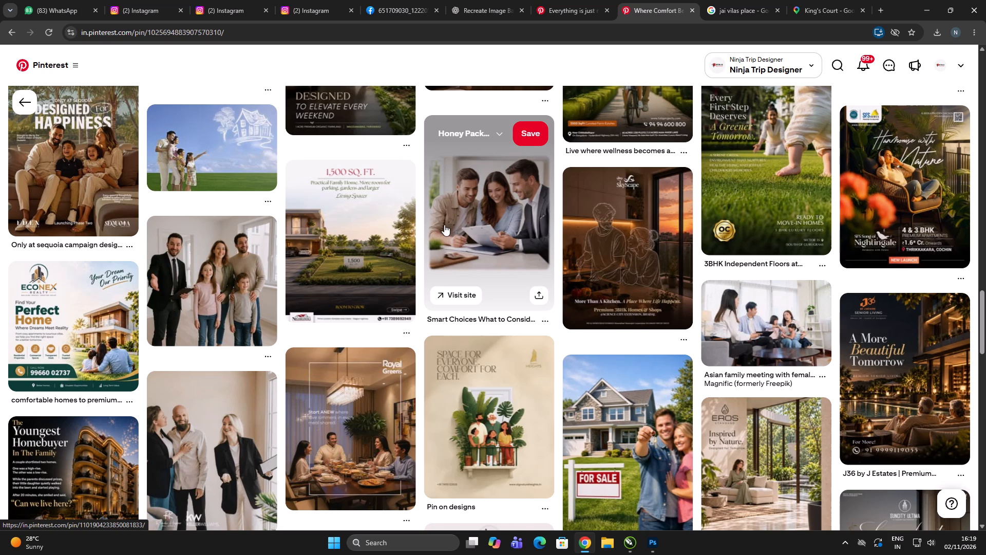
scroll(489, 215, "down", 4)
scroll(420, 152, "down", 2)
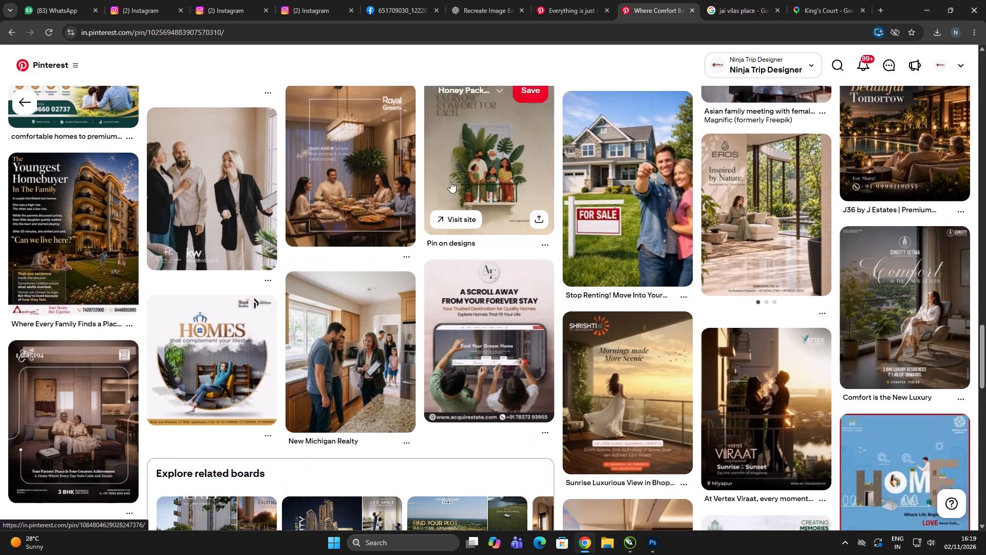
Open the Royal Greens "Start ANEW" family dining pin and browse its related creatives for a usable family image.
left_click(341, 133)
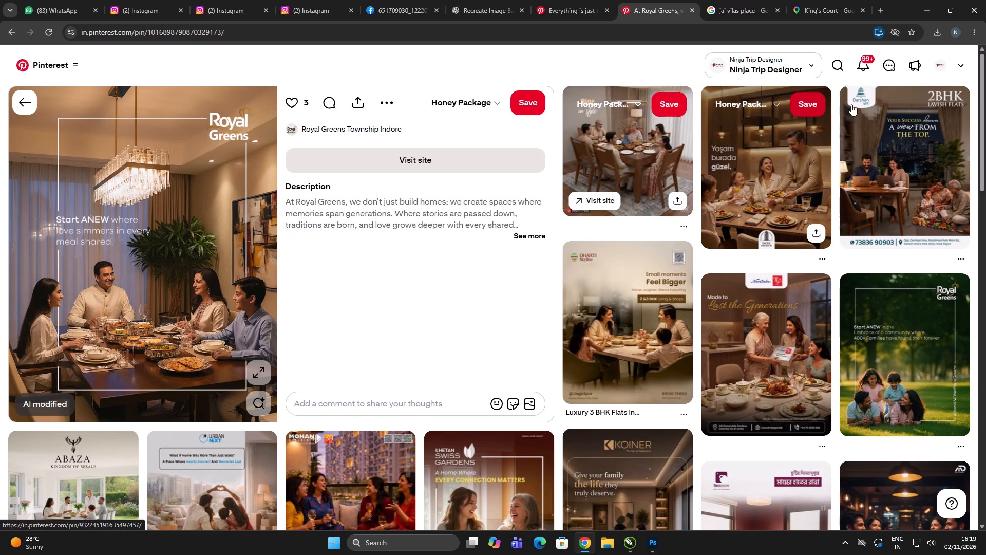
scroll(708, 282, "down", 2)
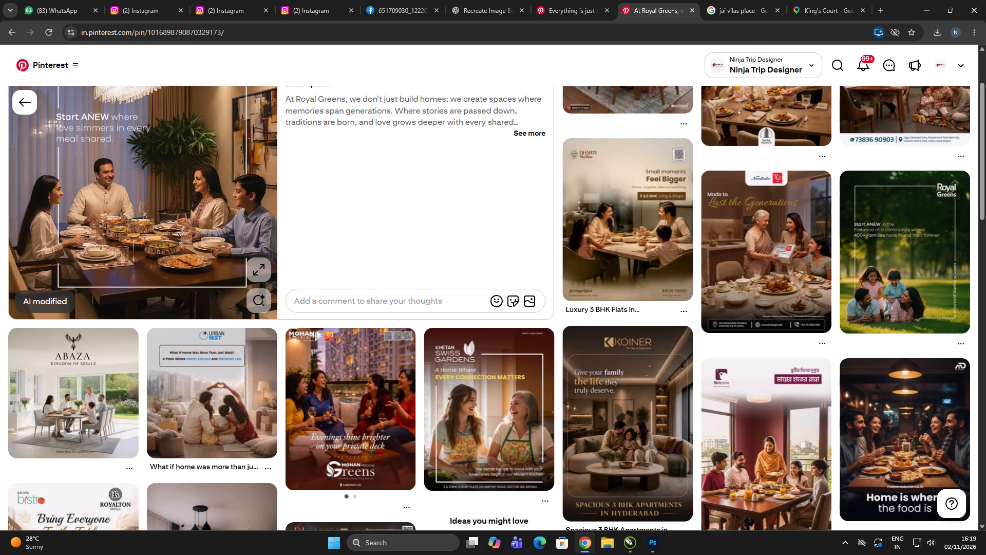
scroll(456, 255, "down", 4)
scroll(420, 320, "down", 6)
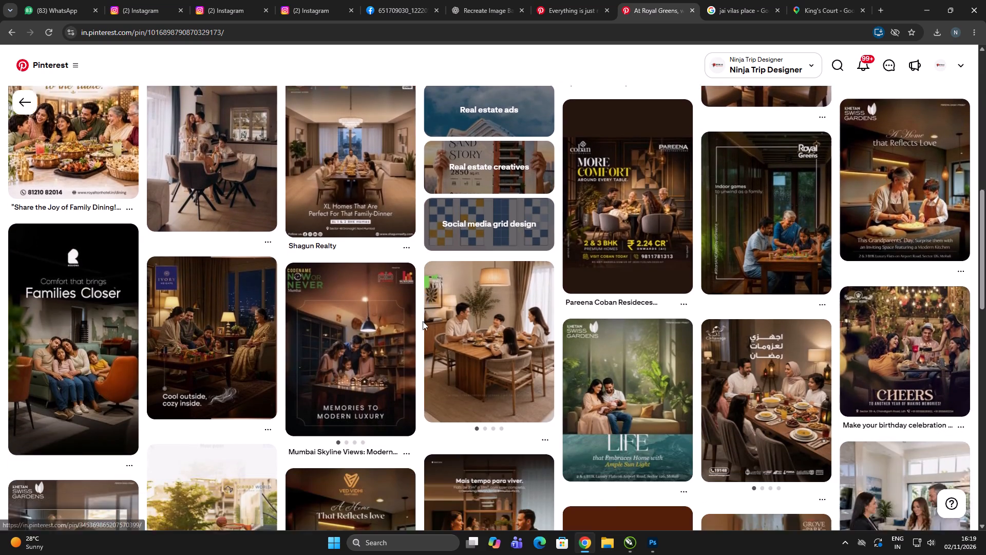
scroll(423, 321, "down", 7)
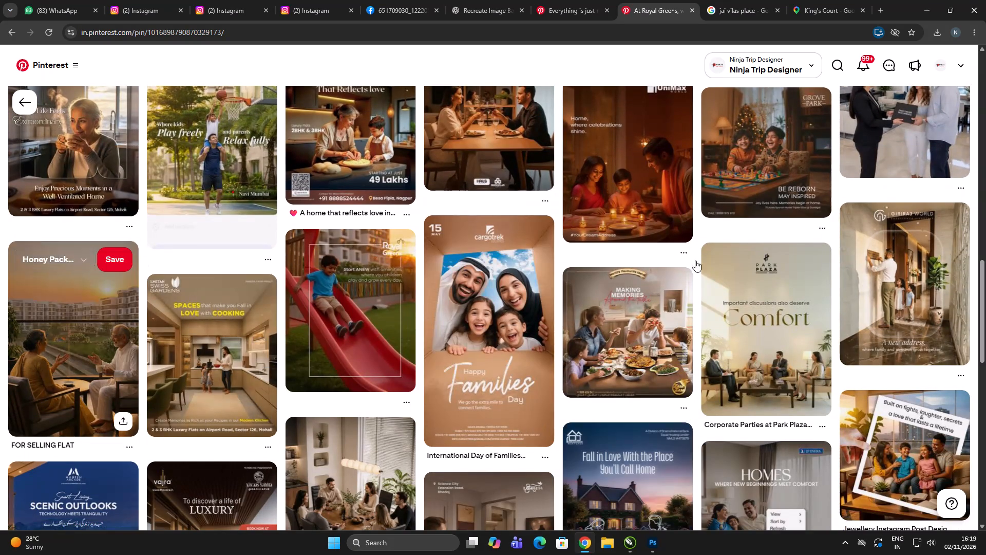
scroll(955, 323, "down", 5)
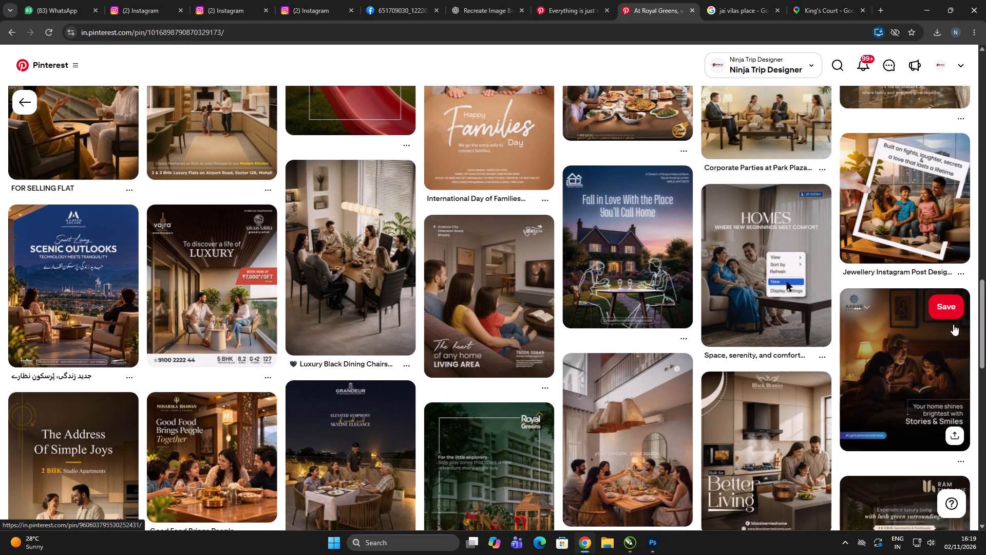
scroll(954, 324, "down", 2)
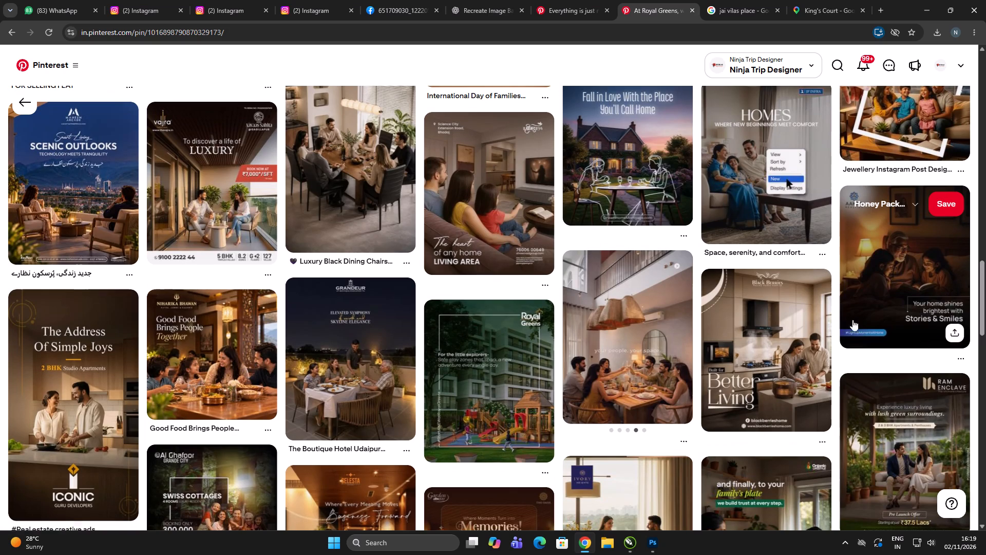
scroll(915, 370, "down", 4)
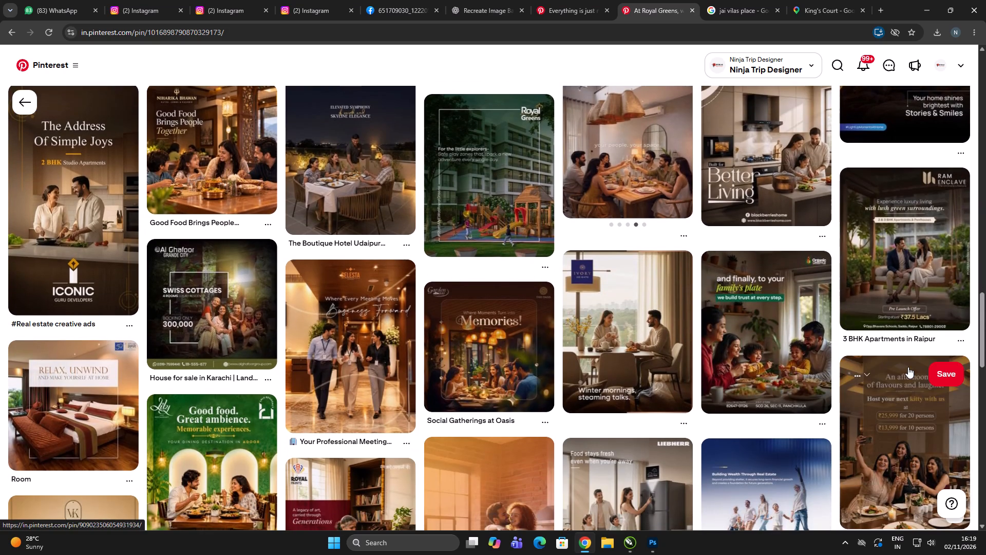
scroll(908, 367, "down", 1)
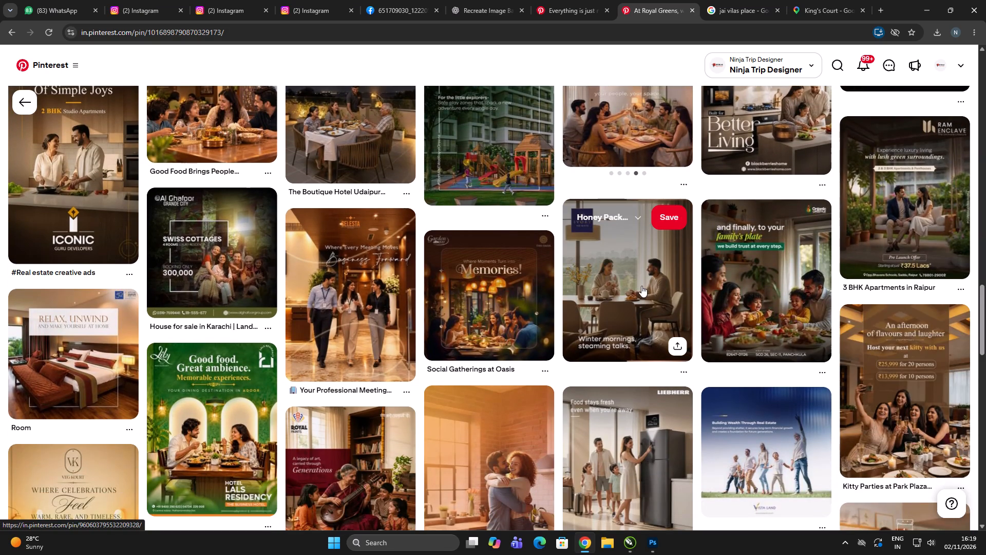
scroll(641, 286, "down", 4)
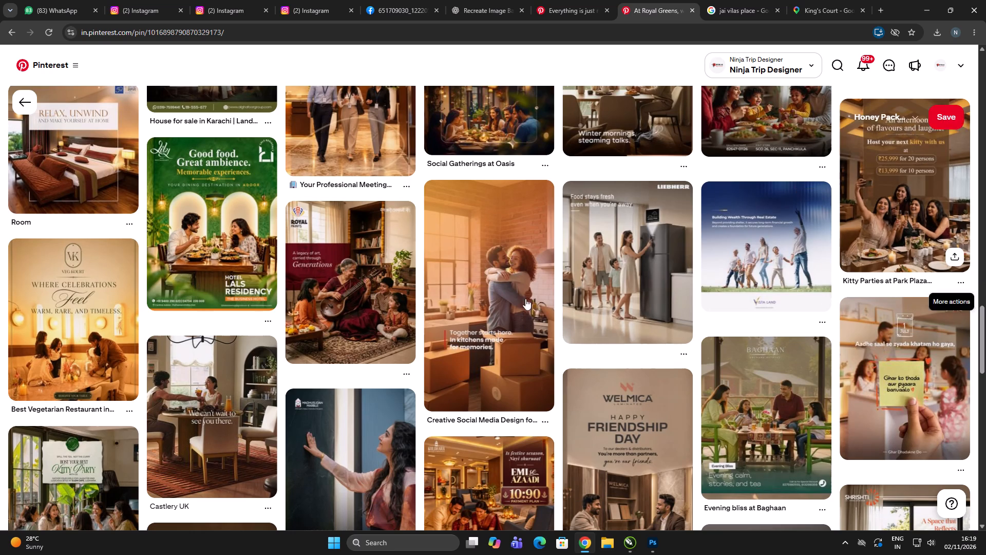
Check the Liebherr "Food stays fresh even when you're away" pin and its related pins.
left_click(616, 273)
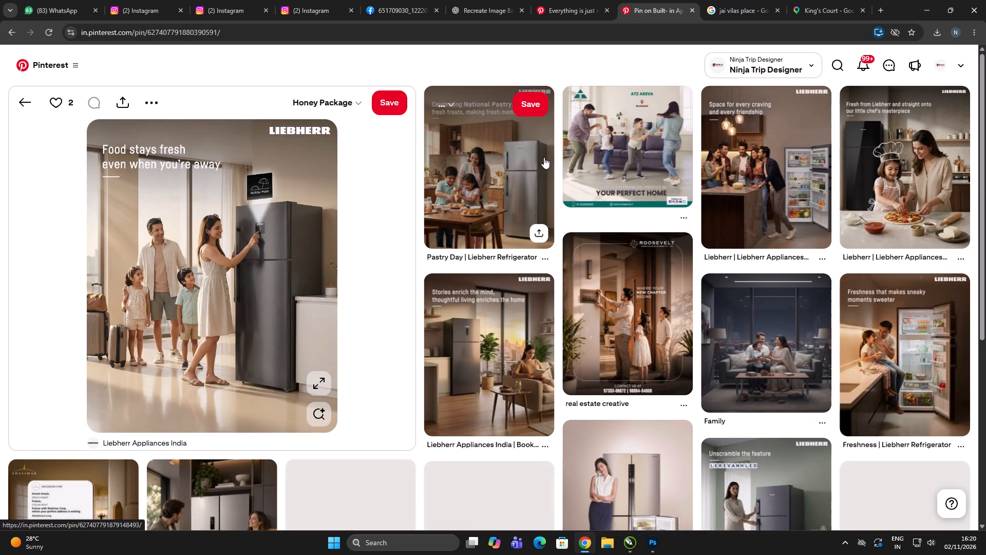
scroll(622, 159, "down", 10)
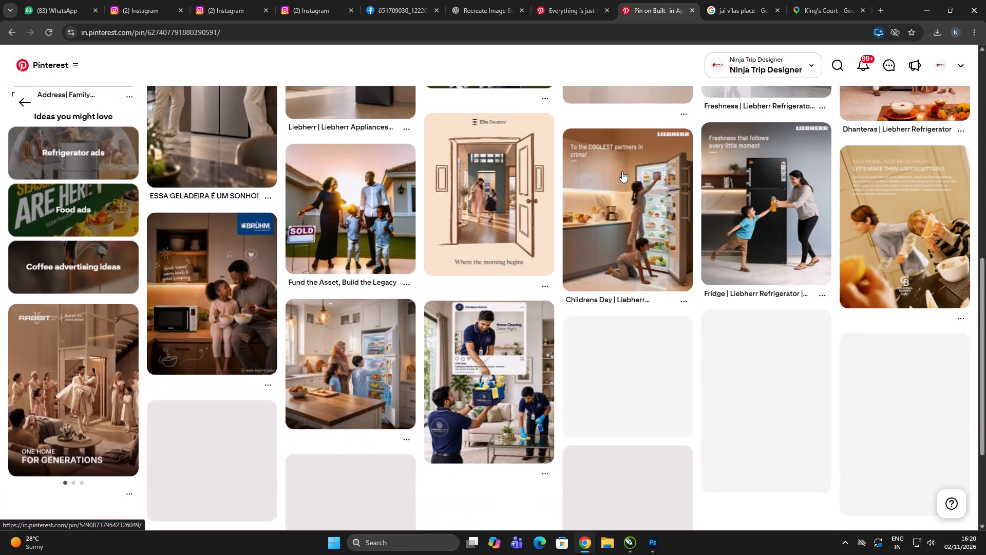
scroll(621, 171, "up", 16)
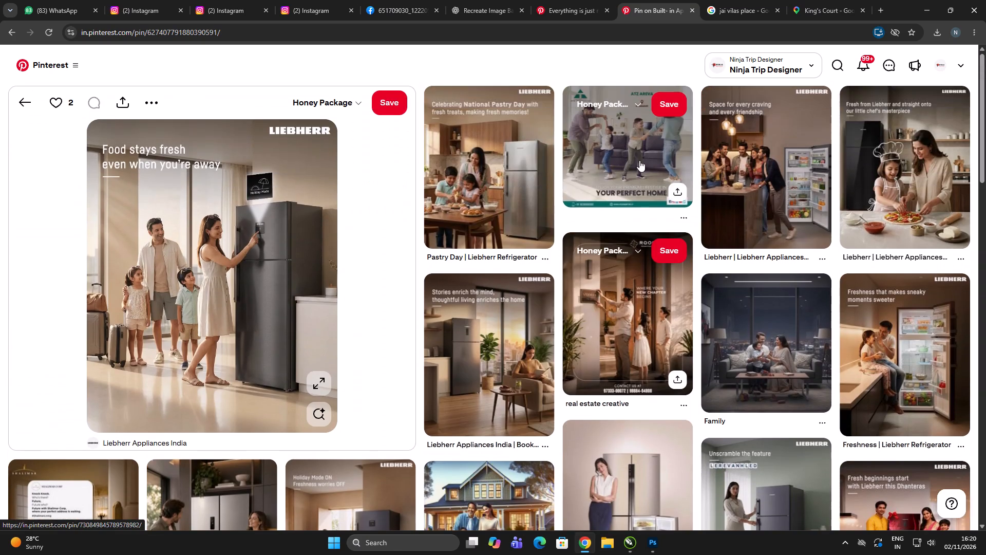
Open the ATZ Areva "Your Perfect Home" pin and browse its related family property creatives.
left_click(638, 154)
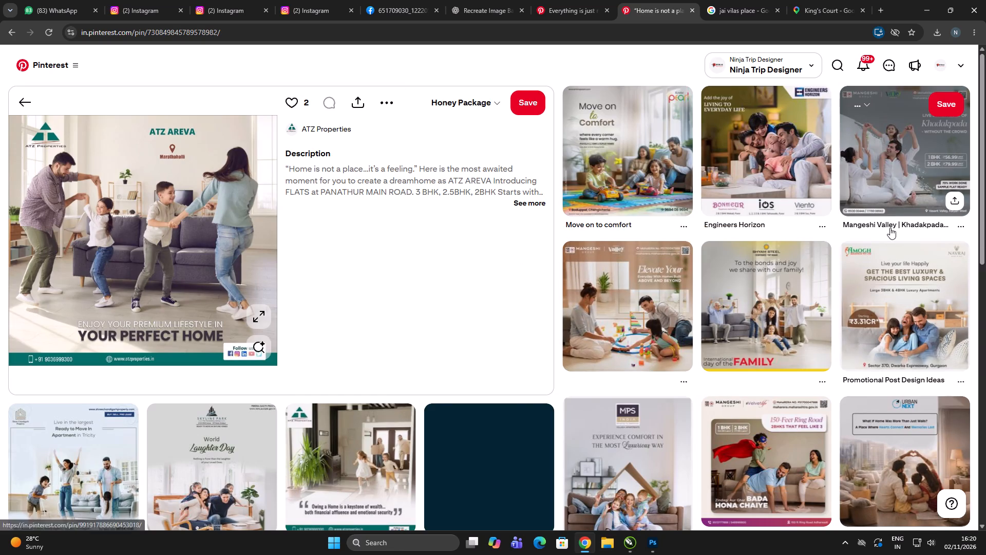
scroll(885, 227, "down", 5)
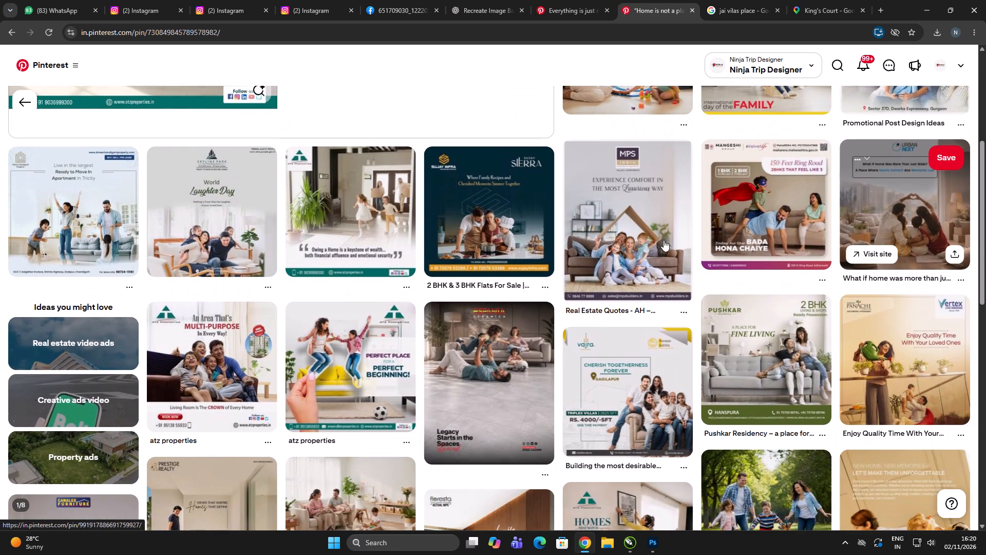
scroll(637, 256, "down", 3)
scroll(707, 241, "down", 2)
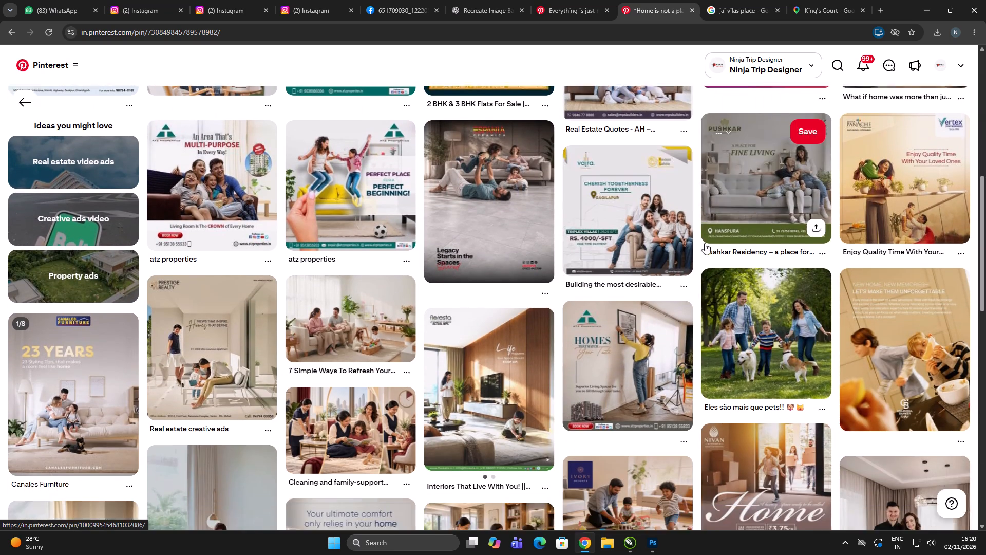
scroll(705, 243, "down", 1)
Open the "7 Simple Ways To Refresh Your Home" pin and examine its related family living-room photos.
left_click(354, 204)
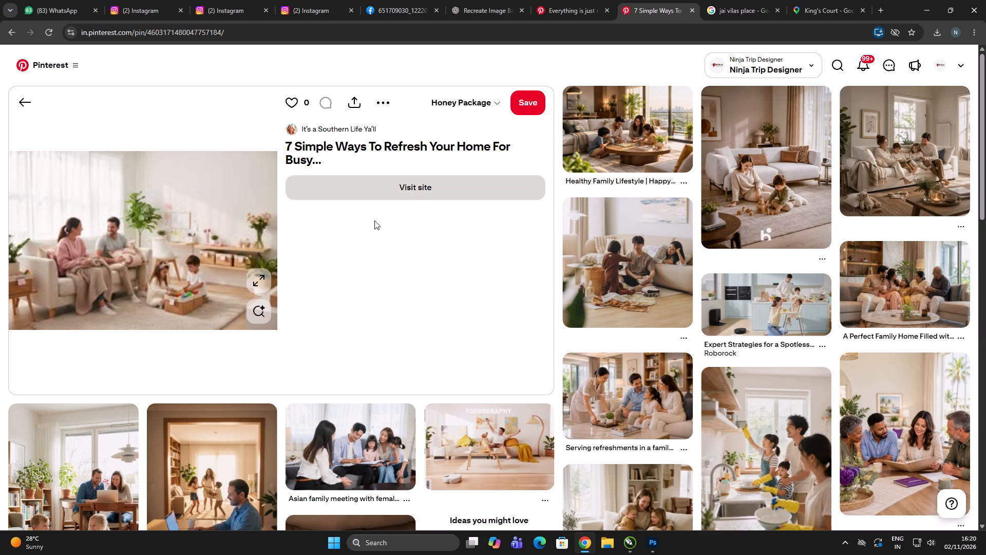
scroll(679, 192, "down", 2)
scroll(615, 213, "down", 1)
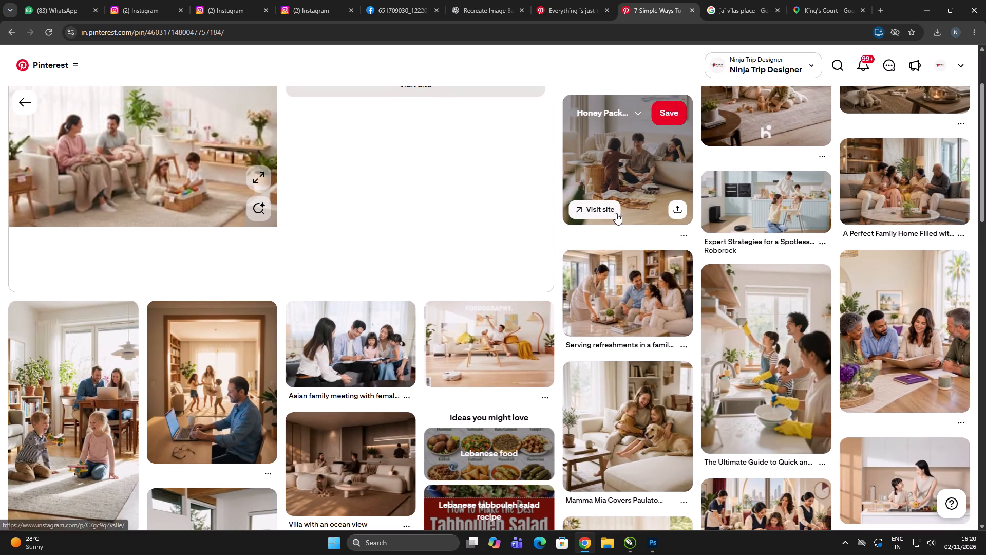
scroll(616, 213, "down", 5)
scroll(634, 204, "up", 2)
scroll(634, 204, "down", 1)
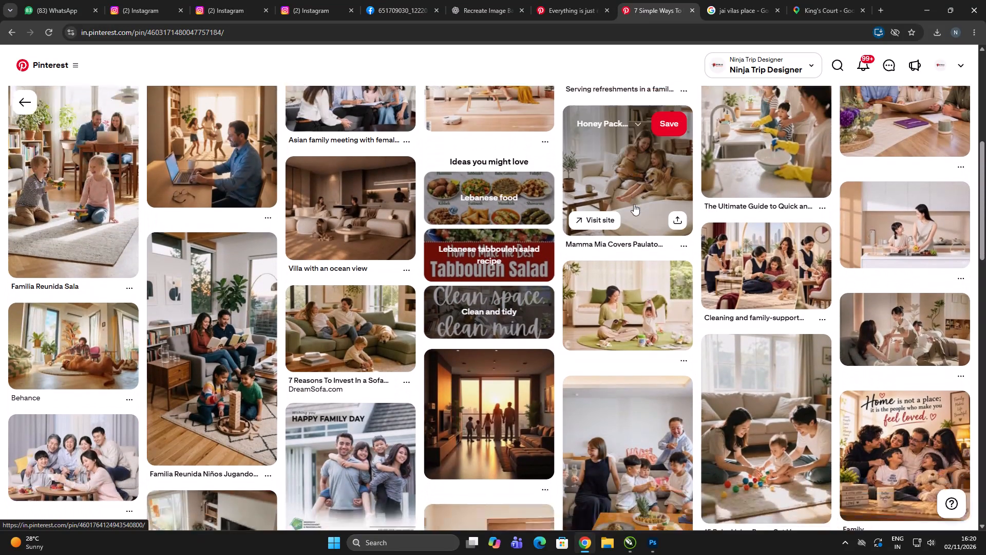
scroll(635, 202, "down", 7)
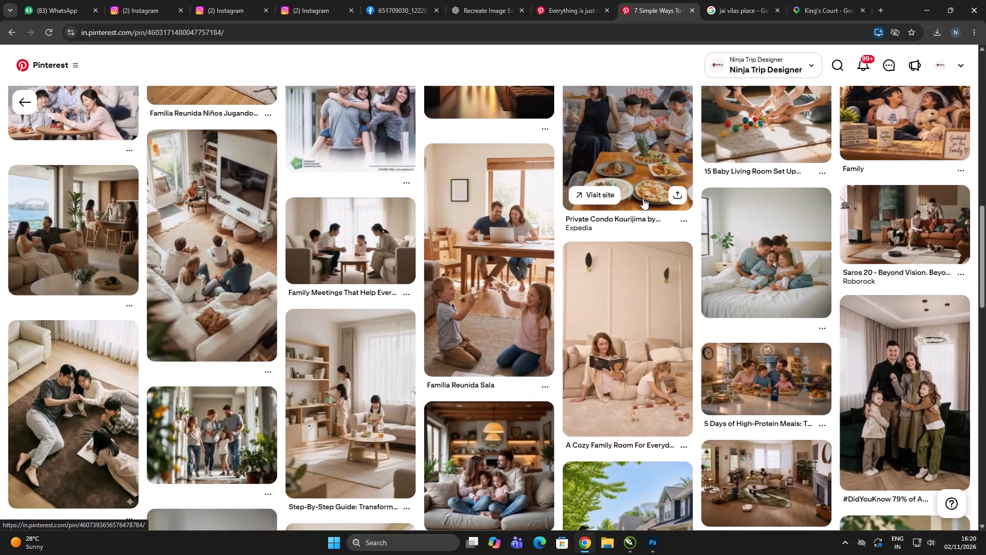
scroll(643, 198, "up", 16)
scroll(647, 195, "up", 6)
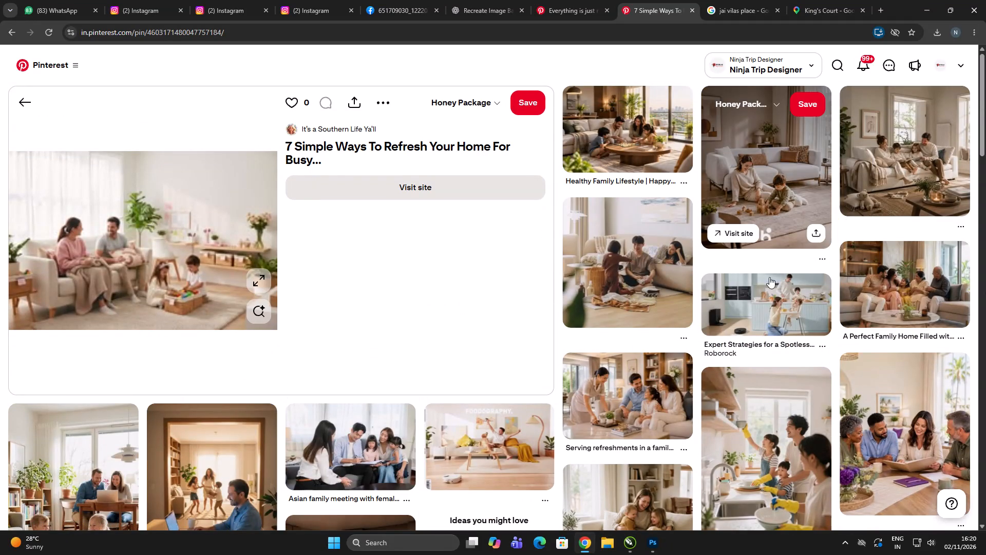
Go through the family laundry-folding pin to the related sofa family photo with an air purifier and inspect it enlarged.
left_click(632, 247)
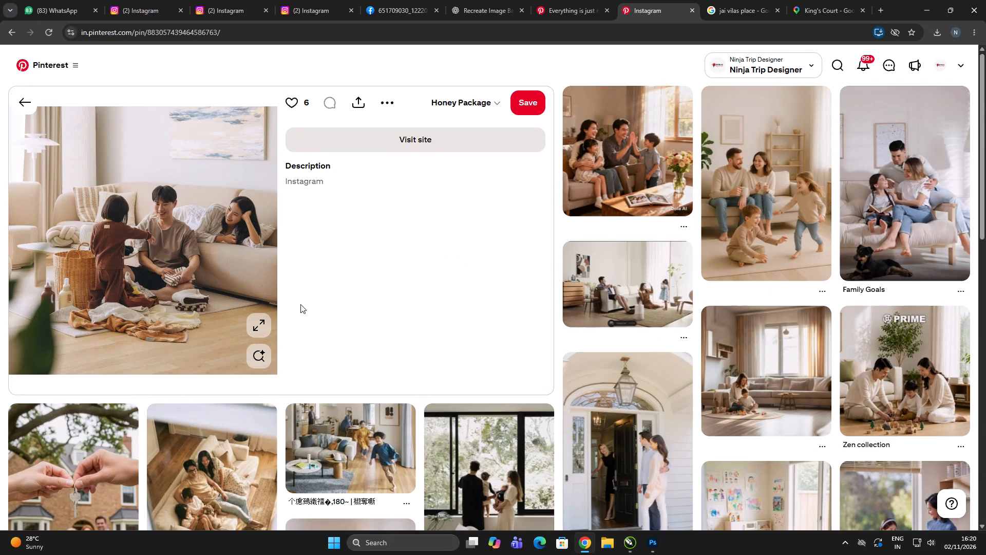
left_click(638, 287)
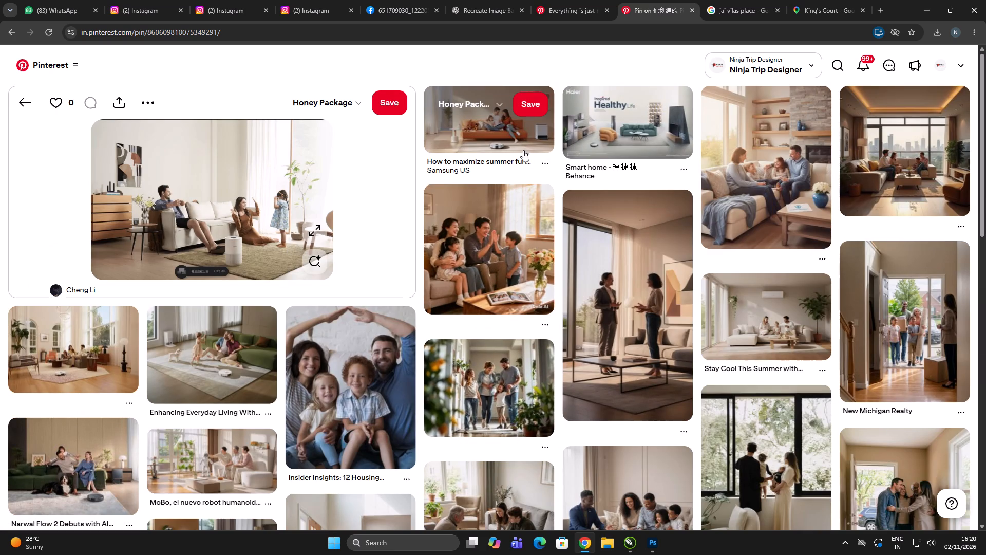
left_click(316, 234)
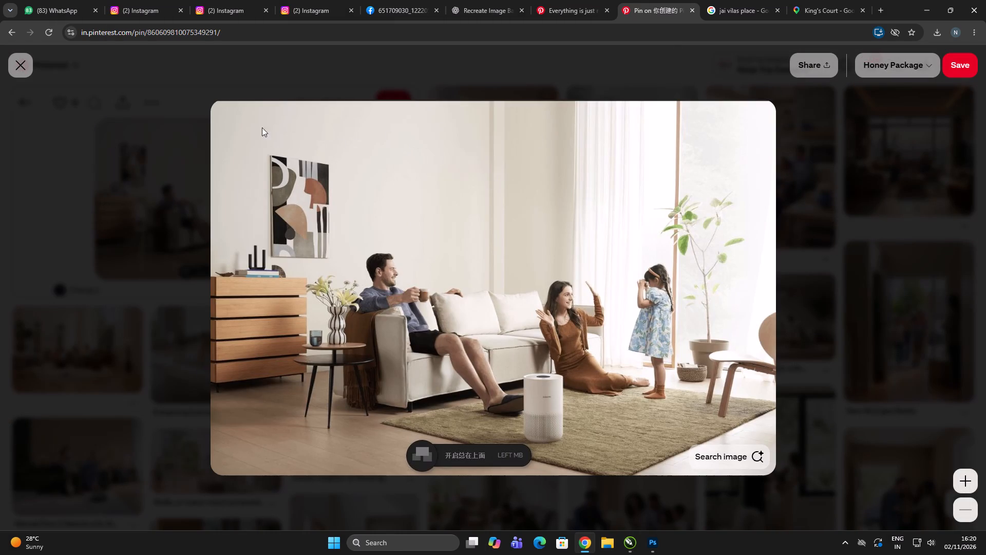
left_click(23, 67)
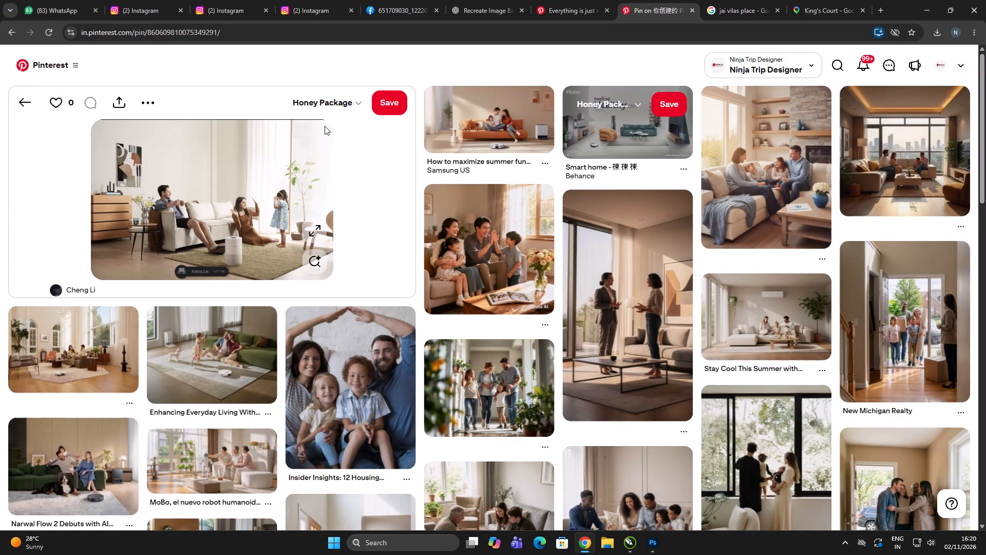
Browse the related family home pins and open the COTTO Designer Kitchen "The Heart of Your Home" pin.
scroll(735, 316, "down", 6)
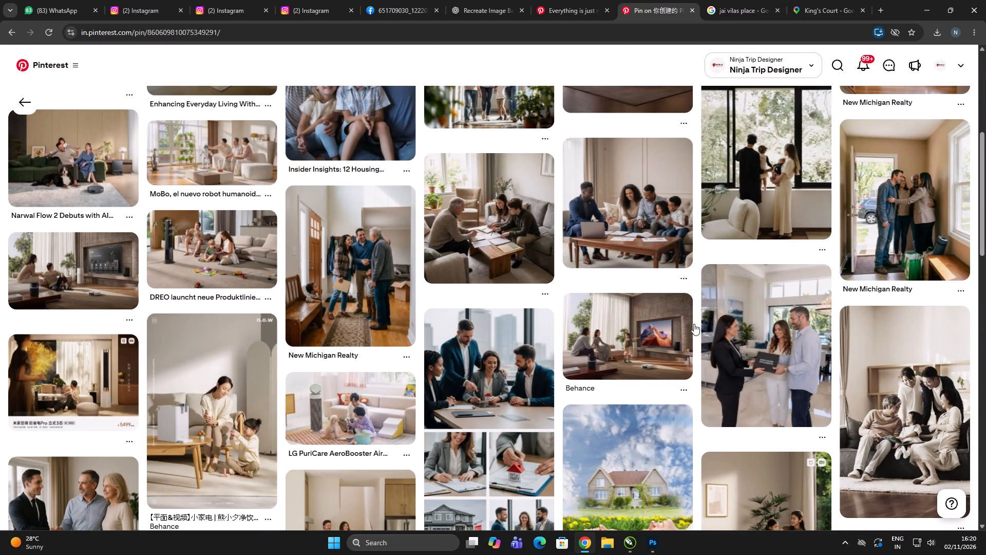
scroll(445, 245, "down", 3)
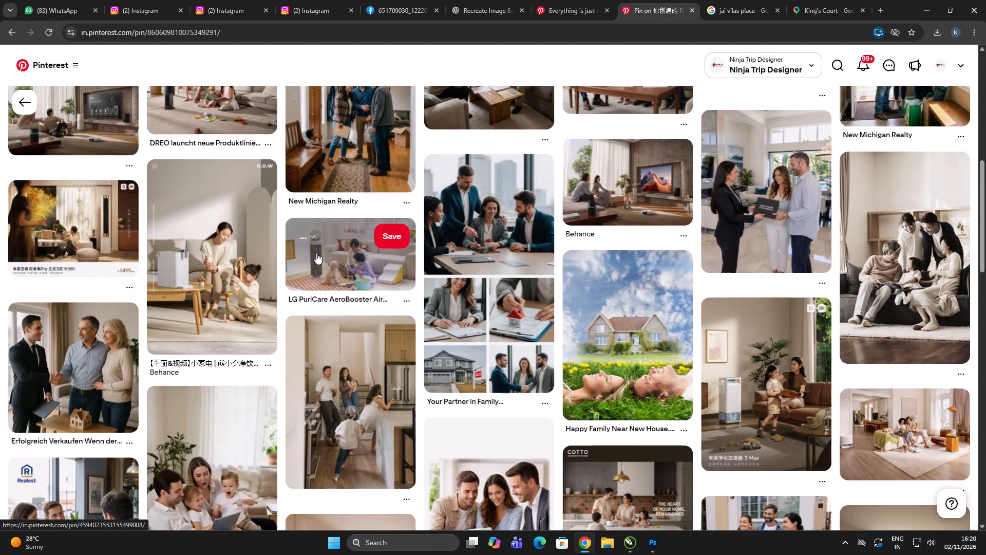
scroll(405, 242, "down", 4)
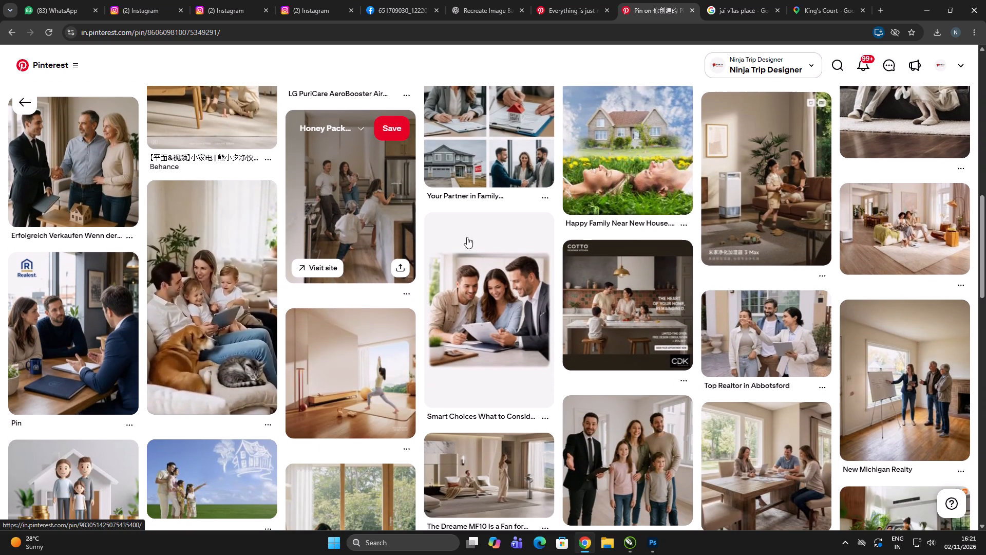
scroll(876, 250, "down", 2)
left_click(616, 221)
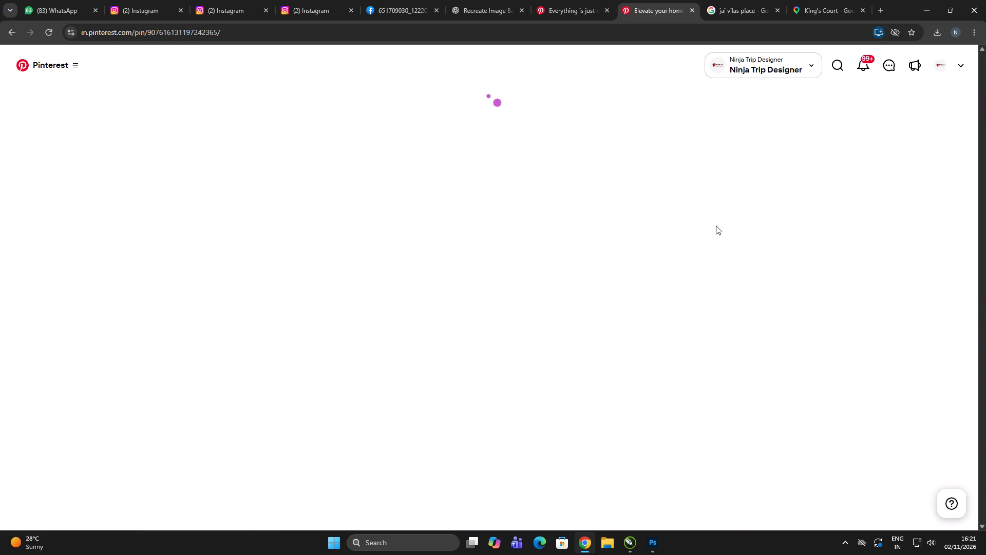
right_click(65, 185)
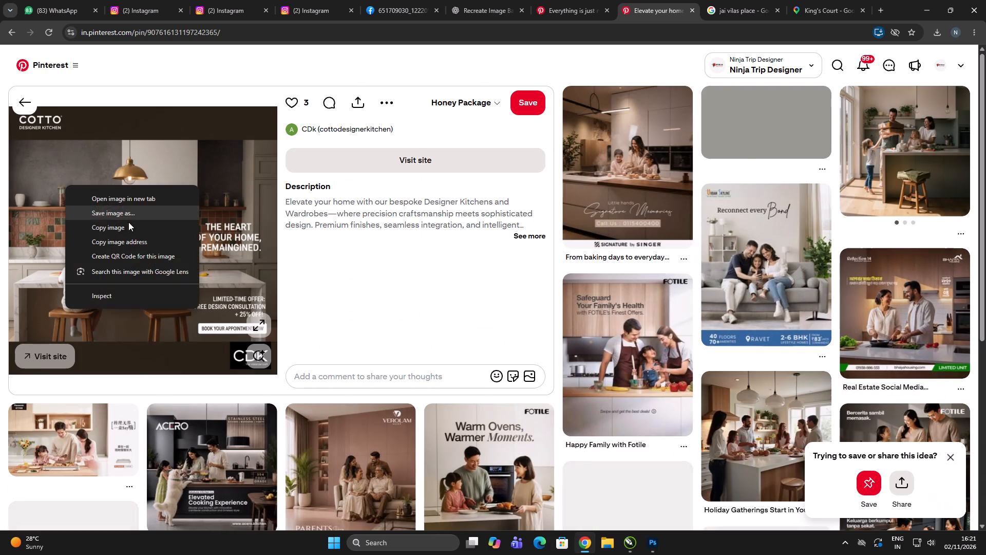
scroll(114, 259, "up", 5)
scroll(688, 178, "up", 5)
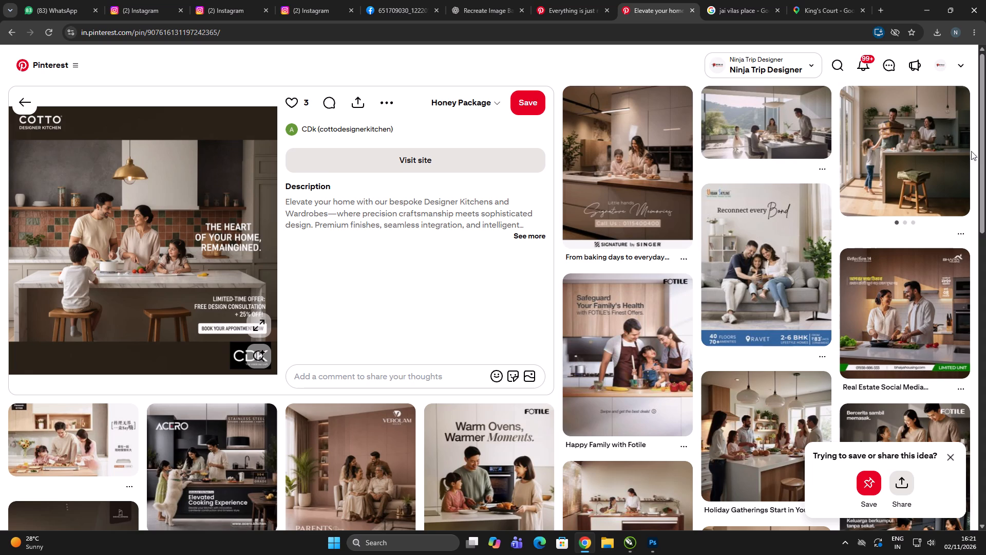
Go through the related kitchen creatives and open the Daico Mobiliário pin of a family around a kitchen island.
scroll(792, 264, "down", 3)
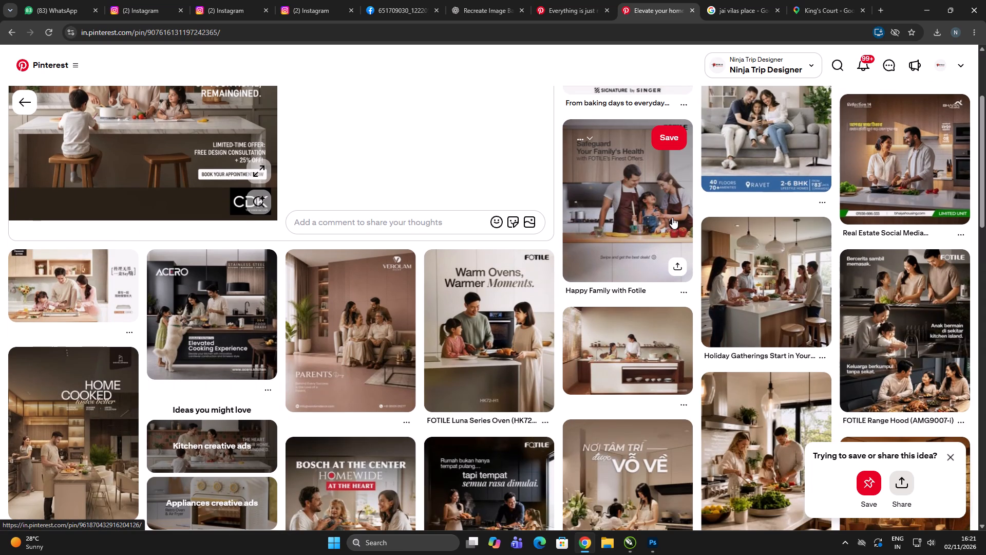
scroll(754, 252, "down", 3)
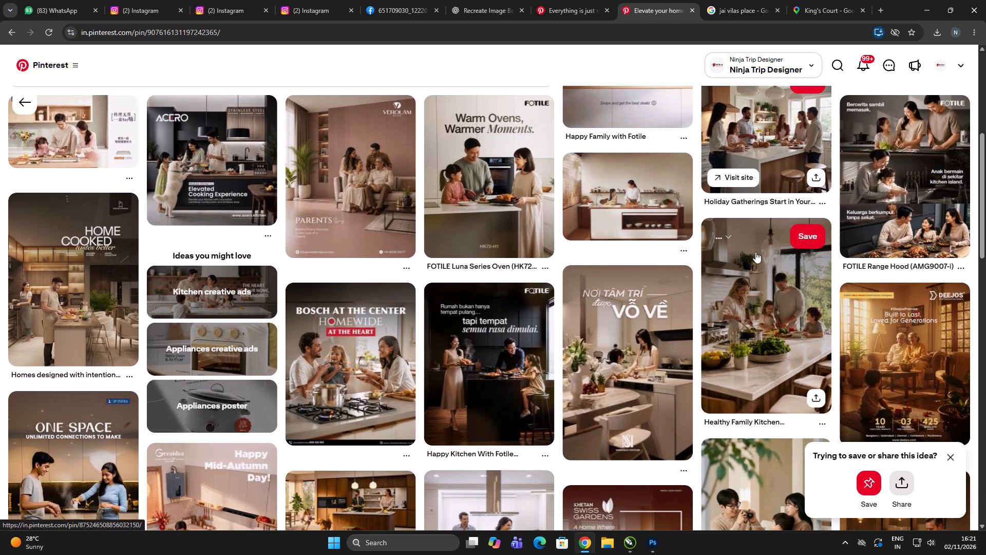
scroll(756, 250, "down", 4)
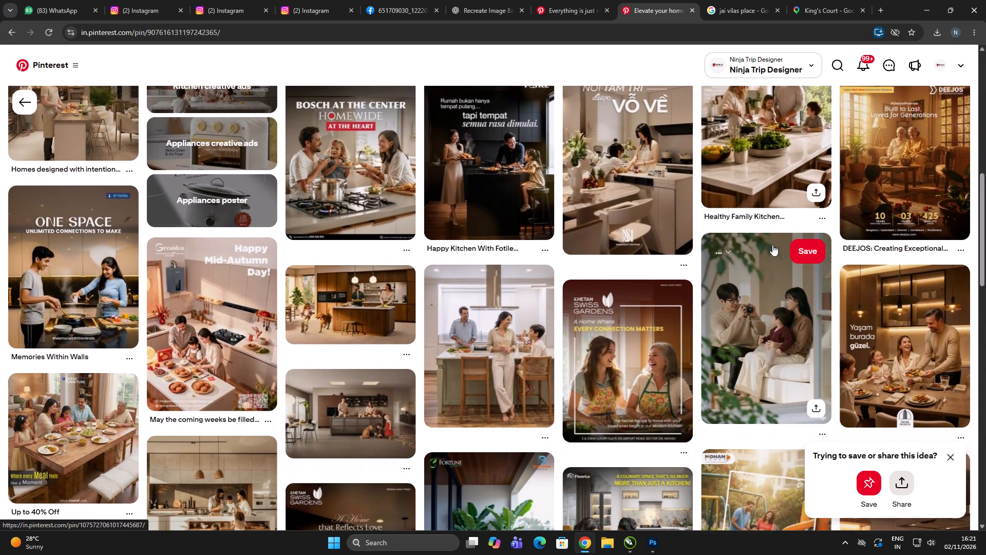
scroll(894, 244, "down", 1)
left_click(501, 322)
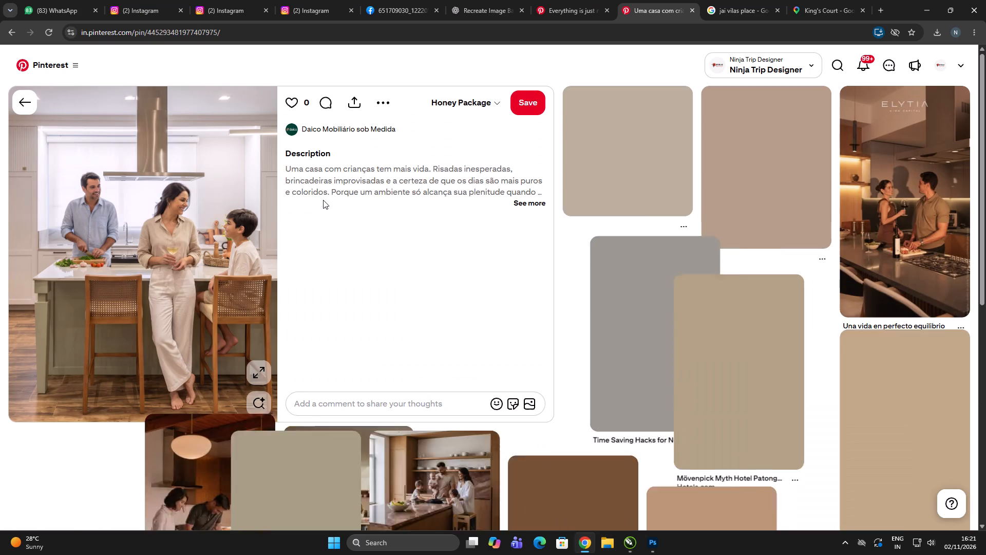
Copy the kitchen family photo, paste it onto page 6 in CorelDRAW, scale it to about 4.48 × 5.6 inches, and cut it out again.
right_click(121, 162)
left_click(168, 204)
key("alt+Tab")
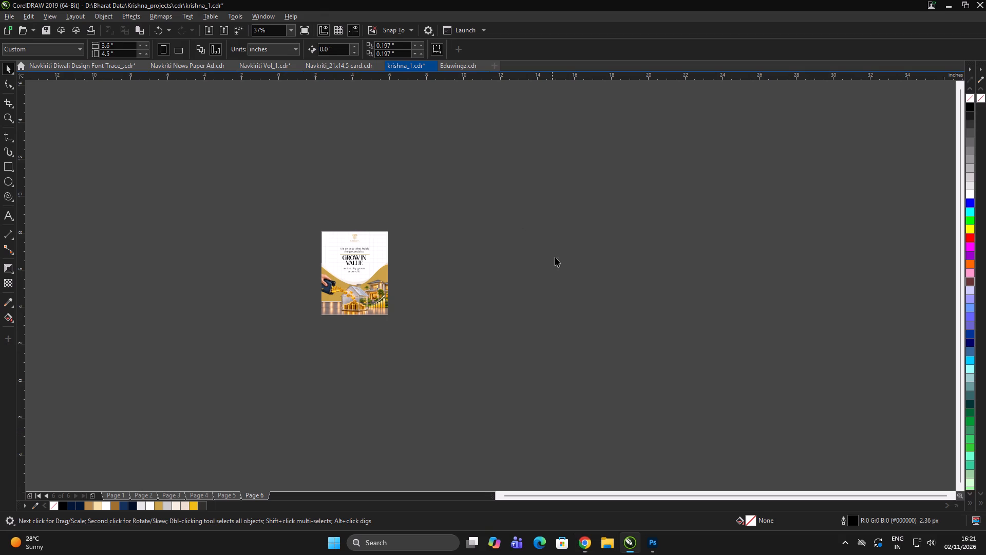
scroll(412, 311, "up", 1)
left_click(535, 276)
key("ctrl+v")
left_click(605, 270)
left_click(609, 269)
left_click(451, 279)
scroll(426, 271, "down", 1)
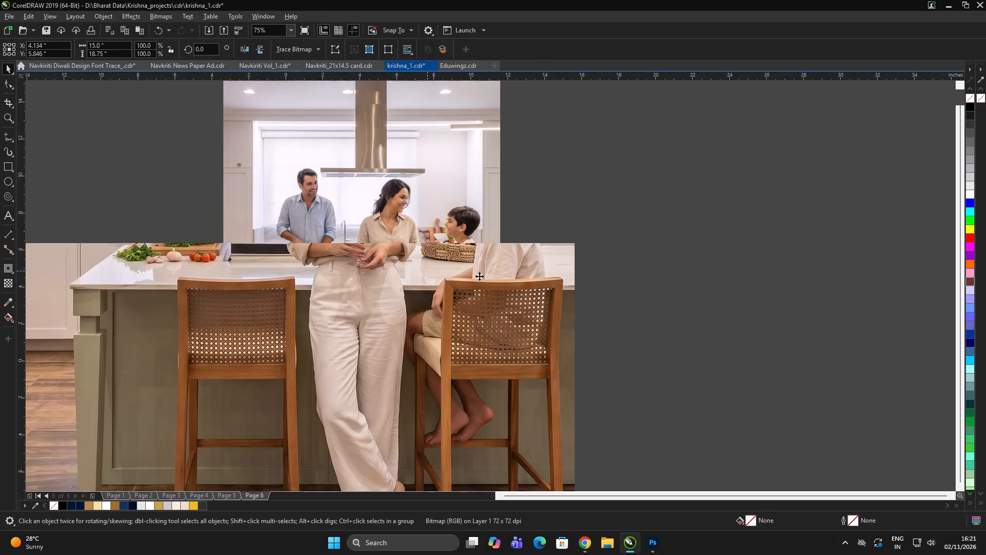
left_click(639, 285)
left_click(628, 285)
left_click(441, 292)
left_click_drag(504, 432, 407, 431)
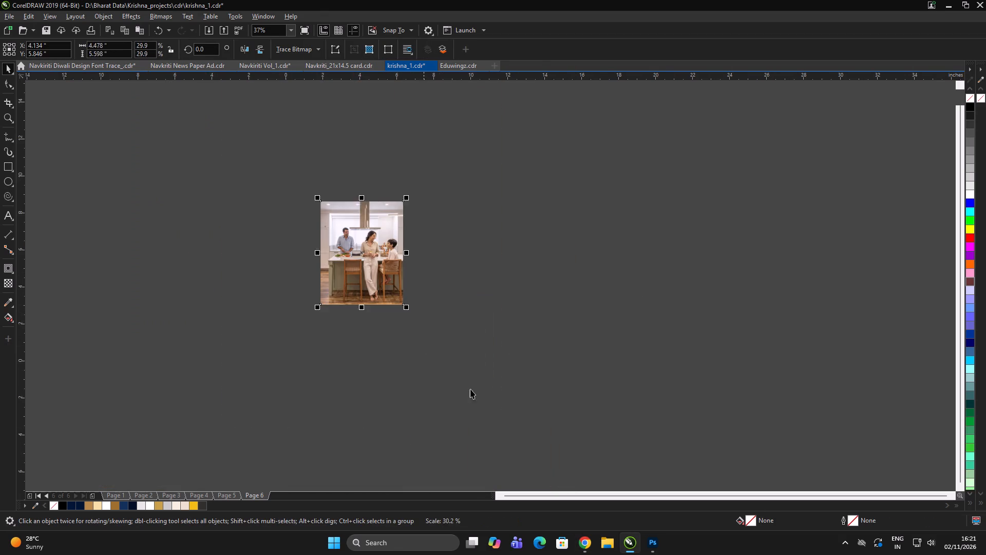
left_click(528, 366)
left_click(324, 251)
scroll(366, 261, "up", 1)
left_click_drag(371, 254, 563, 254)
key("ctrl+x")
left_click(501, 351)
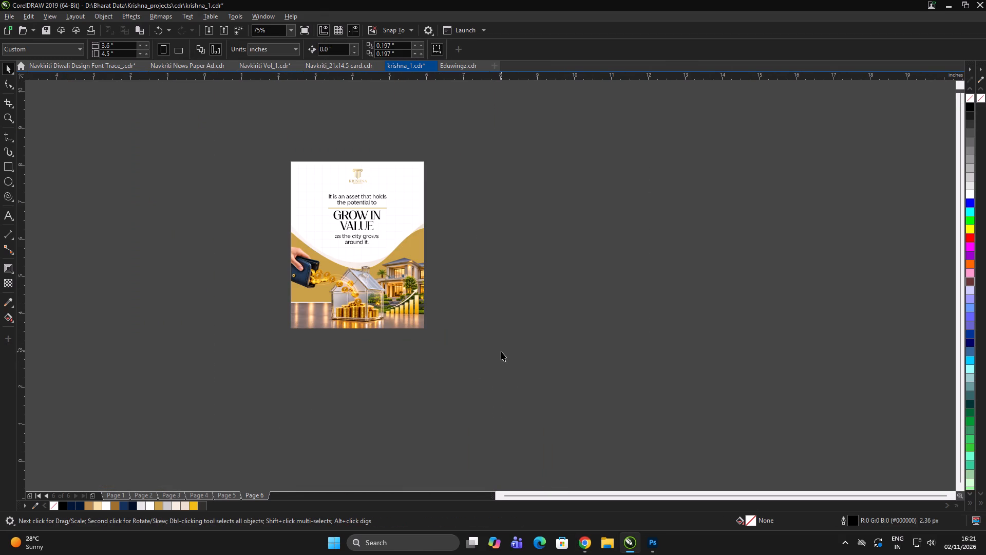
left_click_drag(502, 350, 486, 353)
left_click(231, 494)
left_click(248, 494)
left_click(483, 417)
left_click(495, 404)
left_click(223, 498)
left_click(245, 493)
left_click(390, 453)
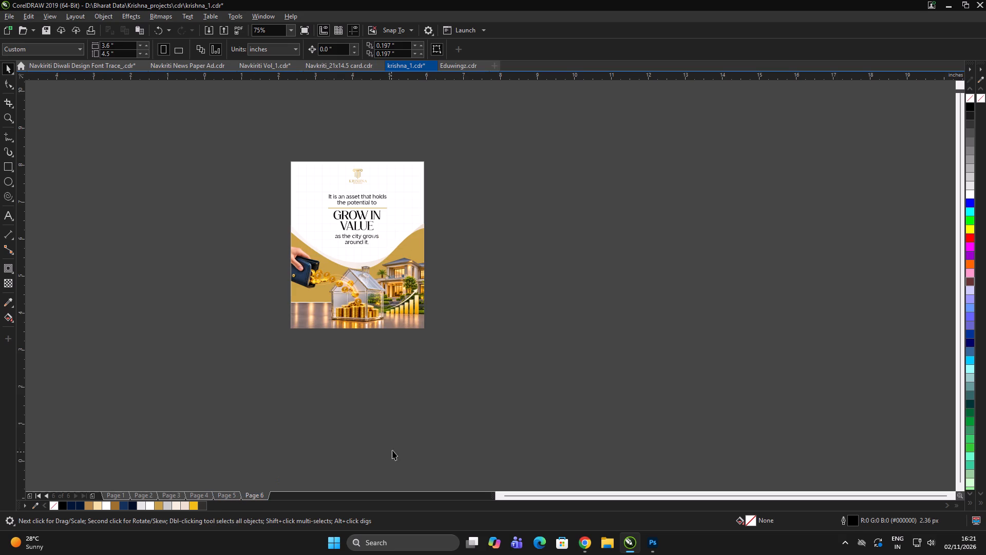
Copy all of page 6's artwork and paste it onto a new page 7.
left_click(394, 445)
left_click_drag(587, 391, 195, 104)
key("ctrl+c")
double_click(610, 227, "ctrl")
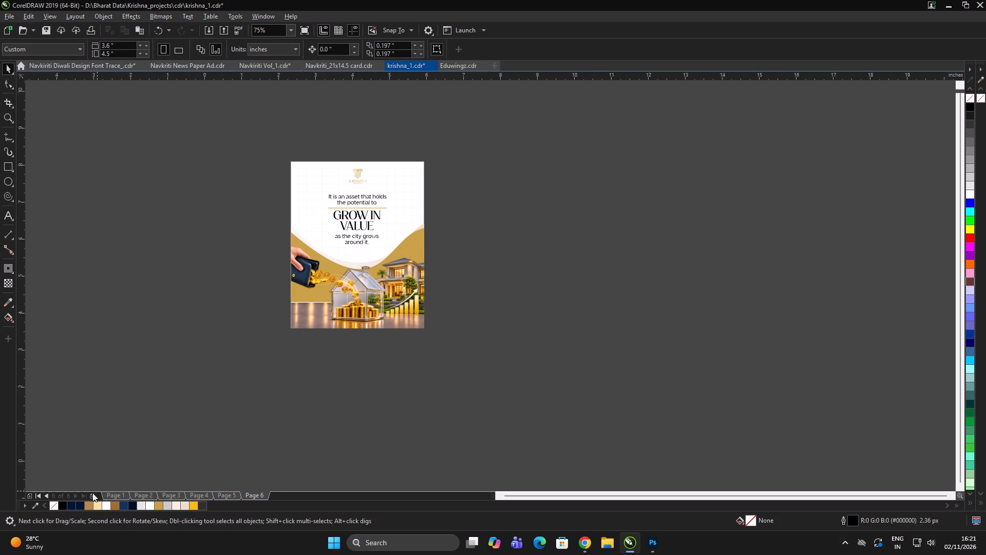
left_click(92, 493)
left_click(221, 410)
left_click(224, 404)
key("ctrl+v")
double_click(648, 322)
left_click(652, 320)
scroll(402, 245, "up", 1)
left_click(409, 223)
triple_click(571, 196)
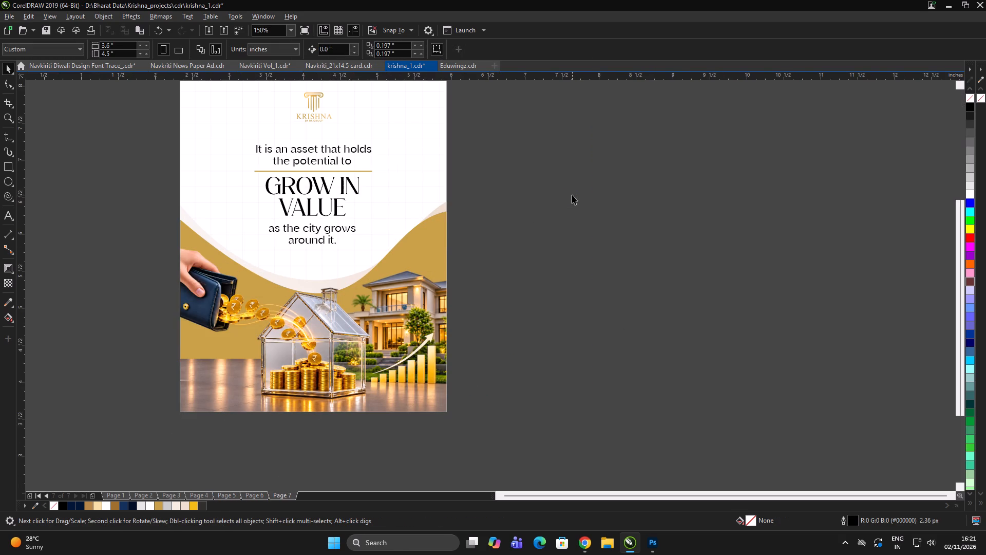
left_click(359, 328)
double_click(782, 221)
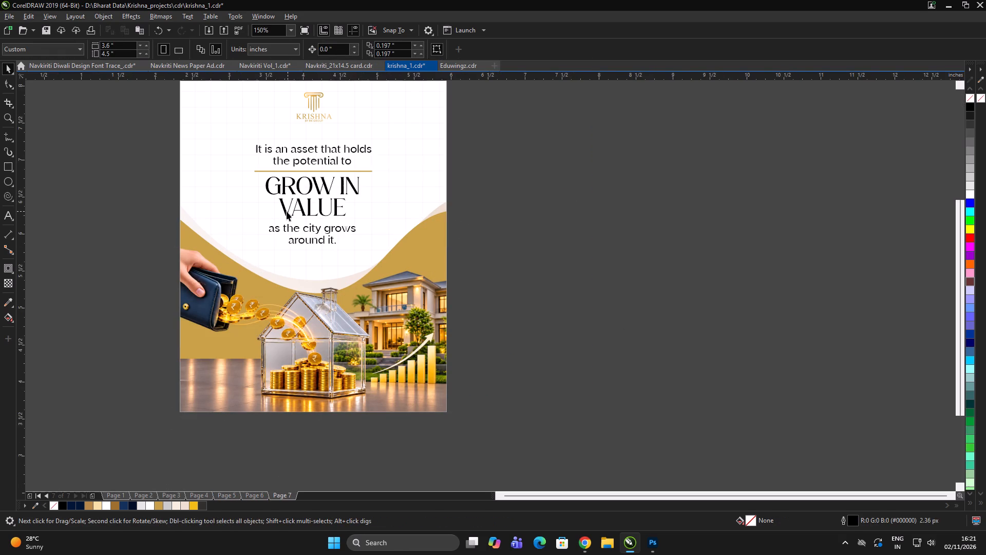
Put page 7's "GROW IN VALUE" headline on a single line.
double_click(286, 211)
left_click(282, 208)
key("BackSpace")
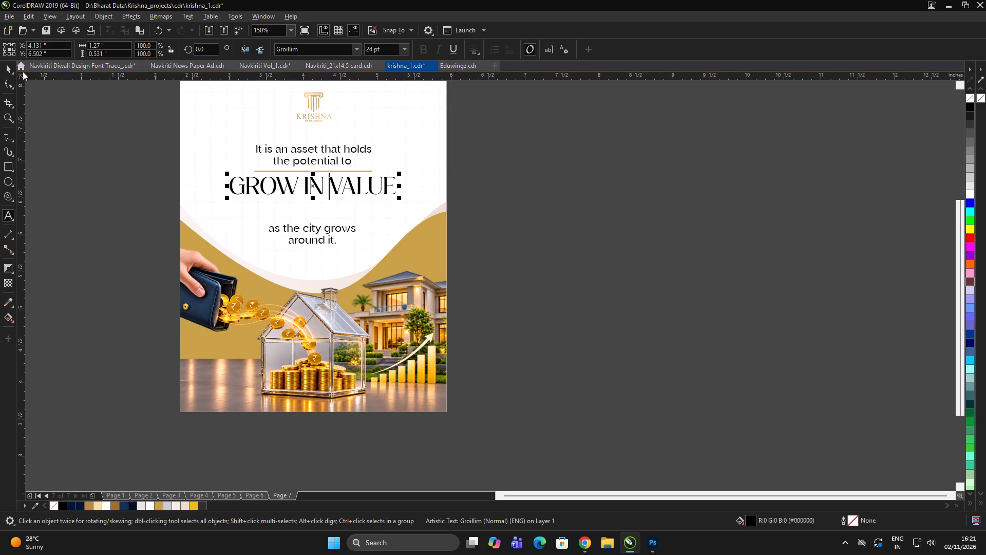
left_click(9, 68)
left_click(362, 219, "shift")
key("c")
left_click_drag(627, 201, 610, 204)
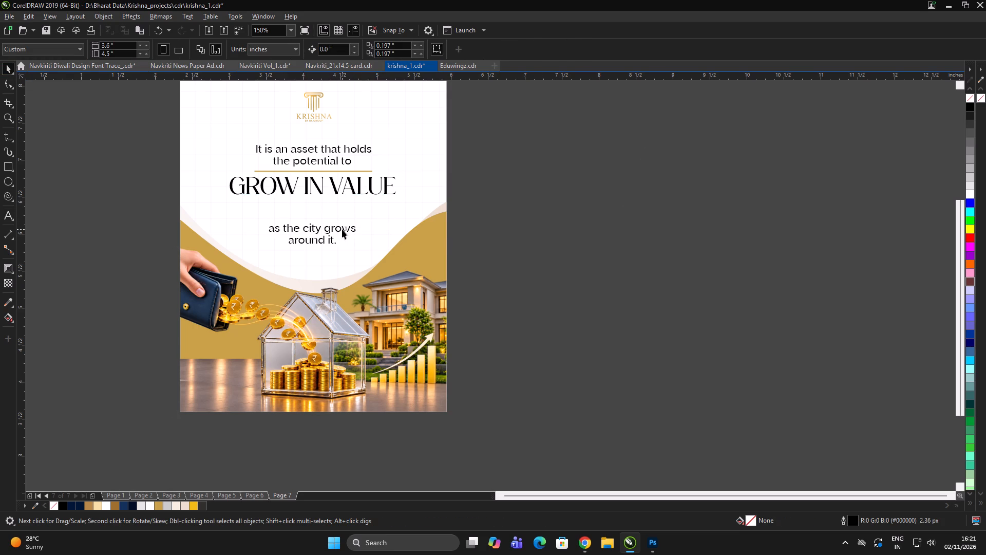
Put "as the city grows around it." on a single line and move it directly beneath the headline.
double_click(290, 243)
key("BackSpace")
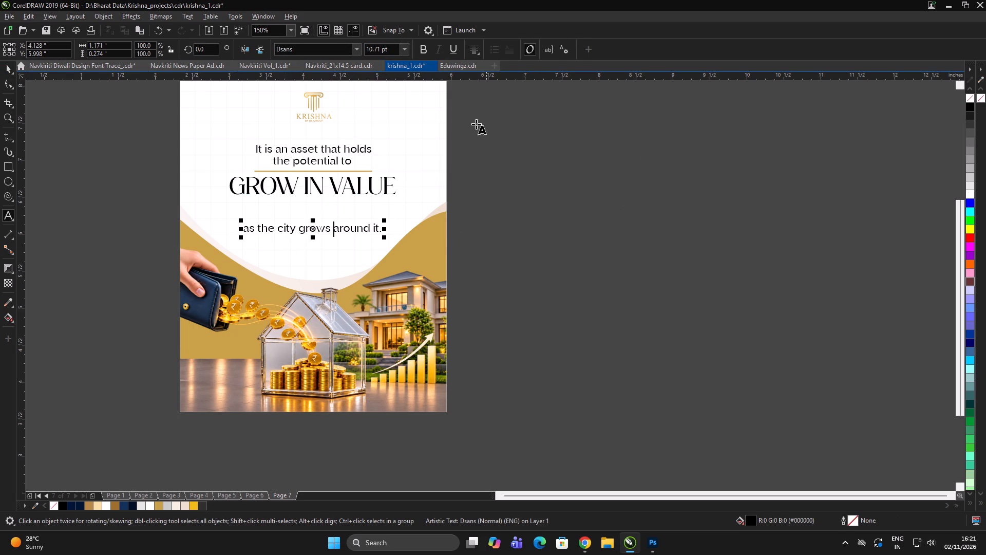
left_click(5, 70)
left_click_drag(337, 230, 346, 207)
double_click(555, 180)
left_click_drag(566, 130, 169, 235)
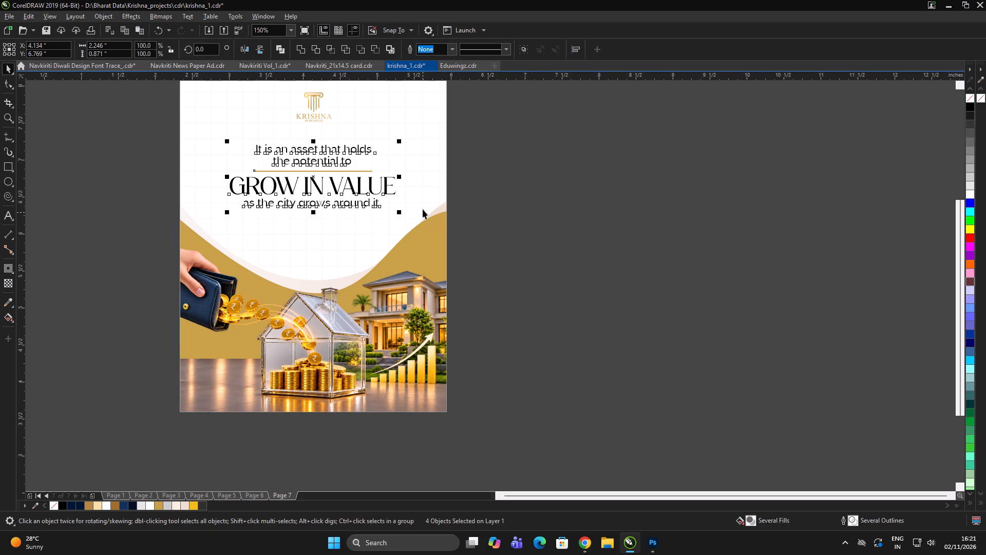
left_click(392, 195)
triple_click(608, 195)
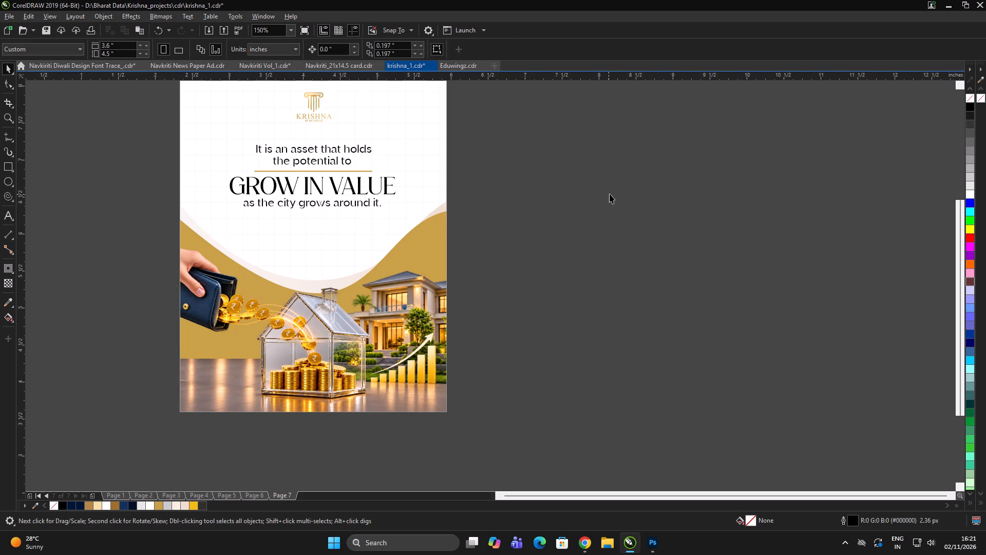
triple_click(626, 176)
left_click(623, 174)
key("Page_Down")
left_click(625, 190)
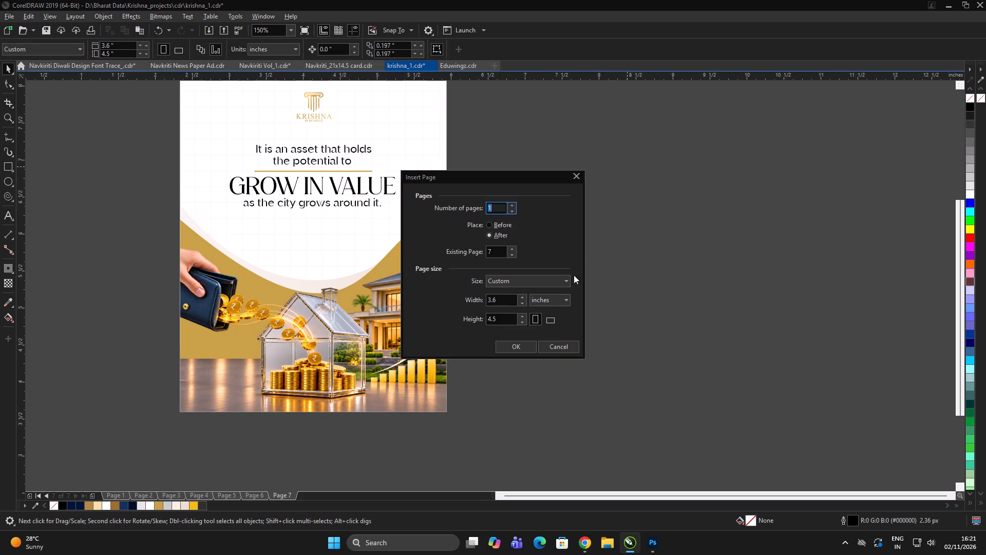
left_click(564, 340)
Switch to Photoshop, clear the selection on the sofa family image, and bring back the hidden workspace panels.
left_click(652, 546)
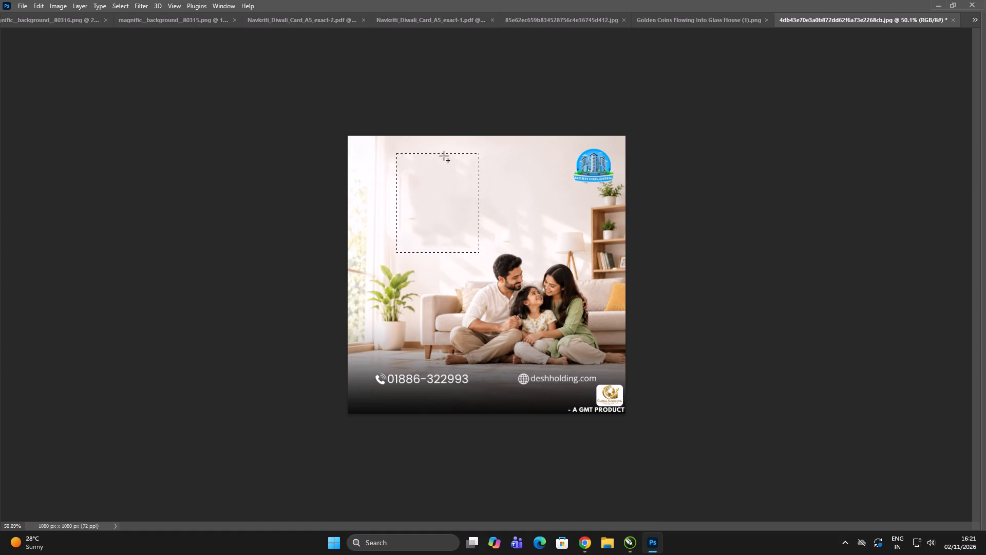
key("ctrl+d")
key("Tab")
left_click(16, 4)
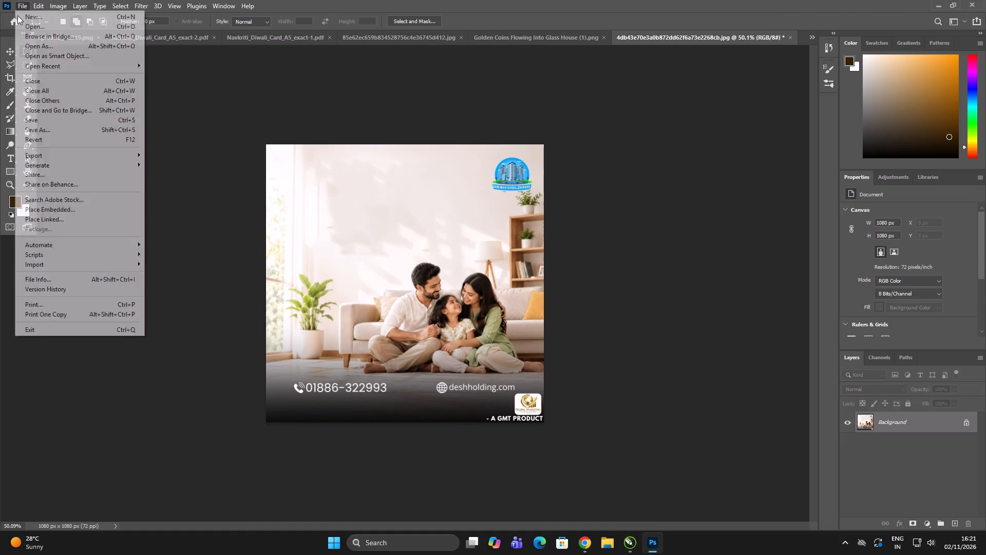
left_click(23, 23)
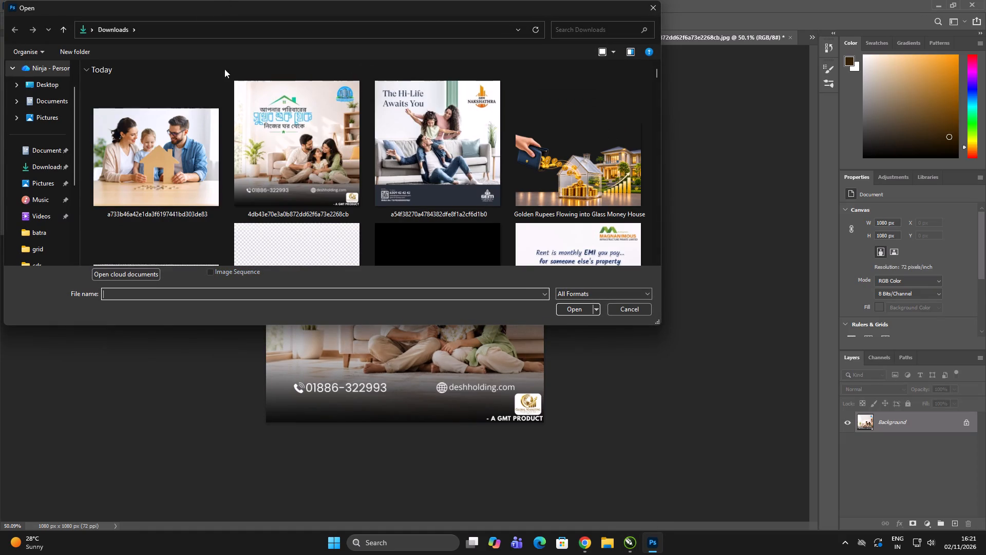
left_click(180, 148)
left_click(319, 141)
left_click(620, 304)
Switch back to Chrome and save the kitchen family photo from the open Pinterest pin to the computer.
key("alt+Tab")
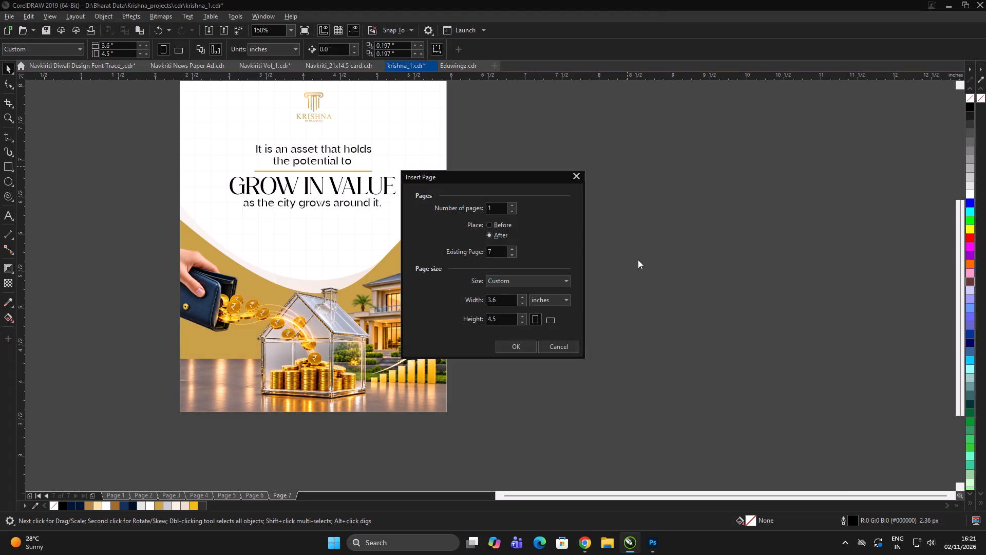
key("alt+Tab")
key("alt+Tab")
right_click(170, 147)
left_click(217, 174)
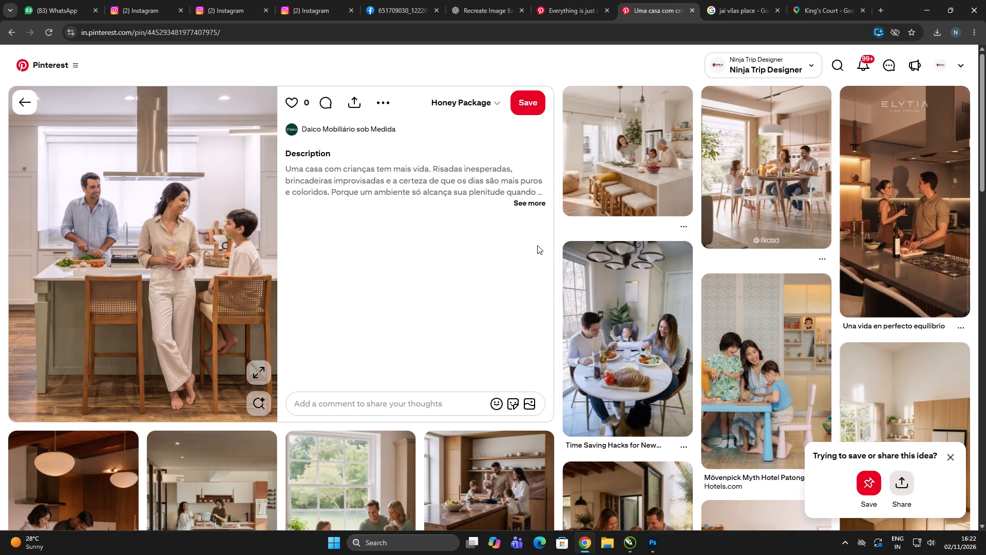
left_click(896, 511)
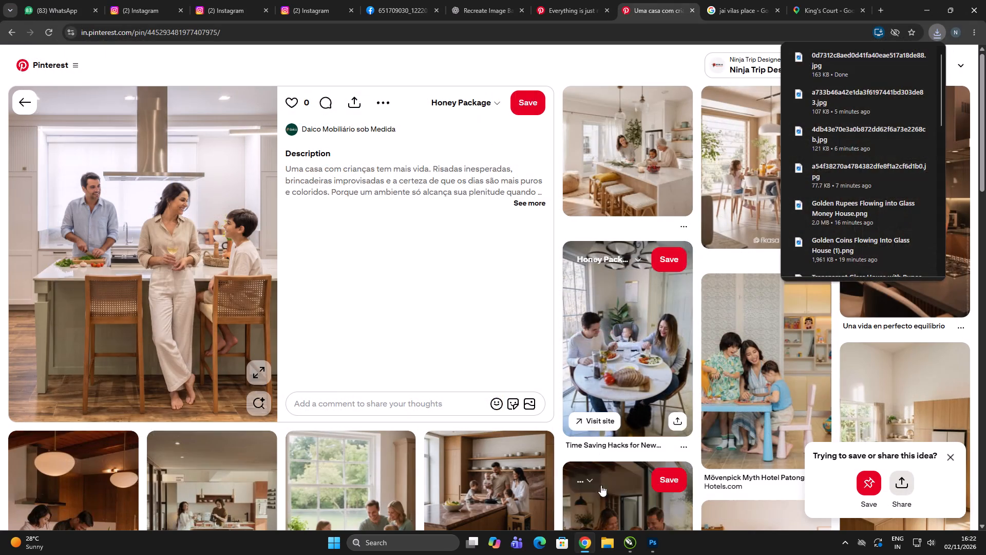
Switch to Photoshop and close all open documents without saving their changes.
left_click(650, 545)
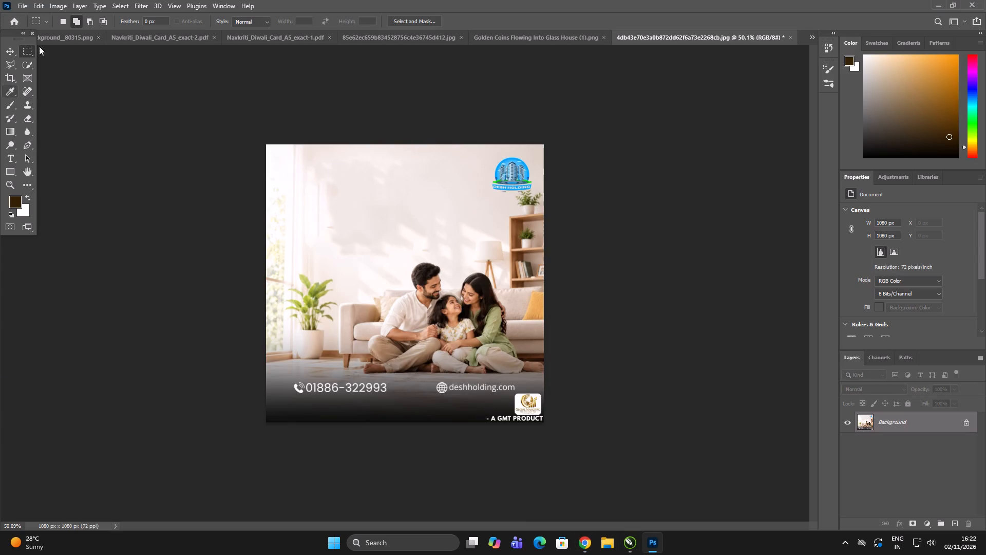
right_click(656, 40)
left_click(678, 70)
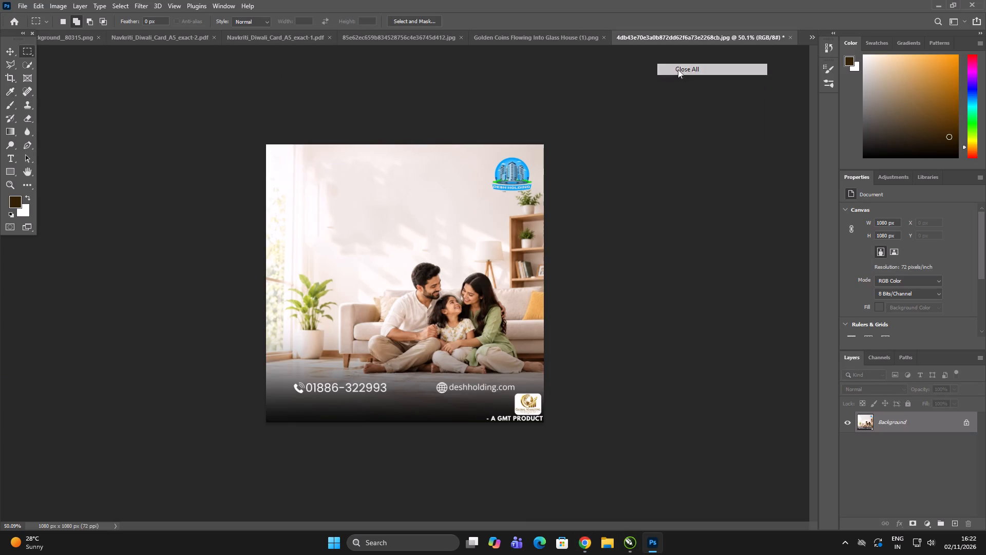
left_click(507, 209)
left_click(507, 208)
left_click(507, 206)
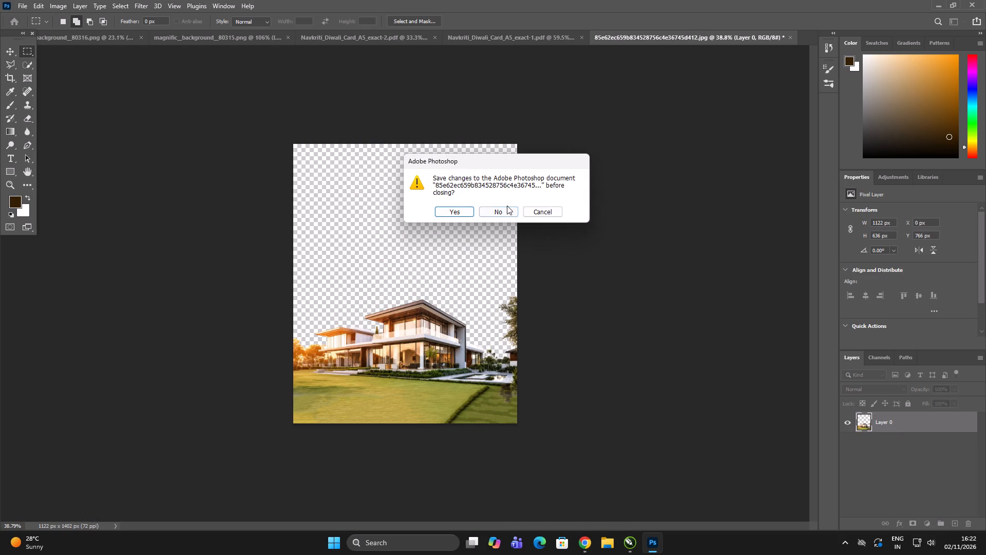
left_click(506, 211)
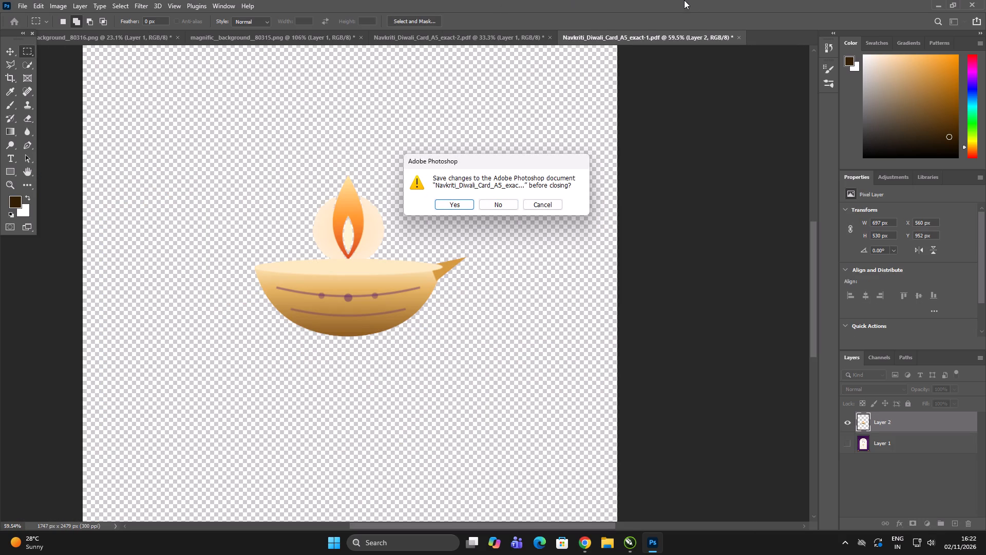
left_click(496, 202)
left_click(493, 201)
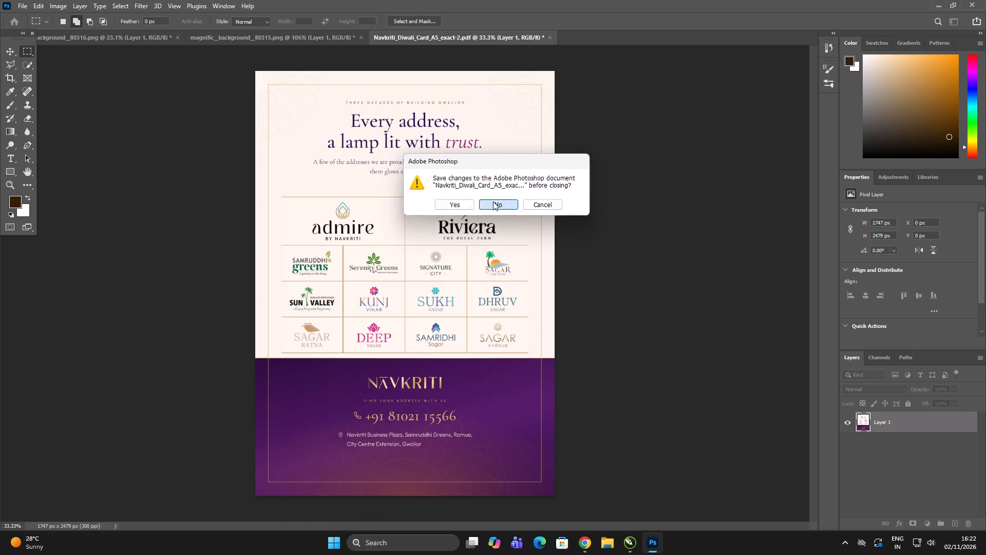
left_click(492, 204)
left_click(492, 209)
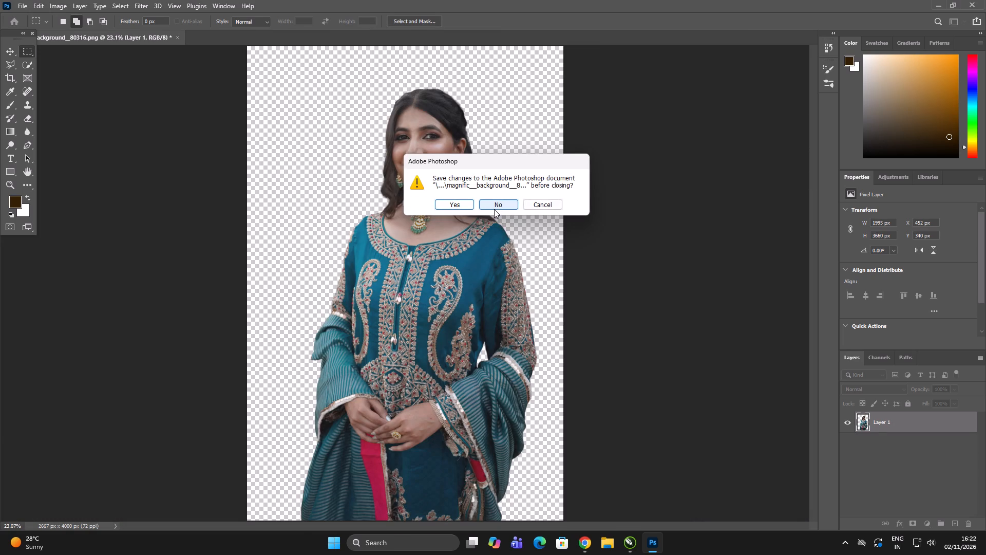
left_click(494, 209)
Open the downloaded kitchen family photo from the Downloads folder.
left_click(25, 1)
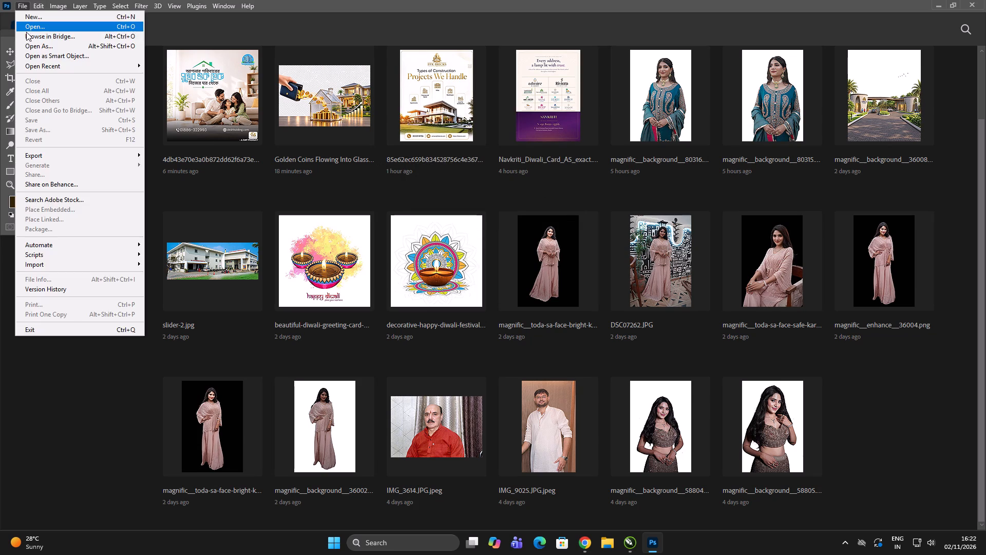
left_click(27, 27)
left_click(188, 156)
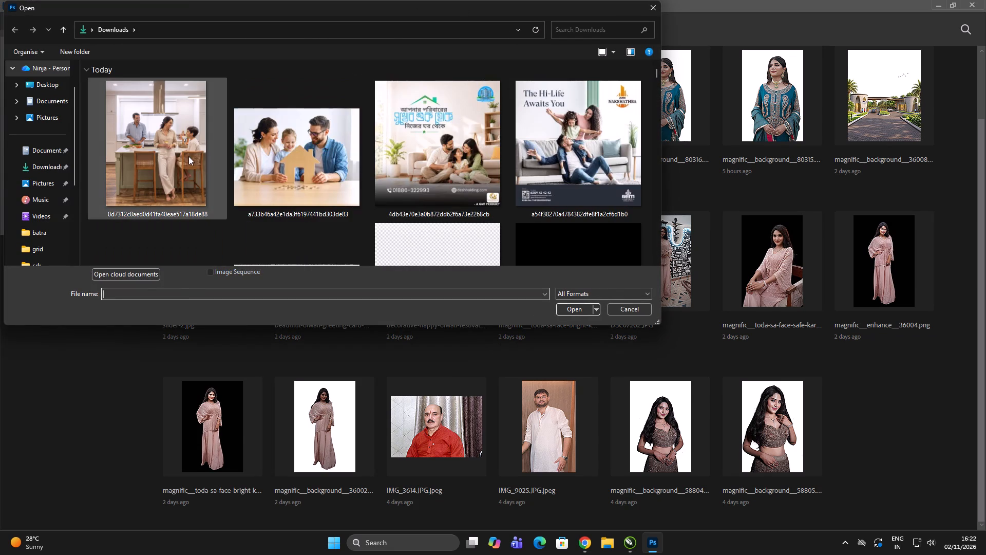
left_click(573, 310)
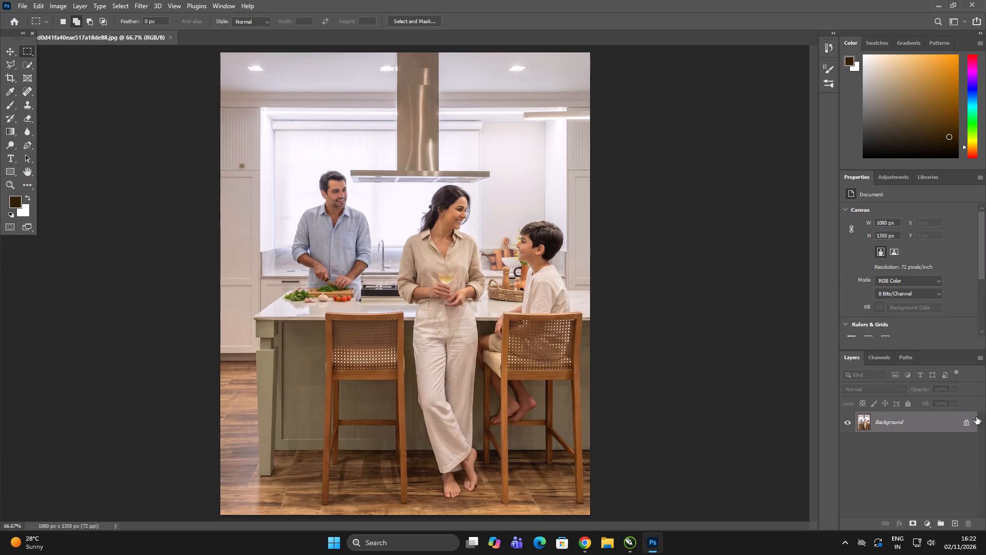
Unlock the photo's background layer, then quick-select and delete the bright wall area behind the man, and clear the selection.
left_click(968, 420)
left_click(26, 64)
left_click_drag(276, 130, 276, 131)
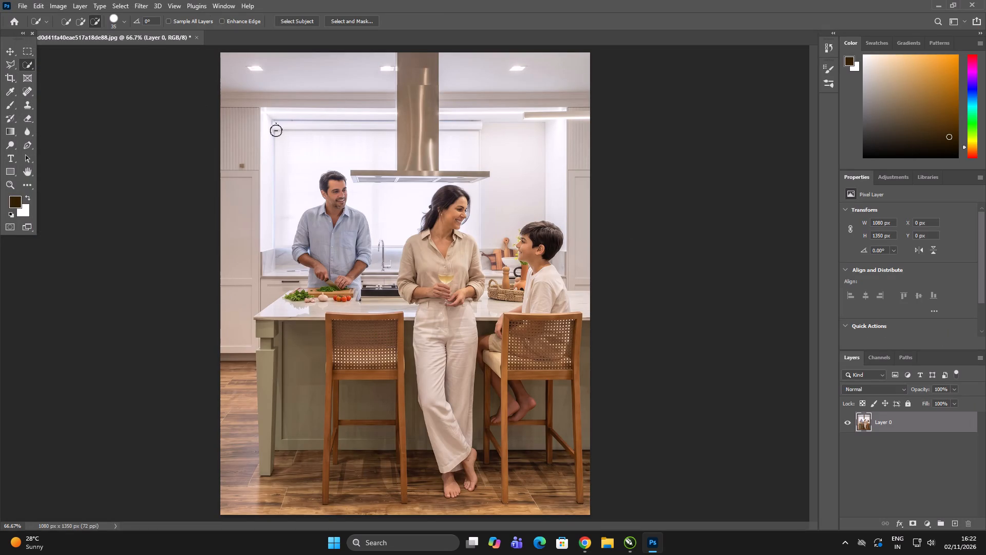
left_click_drag(276, 131, 333, 128)
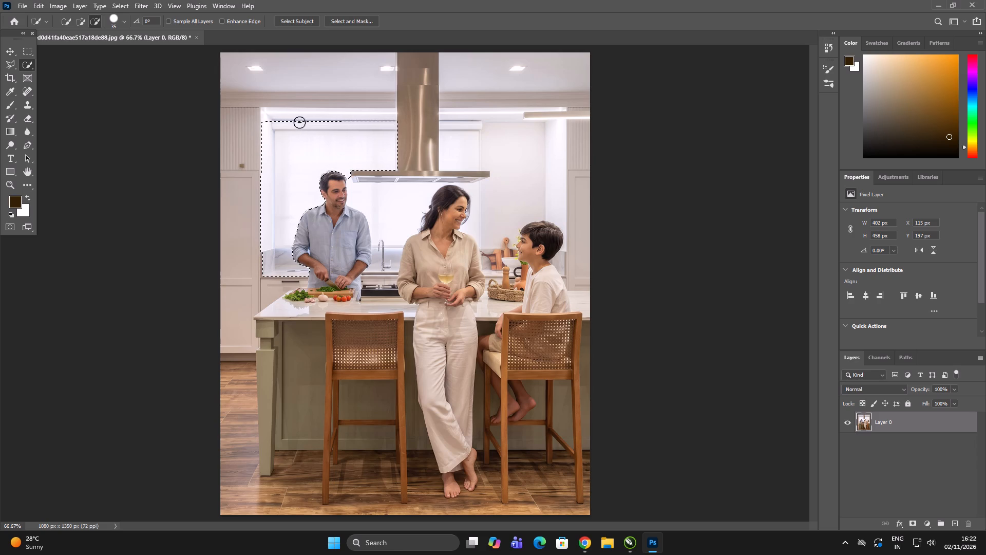
key("Delete")
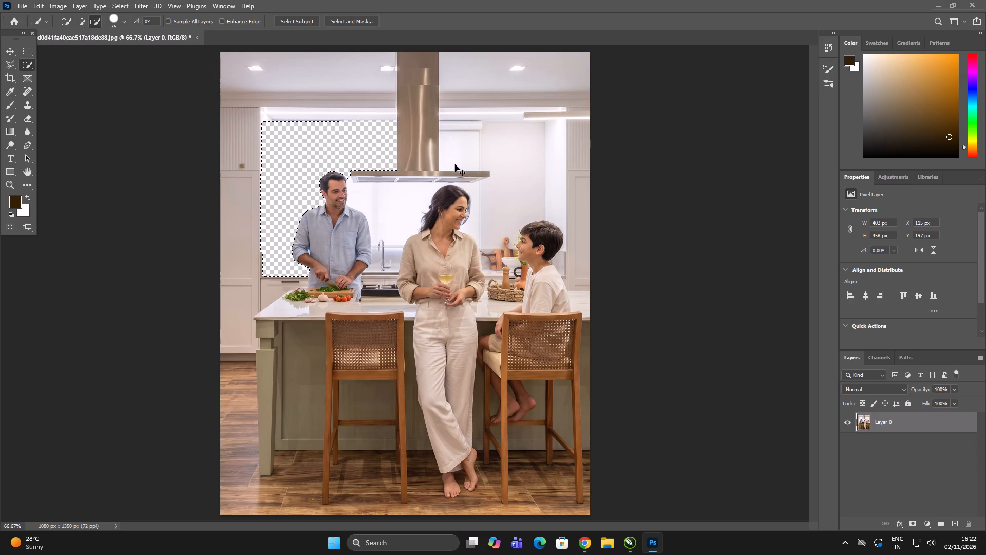
key("ctrl+f")
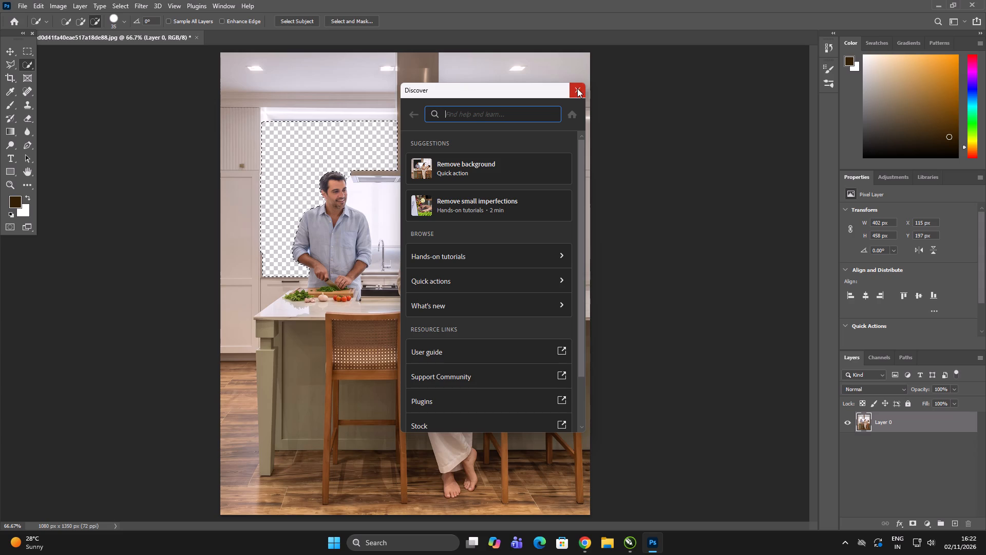
left_click(576, 88)
key("ctrl+d")
Outline the ceiling and upper cabinet area left of the range hood with the Polygonal Lasso, delete it, and clear the selection.
scroll(369, 34, "up", 11, "alt")
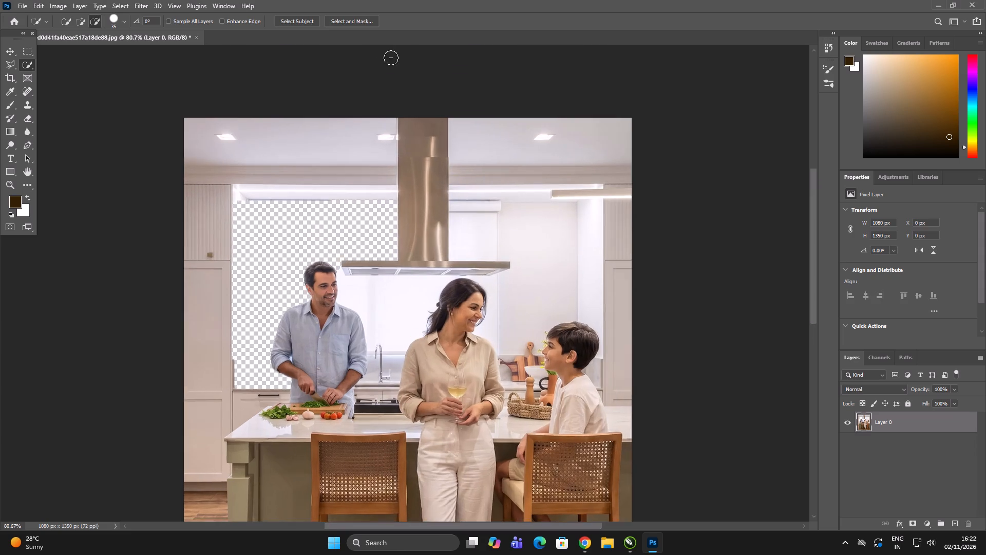
scroll(391, 58, "up", 2, "alt")
scroll(526, 270, "down", 4, "alt")
scroll(306, 0, "up", 15, "alt")
scroll(459, 252, "down", 5, "alt")
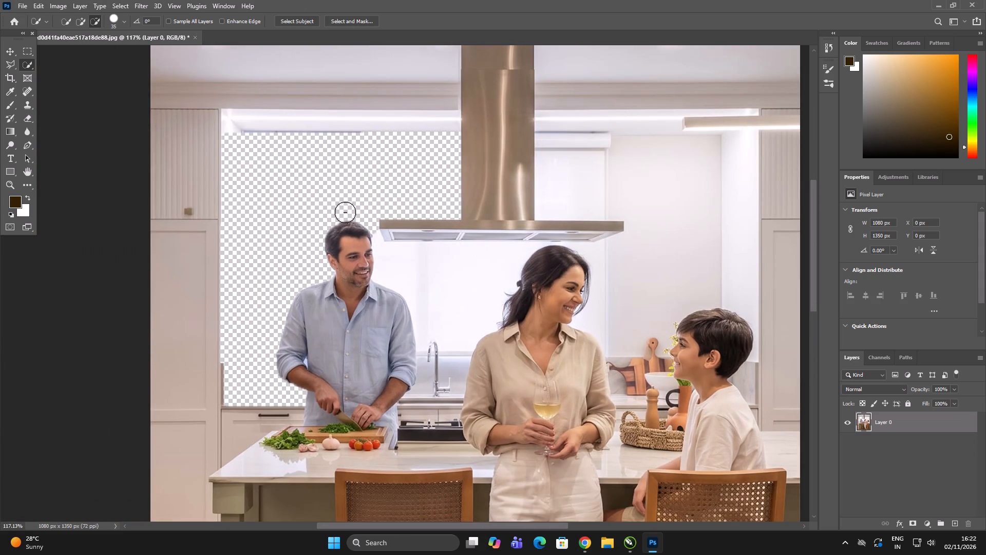
scroll(171, 83, "up", 2)
left_click(13, 67)
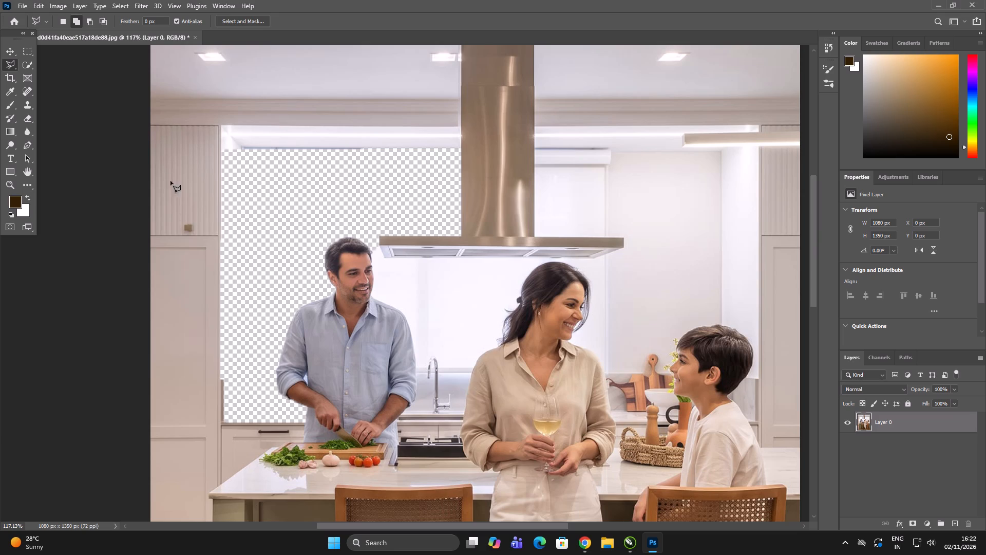
left_click(150, 235)
left_click(220, 240, "shift")
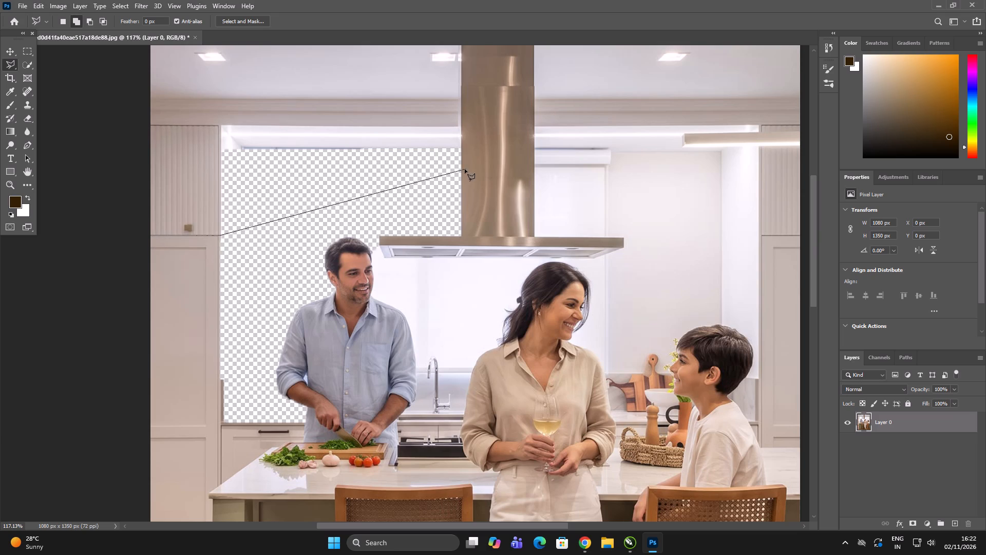
left_click(460, 174)
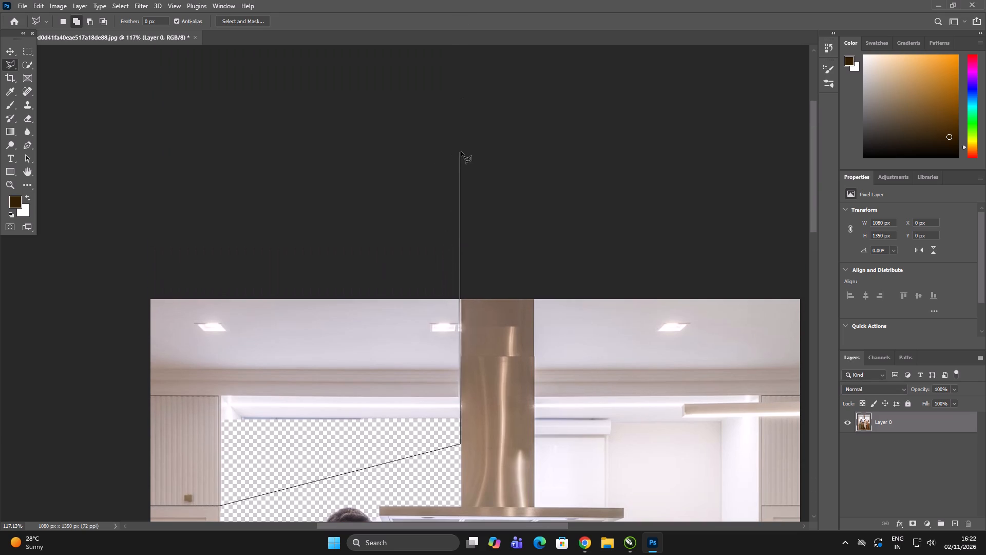
left_click(463, 151, "shift")
left_click(15, 145)
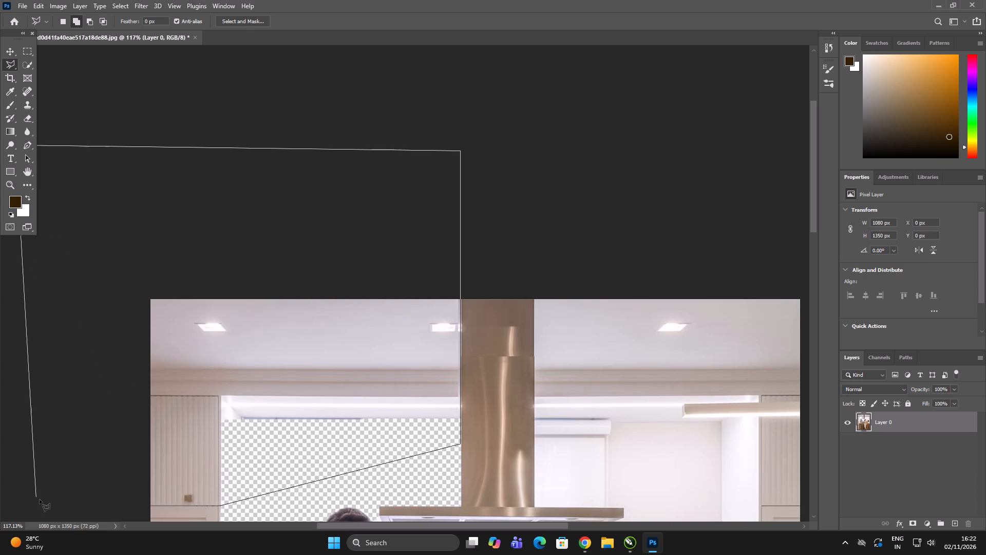
left_click(137, 439)
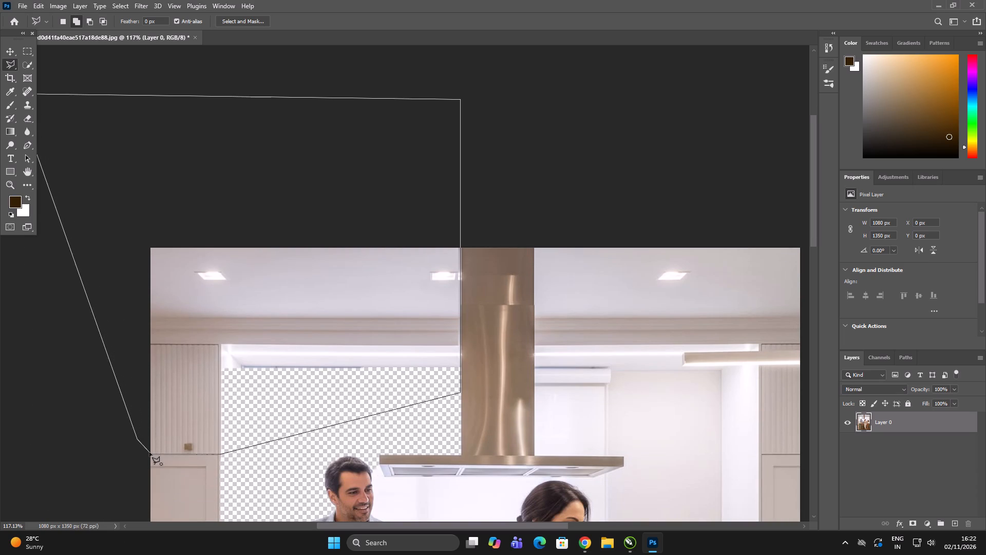
left_click(149, 452)
key("Delete")
key("ctrl+d")
scroll(340, 263, "down", 6, "alt")
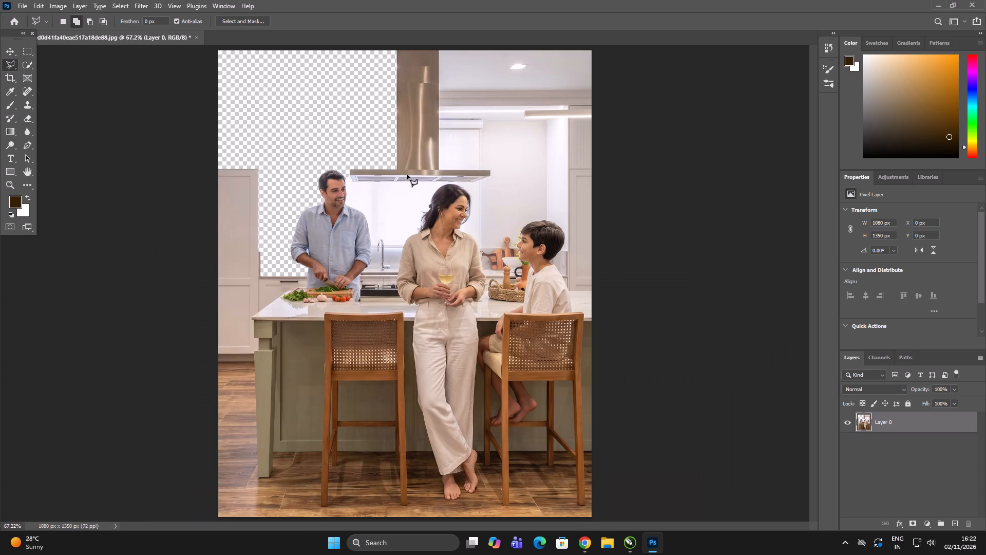
Check the CorelDRAW layout and the original Pinterest kitchen photo, and return to Photoshop.
key("alt+Tab")
key("alt+Tab")
key("alt+Tab")
scroll(342, 237, "down", 1)
left_click(567, 344)
double_click(576, 342)
left_click(572, 340)
key("alt+Tab")
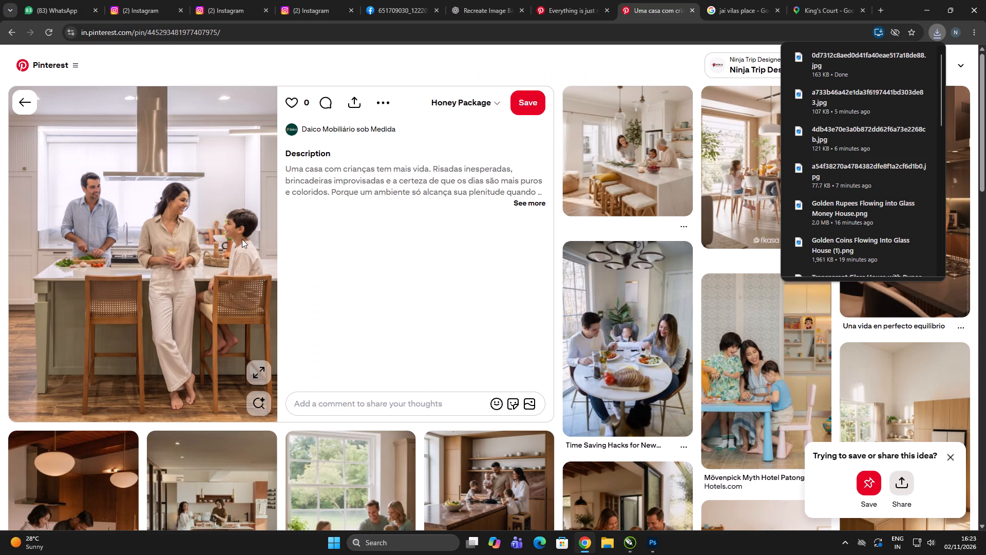
scroll(350, 237, "down", 3, "alt")
scroll(332, 227, "up", 11)
key("alt+Tab")
key("alt+Tab")
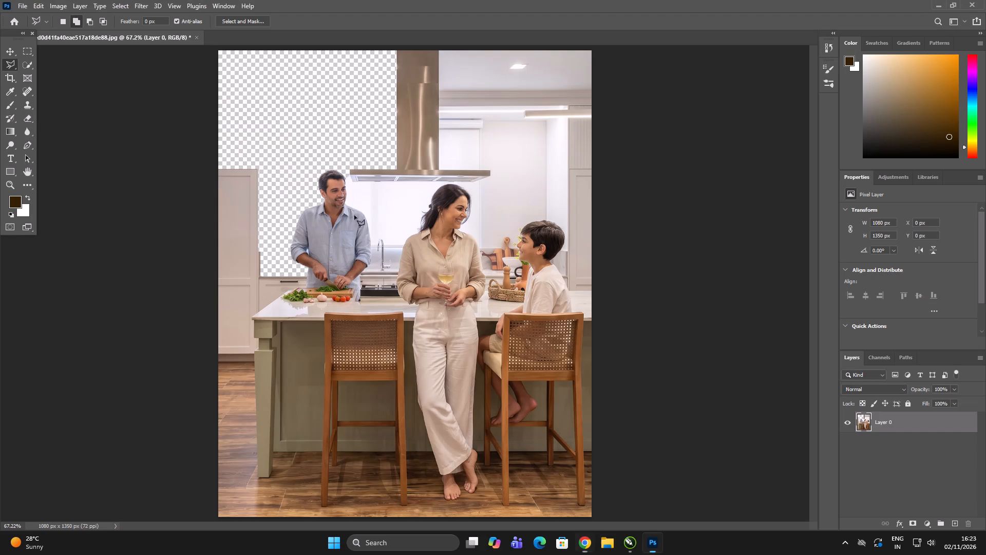
Quick-select the wall right of the range hood, subtracting the wooden utensils beside the boy and the area around the woman's head.
scroll(381, 170, "up", 14, "alt")
scroll(333, 231, "down", 9, "alt")
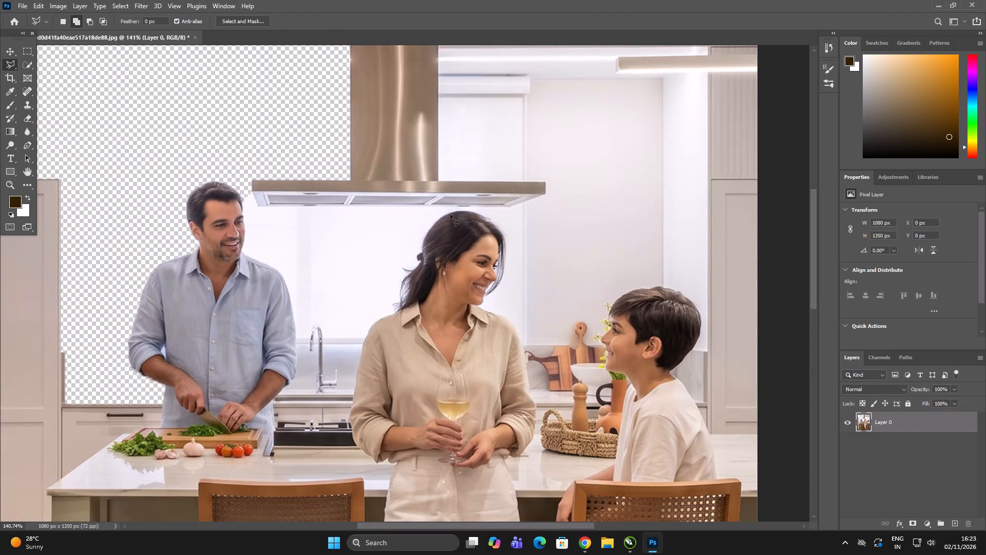
scroll(279, 238, "down", 8, "alt")
scroll(608, 102, "up", 13, "alt")
scroll(283, 242, "down", 7, "alt")
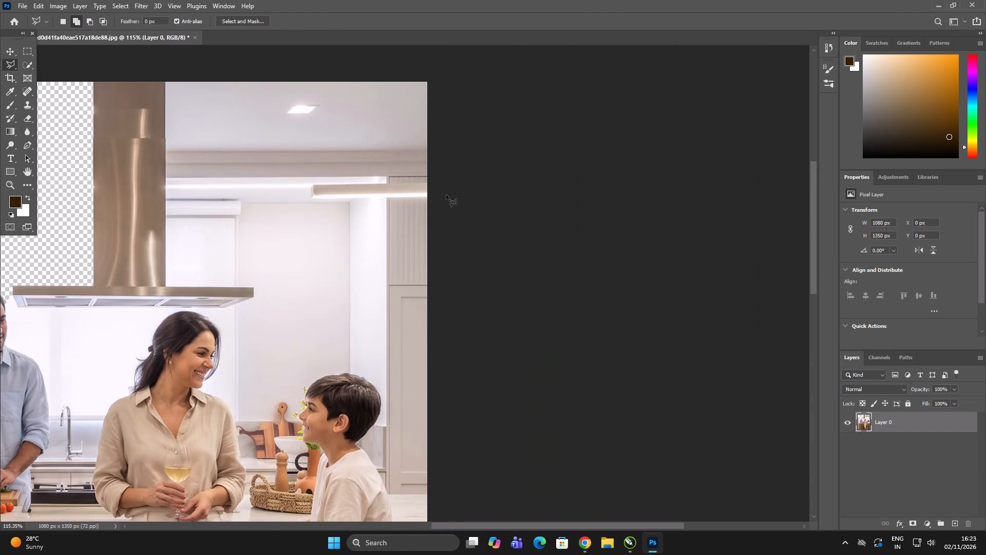
scroll(428, 205, "down", 5, "alt")
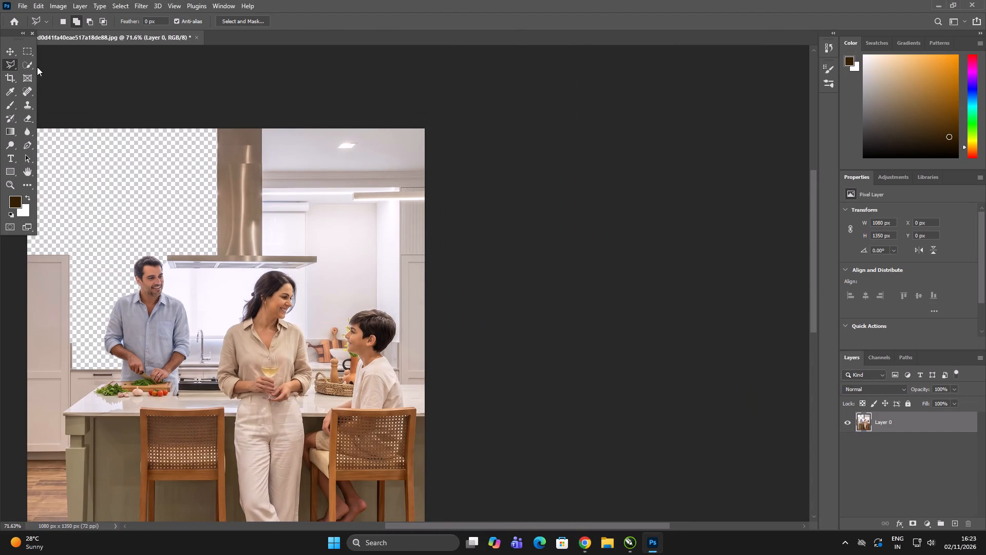
left_click_drag(30, 67, 35, 67)
left_click_drag(407, 213, 373, 228)
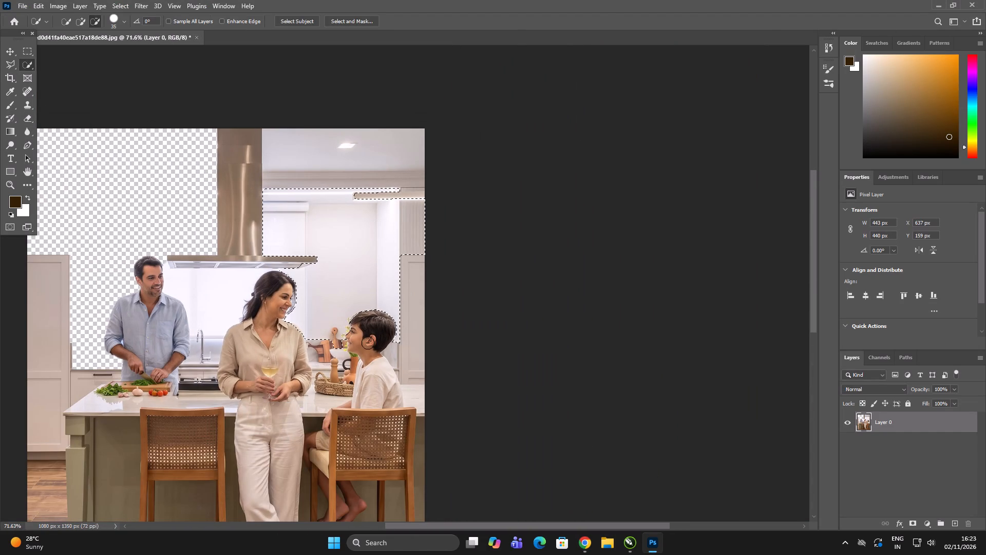
scroll(344, 354, "up", 4, "alt")
left_click(340, 349, "alt")
left_click(341, 341, "alt")
left_click(341, 338, "alt")
left_click(342, 332, "alt")
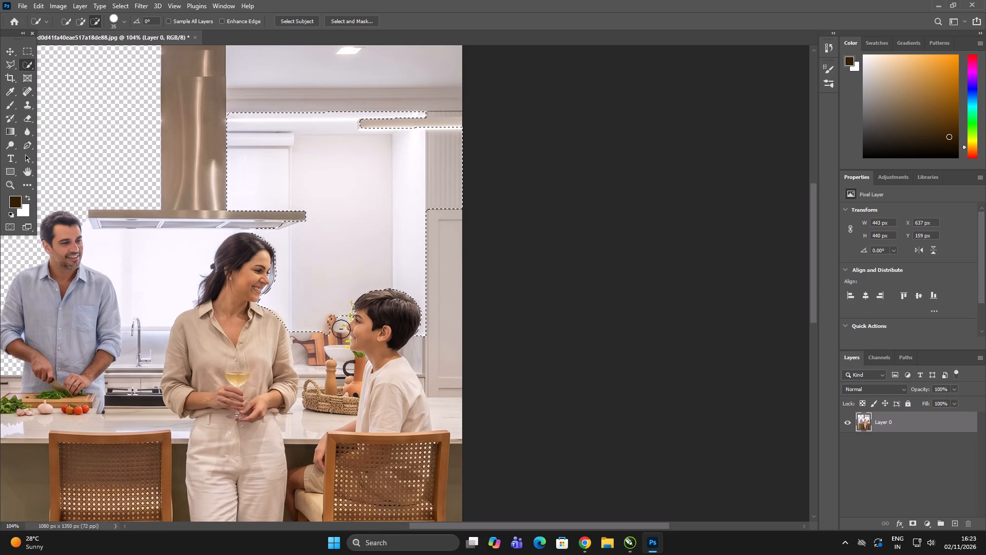
left_click(357, 319, "alt")
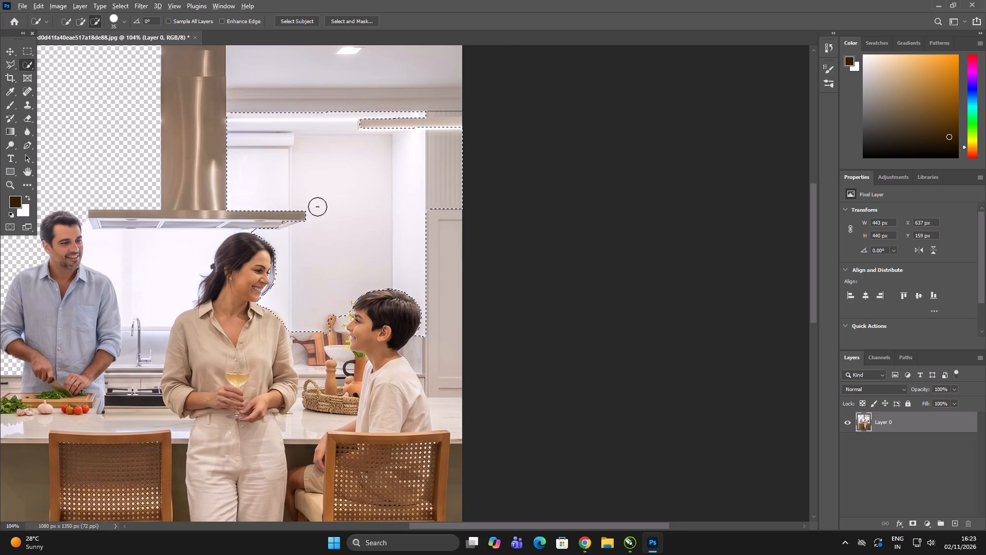
scroll(314, 208, "up", 3, "alt")
left_click(265, 229, "alt")
left_click(239, 241, "alt")
left_click(235, 248, "alt")
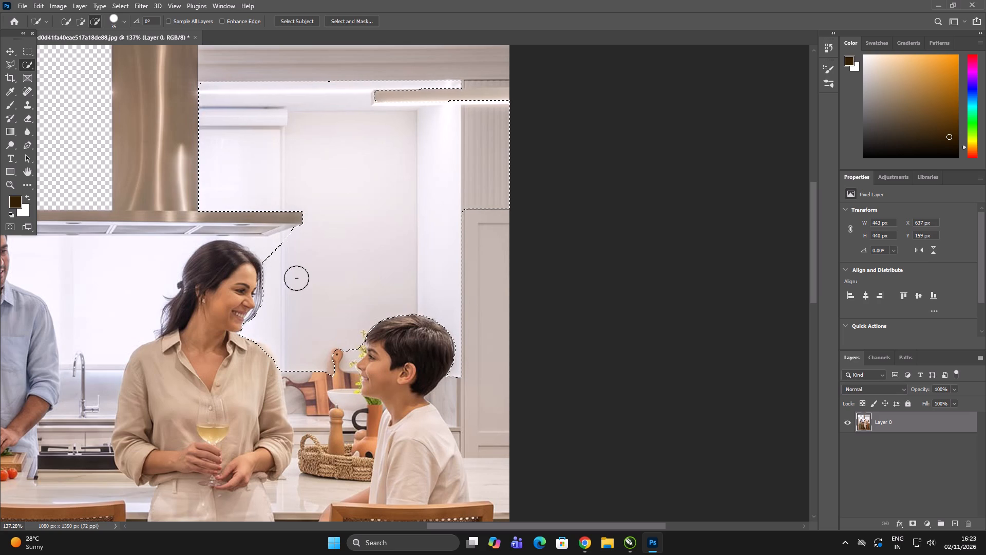
Add the ceiling right of the range hood to the wall selection, delete the selected background, and clear the selection.
scroll(469, 290, "down", 2, "alt")
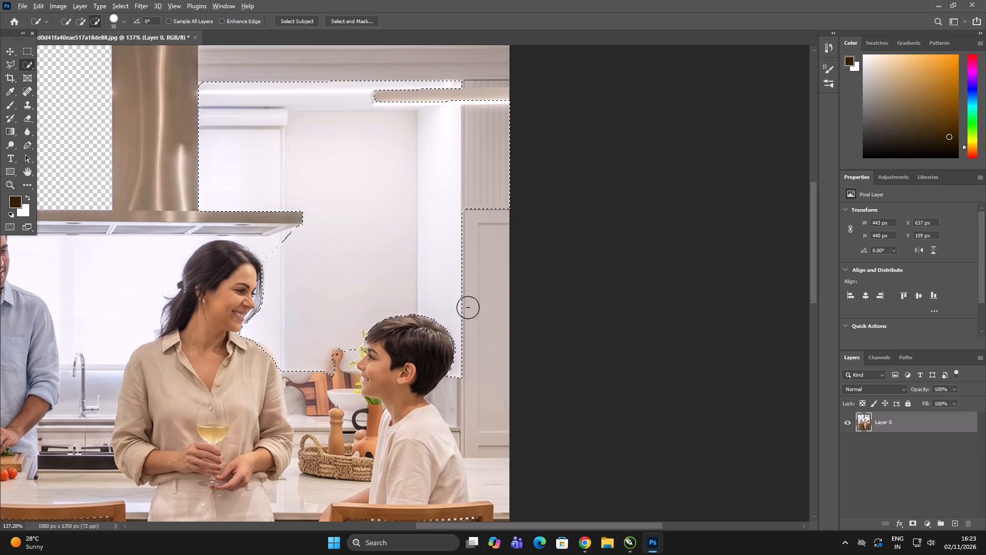
scroll(468, 307, "down", 3, "alt")
left_click_drag(462, 187, 465, 121, "alt")
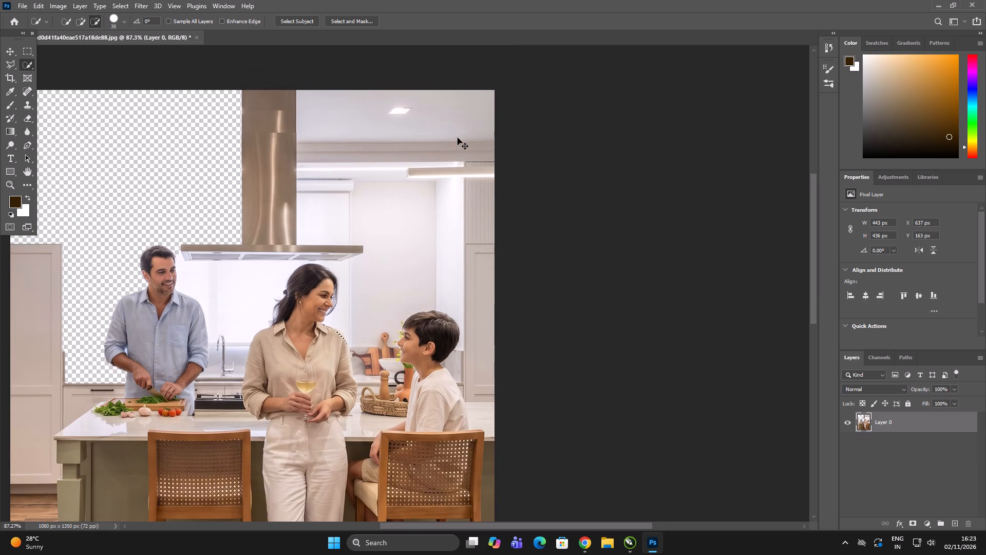
key("ctrl+z")
left_click_drag(435, 176, 458, 106, "shift")
left_click_drag(449, 153, 441, 164, "shift")
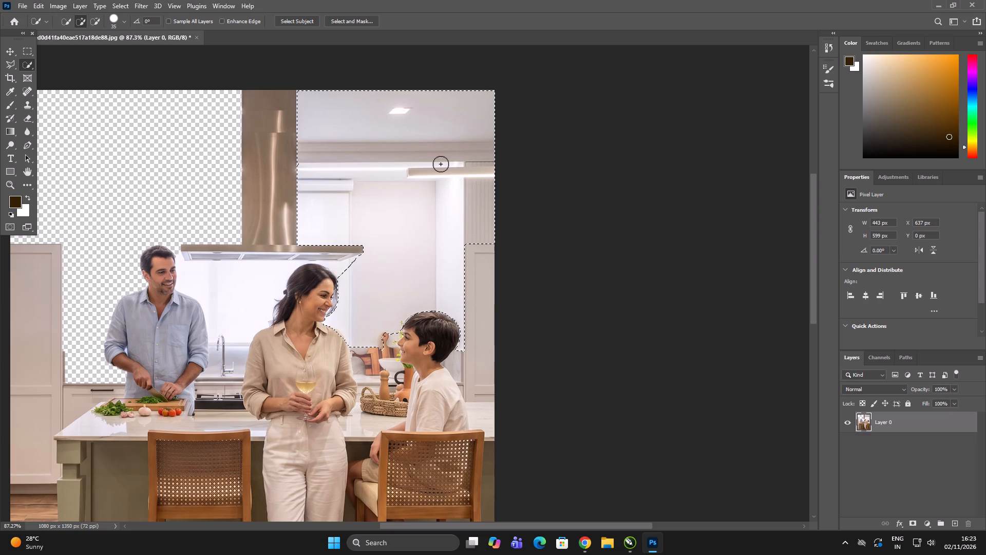
left_click_drag(441, 164, 442, 164, "shift")
key("Delete")
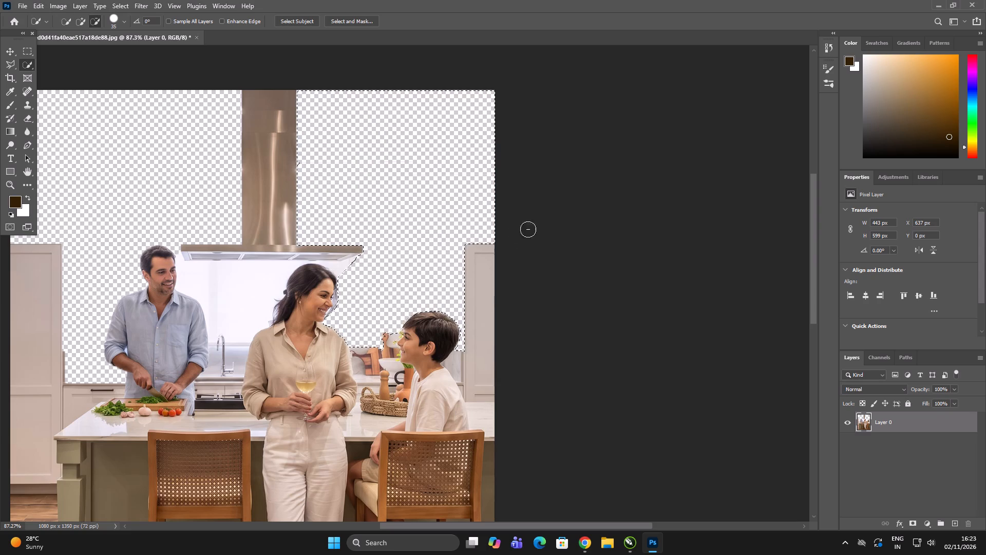
key("ctrl+d")
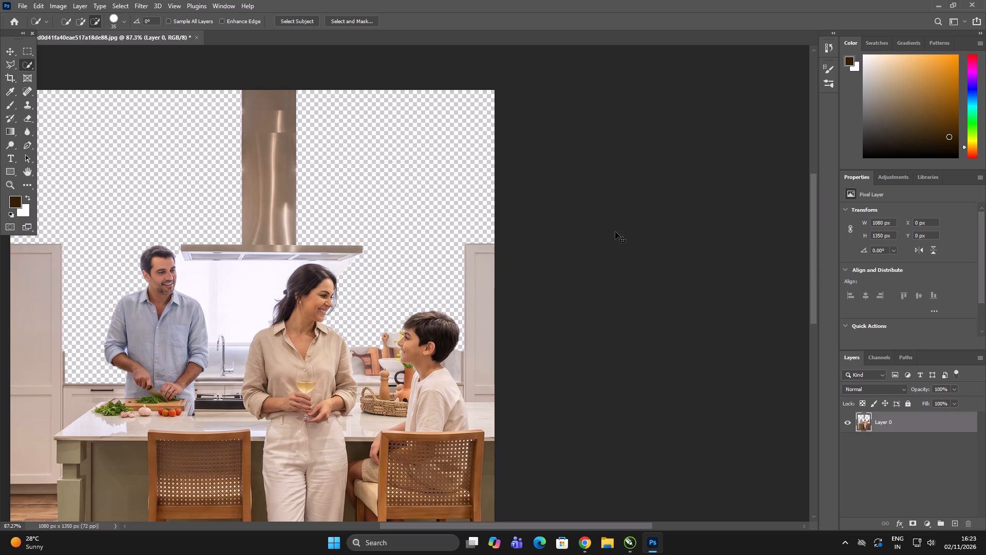
Clear the selection around the deleted wall and ceiling area beside the range hood.
key("ctrl+d")
scroll(438, 325, "up", 8, "alt")
key("ctrl+z")
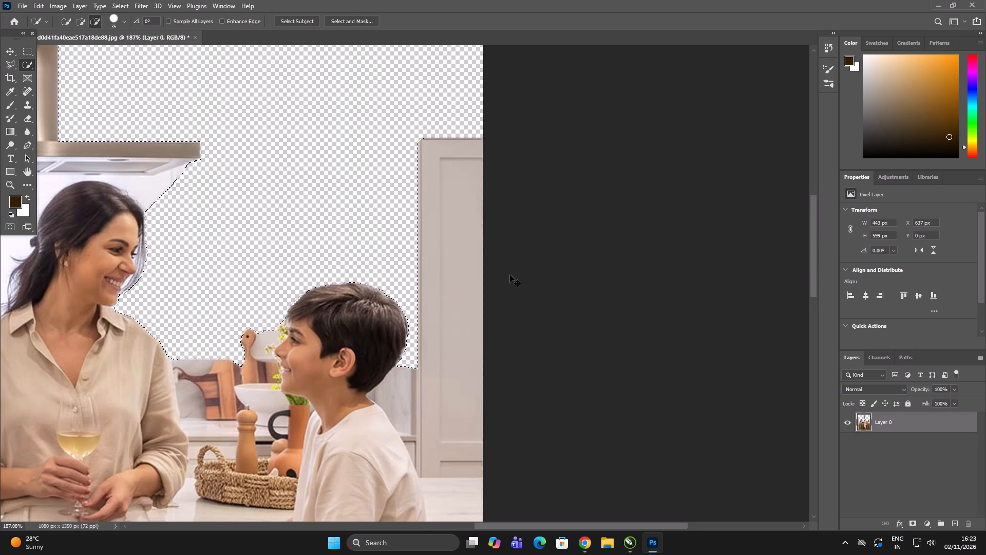
key("ctrl+d")
Outline the leftover wall between the boy's neck and shoulder and the tall cabinet with the Polygonal Lasso, delete it, and clear the selection.
scroll(419, 371, "up", 9, "alt")
scroll(525, 295, "down", 5, "alt")
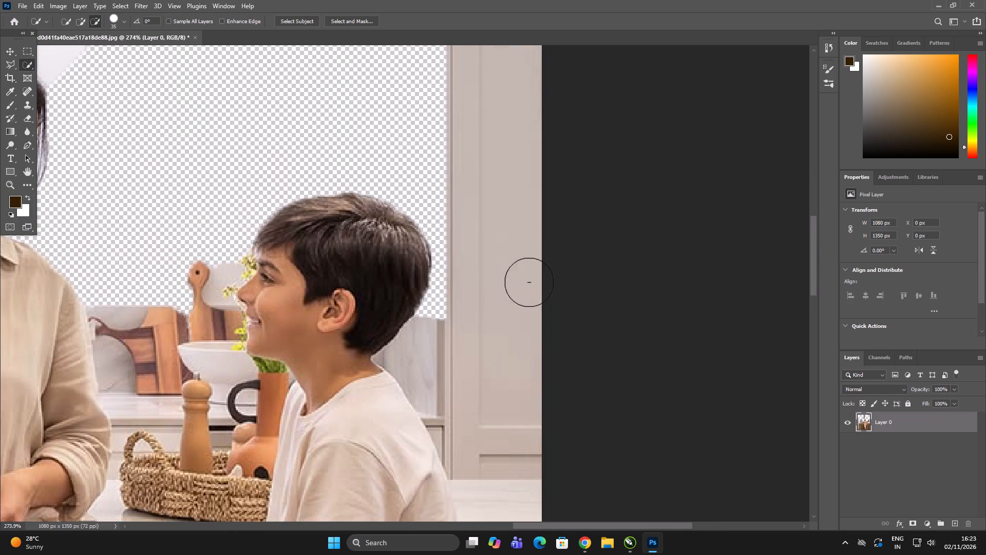
scroll(455, 312, "up", 2, "alt")
left_click(13, 64)
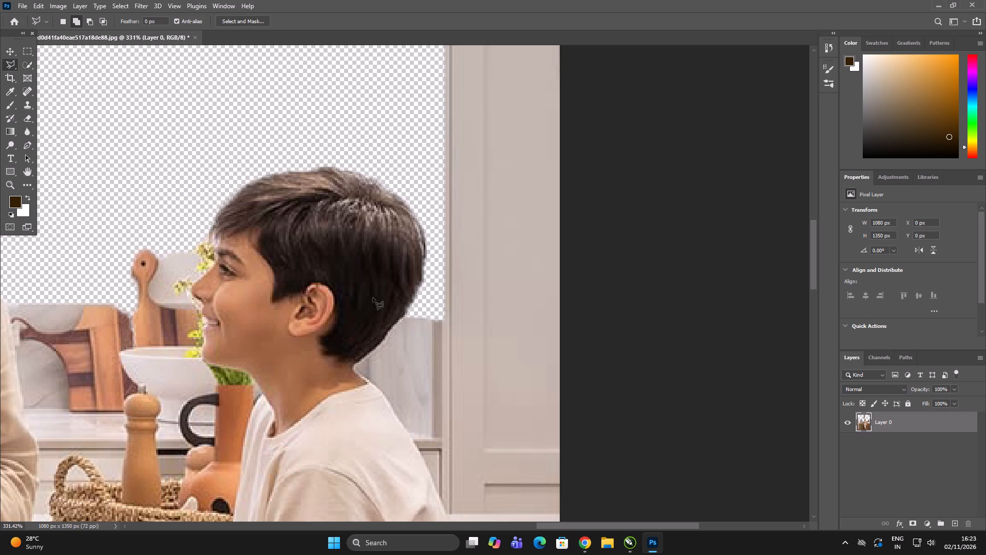
left_click(402, 312)
left_click(396, 322)
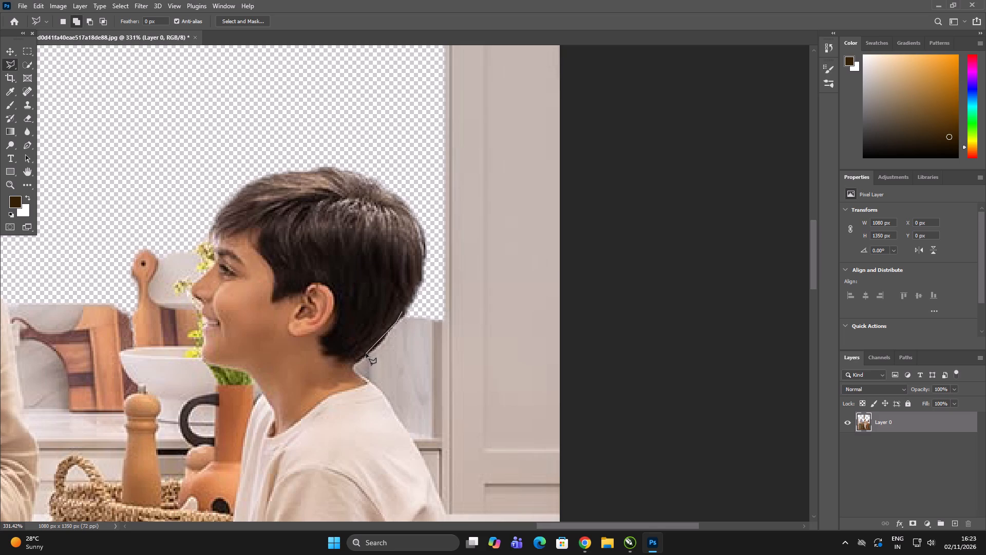
left_click(359, 360)
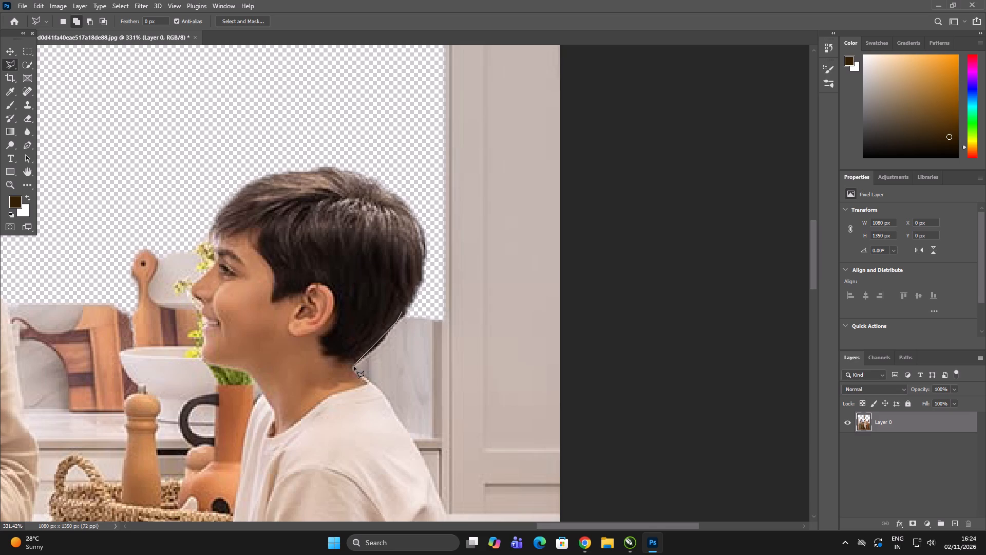
left_click(354, 366)
left_click(374, 384)
left_click(383, 395)
left_click(401, 421)
left_click(412, 437)
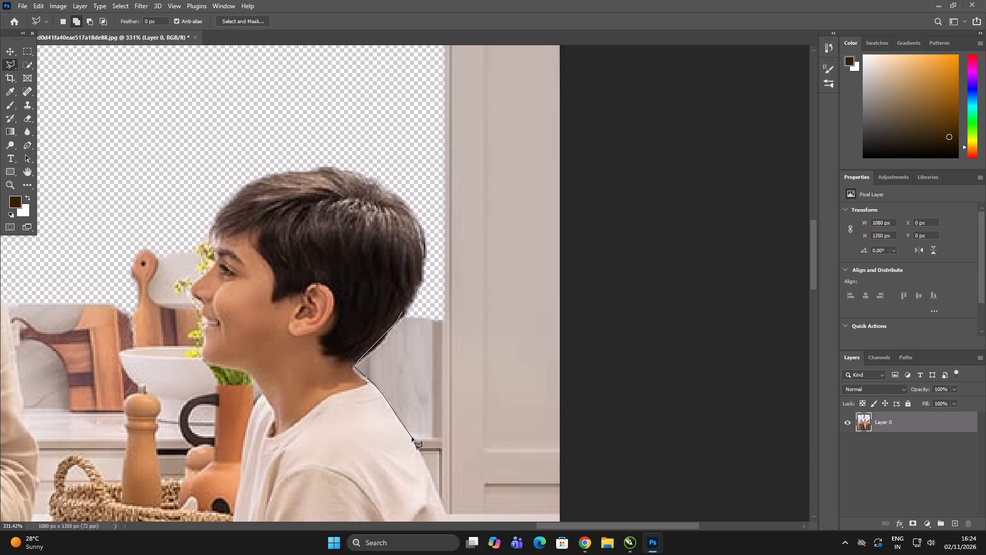
left_click(411, 440)
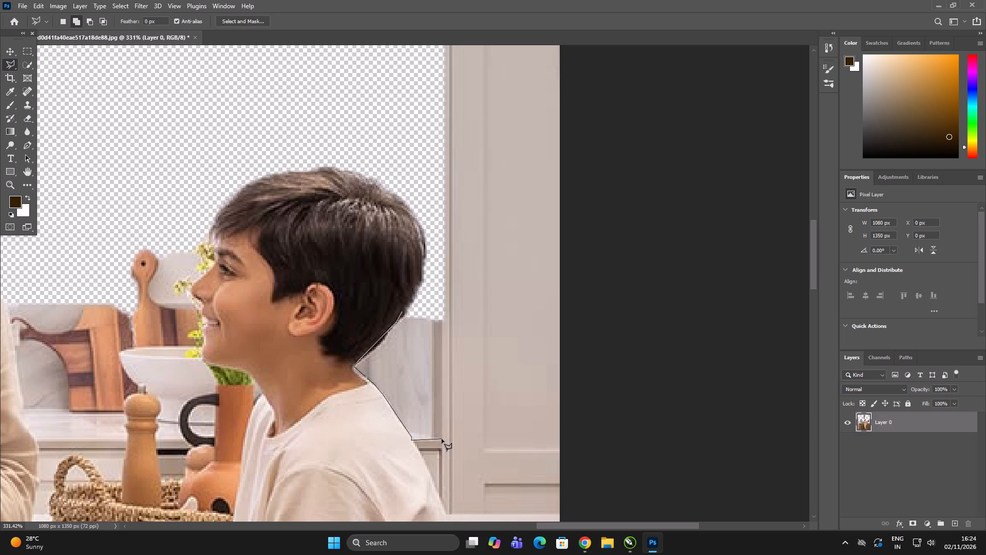
left_click(443, 438)
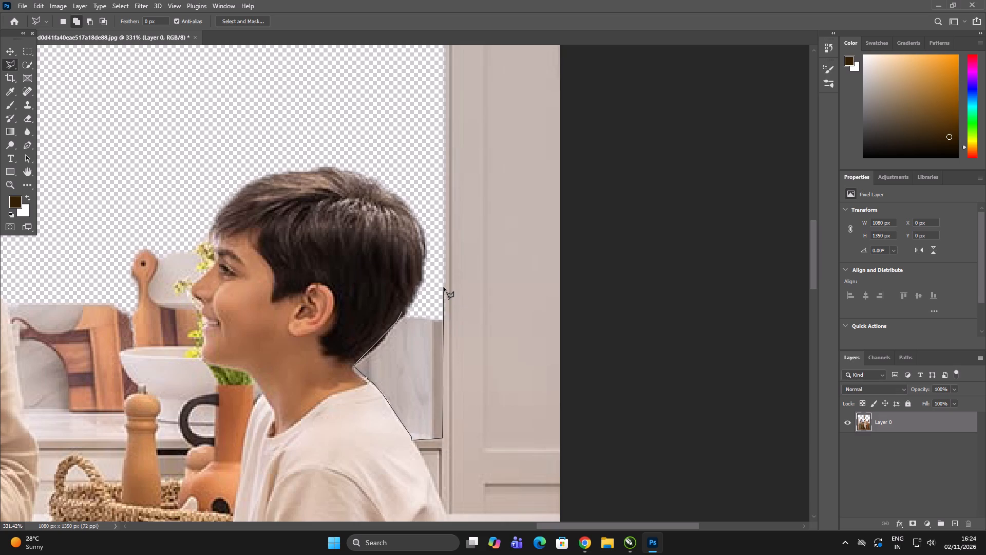
left_click(445, 287)
left_click(423, 297)
left_click(399, 311)
key("Delete")
left_click(402, 310)
key("Delete")
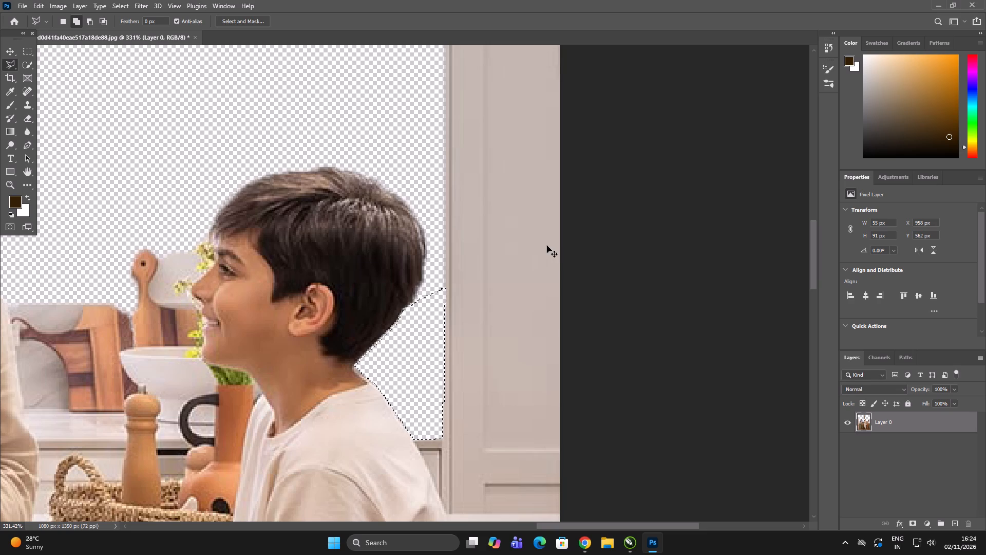
key("ctrl+d")
Outline the white plate and yellow flowers between the wooden board handle and the boy's face with the Polygonal Lasso, delete them, and clear the selection.
scroll(534, 253, "down", 5, "alt")
scroll(317, 261, "up", 15, "alt")
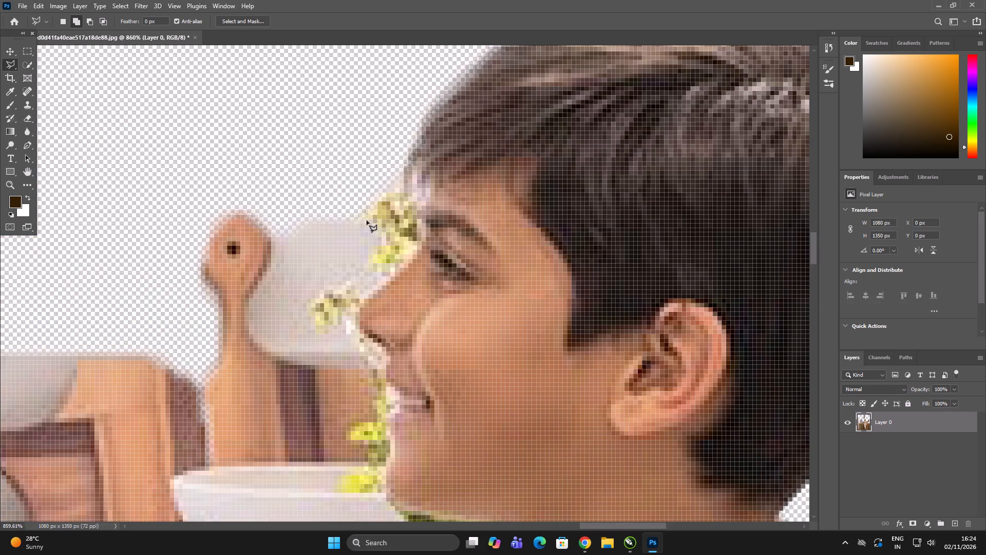
left_click(383, 140)
left_click(408, 151)
left_click(425, 181)
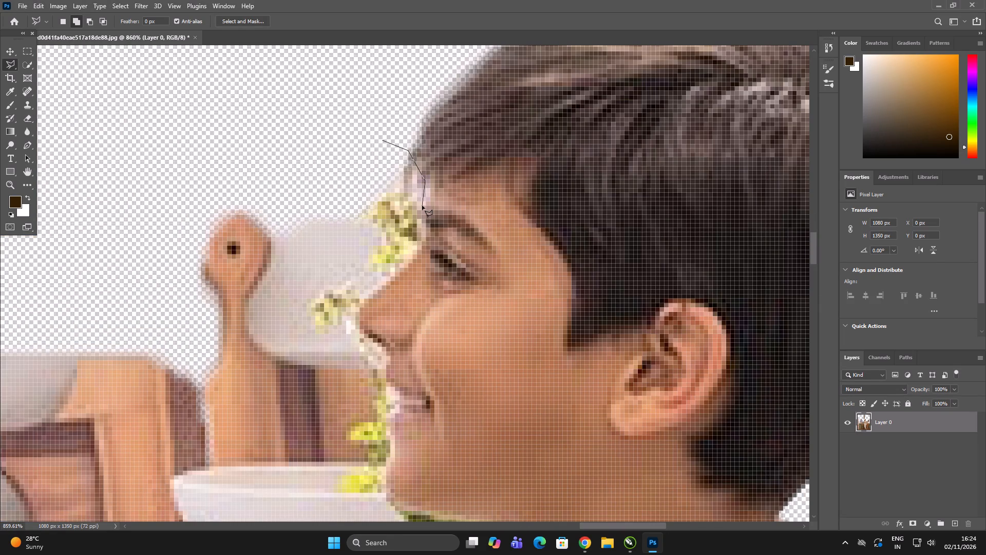
left_click(423, 207)
left_click(423, 222)
left_click(421, 241)
left_click(417, 252)
left_click(372, 294)
left_click(357, 316)
left_click_drag(359, 332, 362, 338)
left_click(365, 354)
left_click_drag(349, 364, 334, 363)
left_click(276, 359)
left_click(257, 345)
left_click(244, 314)
left_click(252, 292)
left_click(262, 276)
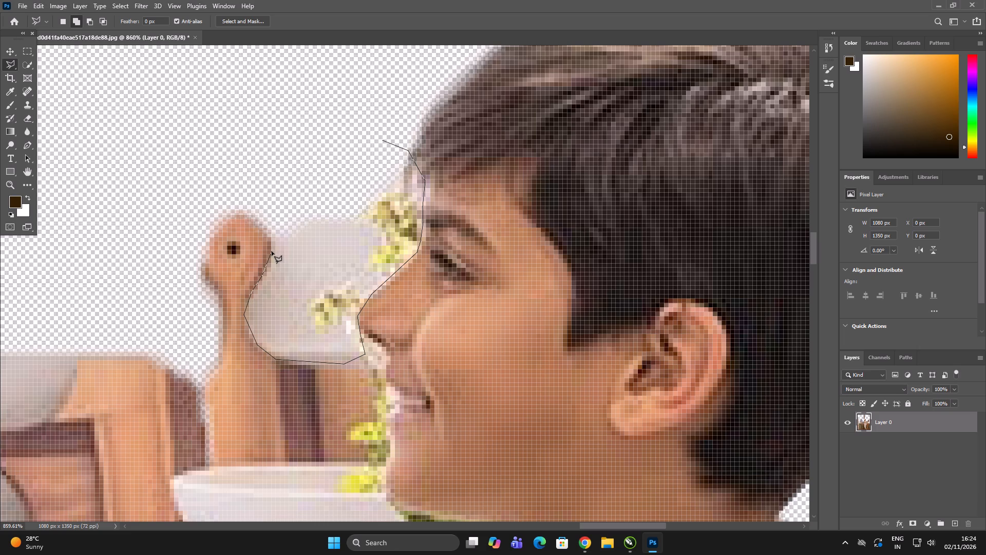
left_click(271, 240)
left_click(268, 202)
left_click(299, 174)
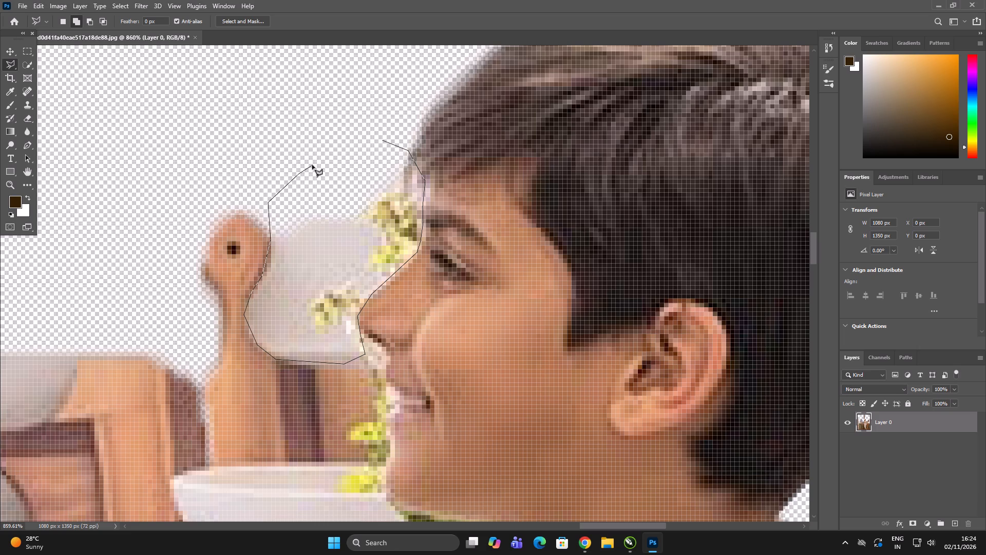
double_click(312, 165)
left_click(316, 162)
key("Delete")
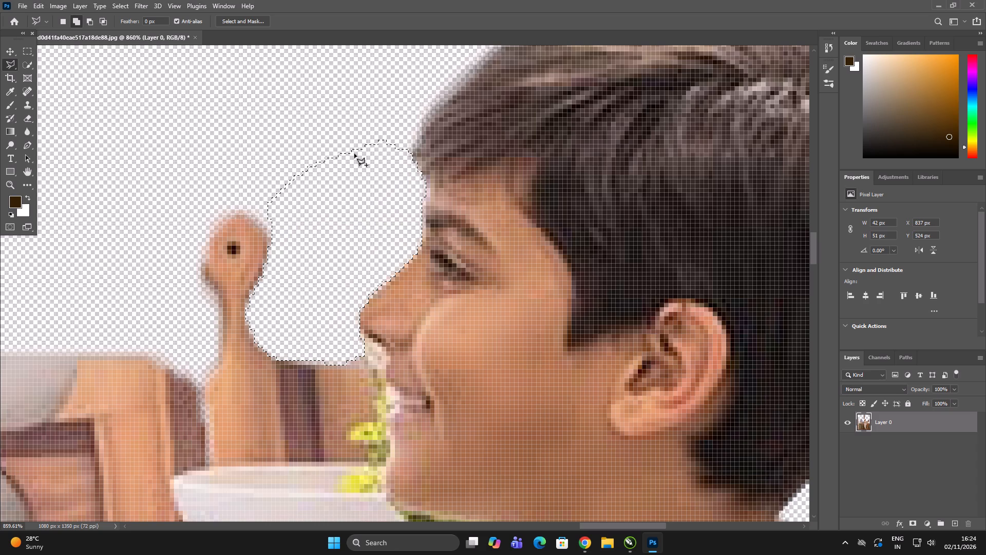
key("ctrl+d")
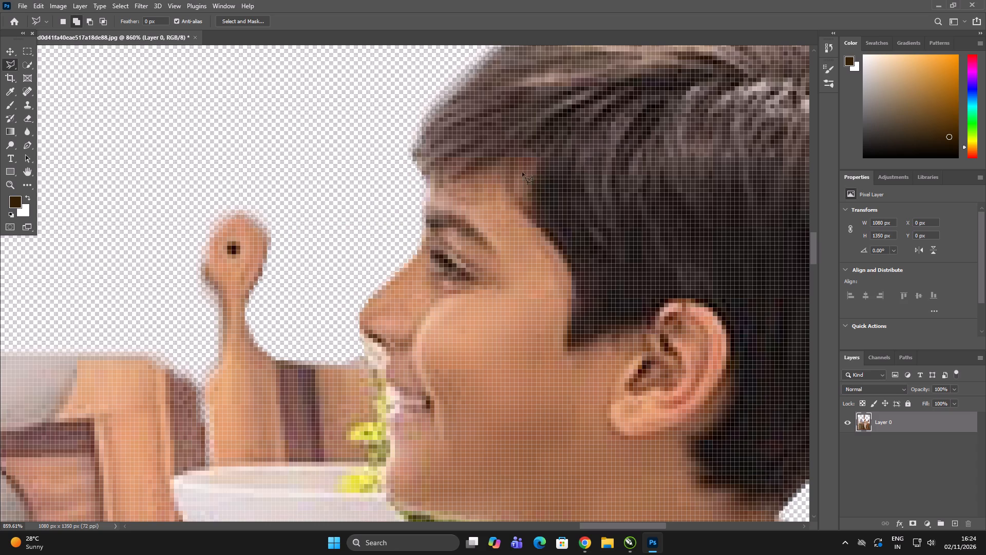
Quick-select the bright window area below the range hood between the man and woman, subtracting the backsplash and the man's sleeve.
scroll(510, 179, "down", 17, "alt")
scroll(482, 219, "up", 6, "alt")
scroll(502, 227, "down", 7, "alt")
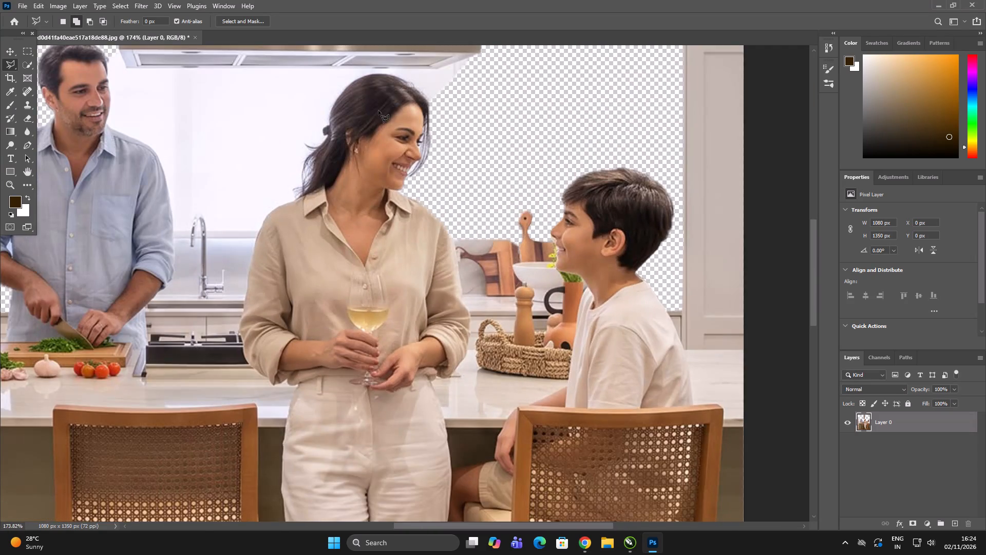
scroll(371, 101, "up", 7, "alt")
scroll(596, 274, "down", 5, "alt")
scroll(595, 219, "up", 3, "alt")
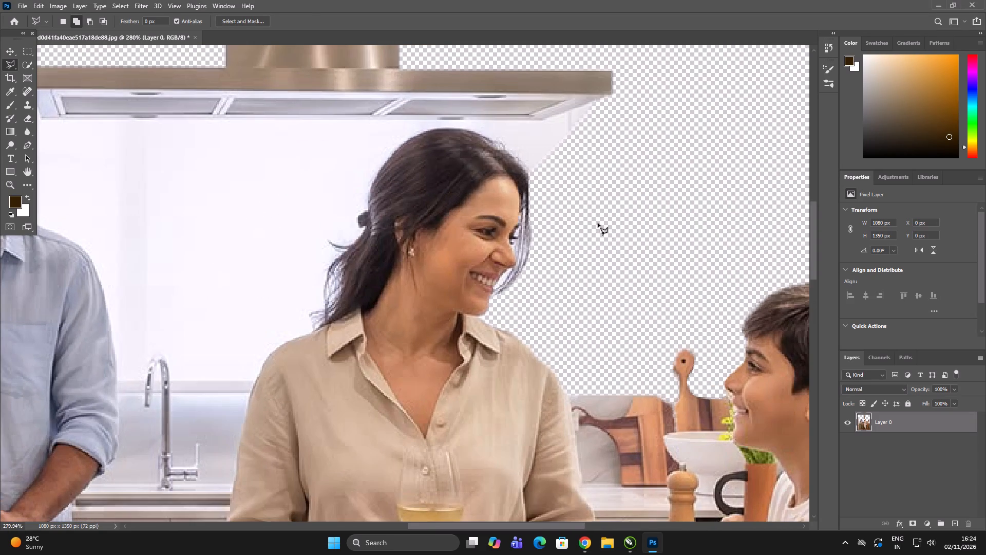
scroll(615, 286, "down", 3, "alt")
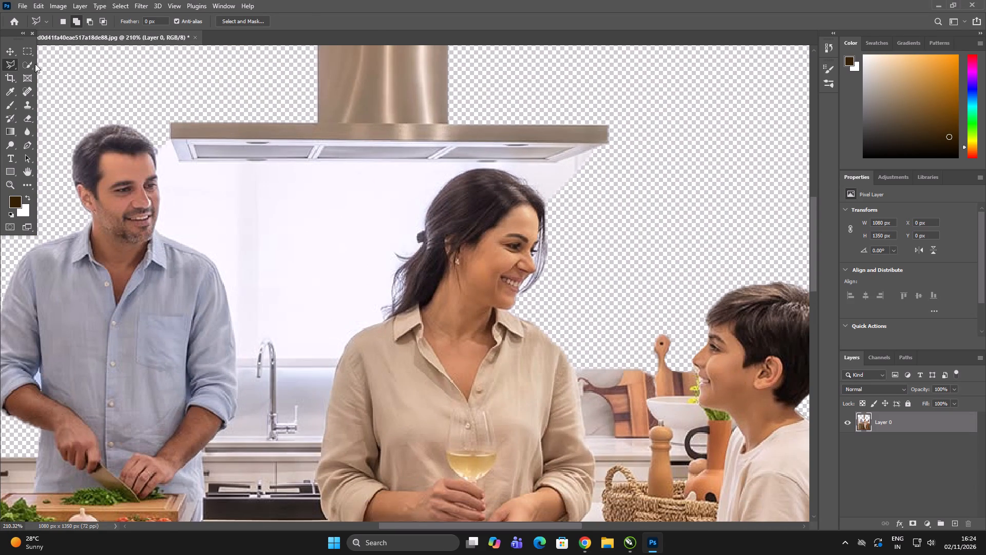
left_click(30, 62)
left_click_drag(246, 197, 281, 207)
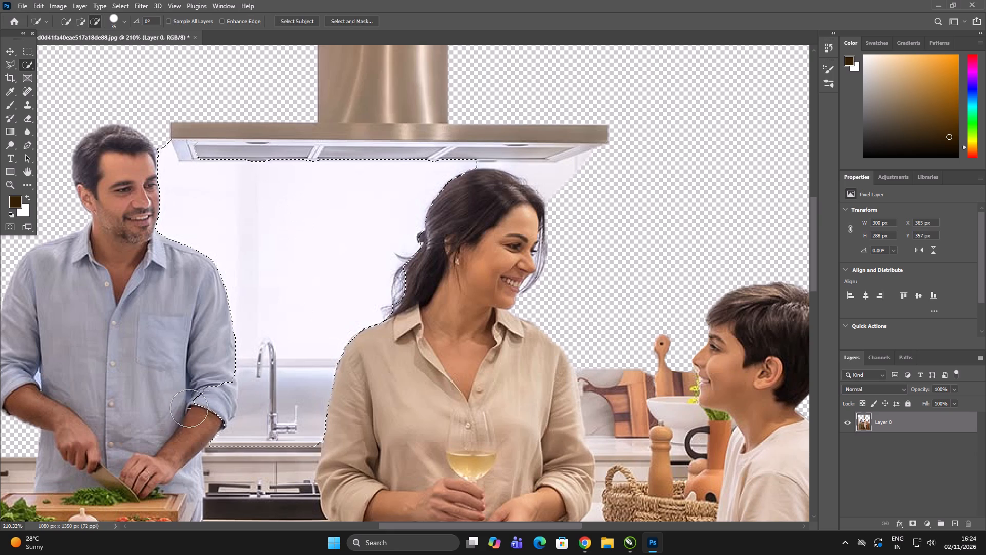
left_click_drag(185, 408, 301, 385, "alt")
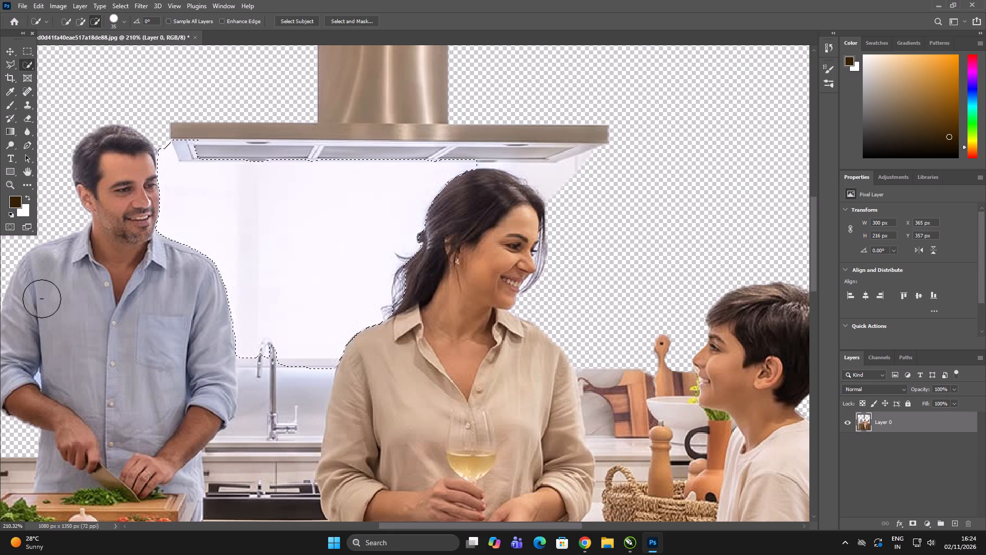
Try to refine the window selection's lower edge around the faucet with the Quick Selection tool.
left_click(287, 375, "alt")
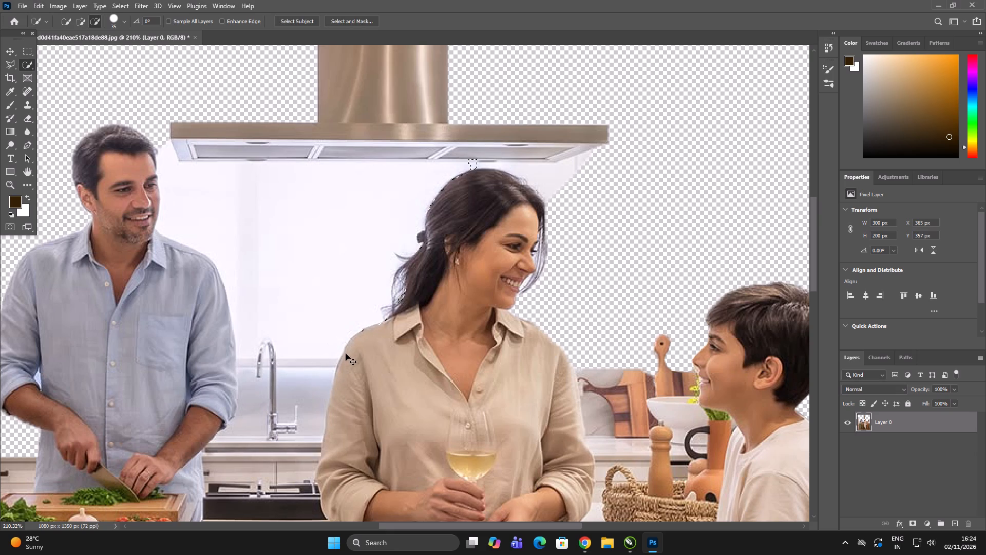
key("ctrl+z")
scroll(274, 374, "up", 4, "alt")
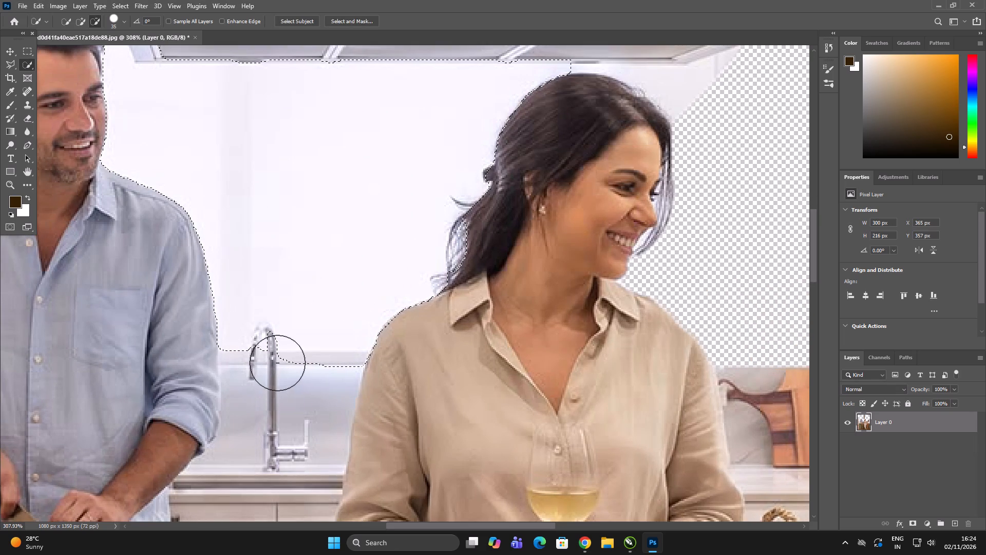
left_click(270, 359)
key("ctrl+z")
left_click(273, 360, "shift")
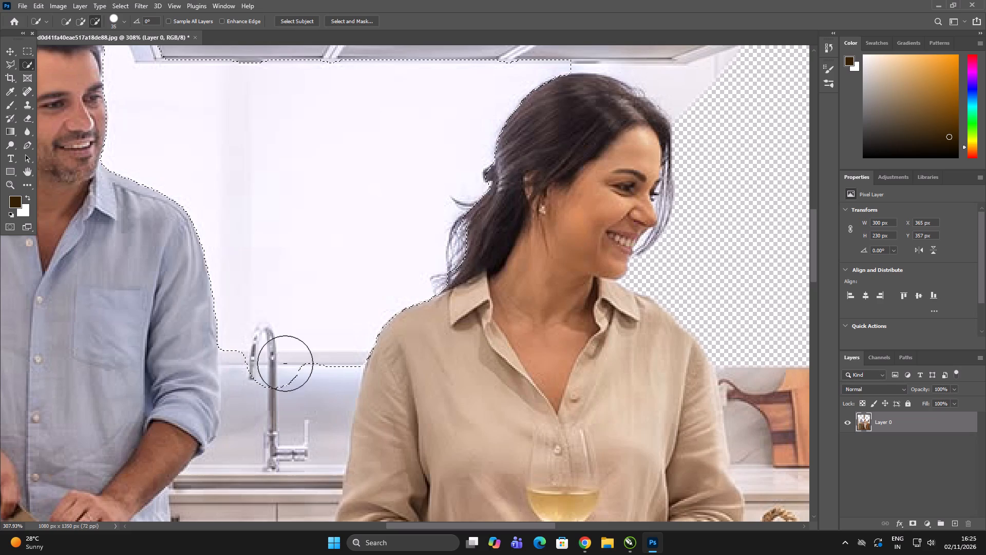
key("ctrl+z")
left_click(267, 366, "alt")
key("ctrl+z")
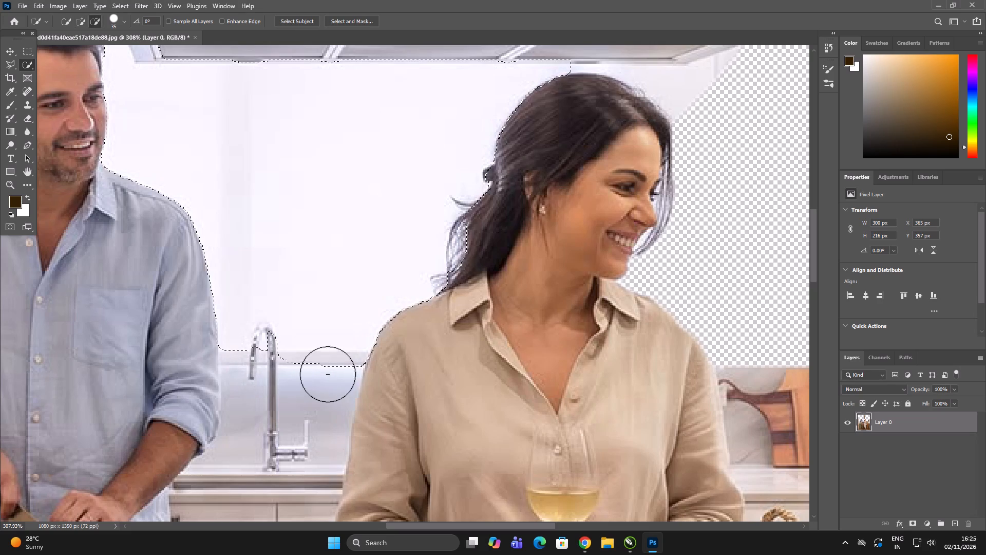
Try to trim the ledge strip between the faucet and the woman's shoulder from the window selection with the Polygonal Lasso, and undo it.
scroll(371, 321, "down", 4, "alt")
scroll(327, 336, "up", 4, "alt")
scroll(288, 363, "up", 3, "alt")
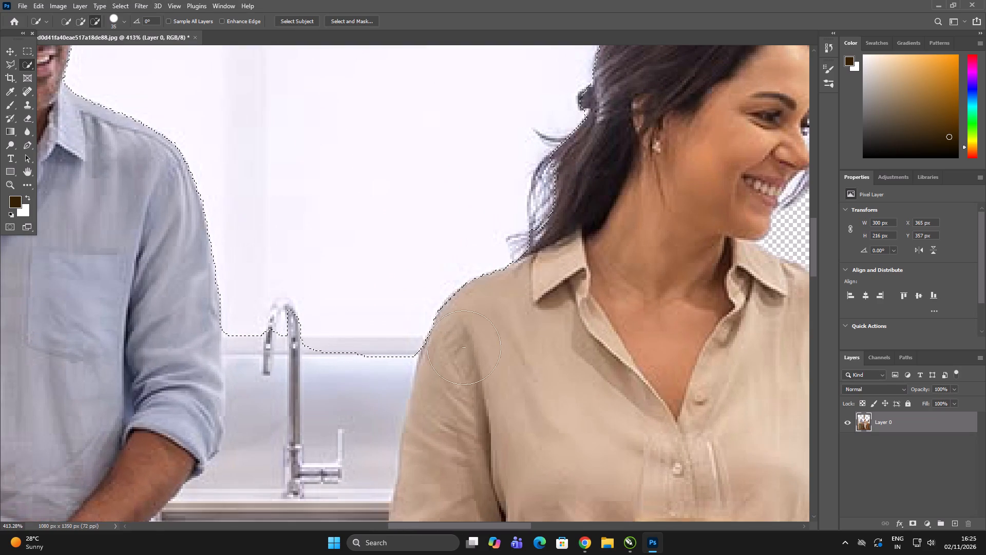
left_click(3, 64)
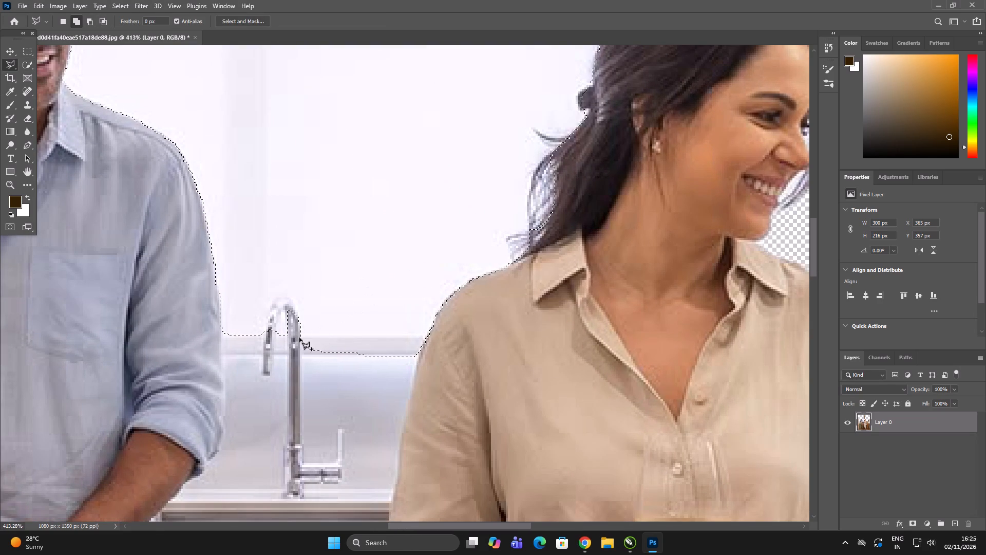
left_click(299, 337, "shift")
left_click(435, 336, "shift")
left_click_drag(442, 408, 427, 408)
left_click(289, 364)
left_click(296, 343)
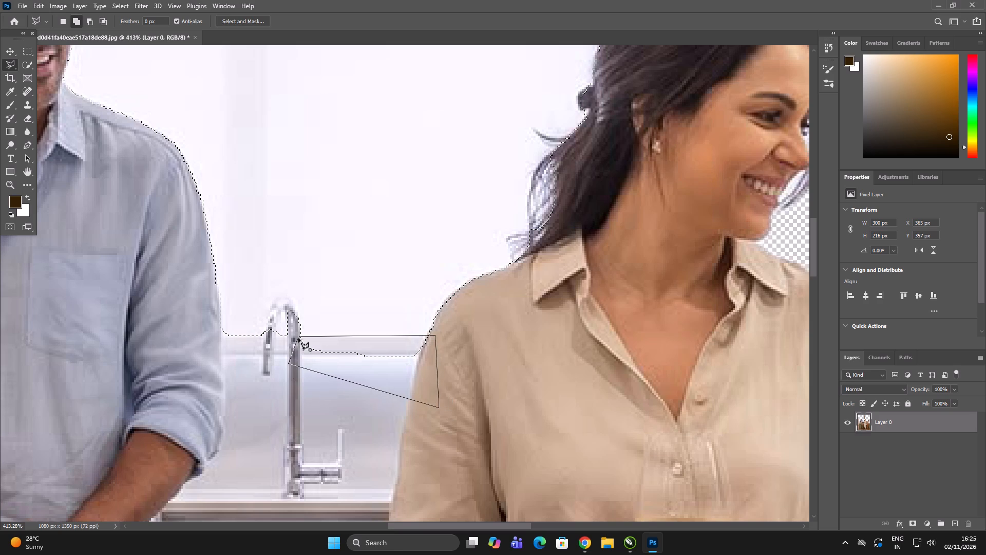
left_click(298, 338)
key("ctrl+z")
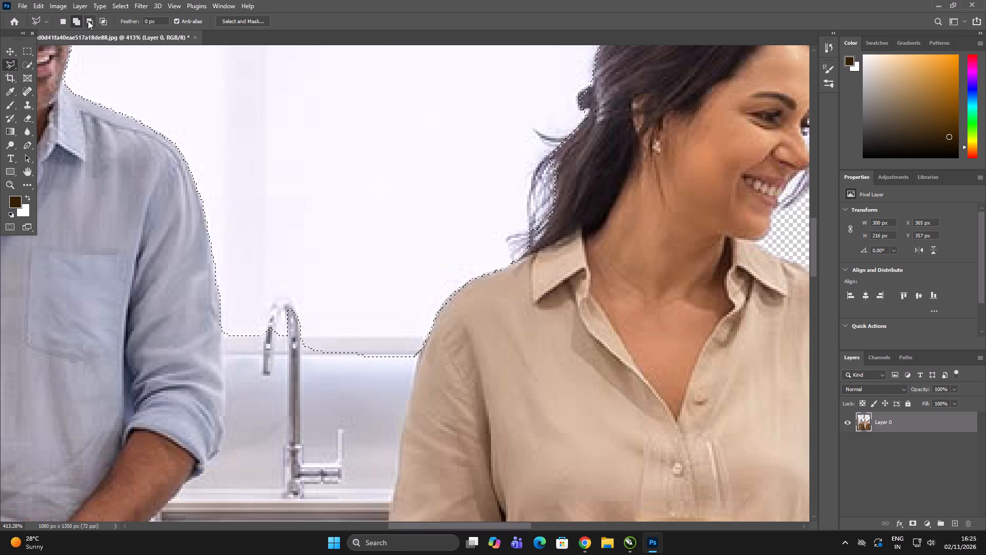
Subtract the ledge strip between the faucet and the woman's shoulder from the window selection with the Polygonal Lasso.
left_click(89, 20)
left_click(298, 336)
left_click(440, 333, "shift")
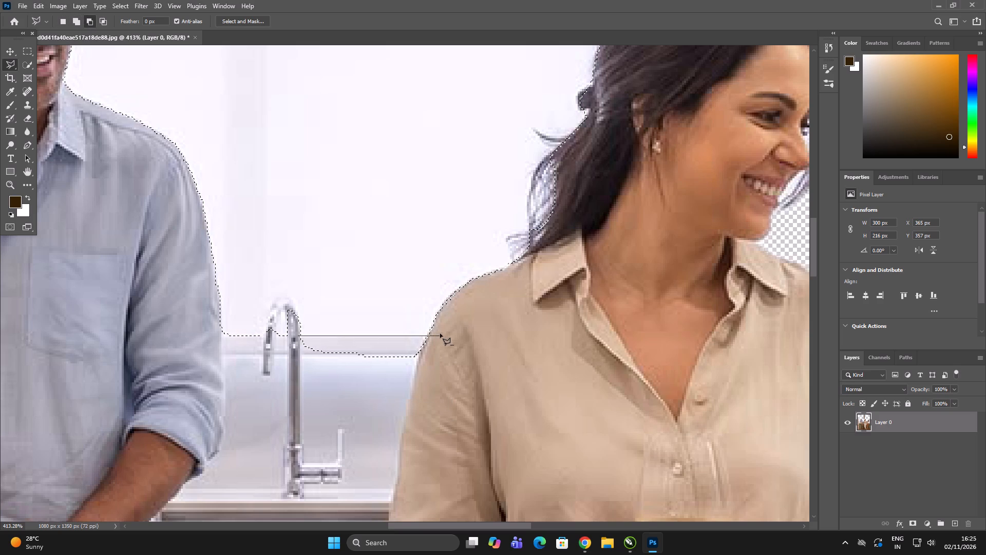
left_click_drag(447, 401, 443, 402)
left_click(316, 393)
left_click(297, 335)
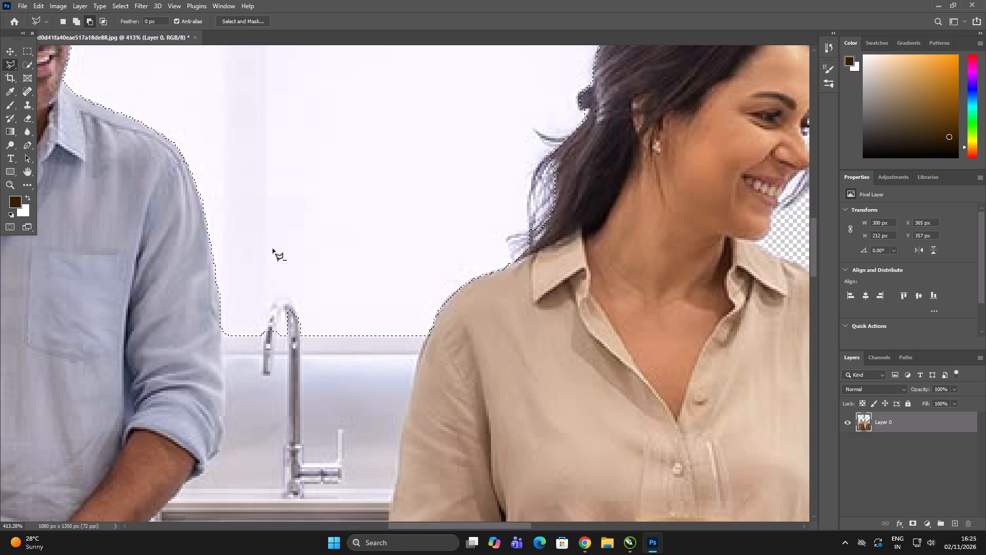
Trace around the faucet's curved top with the Polygonal Lasso to subtract it from the window selection.
scroll(260, 348, "up", 8, "alt")
left_click(258, 341)
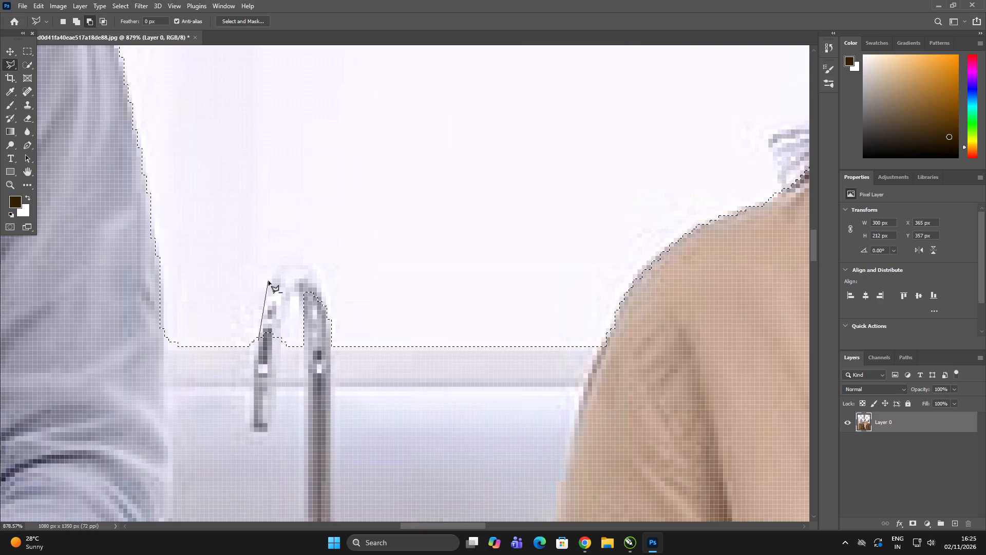
left_click(269, 281)
left_click(282, 272)
left_click(300, 270)
left_click(311, 273)
left_click(322, 288)
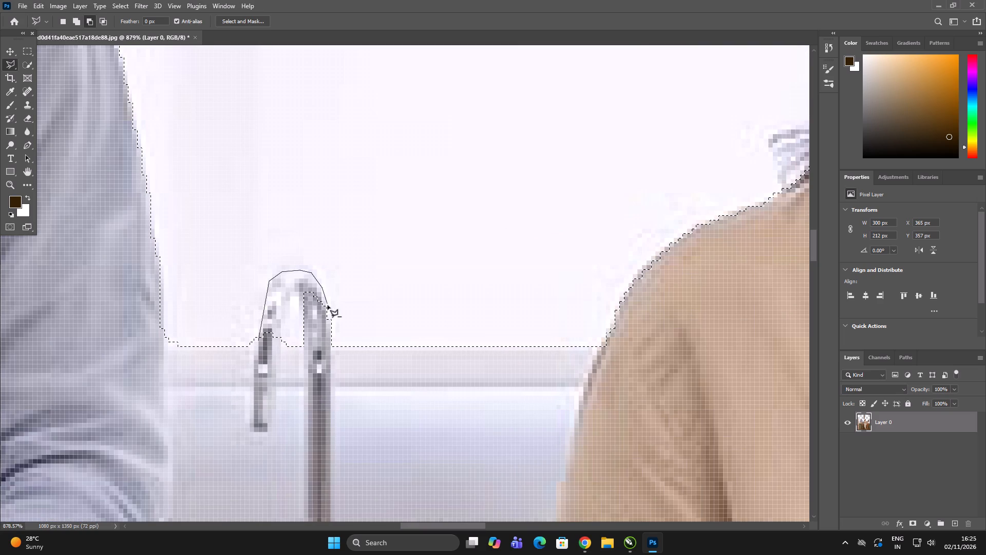
left_click(328, 305)
left_click(331, 327)
left_click_drag(320, 385, 315, 391)
left_click(276, 393)
left_click(257, 361)
double_click(257, 352)
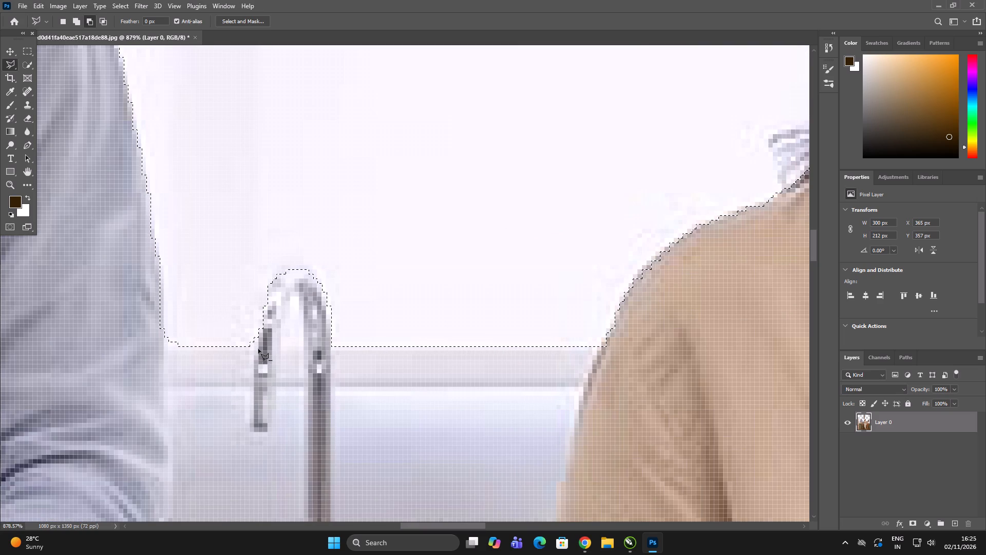
Subtract the woman's loose hair at the back of her neck from the window selection with the Quick Selection tool.
scroll(333, 302, "down", 18, "alt")
scroll(465, 262, "up", 2, "alt")
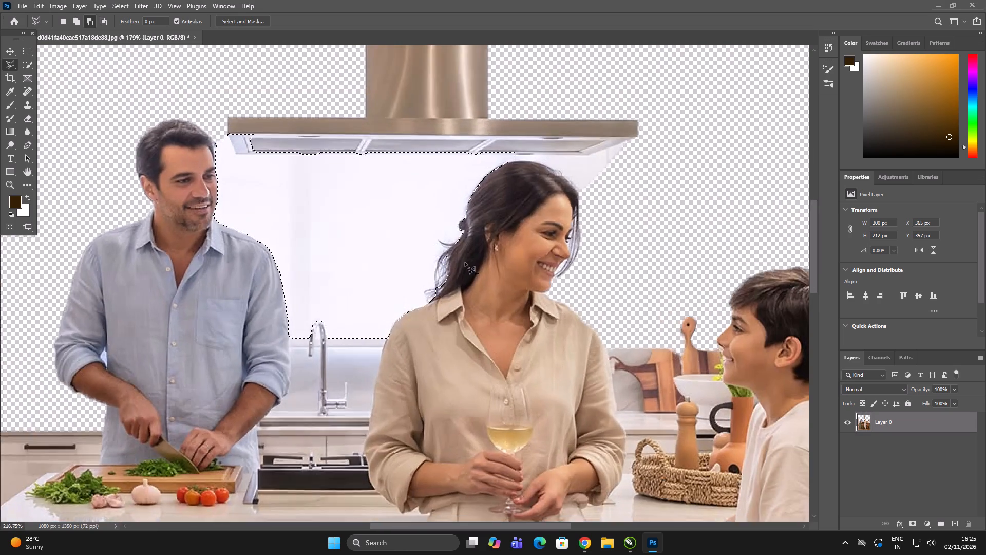
scroll(465, 262, "up", 8, "alt")
left_click(25, 63)
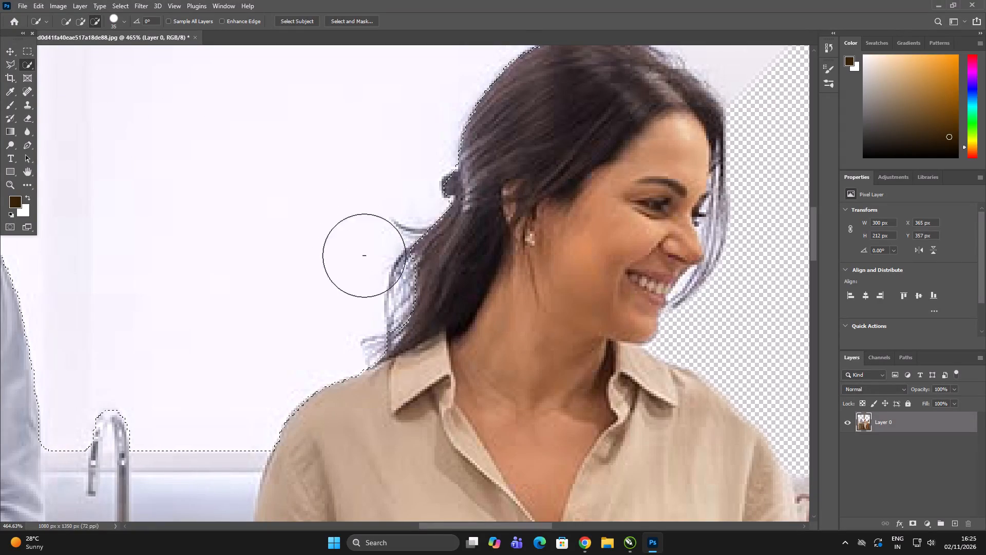
left_click(436, 309, "shift")
key("ctrl+z")
left_click(437, 313, "alt")
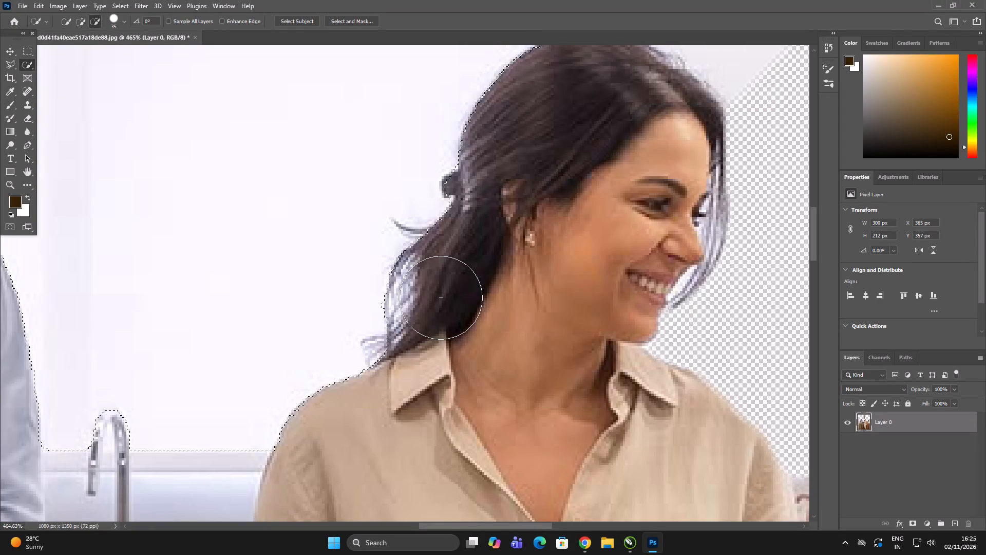
Subtract the range hood's end nearest the man from the selection, delete the selected window area, and clear the selection.
scroll(454, 315, "down", 13, "alt")
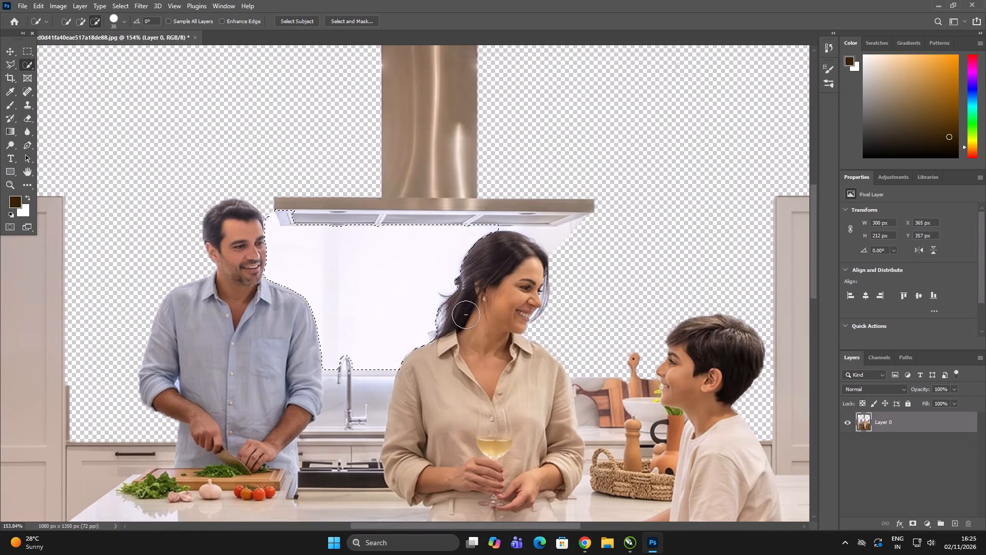
left_click(294, 213, "alt")
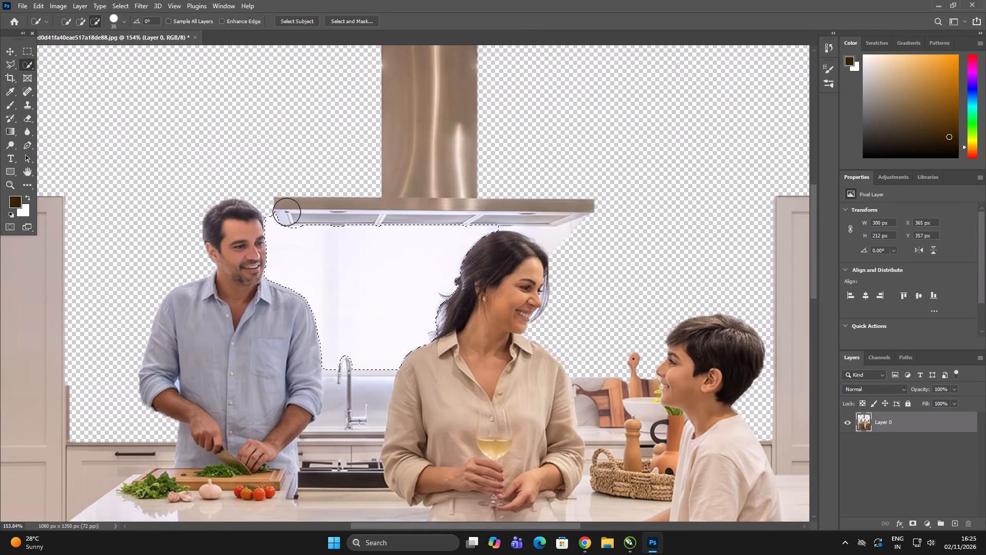
left_click(287, 212, "alt")
key("Delete")
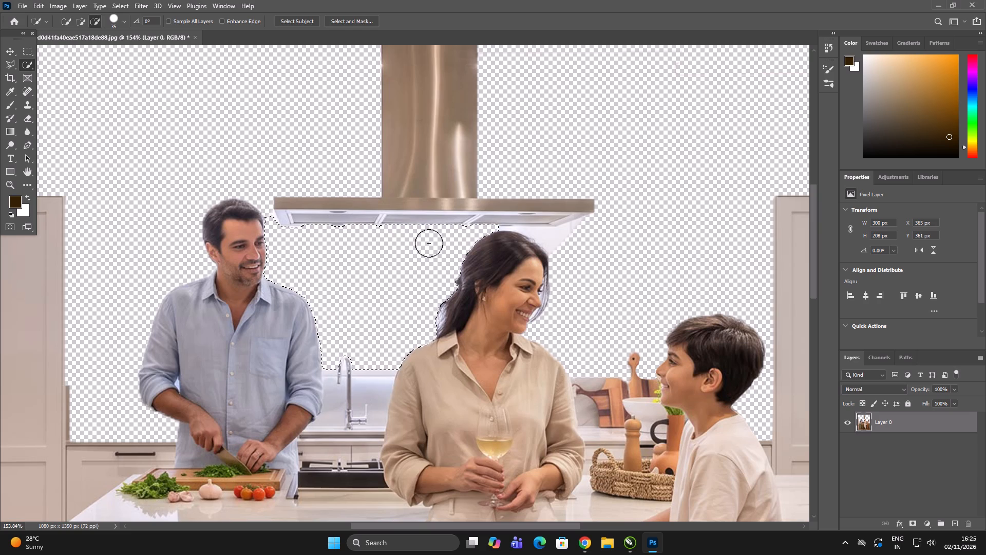
key("ctrl+d")
Outline the leftover white fringe beside the range hood's end near the man with the Polygonal Lasso, delete it, and clear the selection.
scroll(291, 189, "up", 16, "alt")
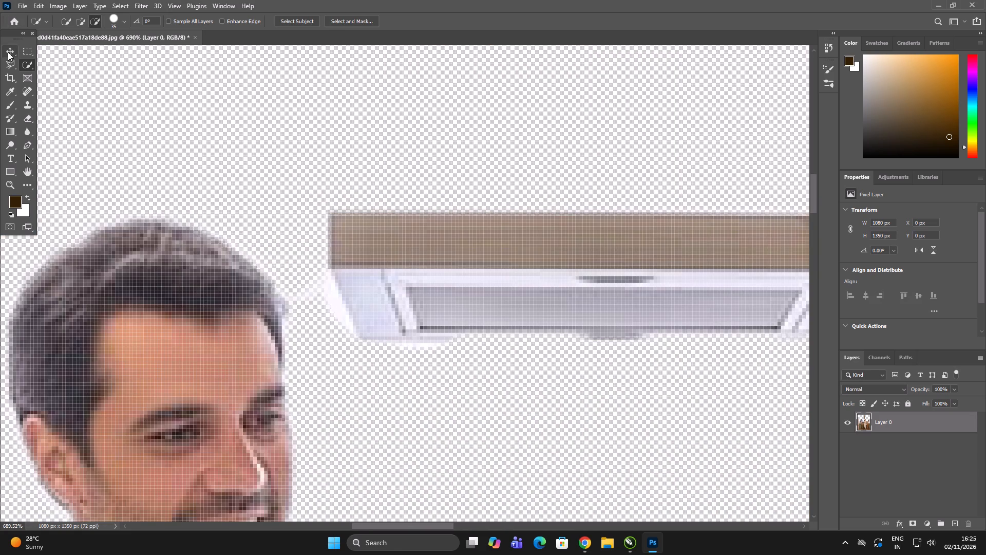
left_click(8, 51)
left_click(10, 65)
left_click(326, 259)
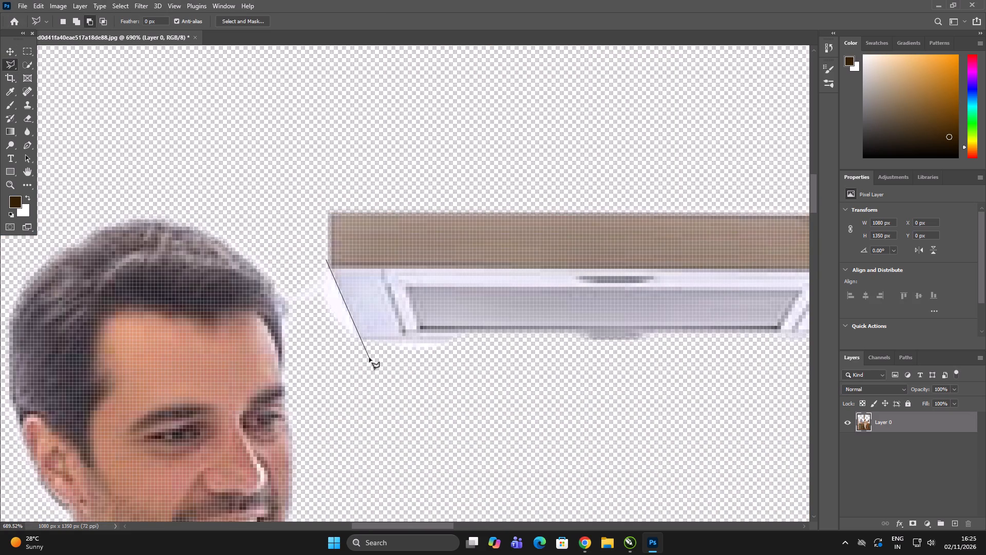
left_click(369, 358)
left_click_drag(331, 371, 327, 365)
left_click(284, 244)
left_click(295, 231)
left_click(313, 237)
left_click_drag(324, 249, 326, 254)
left_click(327, 263)
key("Delete")
left_click(329, 261)
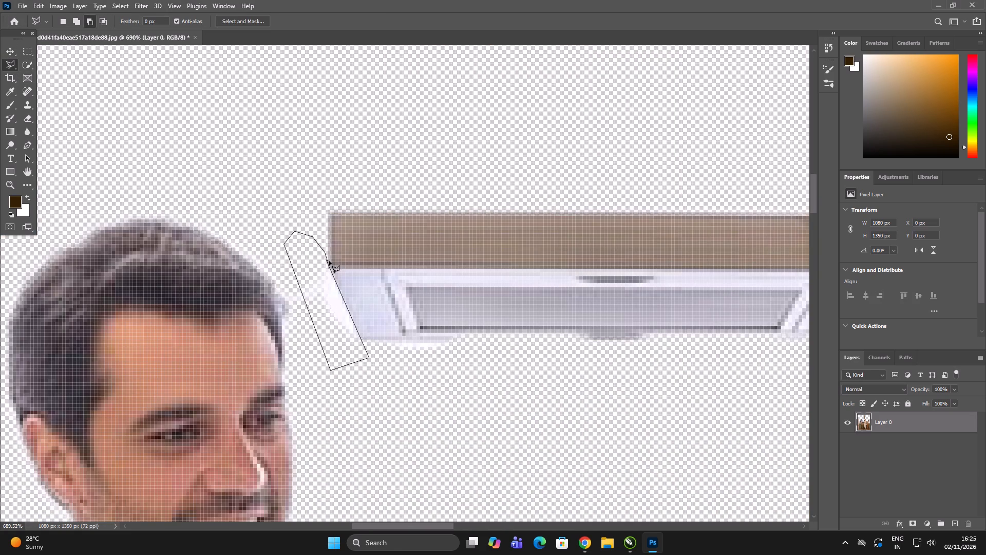
left_click(329, 260)
left_click(328, 260)
key("Delete")
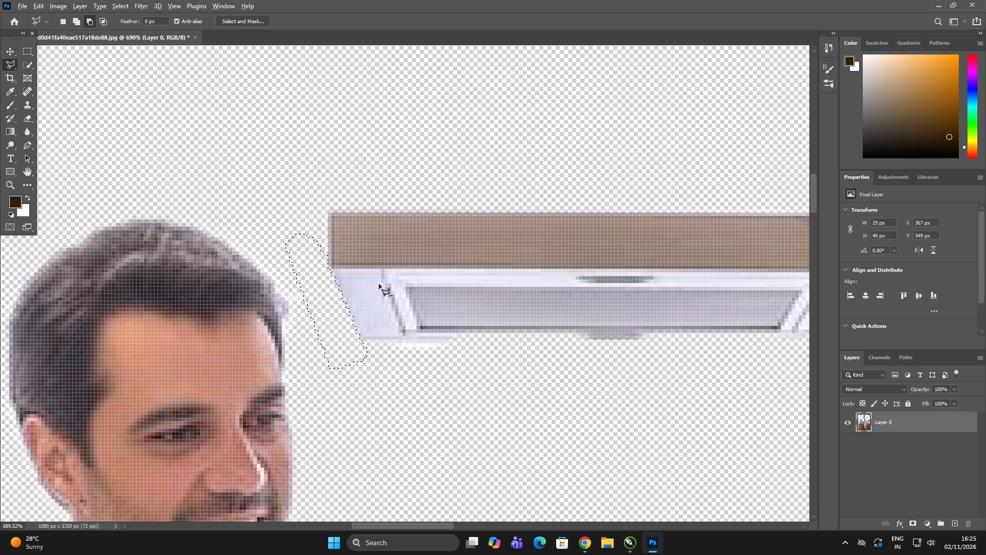
scroll(379, 284, "down", 18, "alt")
key("ctrl+d")
Outline the leftover strip along the range hood's lower edge above the woman's head with the Polygonal Lasso, delete it, and clear the selection.
scroll(673, 320, "up", 9, "alt")
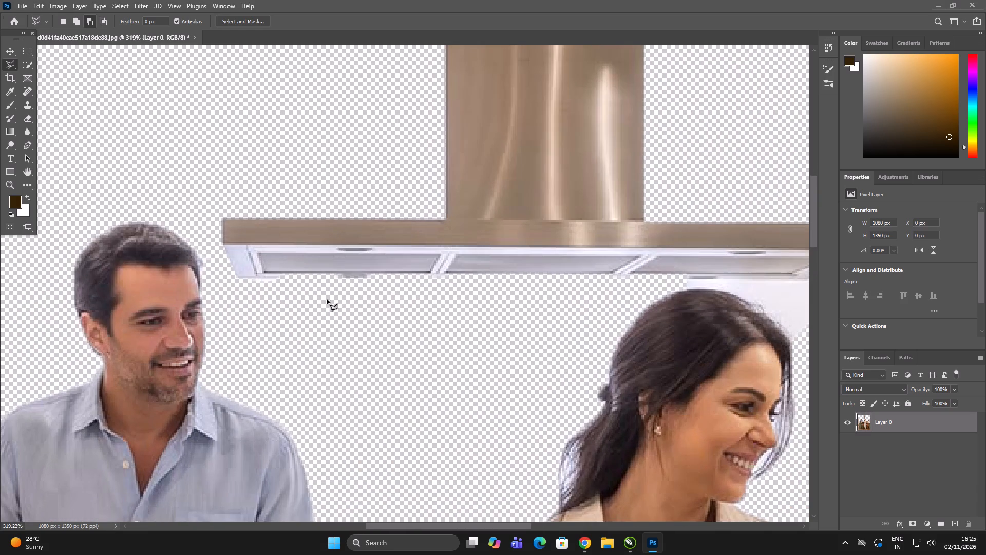
left_click(239, 277)
left_click(798, 279)
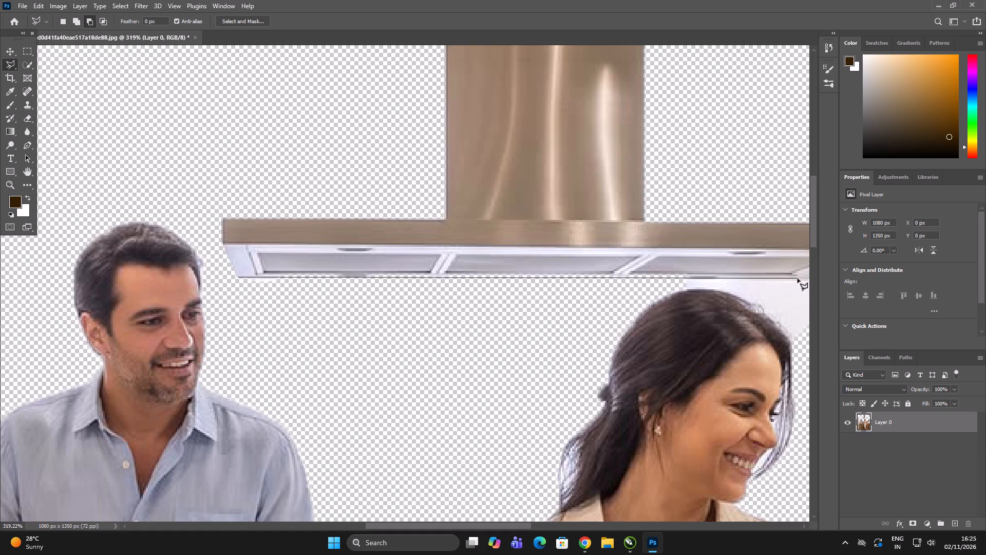
left_click(776, 294)
left_click(739, 299)
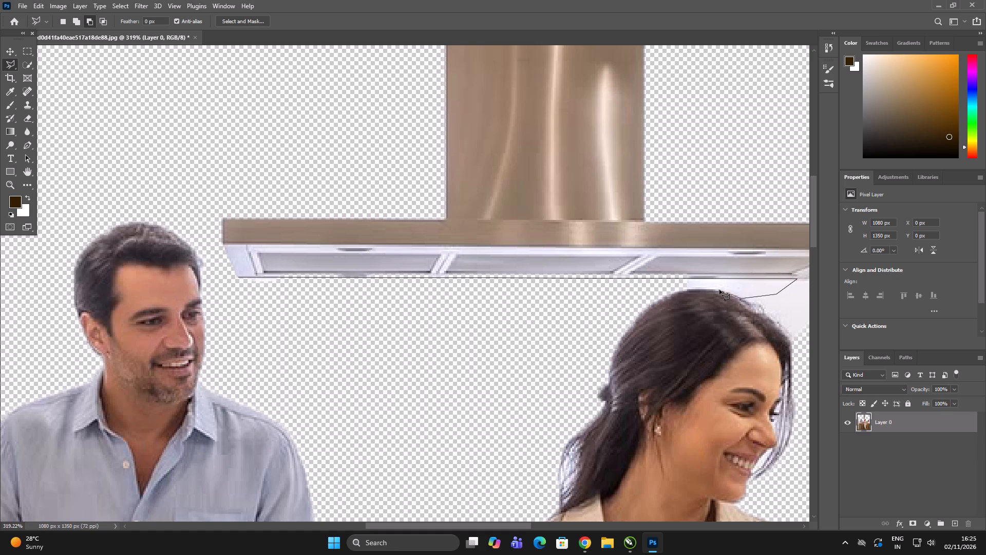
left_click(719, 290)
left_click(684, 289)
left_click_drag(464, 329, 456, 332)
left_click(332, 335)
double_click(329, 334)
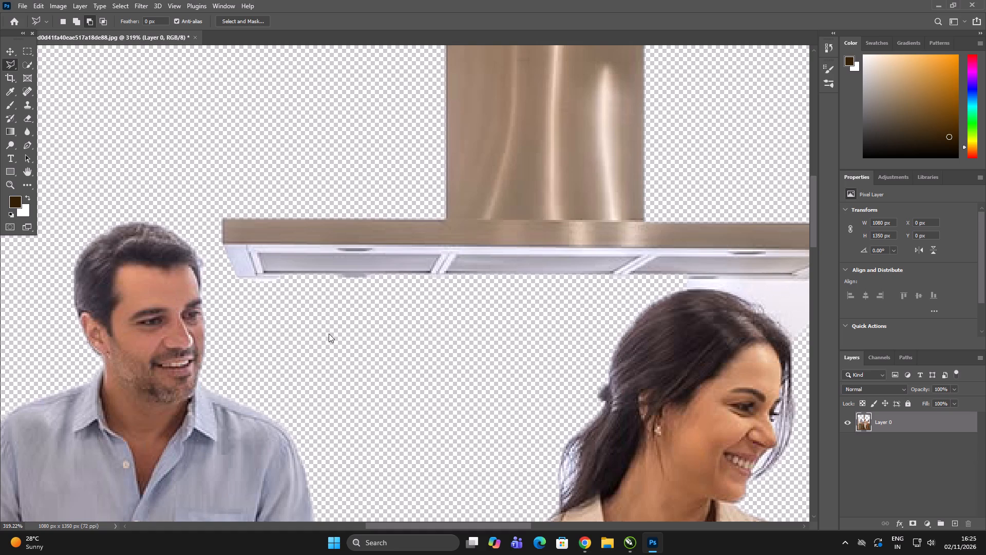
key("Delete")
key("ctrl+d")
Outline the remaining white wall between the range hood's far end and the woman's hair with the Polygonal Lasso, delete it, and clear the selection.
scroll(496, 315, "down", 7, "alt")
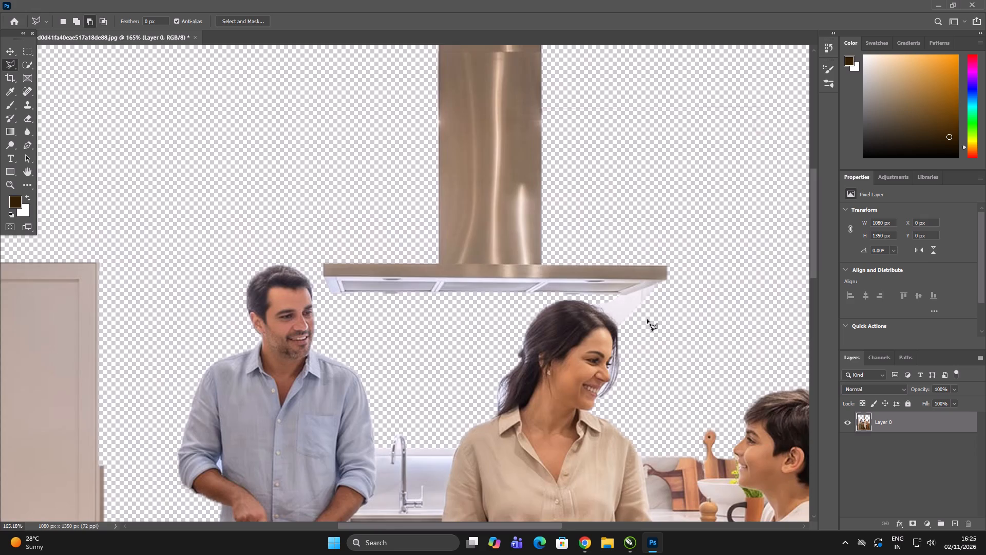
scroll(649, 321, "up", 13, "alt")
left_click(509, 250)
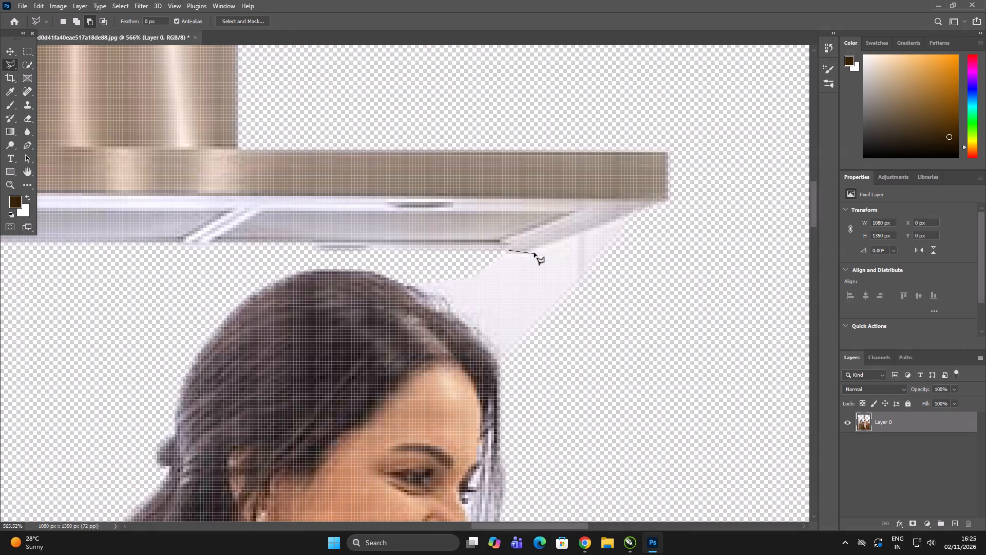
left_click(533, 250)
left_click(666, 197)
left_click_drag(702, 238, 706, 245)
left_click(623, 402)
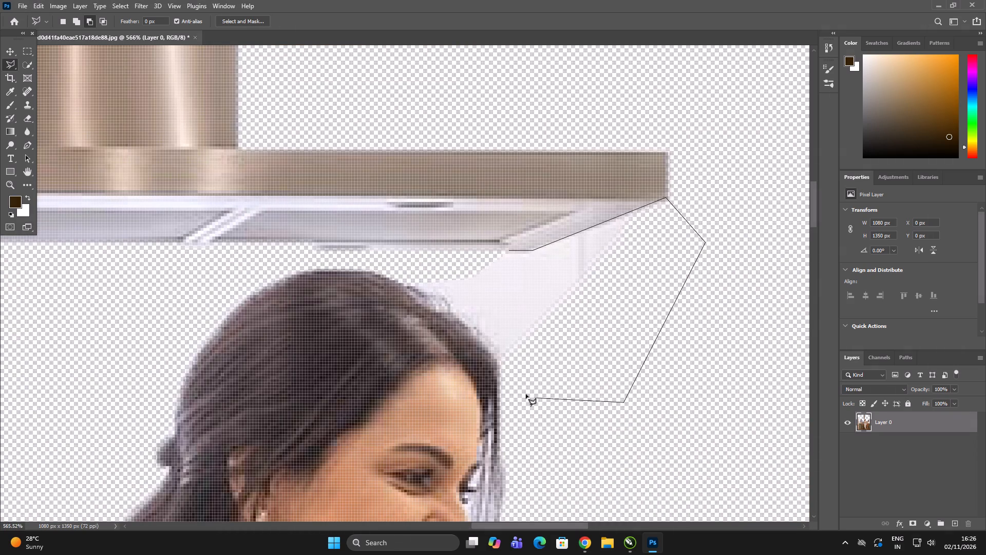
left_click(526, 394)
left_click(487, 349)
left_click(458, 320)
left_click(421, 295)
left_click(413, 294)
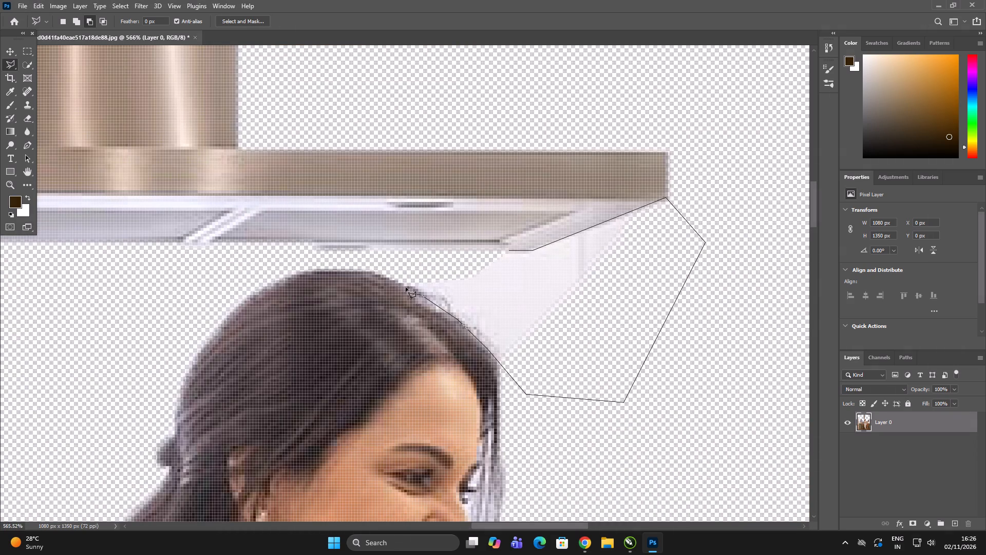
left_click(400, 279)
left_click(413, 270)
double_click(453, 262)
left_click(456, 261)
key("Delete")
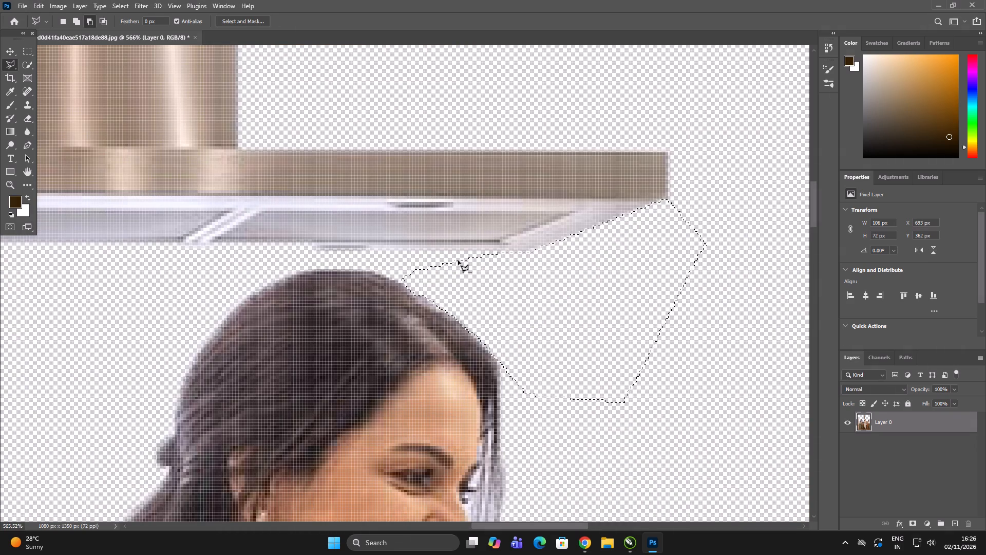
key("ctrl+d")
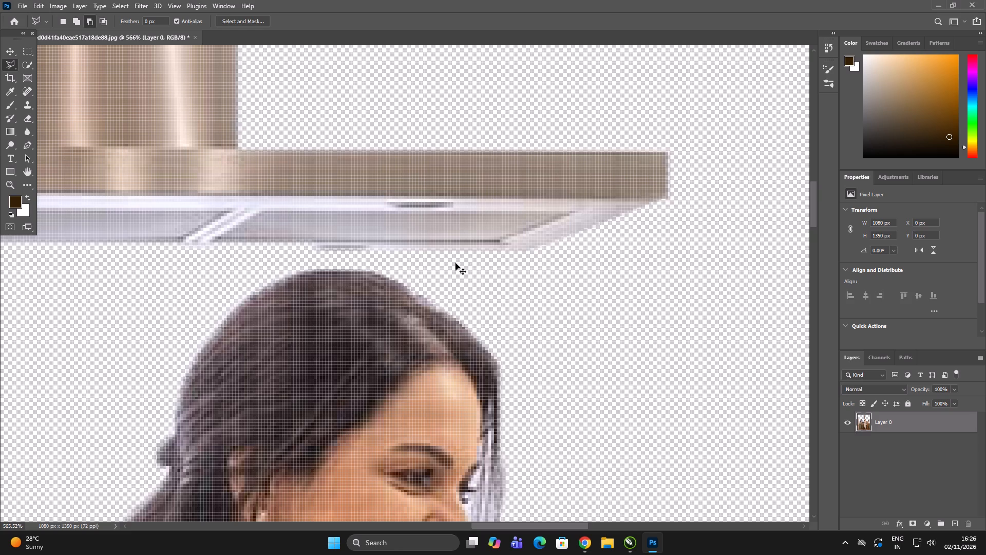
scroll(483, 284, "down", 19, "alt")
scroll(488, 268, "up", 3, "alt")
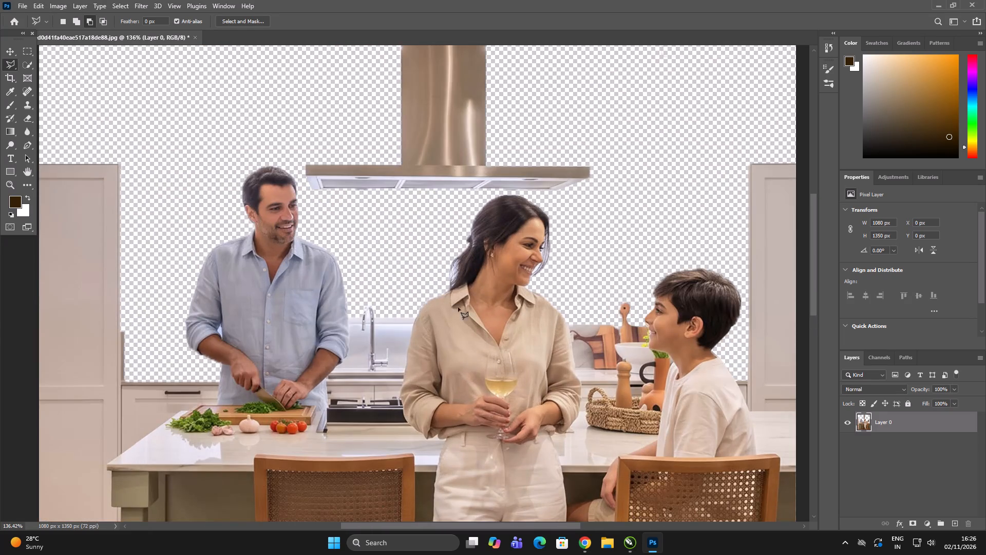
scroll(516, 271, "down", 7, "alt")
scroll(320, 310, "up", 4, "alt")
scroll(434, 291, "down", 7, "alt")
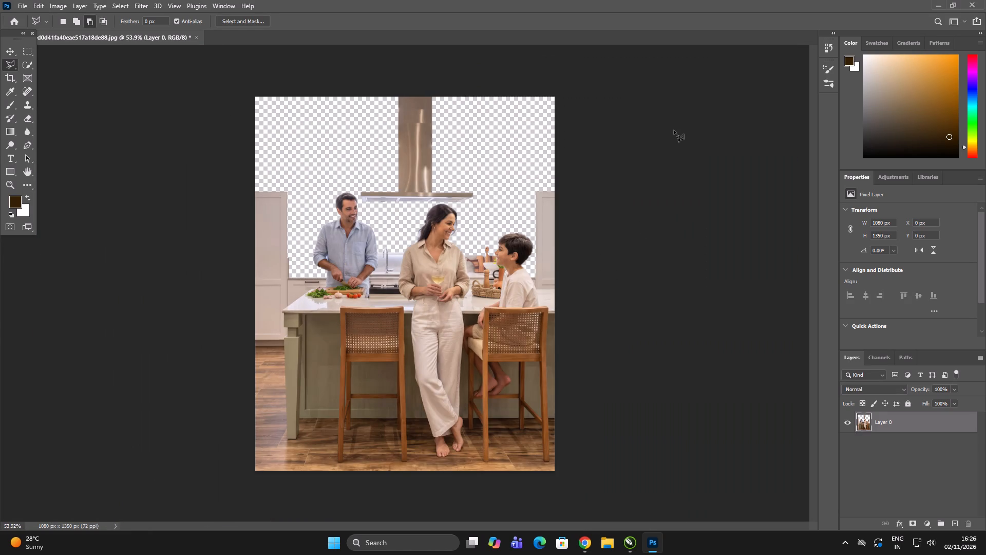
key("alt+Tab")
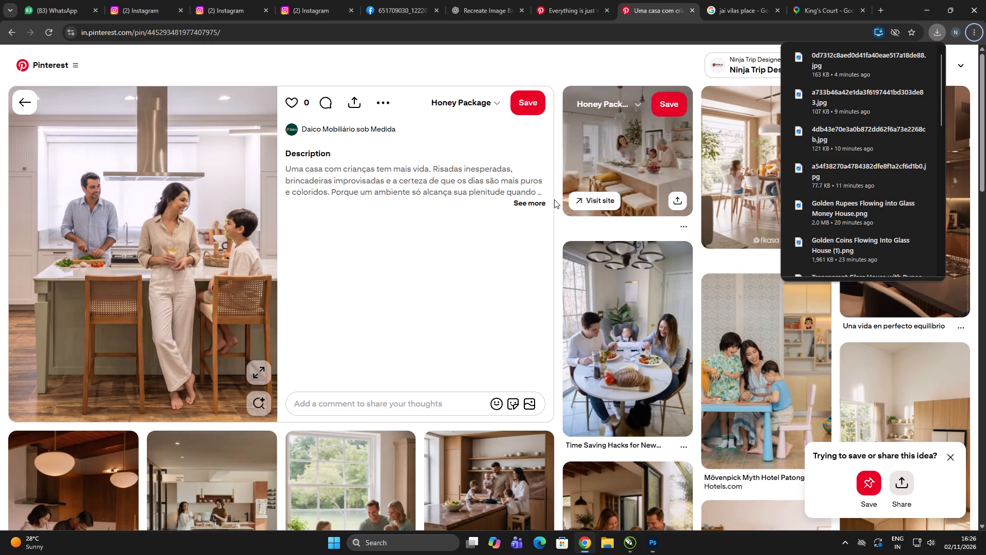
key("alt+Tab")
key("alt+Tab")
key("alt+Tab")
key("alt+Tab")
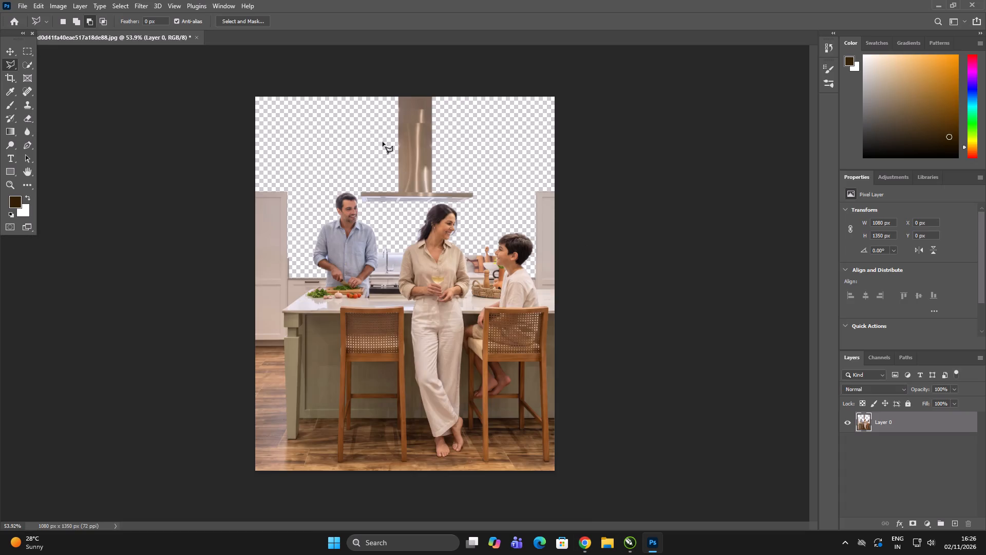
Outline the entire range hood and its chimney with the Polygonal Lasso, delete it, and clear the selection.
scroll(363, 128, "up", 10, "alt")
left_click_drag(343, 183, 352, 196)
left_click(364, 251)
left_click(471, 243)
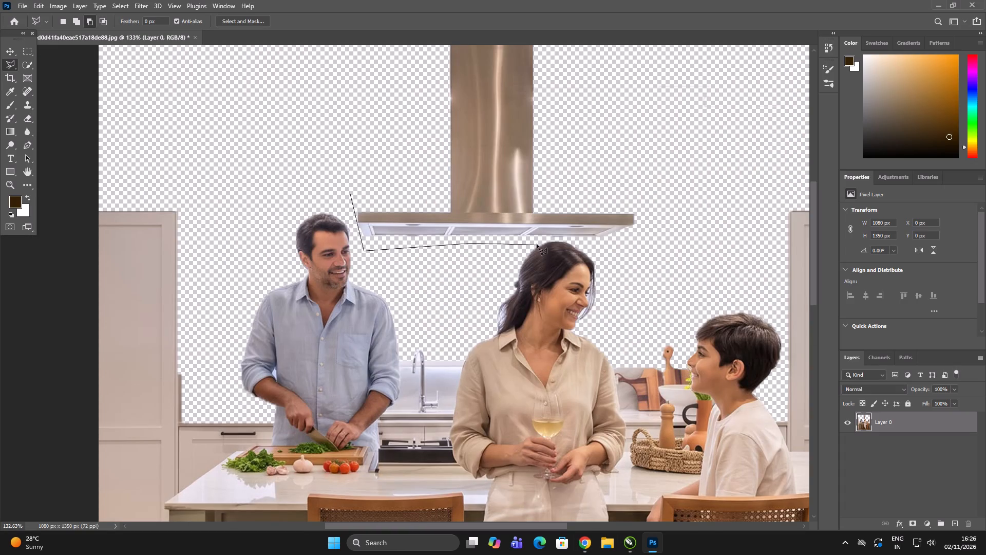
left_click(539, 240)
left_click(620, 241)
left_click_drag(737, 219, 743, 208)
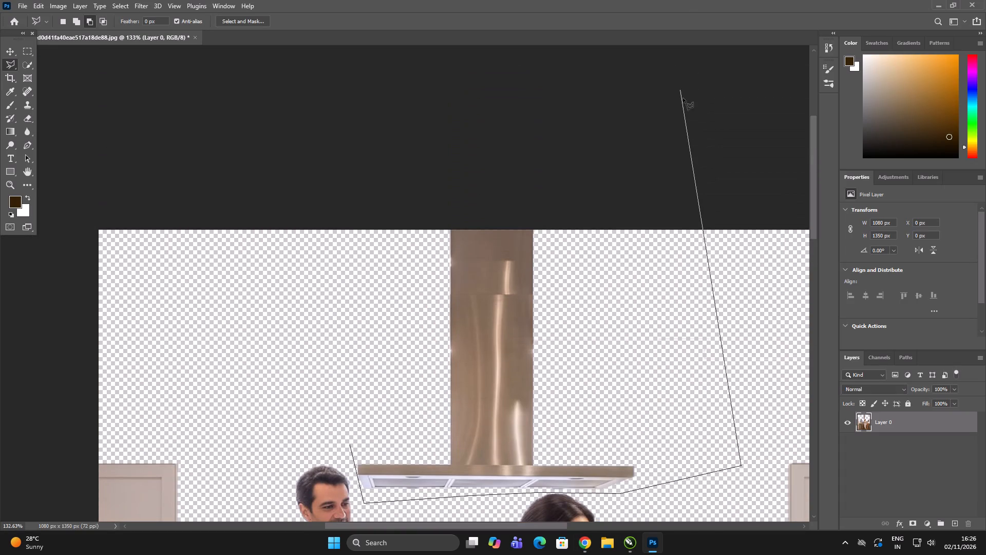
left_click(683, 99)
left_click(414, 122)
left_click_drag(356, 190, 339, 245)
double_click(330, 279)
left_click(334, 276)
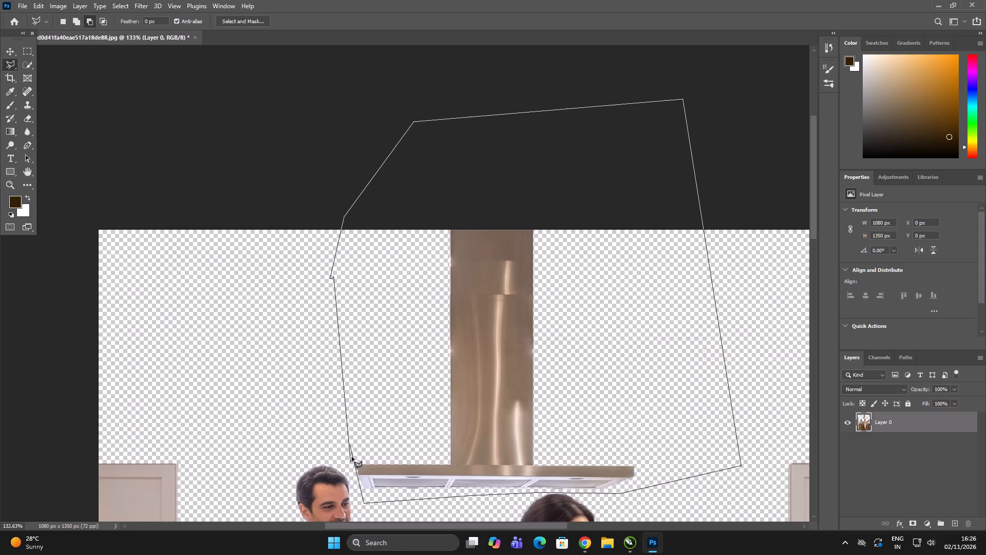
left_click(350, 443)
key("Delete")
key("ctrl+d")
scroll(461, 265, "down", 3, "alt")
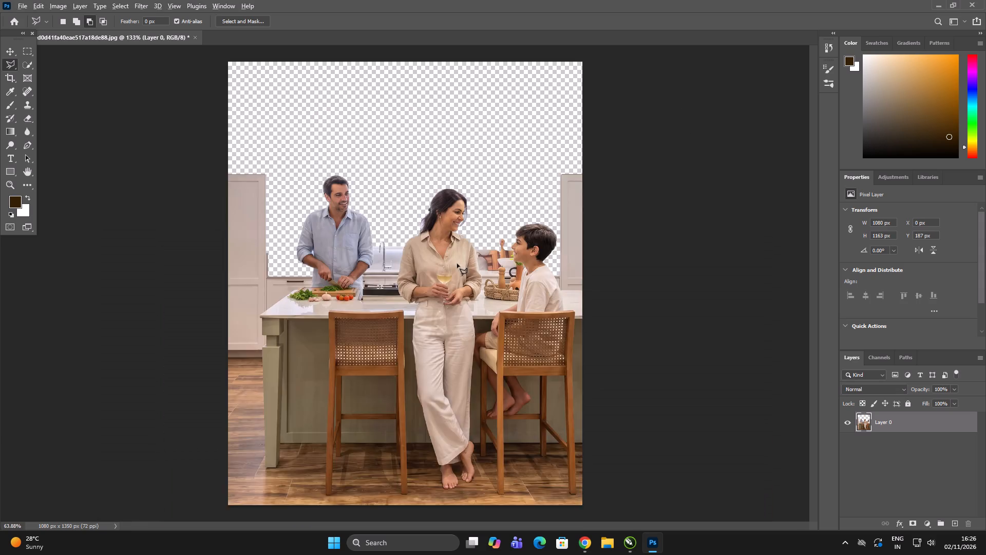
scroll(457, 264, "down", 9, "alt")
scroll(534, 269, "up", 2, "alt")
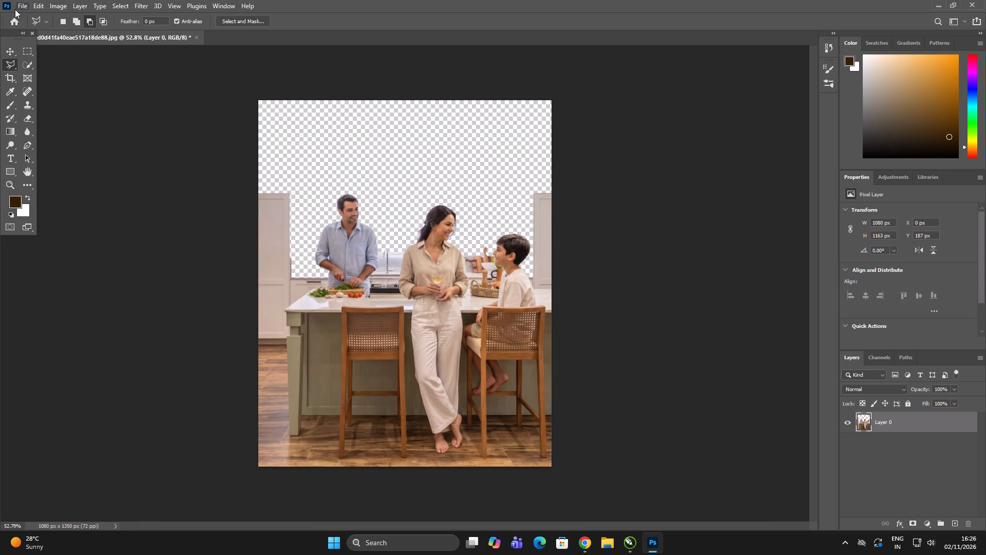
Save a PNG copy of the cutout in Downloads as 0d7312c8aed0d41fa40eae517a18de88c, with the large file size option.
left_click(19, 6)
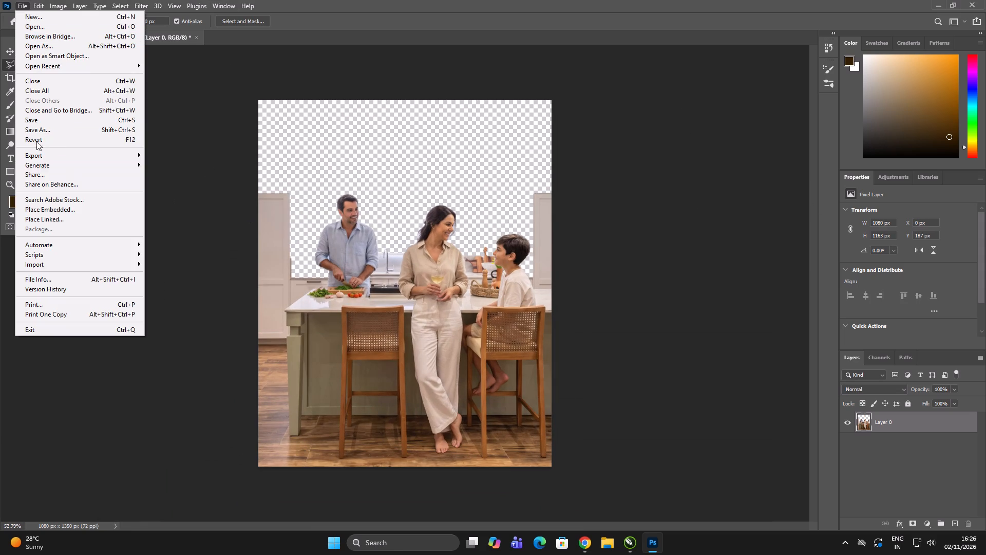
left_click(47, 128)
triple_click(251, 238)
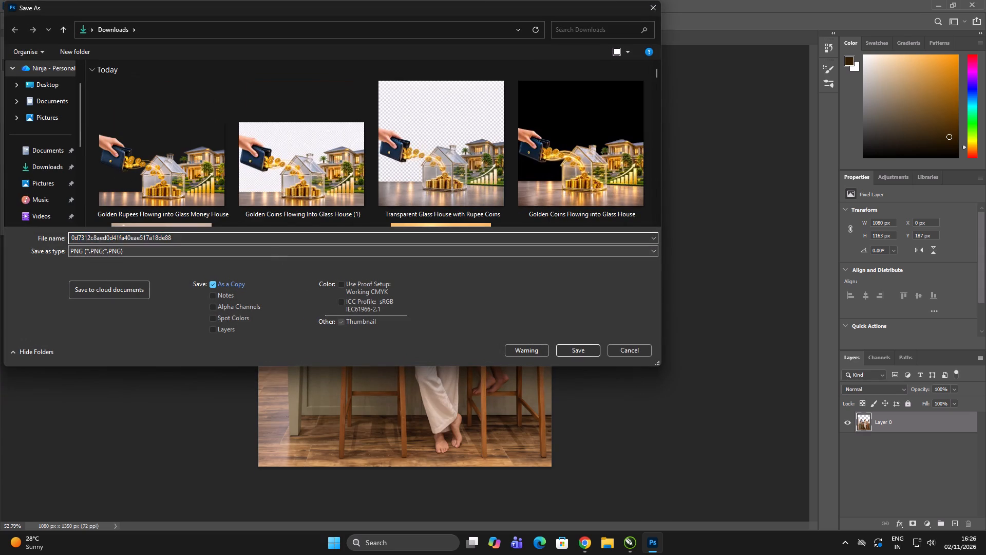
key("c")
left_click(566, 348)
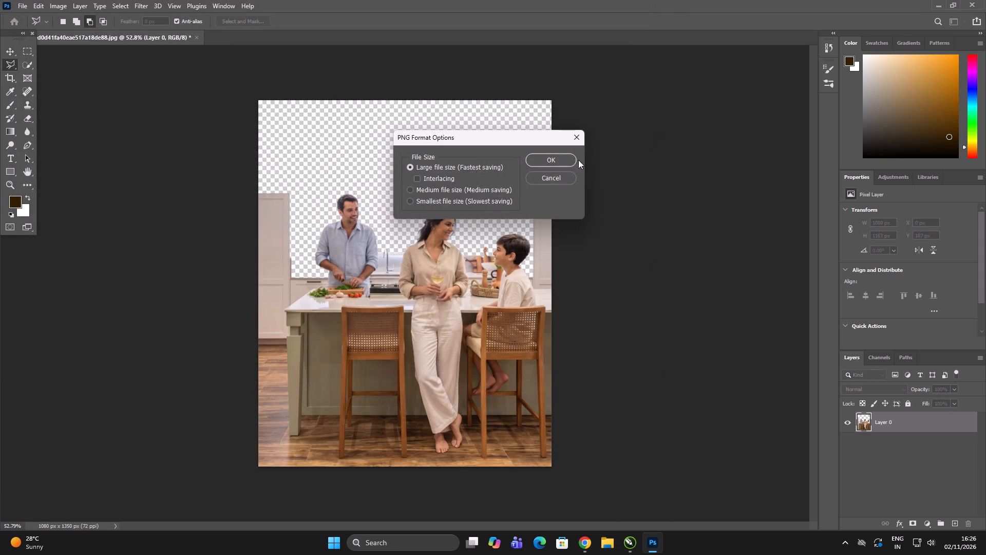
left_click(551, 159)
Switch to krishna_1.cdr in CorelDRAW, delete the wallet, coins and house picture inside page 7's PowerClip, and finish editing the contents.
key("alt+Tab")
key("alt+Tab")
key("alt+Tab")
key("alt+Tab")
left_click(600, 295)
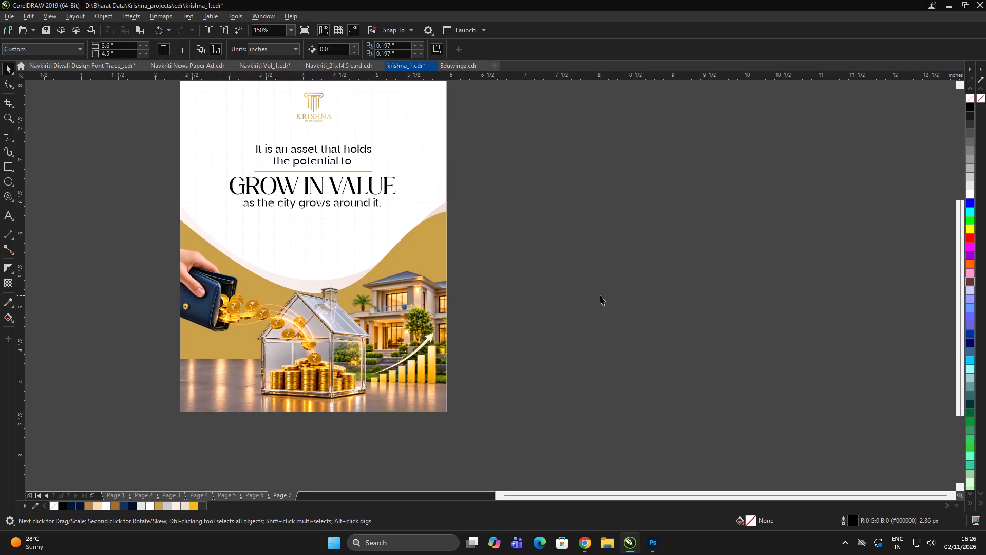
left_click(604, 295)
double_click(608, 295)
triple_click(374, 348)
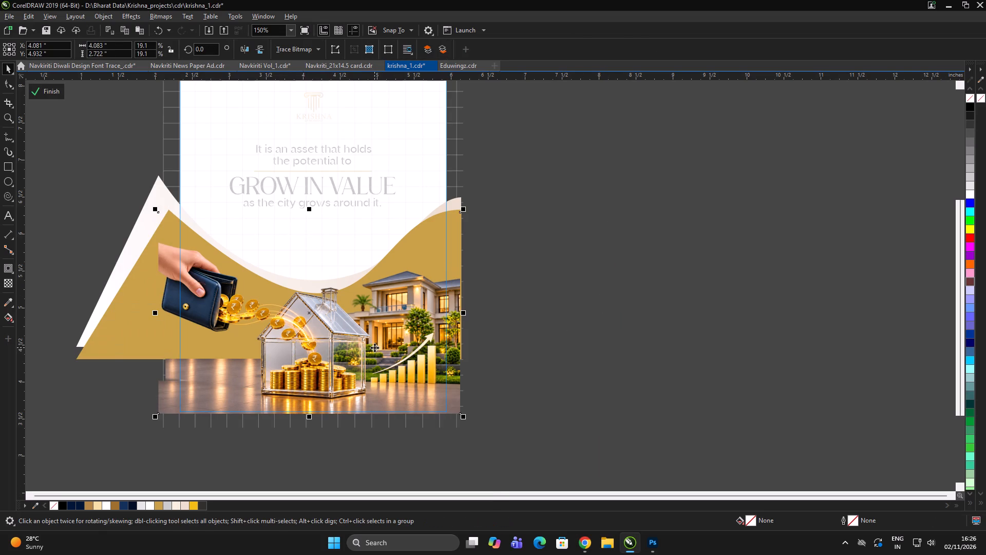
key("Delete")
triple_click(686, 329)
left_click(44, 97)
triple_click(718, 201)
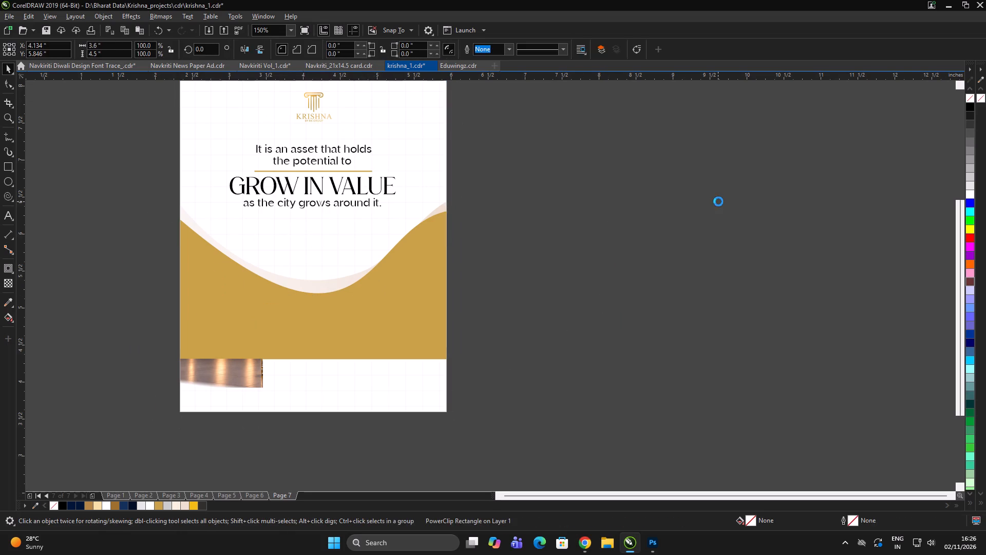
Import the saved kitchen family PNG onto page 7 and enlarge it to about 3.78 by 4.73 inches over the lower design.
key("ctrl+i")
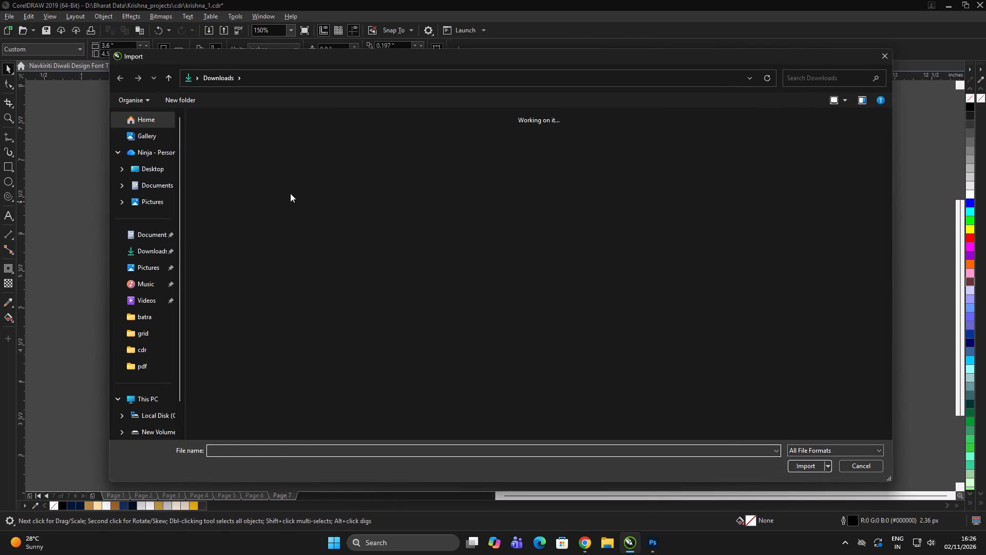
left_click(259, 186)
left_click(802, 462)
left_click_drag(228, 199, 590, 395)
left_click_drag(393, 398, 494, 472)
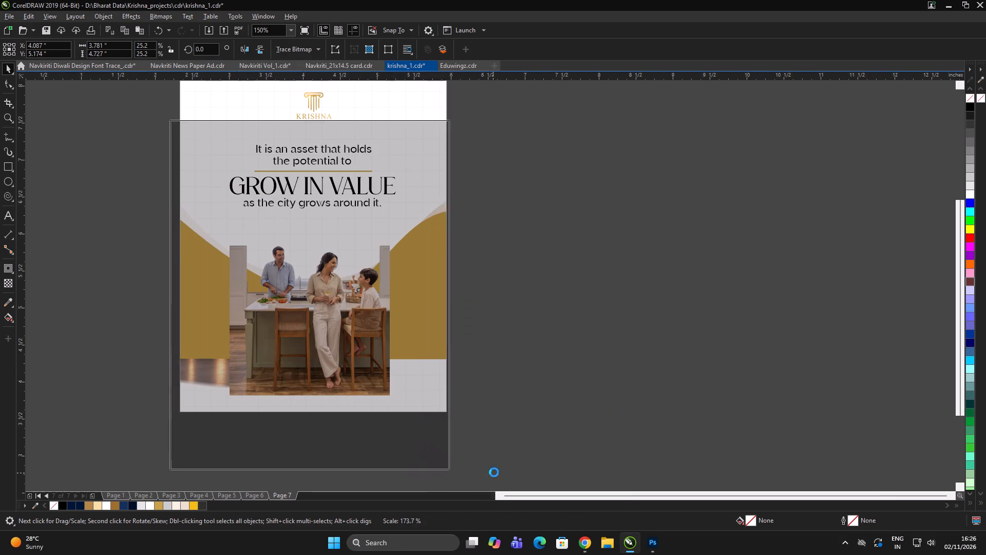
left_click_drag(494, 472, 493, 473)
left_click(581, 368)
left_click(583, 365)
PowerClip the kitchen family image inside the page 7 background rectangle.
left_click(356, 322)
right_click(362, 307)
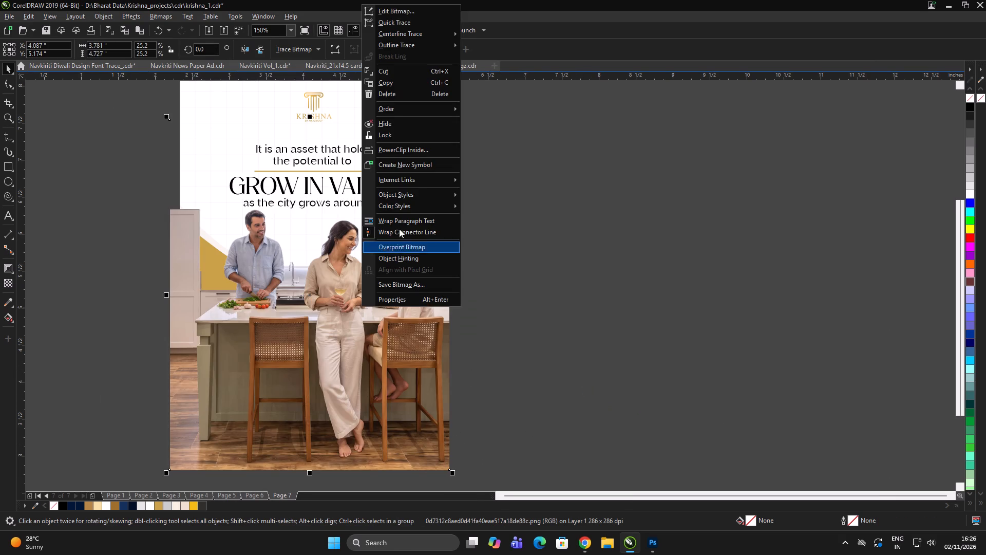
left_click(403, 145)
left_click(401, 115)
left_click(587, 178)
left_click(590, 180)
Shift the family image down about 0.08 inches within the page 7 PowerClip.
left_click(387, 299, "alt")
left_click_drag(403, 303, 403, 309)
left_click(566, 305)
left_click(574, 305)
left_click(577, 303)
left_click(622, 295)
left_click(631, 295)
left_click(646, 293)
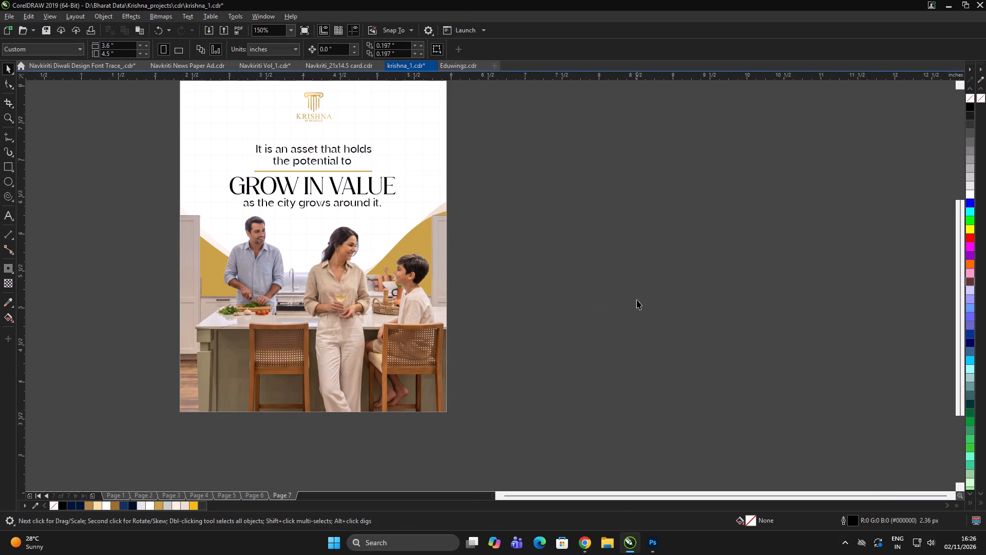
scroll(511, 305, "down", 1)
double_click(604, 300)
scroll(457, 261, "up", 1)
double_click(738, 284)
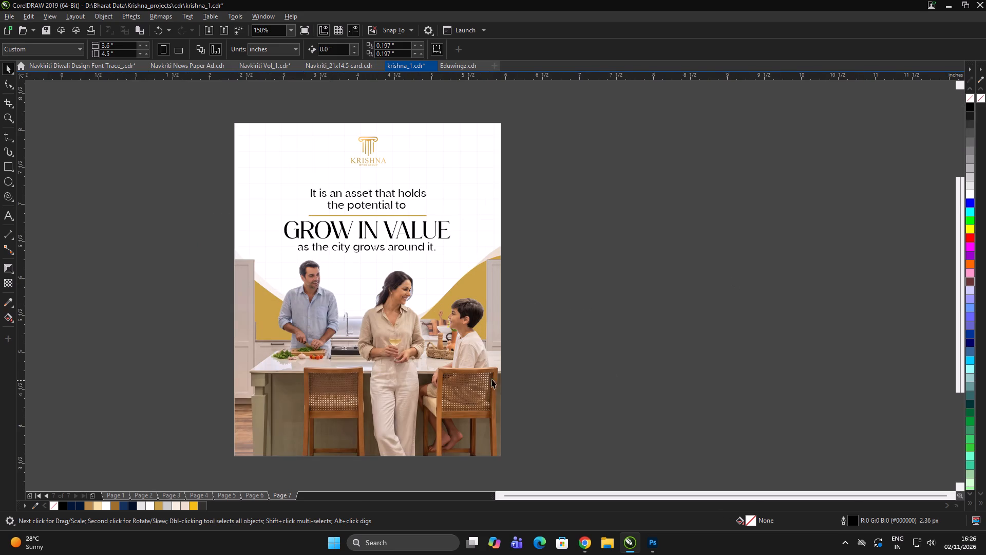
Open the page 7 PowerClip contents, set the family image's contrast to 5, and finish editing the contents.
triple_click(428, 375)
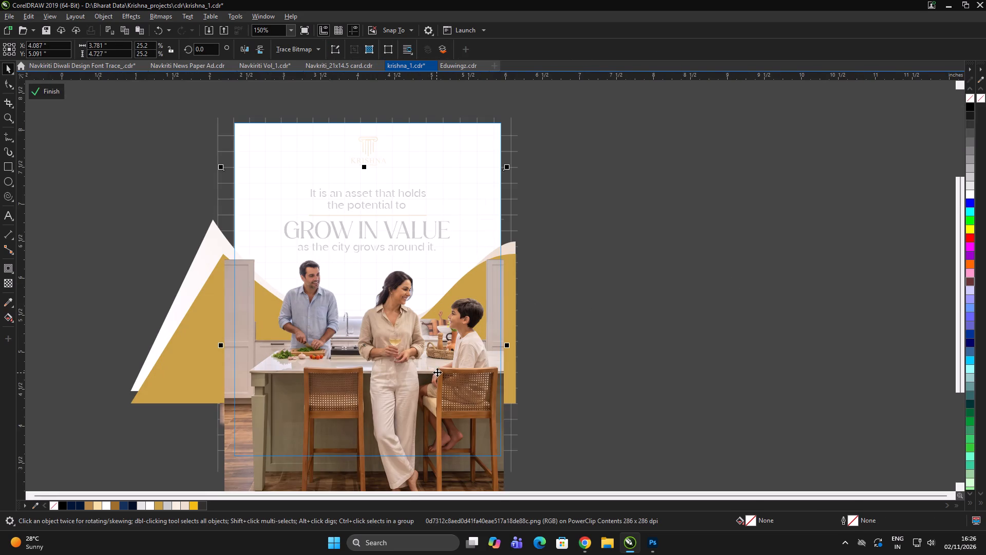
key("ctrl+b")
left_click(457, 306)
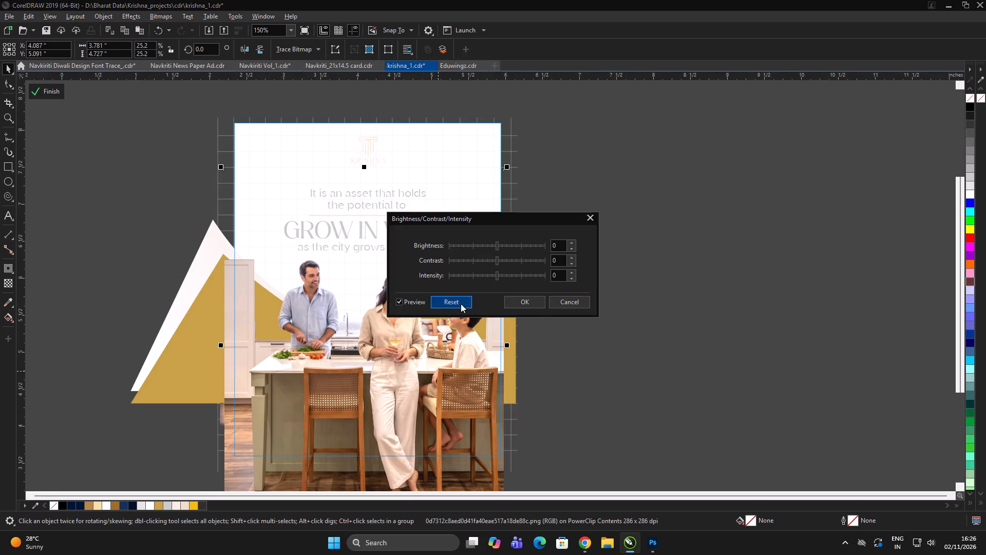
left_click(498, 243)
left_click(501, 260)
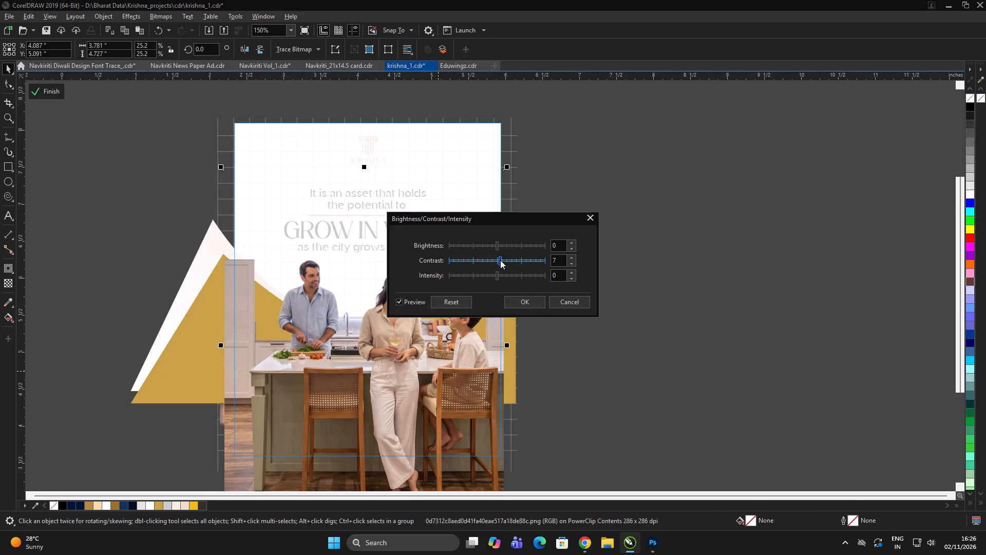
left_click(573, 265)
left_click(573, 265)
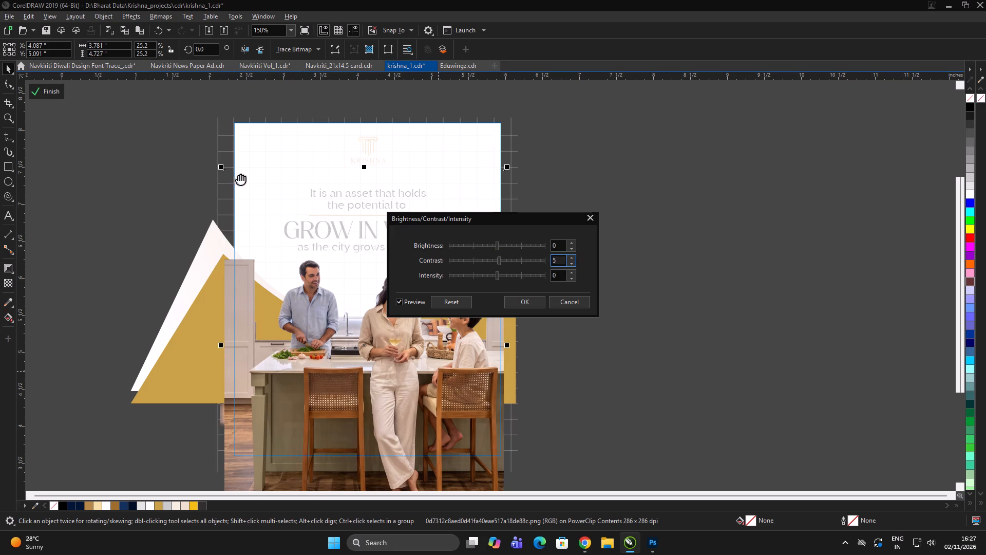
left_click(524, 304)
left_click(632, 281)
left_click(637, 281)
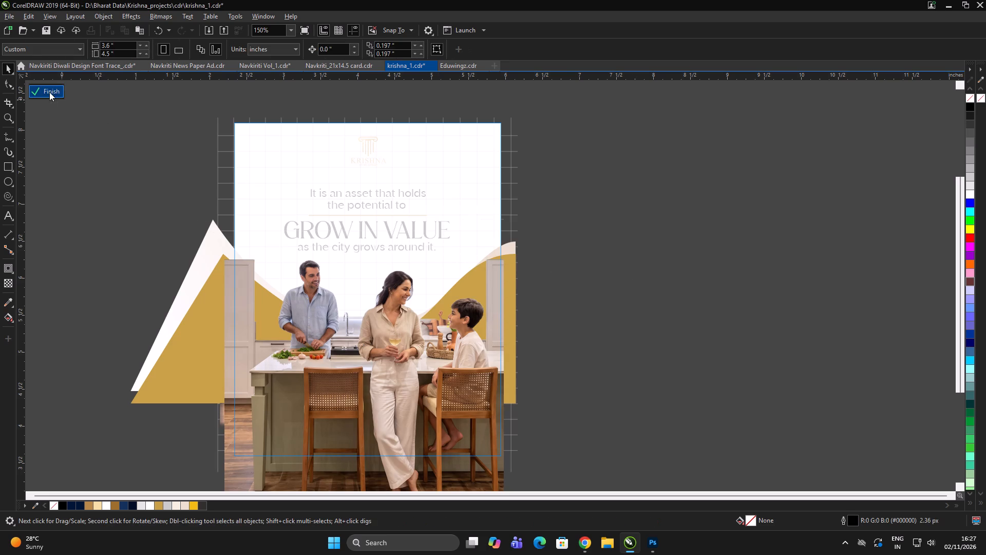
left_click(49, 92)
left_click(564, 184)
double_click(567, 183)
double_click(631, 199)
scroll(627, 202, "down", 1)
left_click(639, 203)
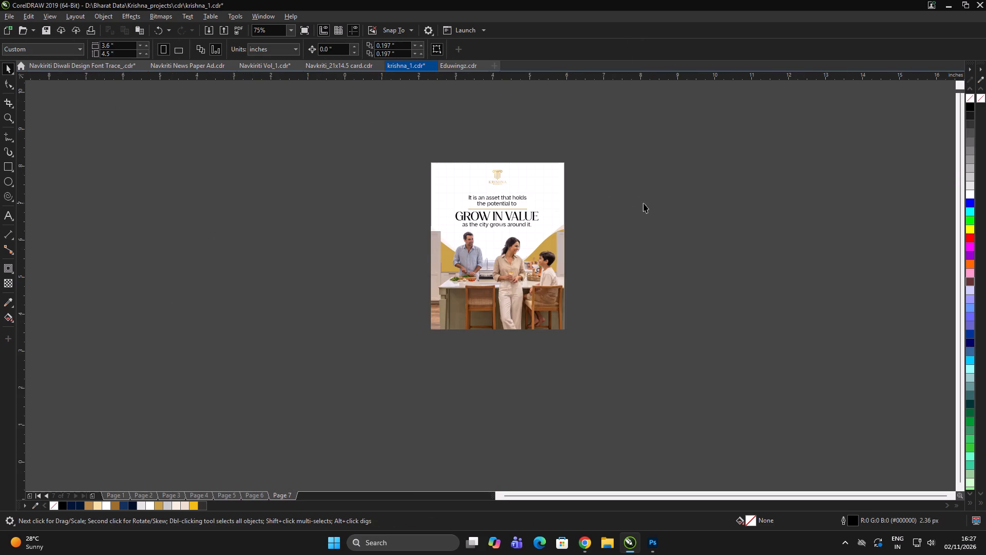
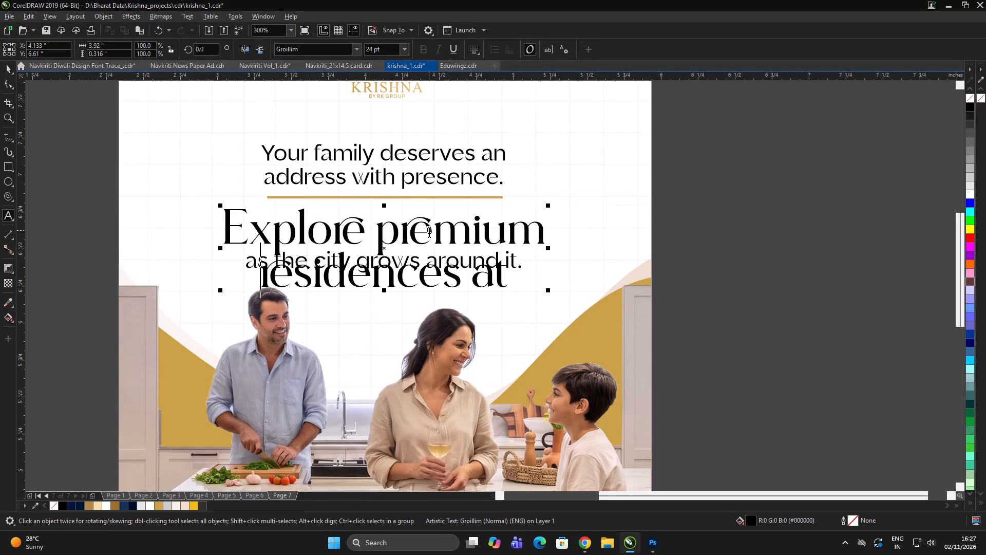
Change the "Explore premium residences at" headline on page 7 to UPPERCASE.
left_click(411, 234)
key("ctrl+a")
key("shift+F3")
left_click(486, 257)
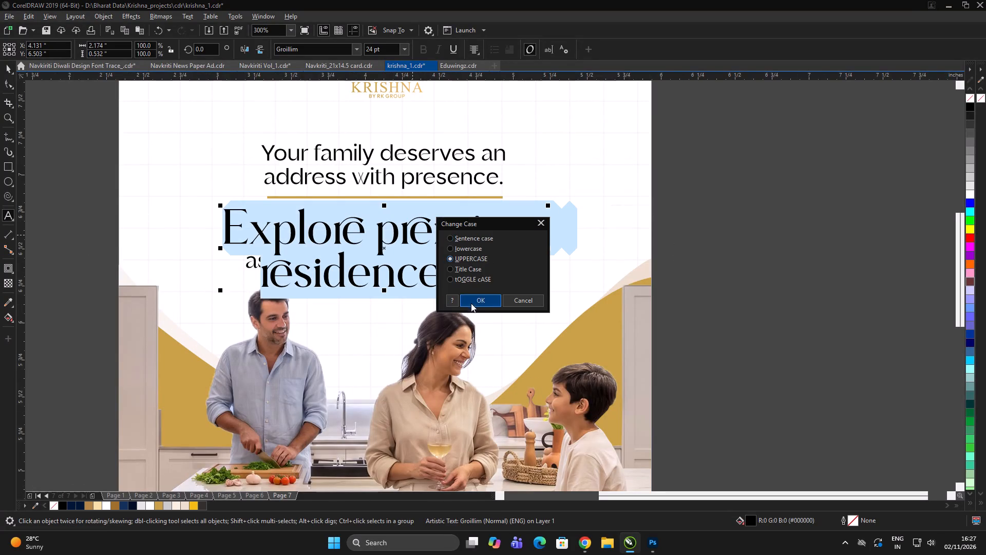
left_click(471, 303)
left_click(6, 67)
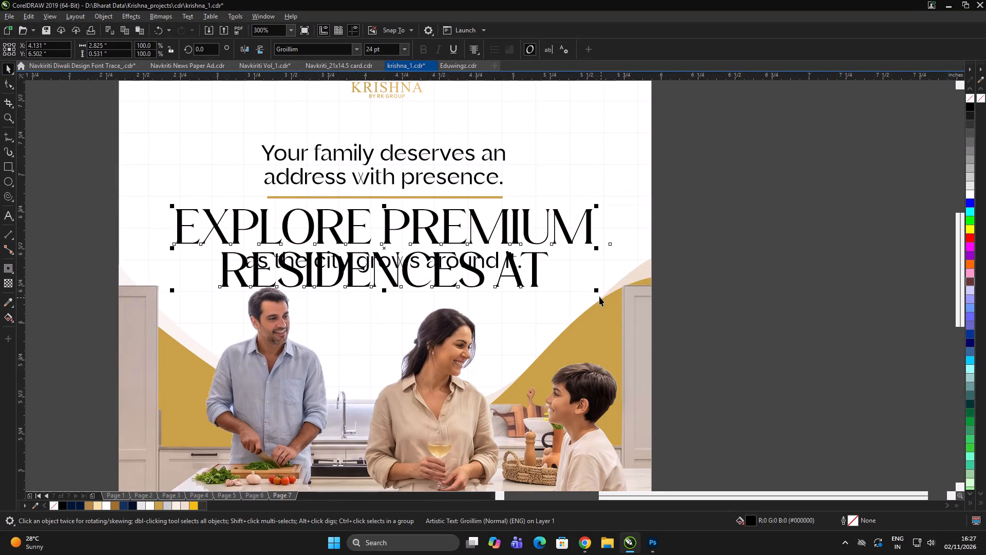
Scale the uppercase headline to about 14.3 pt and space it apart vertically from the "as the city grows around it." line.
left_click_drag(598, 292, 514, 298)
left_click_drag(507, 238, 507, 237)
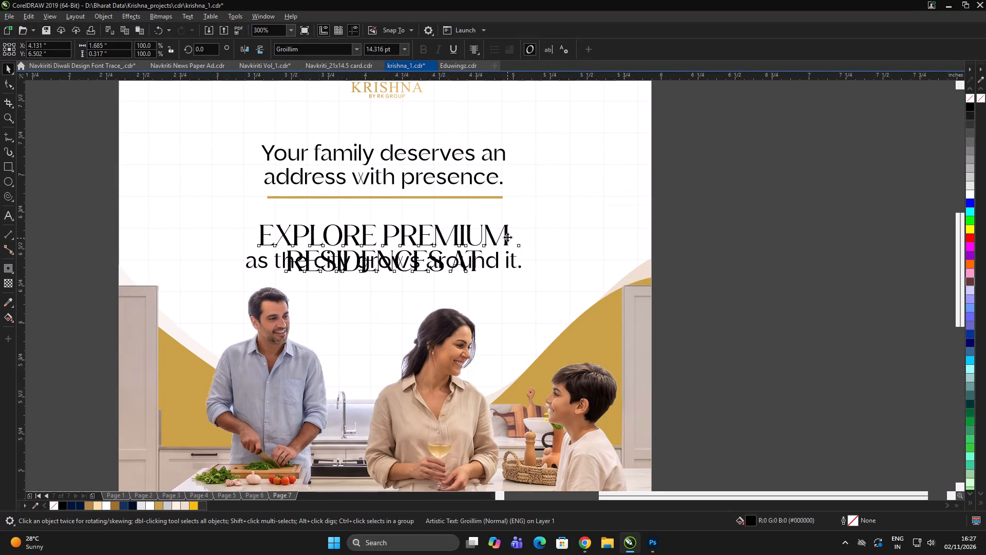
left_click_drag(507, 237, 506, 227)
left_click_drag(506, 266, 506, 280)
Shift the kitchen family image down about 0.14 inches within the page 7 PowerClip.
scroll(448, 263, "down", 1)
left_click(623, 284)
left_click(492, 381, "alt")
left_click_drag(496, 370, 495, 381)
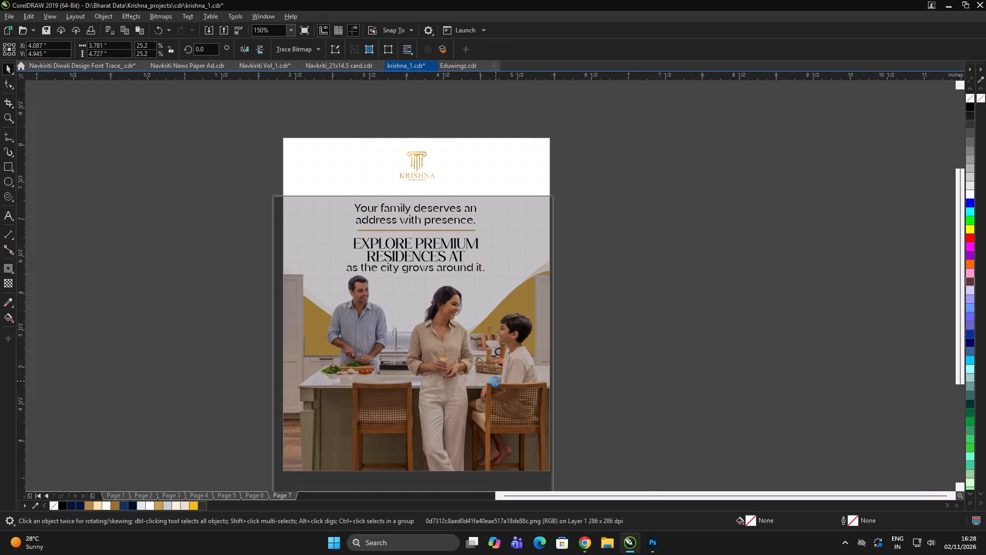
left_click_drag(495, 381, 495, 381)
left_click(671, 328)
left_click(674, 327)
Select the "as the city grows around it." text line beneath the page 7 headline.
left_click(460, 270)
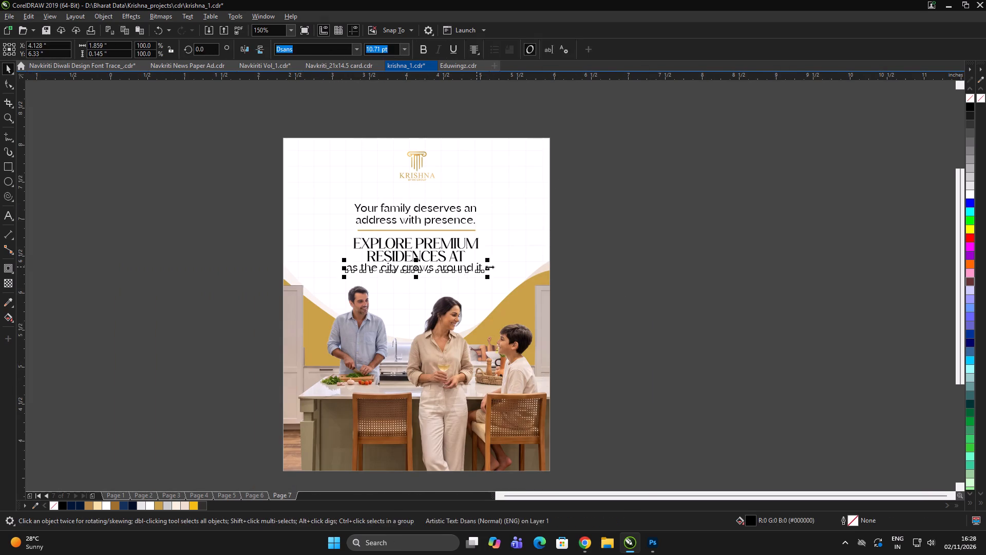
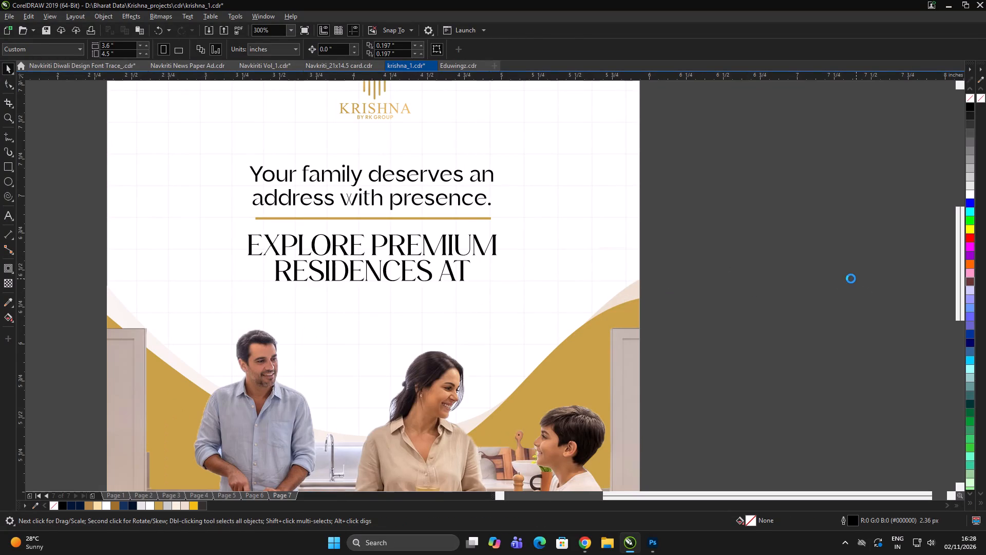
Replace the text line beneath the page 7 headline with the copied "GROW IN VALUE" text and select all of it.
double_click(417, 294)
key("ctrl+a")
key("ctrl+v")
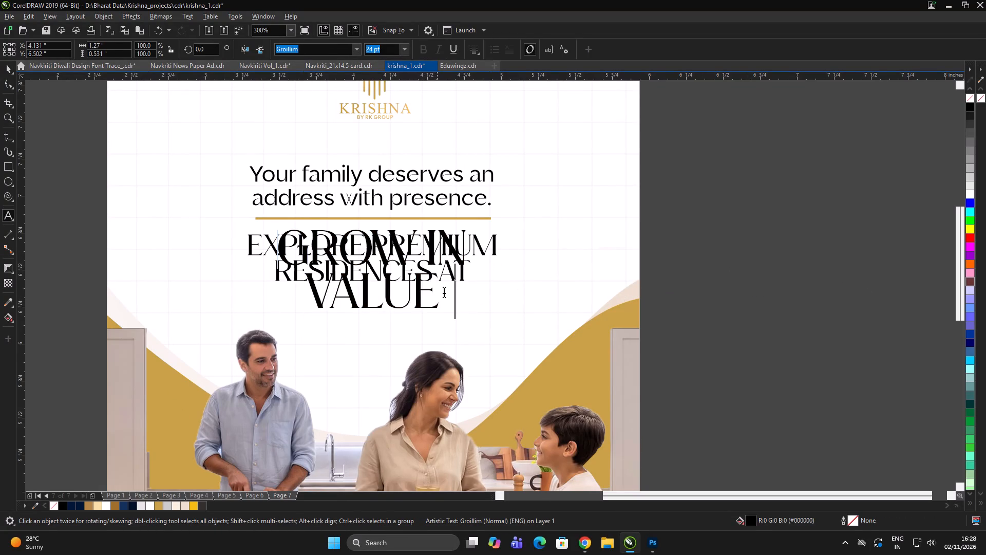
key("ctrl+a")
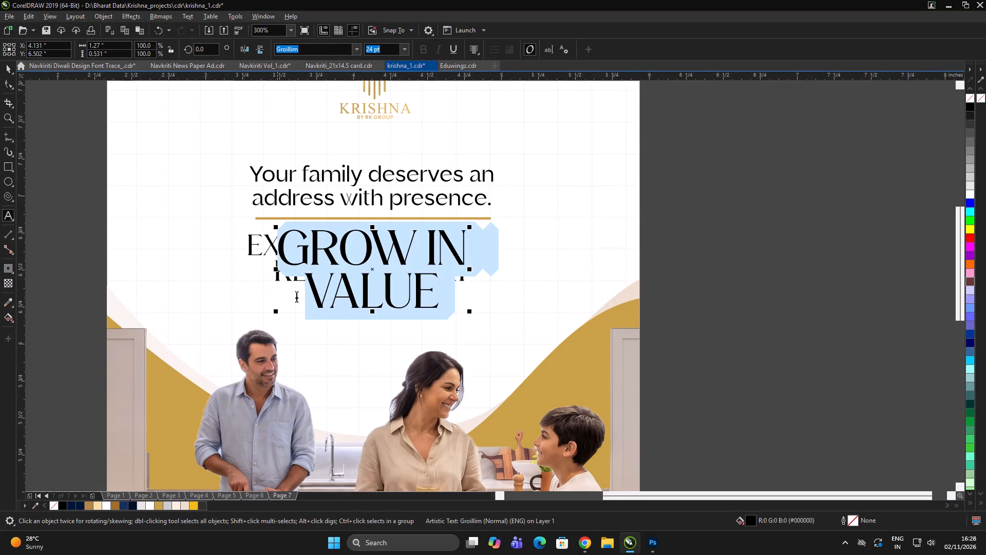
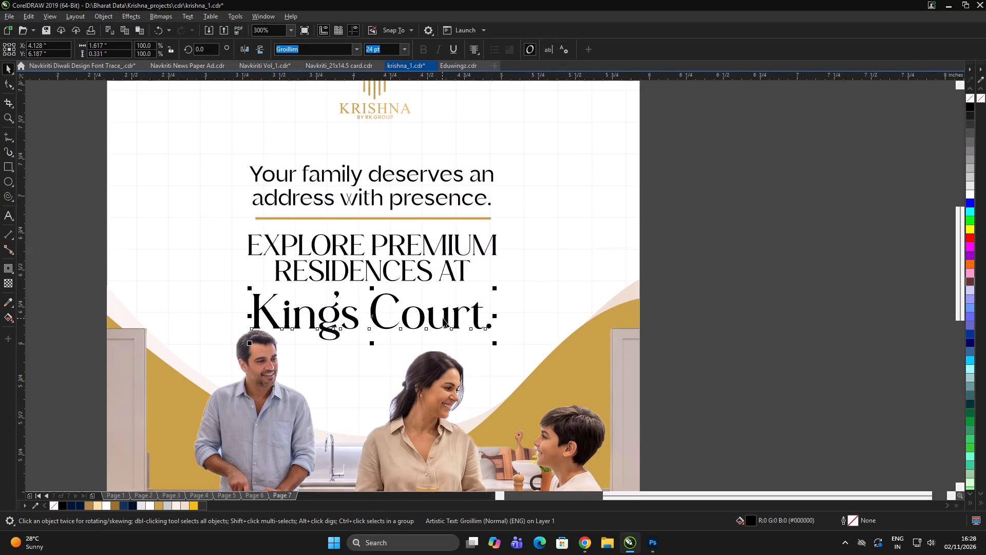
Move the text lines and gold divider on page 7 up about 0.15 in, with the "King's Court." line set slightly lower.
left_click(675, 178)
left_click_drag(707, 152, 206, 351)
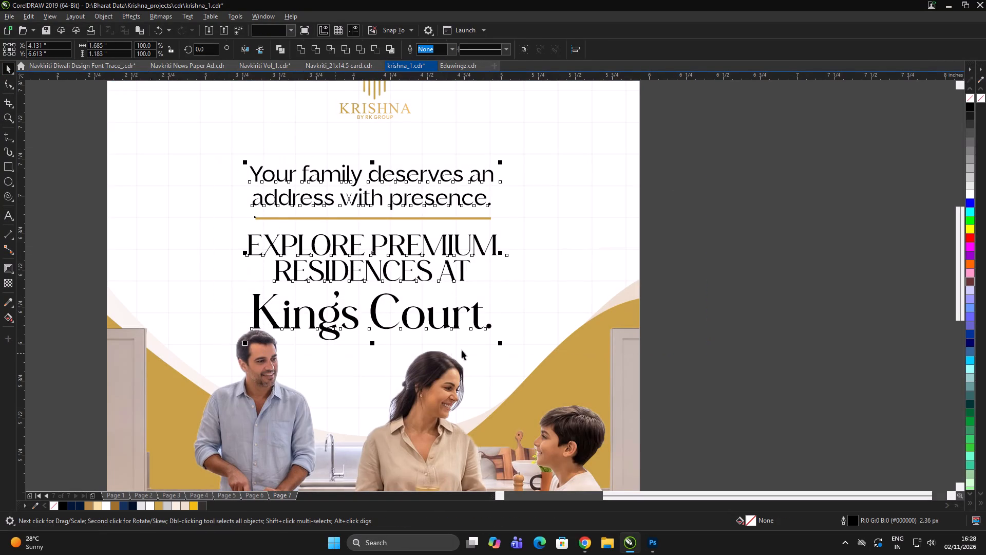
left_click_drag(376, 323, 382, 301)
left_click(744, 300)
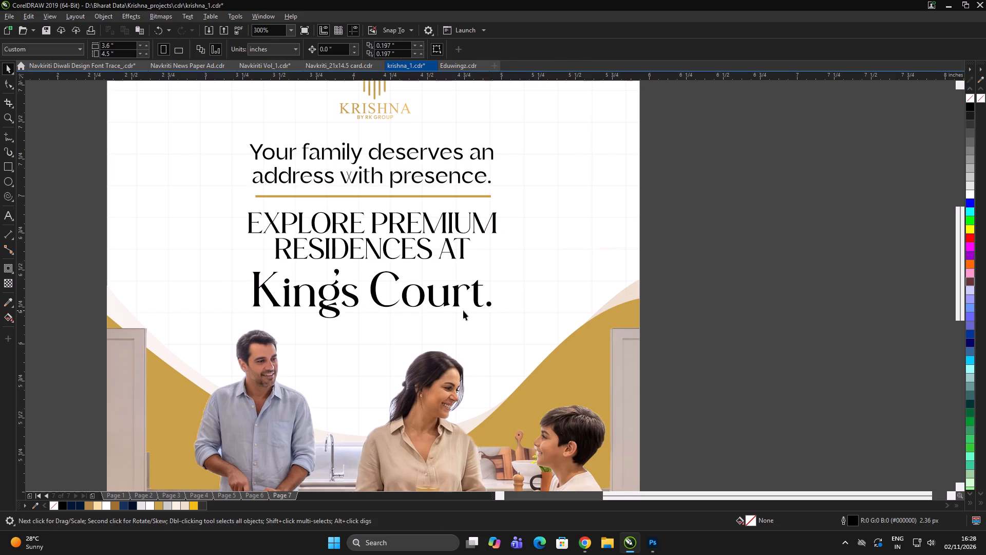
left_click_drag(456, 303, 456, 311)
Change the "King's Court." line to UPPERCASE and centre it horizontally on the page background.
double_click(456, 311)
key("ctrl+a")
key("shift+F3")
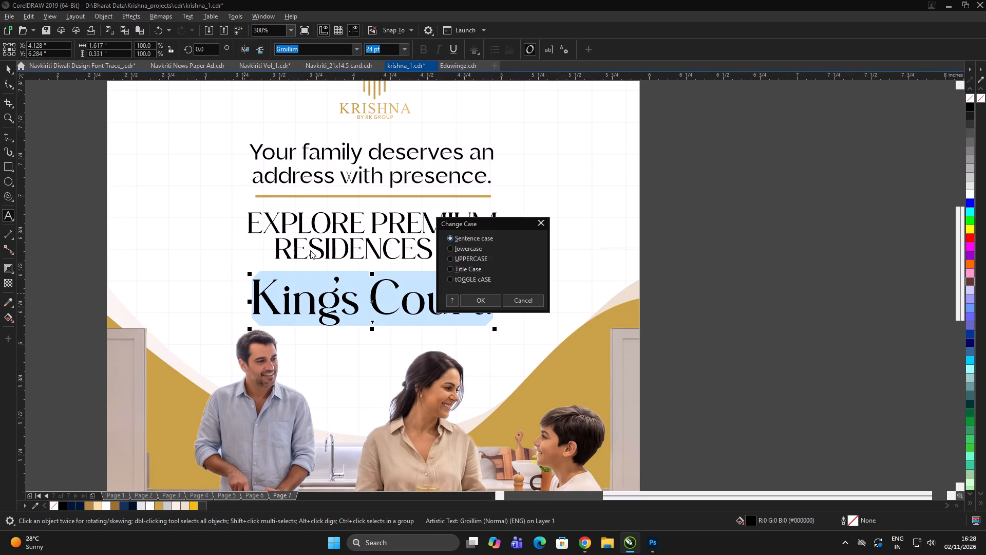
left_click(468, 259)
left_click(468, 295)
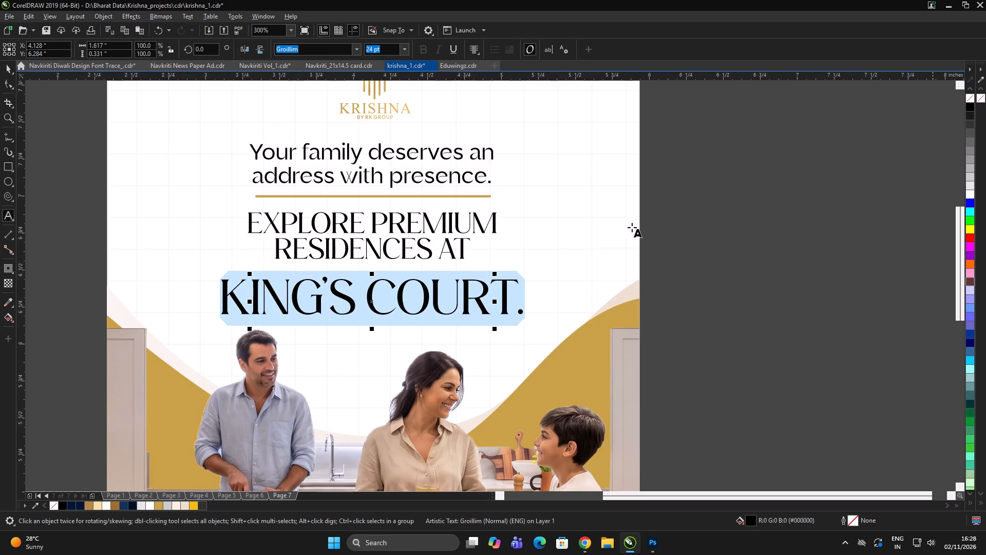
left_click(13, 70)
left_click(542, 206, "shift")
key("c")
double_click(773, 213)
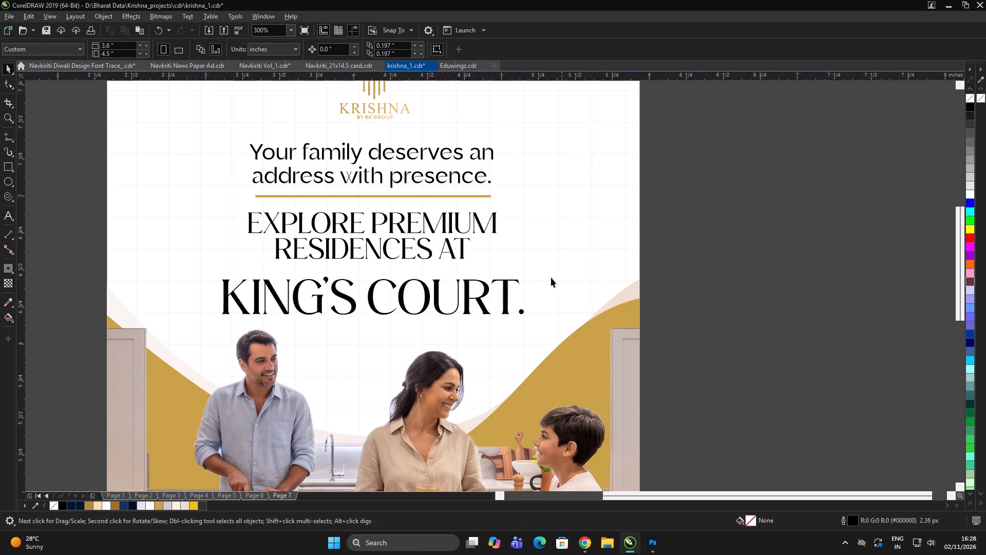
Delete the full stop after "KING'S COURT" and recentre the line horizontally on the page background.
left_click(506, 295)
double_click(523, 314)
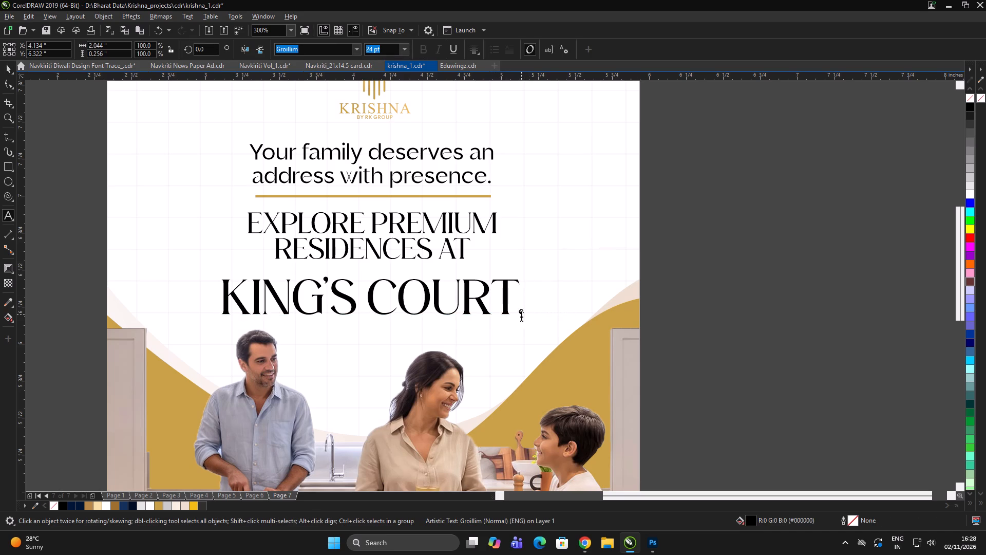
key("BackSpace")
left_click(5, 71)
left_click(592, 256, "shift")
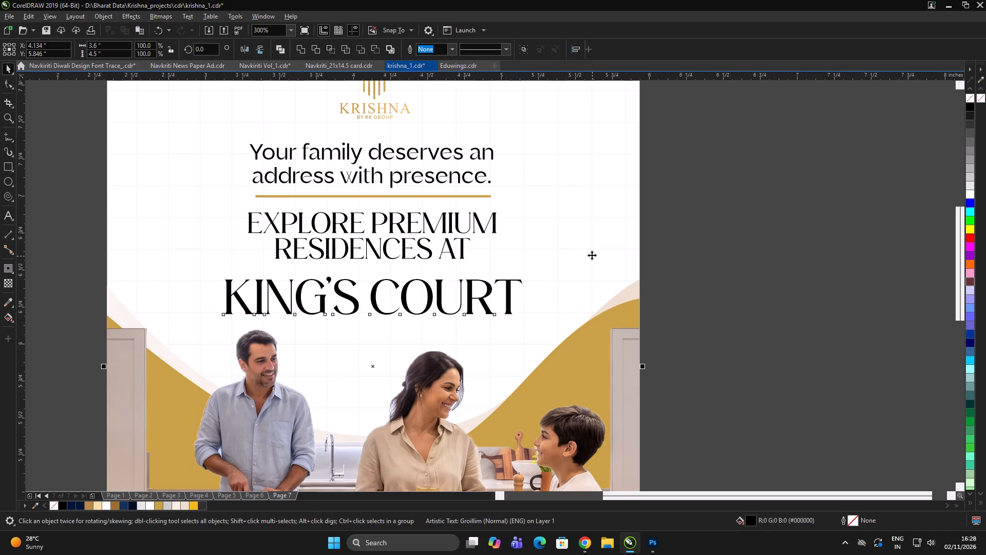
key("c")
left_click(726, 241)
left_click(735, 243)
Fill the "KING'S COURT" text with the gold colour #C9A046.
left_click_drag(744, 249, 1, 385)
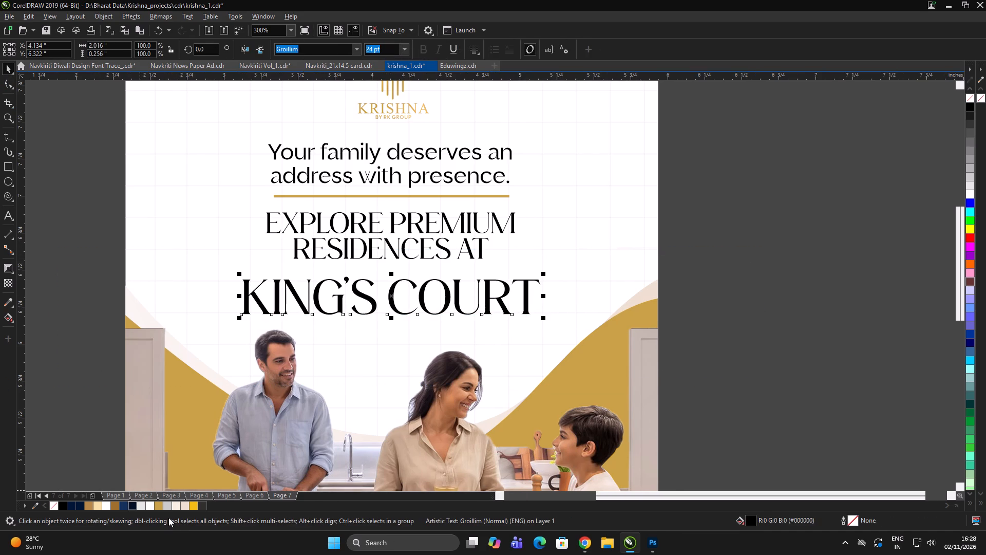
left_click(162, 505)
scroll(391, 257, "down", 1)
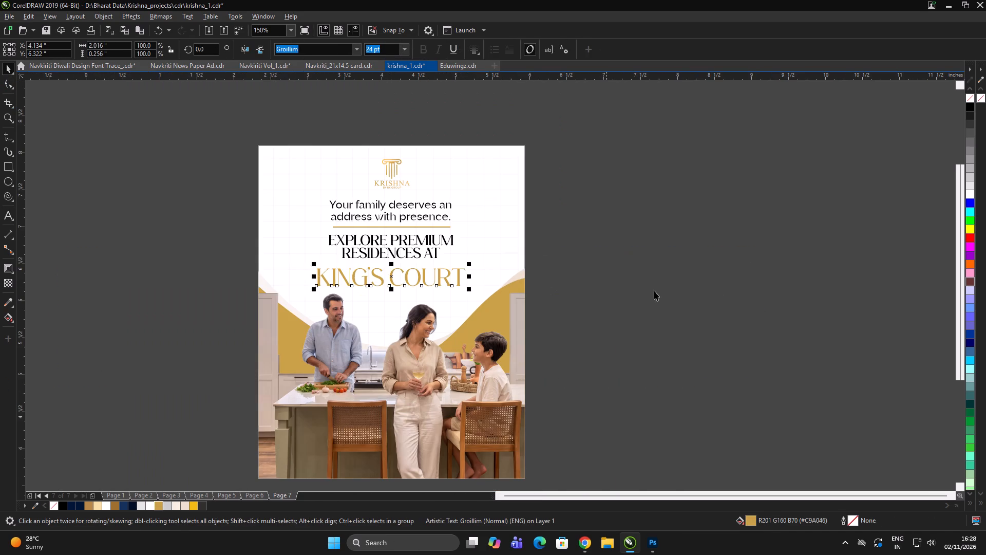
triple_click(684, 289)
left_click(656, 230)
left_click(660, 227)
Review the layouts of pages 6 back to 3 for comparison and return to page 7.
key("Page_Up")
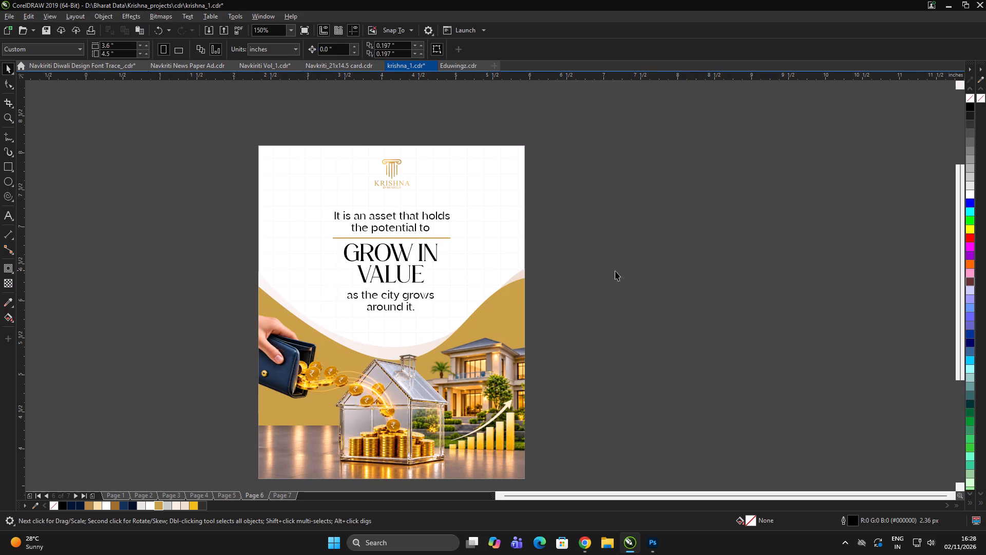
left_click(625, 259)
key("Page_Up")
key("Page_Up")
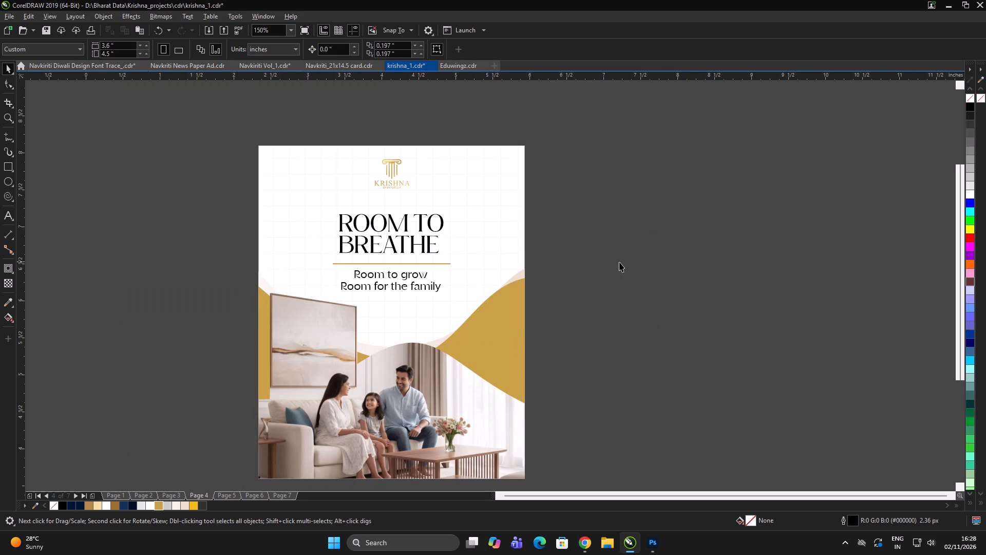
key("Page_Up")
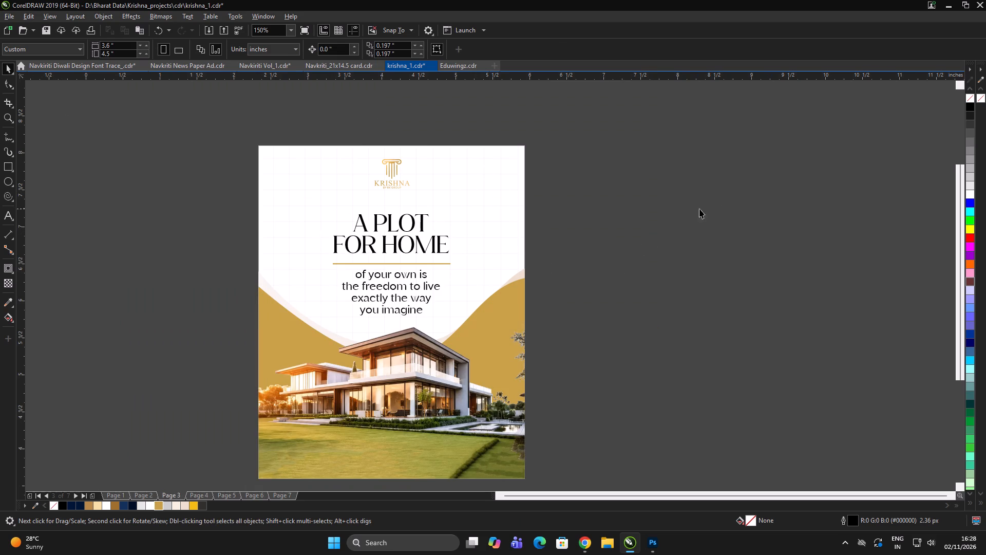
left_click(726, 191)
key("Page_Down")
key("Page_Down")
key("Page_Down")
key("Page_Down")
key("Page_Down")
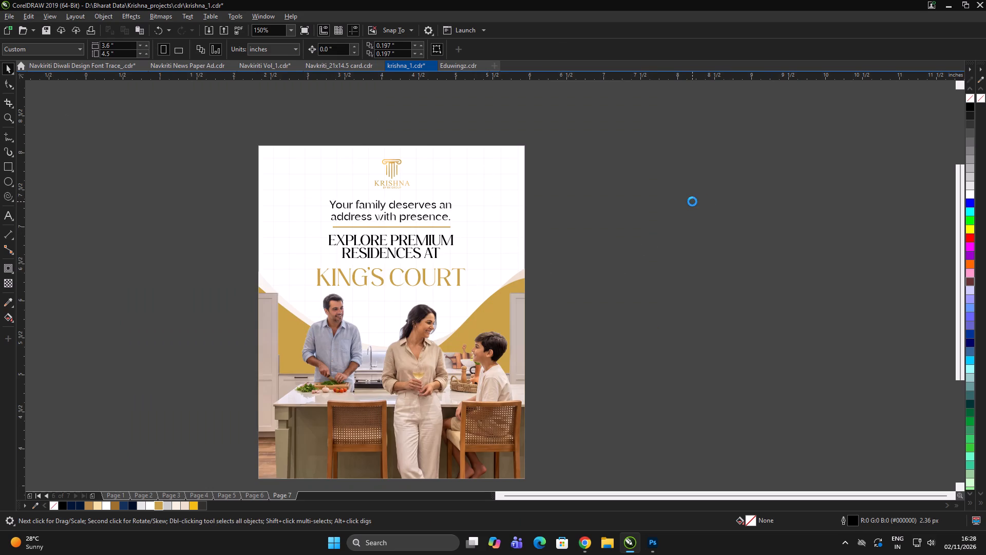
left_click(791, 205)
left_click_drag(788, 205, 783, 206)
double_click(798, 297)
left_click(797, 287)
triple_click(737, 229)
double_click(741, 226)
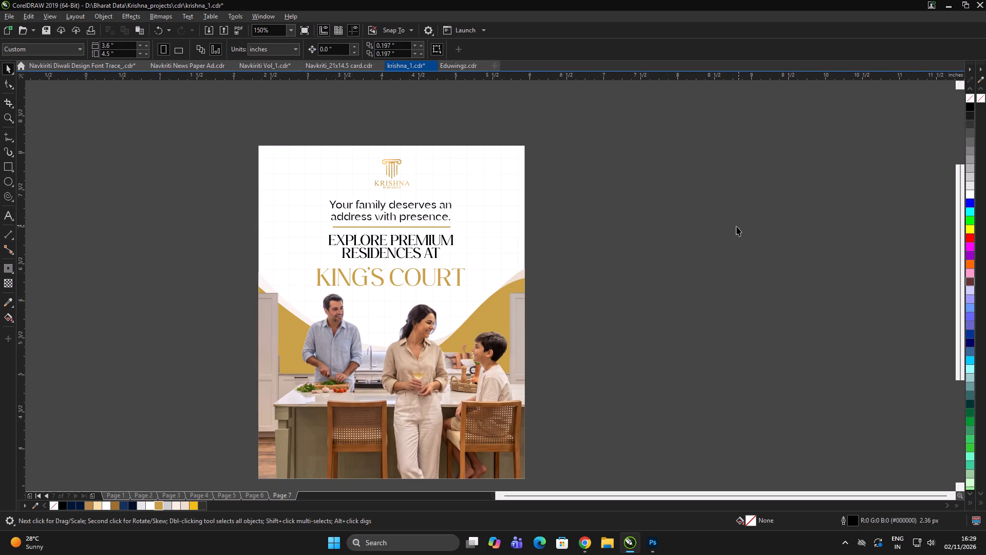
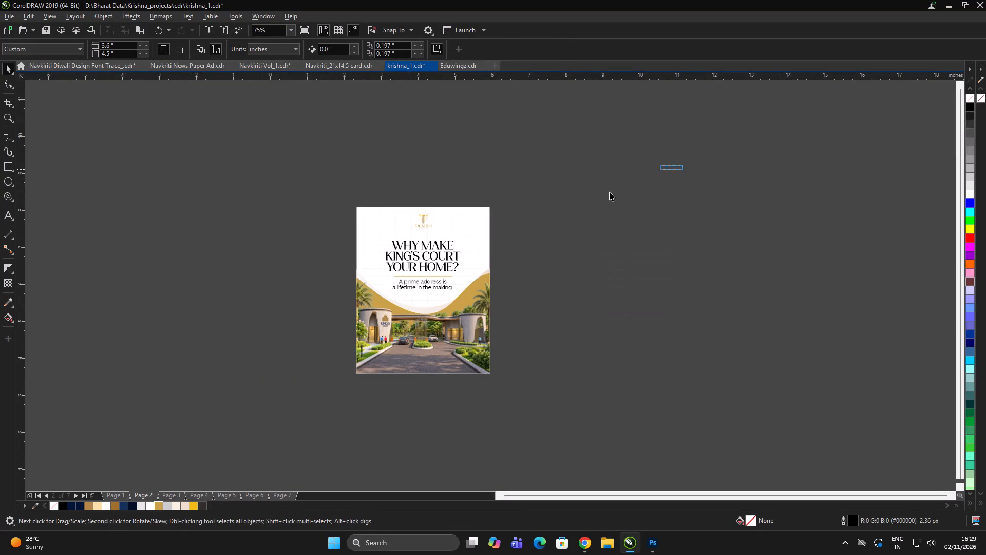
Group all the "WHY MAKE KING'S COURT YOUR HOME?" artwork on page 2.
left_click_drag(610, 192, 87, 464)
key("ctrl+g")
Start exporting the page 2 group as a JPG and set the destination to the Bharat Data > Krishna_projects > img folder.
key("ctrl+e")
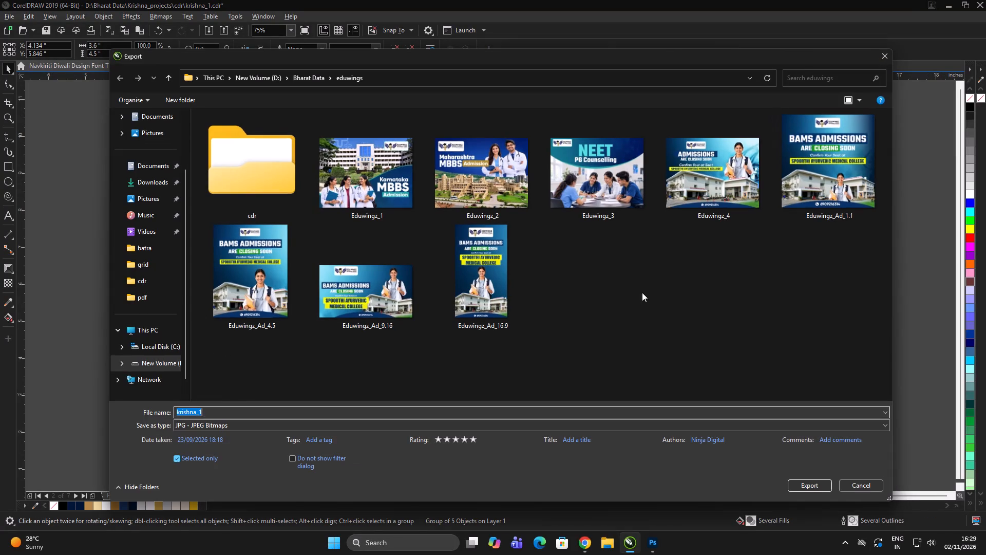
double_click(625, 304)
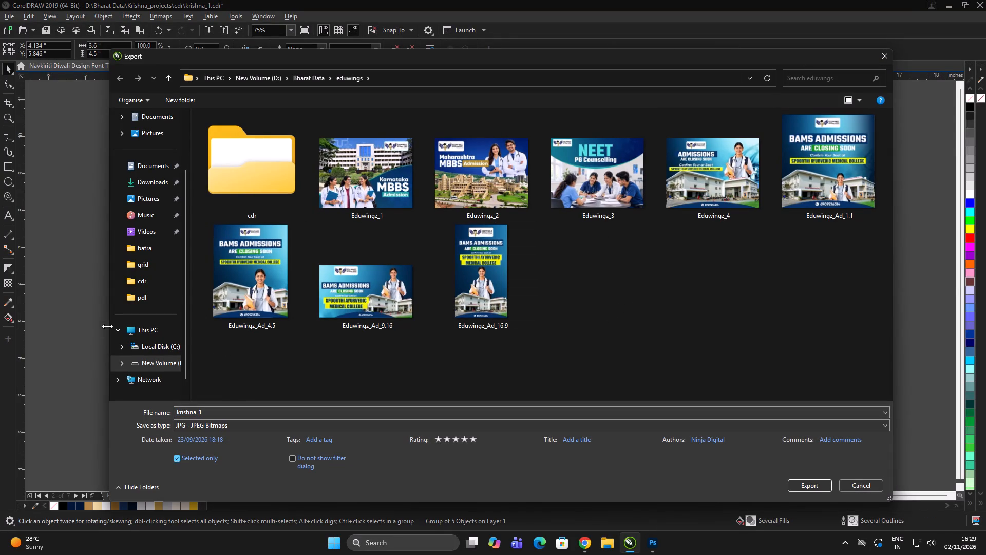
left_click(168, 365)
double_click(231, 150)
left_click(271, 213)
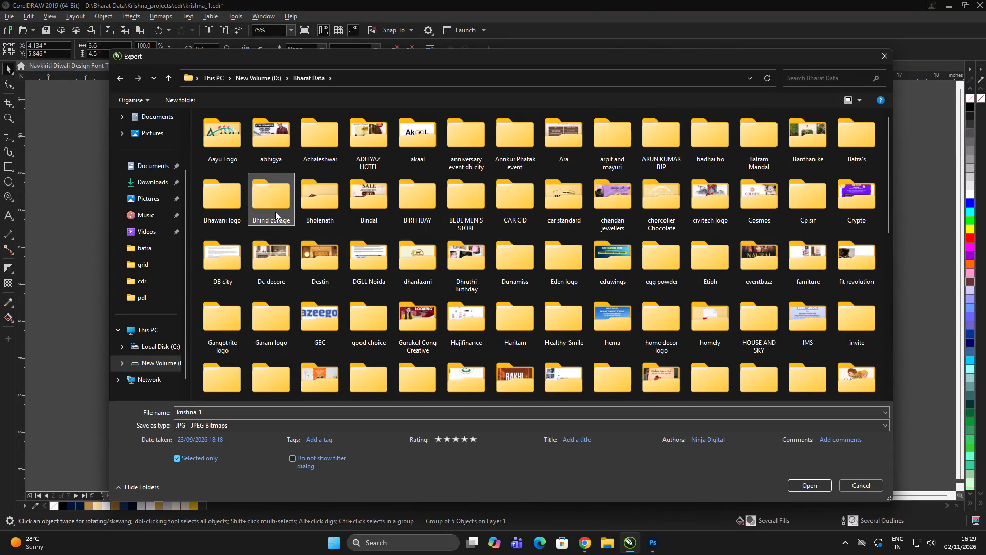
type("prim")
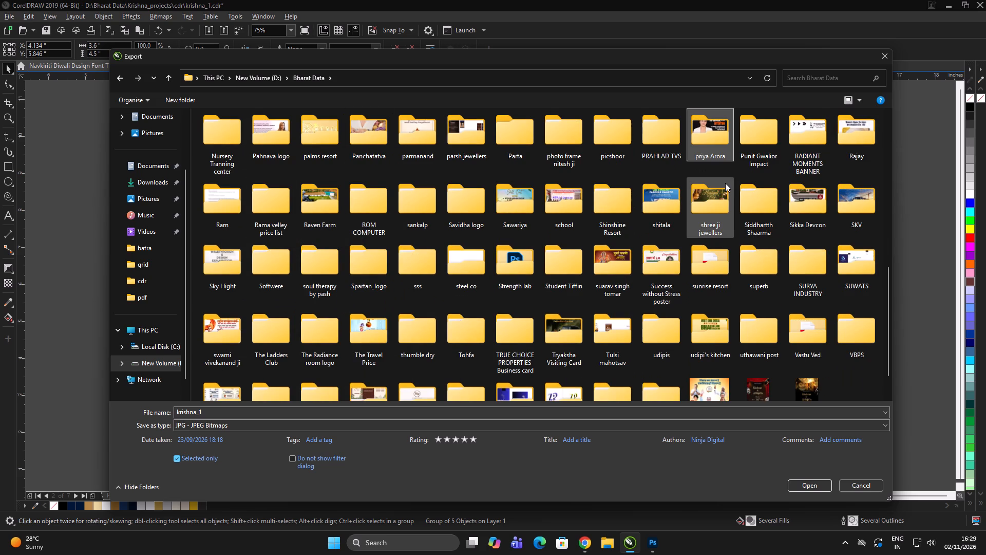
left_click(511, 184)
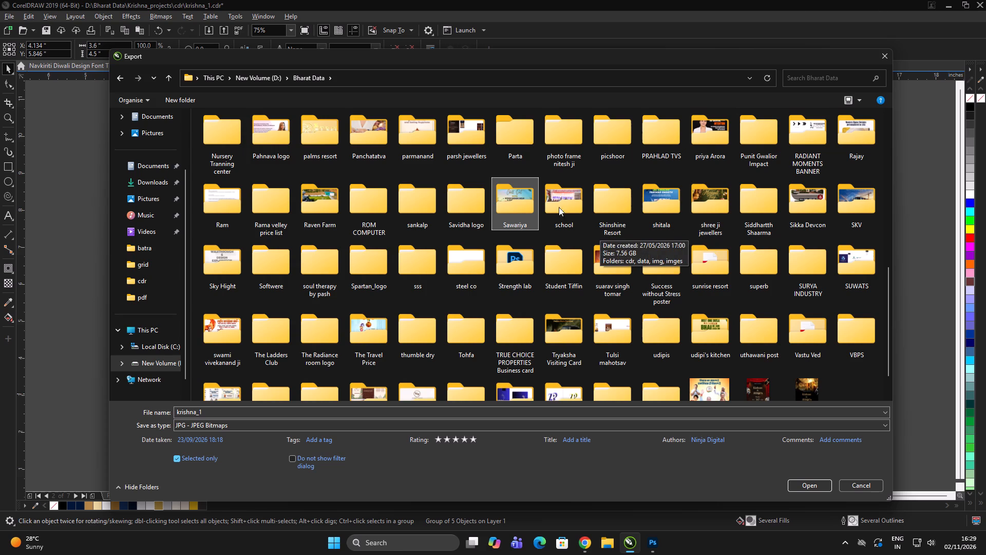
left_click(626, 223)
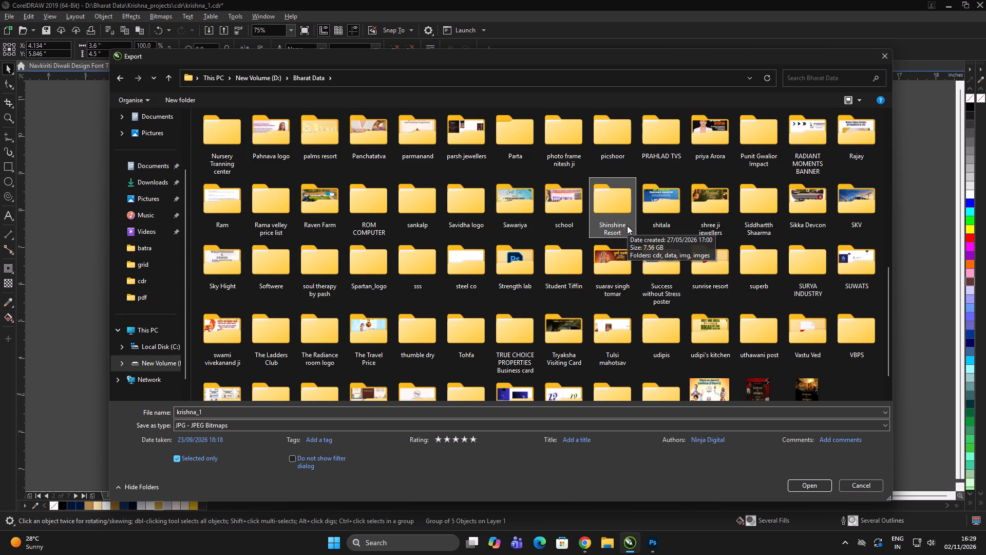
type("pro")
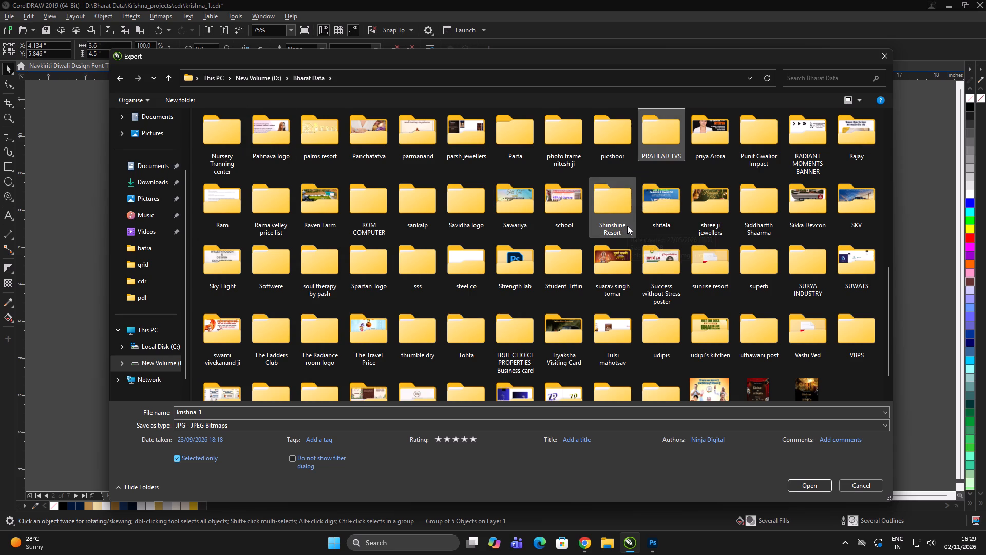
left_click(715, 139)
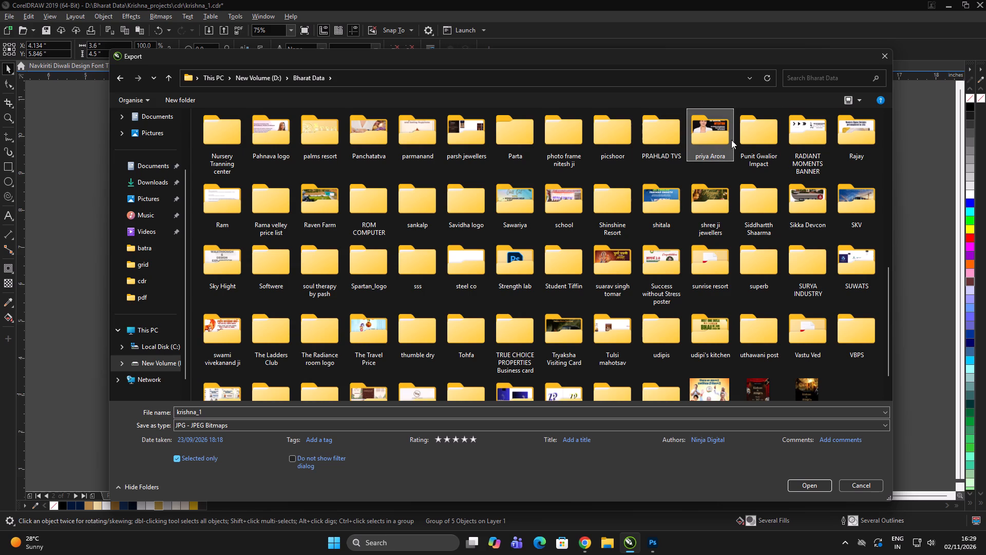
left_click(763, 135)
left_click(795, 134)
type("kri")
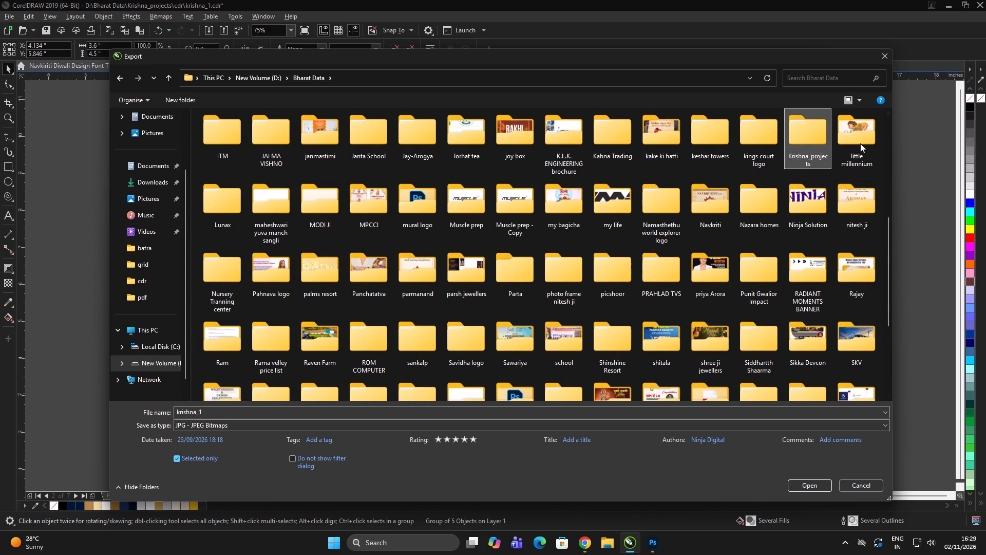
double_click(807, 140)
double_click(383, 251)
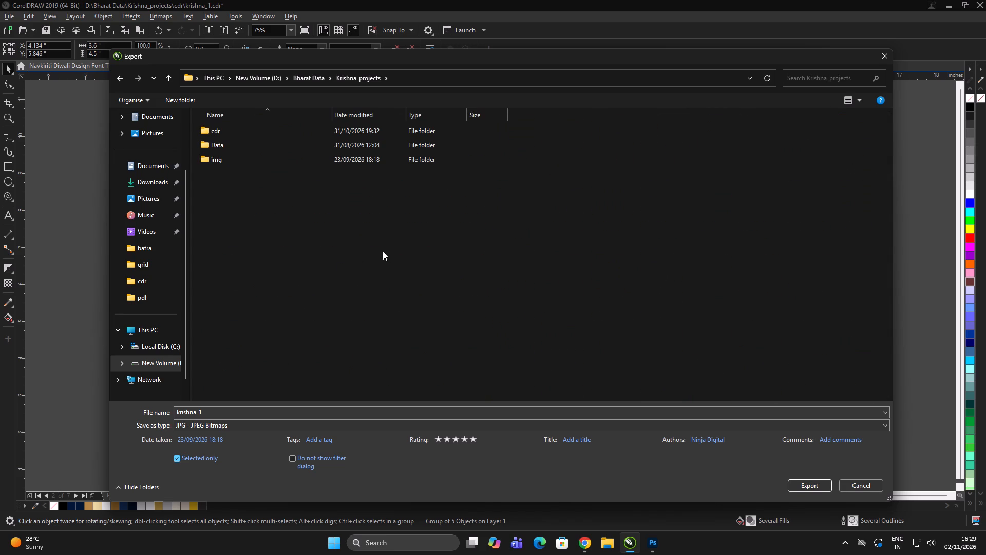
double_click(255, 157)
double_click(561, 278)
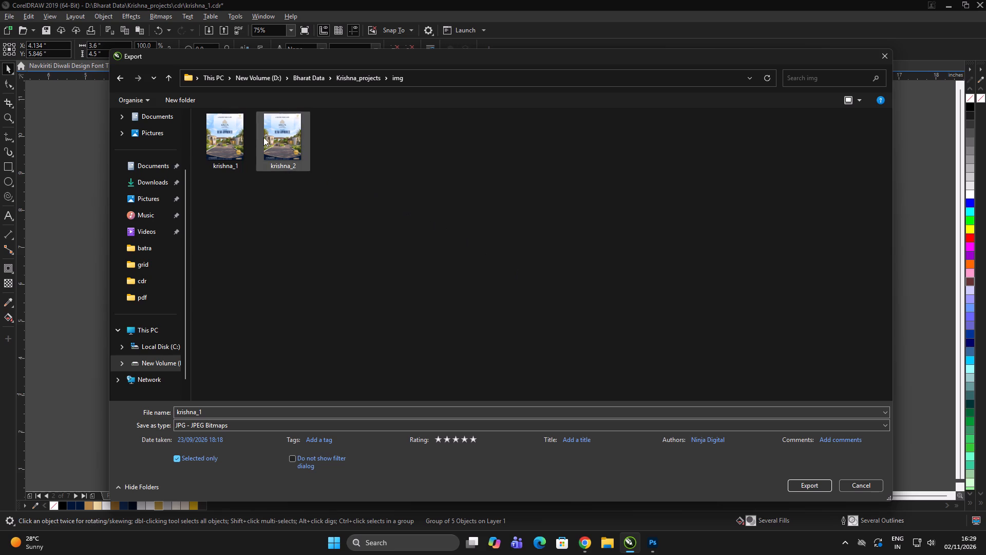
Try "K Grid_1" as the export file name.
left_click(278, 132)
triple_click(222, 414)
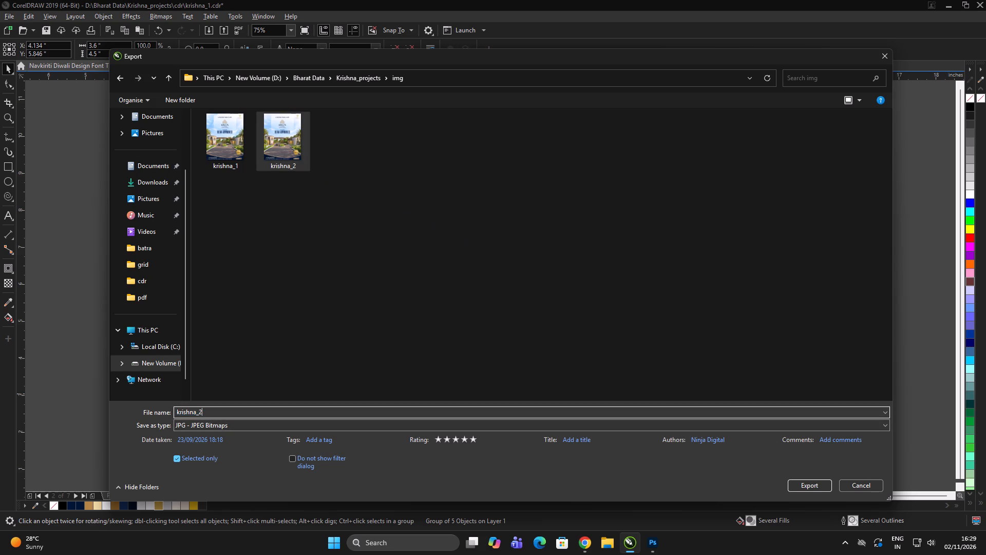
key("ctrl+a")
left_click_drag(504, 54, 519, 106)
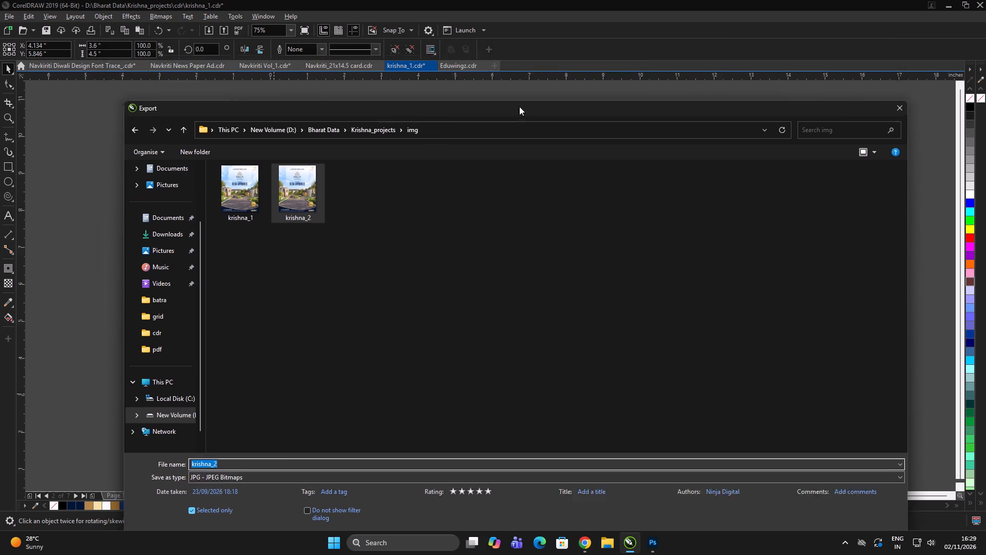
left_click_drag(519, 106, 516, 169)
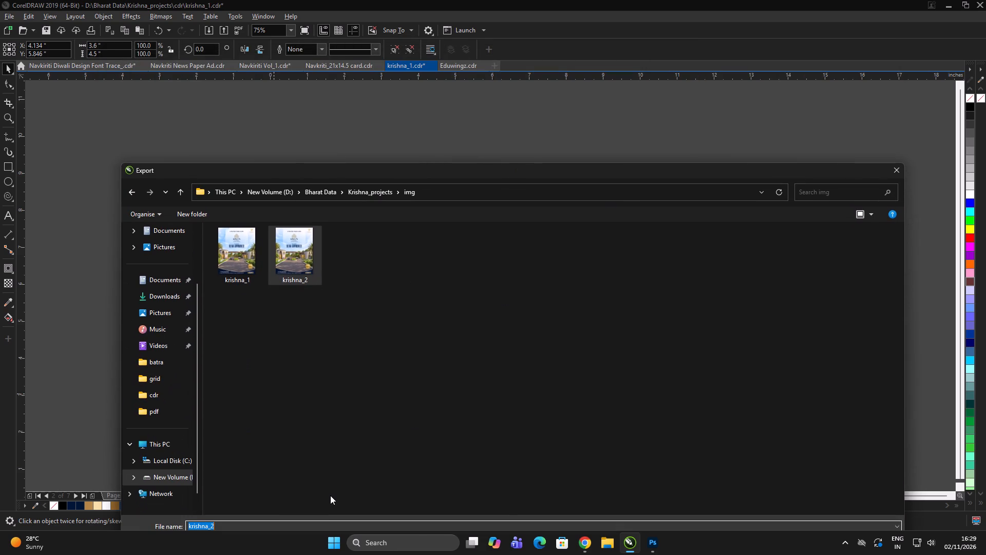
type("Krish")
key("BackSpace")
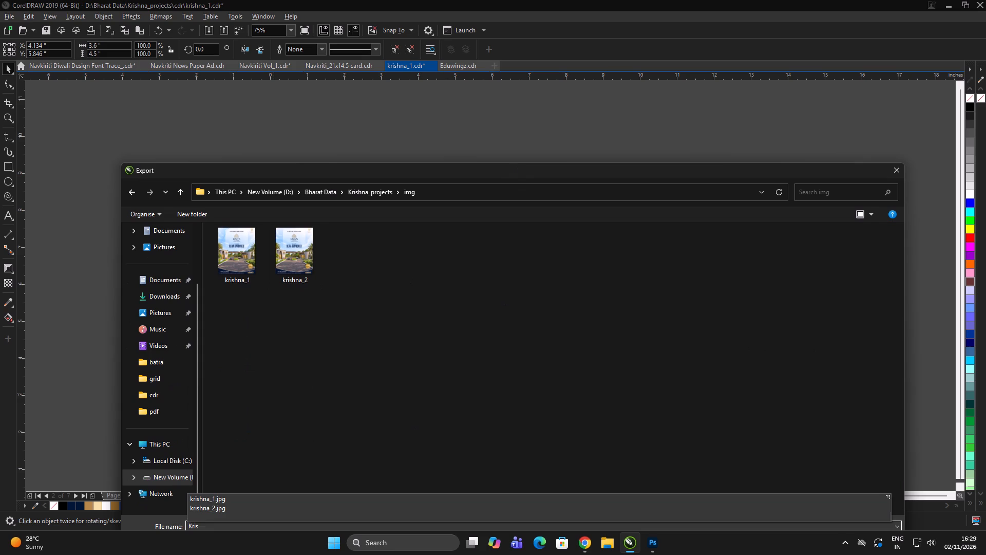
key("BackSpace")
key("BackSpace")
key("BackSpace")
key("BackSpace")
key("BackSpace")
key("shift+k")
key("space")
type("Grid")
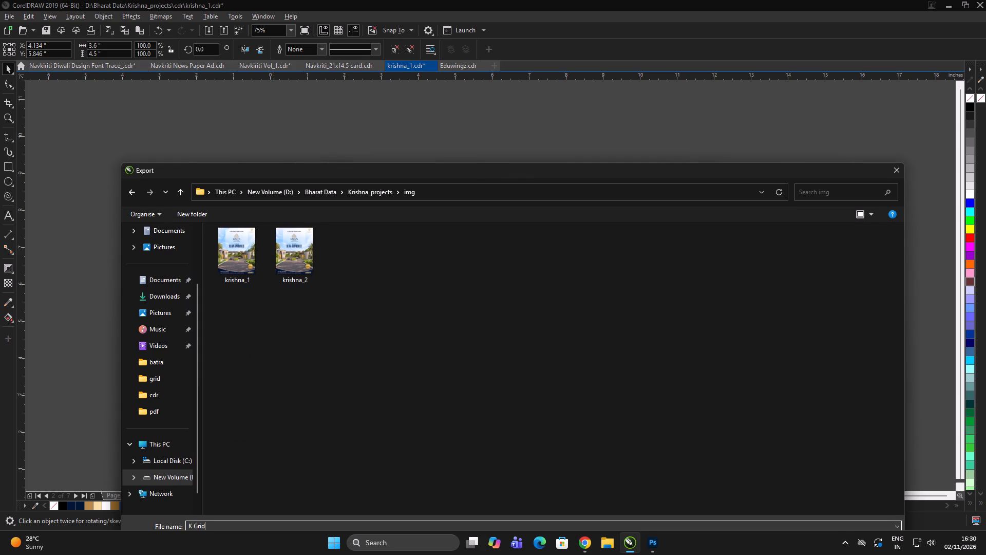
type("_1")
Name the page 2 JPG export "King's Court_1" and proceed to its JPEG settings.
key("ctrl+a")
key("ctrl+v")
key("ctrl+c")
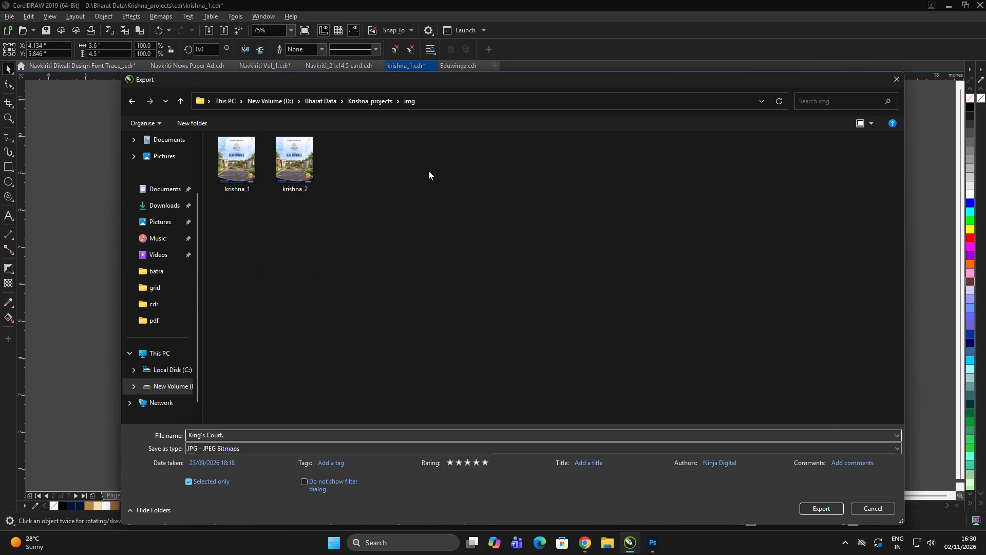
key("BackSpace")
key("shift+underscore")
key("1")
key("ctrl+a")
key("ctrl+c")
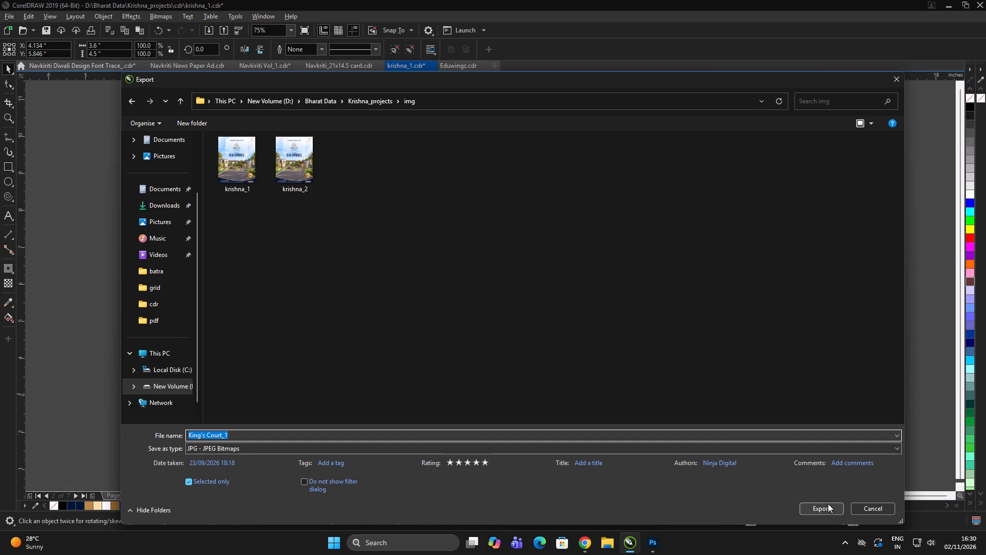
left_click(827, 503)
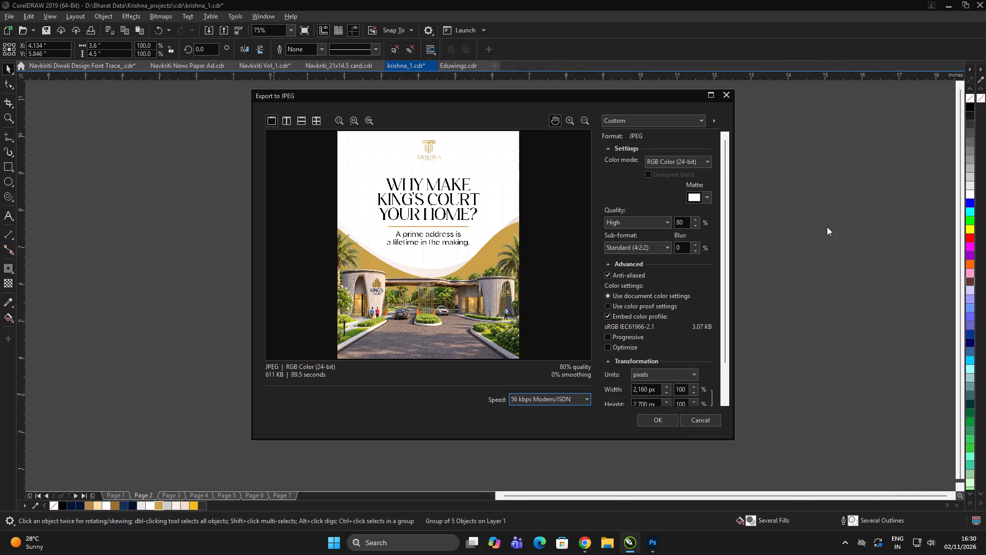
Export the page 2 JPEG in RGB Color (24-bit) mode and clear the selection.
left_click(684, 159)
left_click(662, 177)
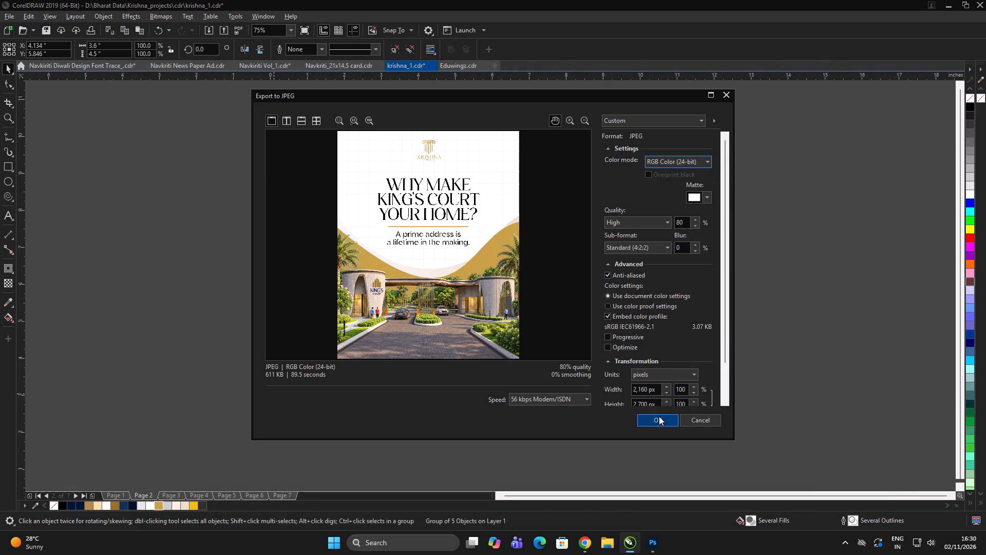
left_click(663, 424)
triple_click(701, 372)
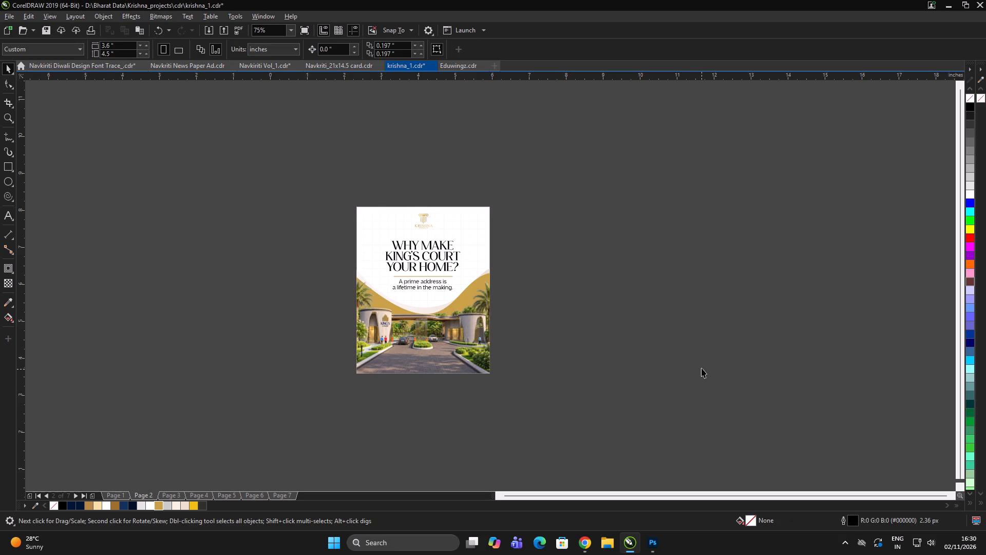
left_click(701, 366)
Go to page 3 and group all of its "A PLOT FOR HOME" artwork.
key("Page_Down")
left_click(655, 348)
left_click_drag(609, 446, 187, 149)
key("ctrl+g")
Export the page 3 group to the img folder as an RGB Color (24-bit) JPG, replacing the existing krishna_1 file.
key("ctrl+e")
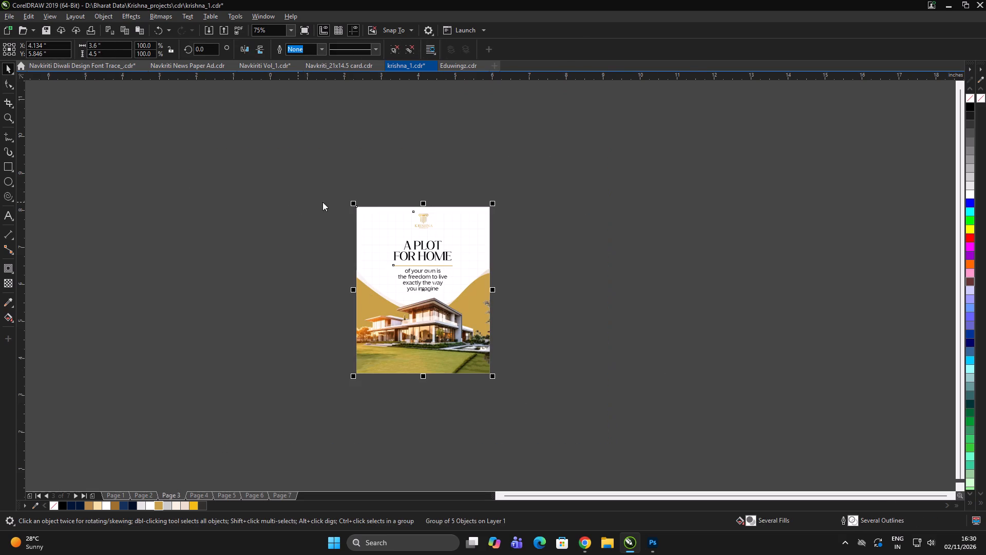
left_click(292, 169)
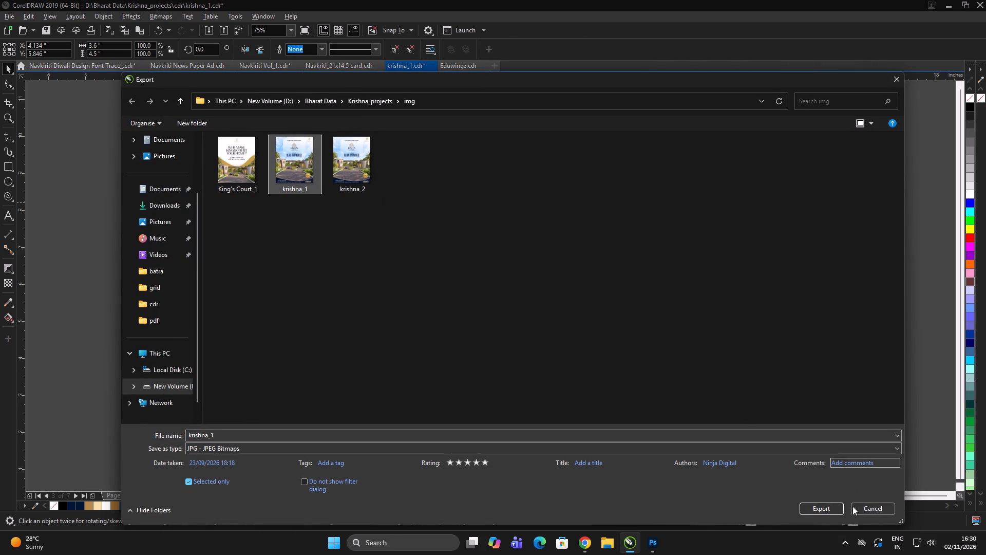
left_click(831, 511)
left_click(528, 274)
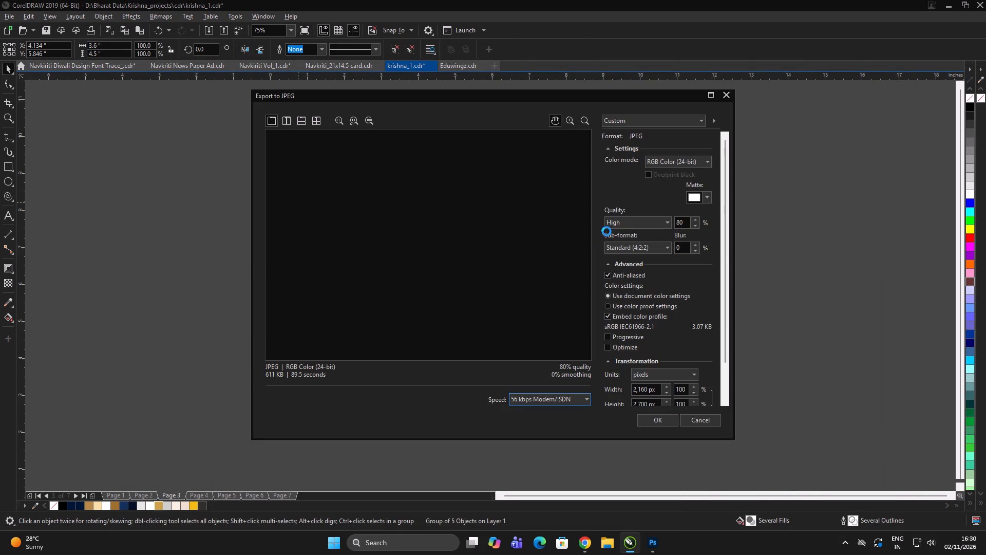
left_click(672, 162)
left_click(663, 176)
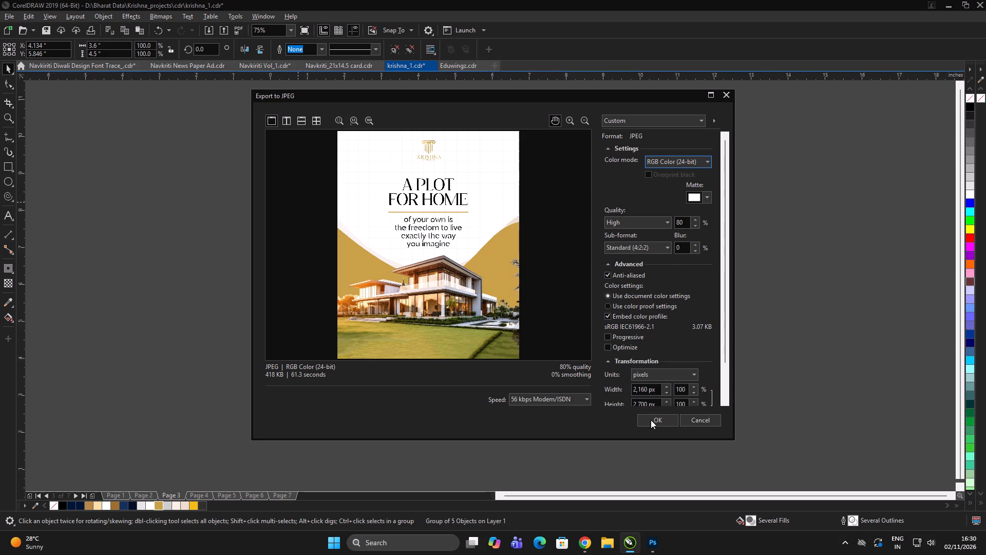
left_click(651, 420)
double_click(692, 349)
Go to page 4 and group all of its "ROOM TO BREATHE" artwork.
left_click(208, 494)
left_click(557, 459)
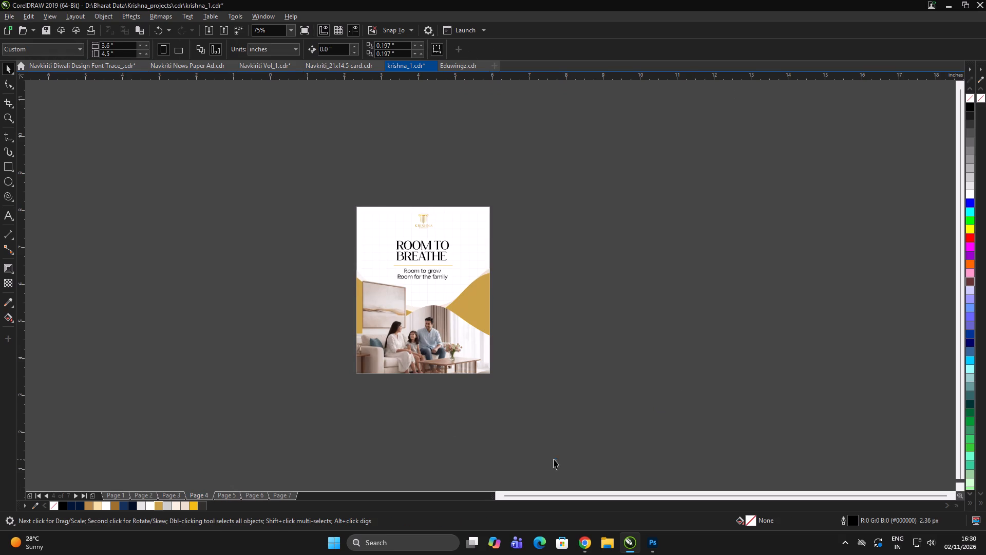
left_click_drag(600, 456, 233, 107)
key("ctrl+g")
Export the page 4 group to the img folder as King's Court_2, an RGB Color (24-bit) JPG, and clear the selection.
key("ctrl+e")
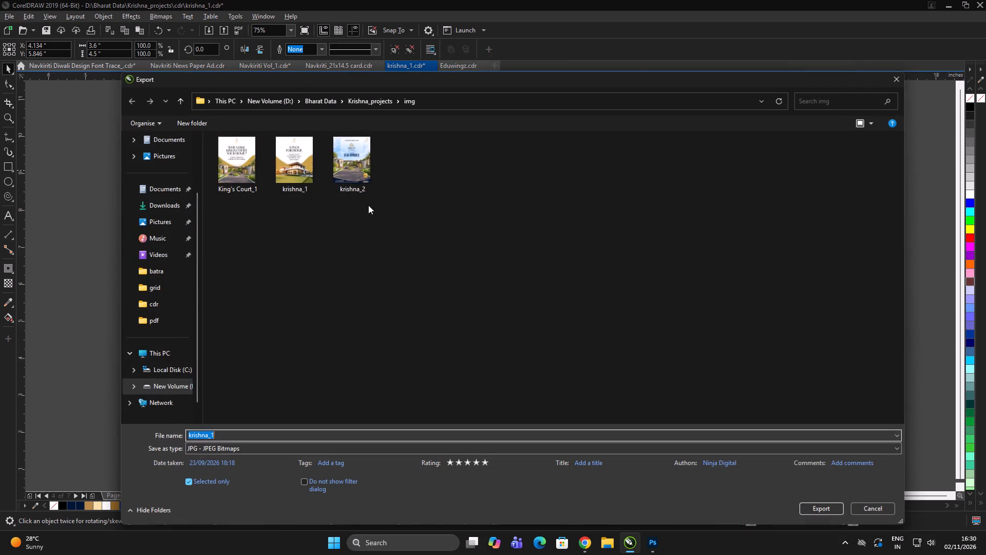
left_click(345, 164)
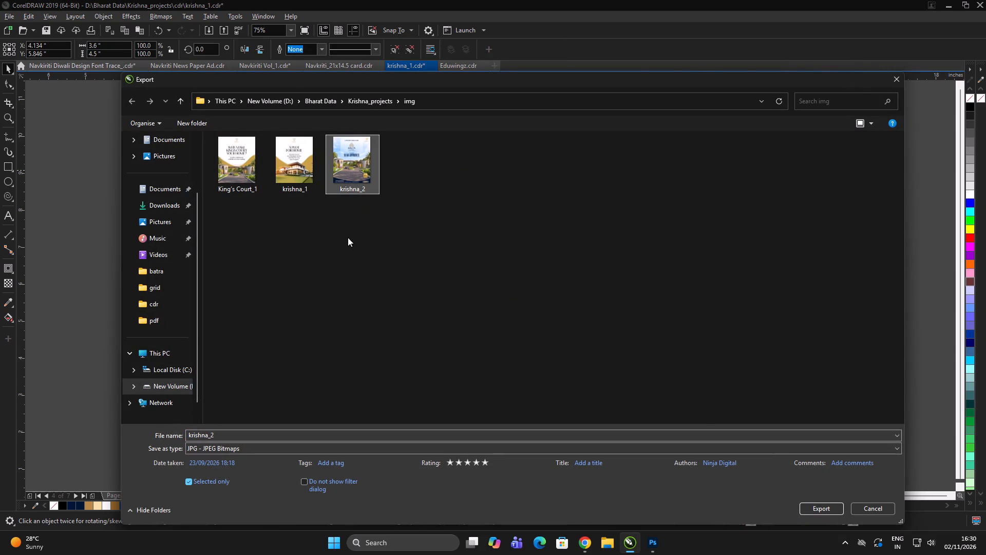
left_click(400, 255)
left_click(299, 173)
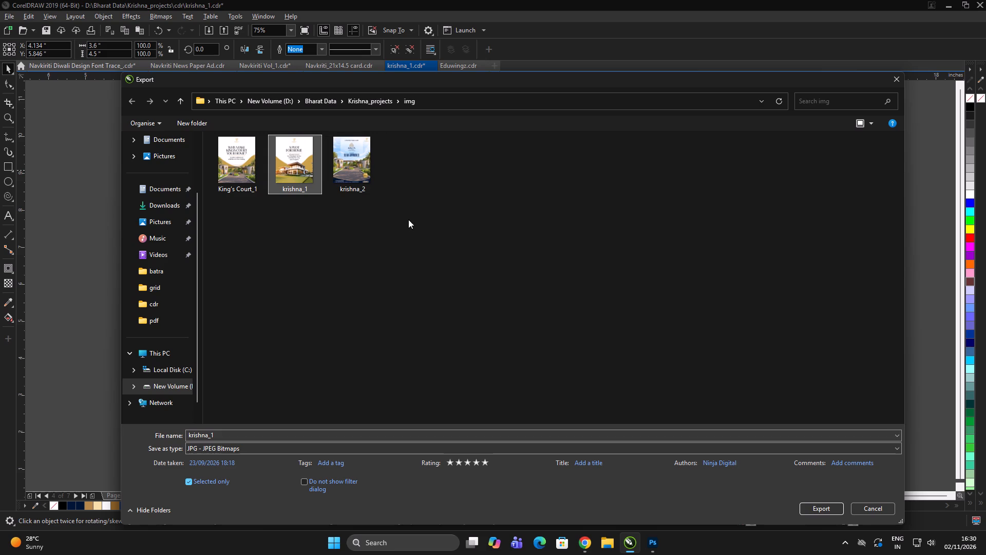
left_click(243, 184)
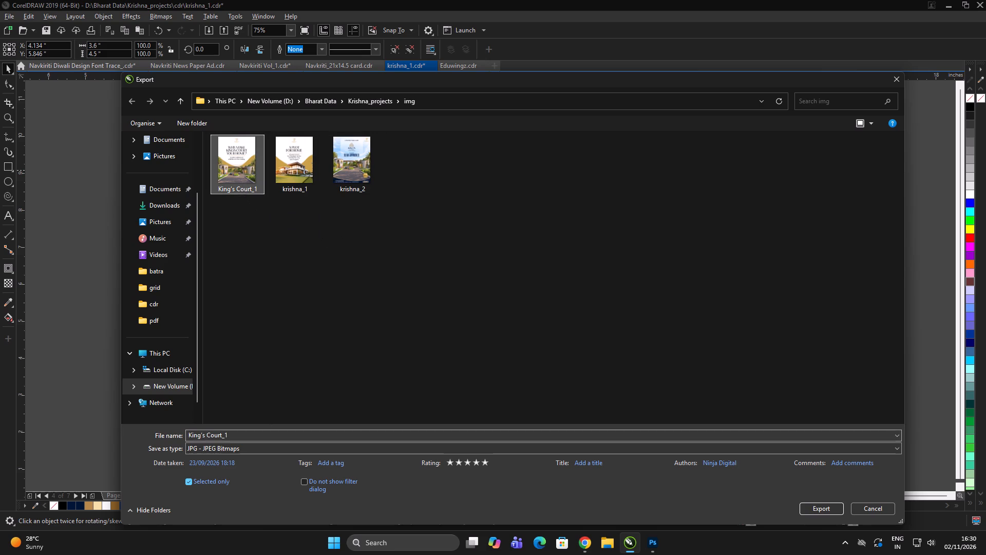
triple_click(268, 434)
key("BackSpace")
key("2")
key("Return")
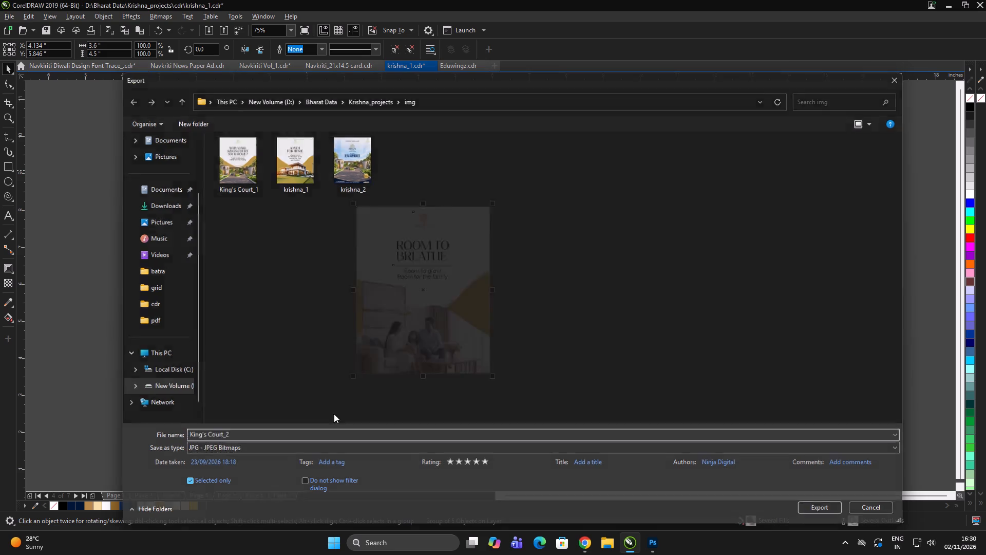
left_click(666, 160)
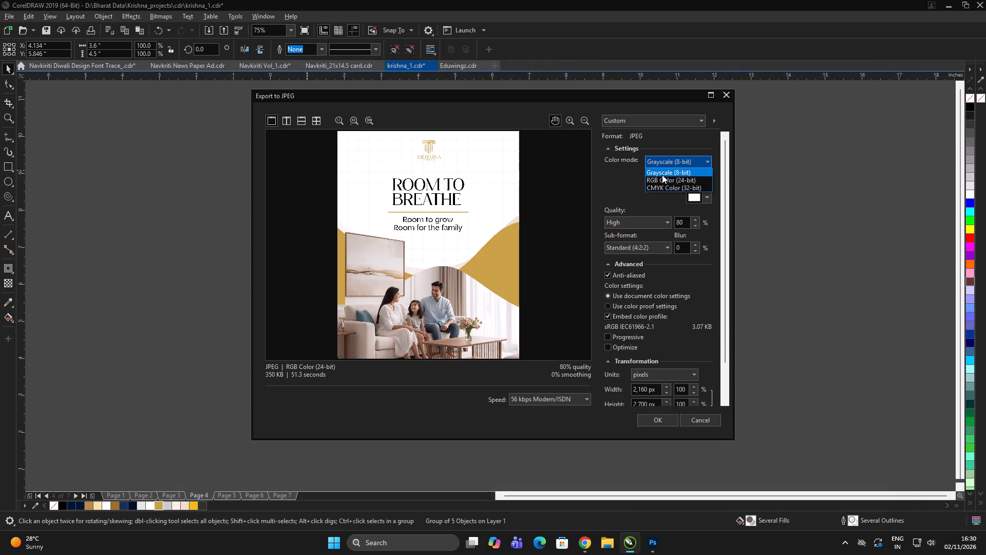
left_click(661, 176)
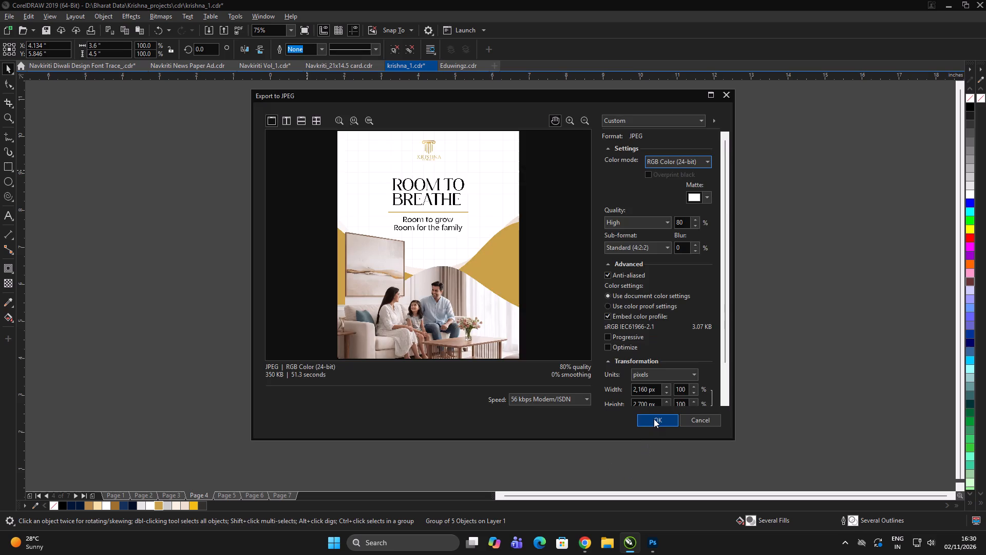
left_click(654, 419)
triple_click(712, 359)
left_click(712, 359)
Go to page 5 and group all of its "PRIME LOCATION" artwork.
key("Page_Down")
left_click_drag(689, 362, 624, 376)
left_click_drag(586, 162, 195, 422)
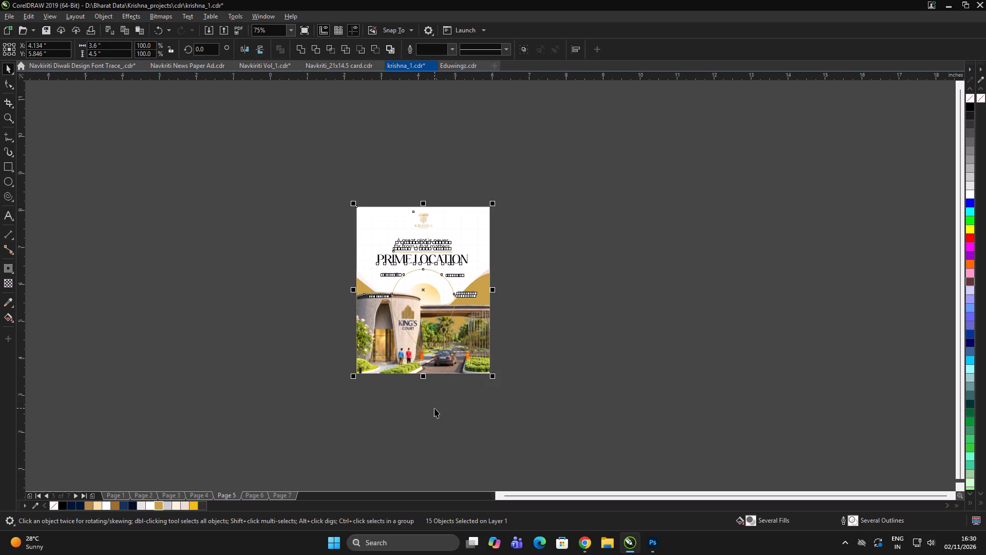
key("ctrl+g")
Export the page 5 group to the img folder as King's Court_3, an RGB Color (24-bit) JPG, and clear the selection.
key("ctrl+e")
left_click(291, 165)
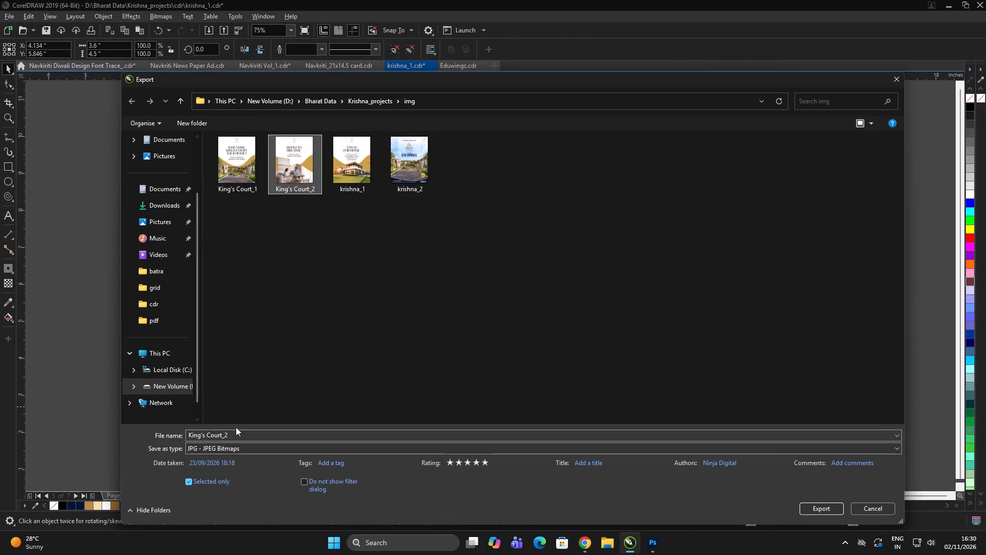
triple_click(242, 435)
key("BackSpace")
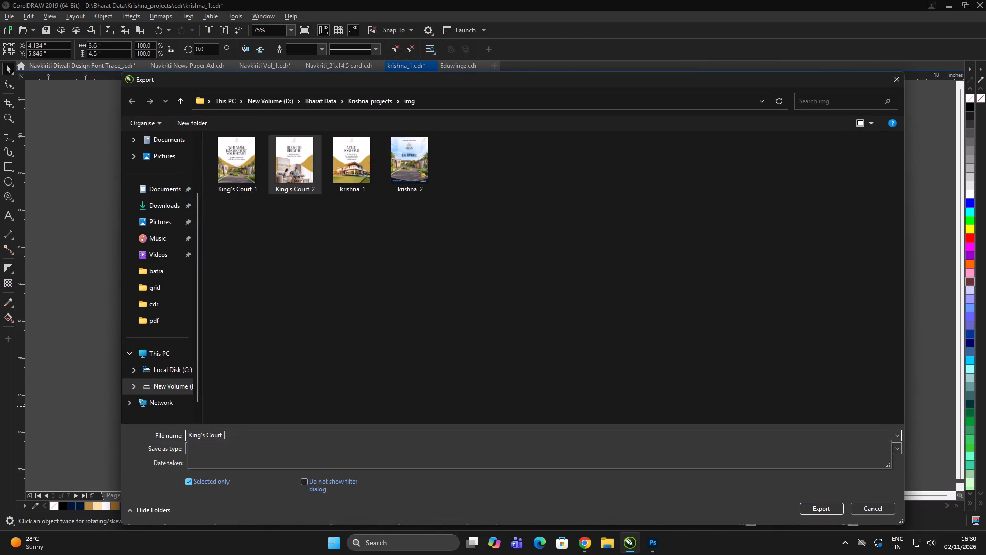
key("3")
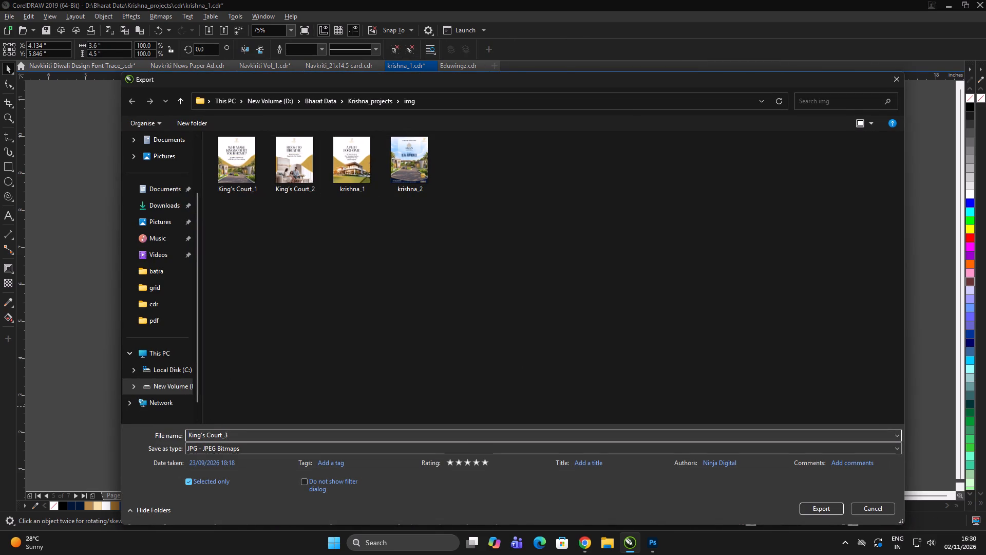
key("Return")
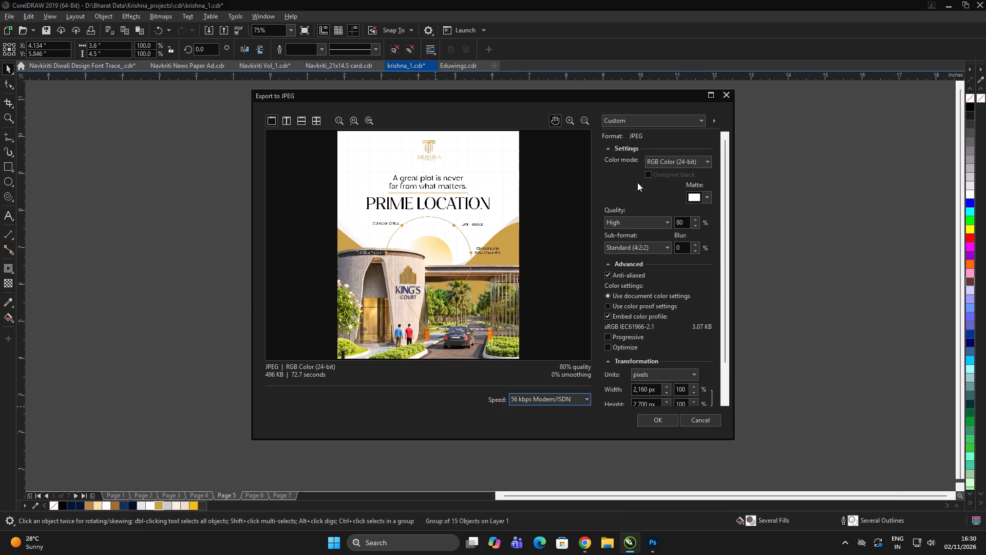
left_click(672, 160)
left_click(666, 179)
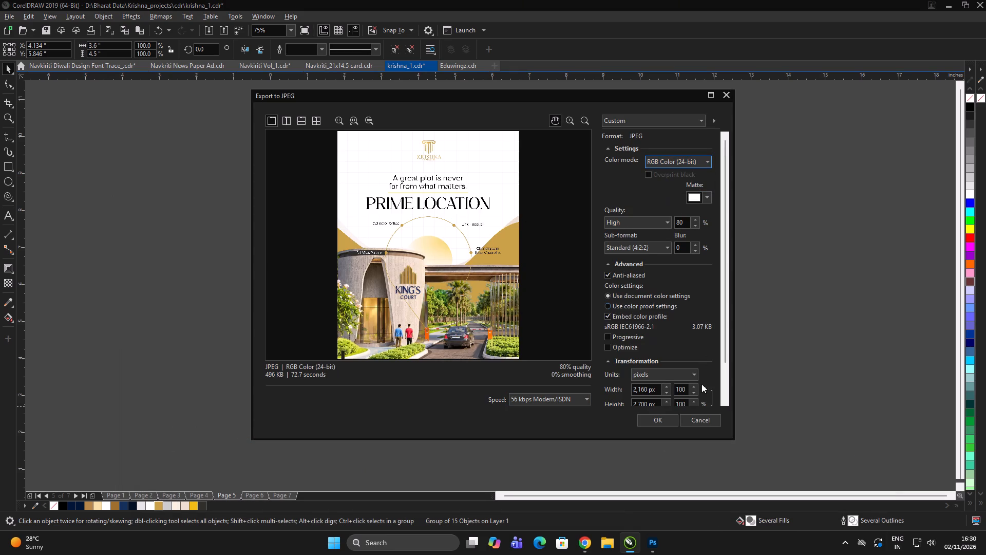
left_click(649, 426)
double_click(702, 317)
double_click(704, 313)
Go to page 6 and group all of its "GROW IN VALUE" artwork.
key("Page_Down")
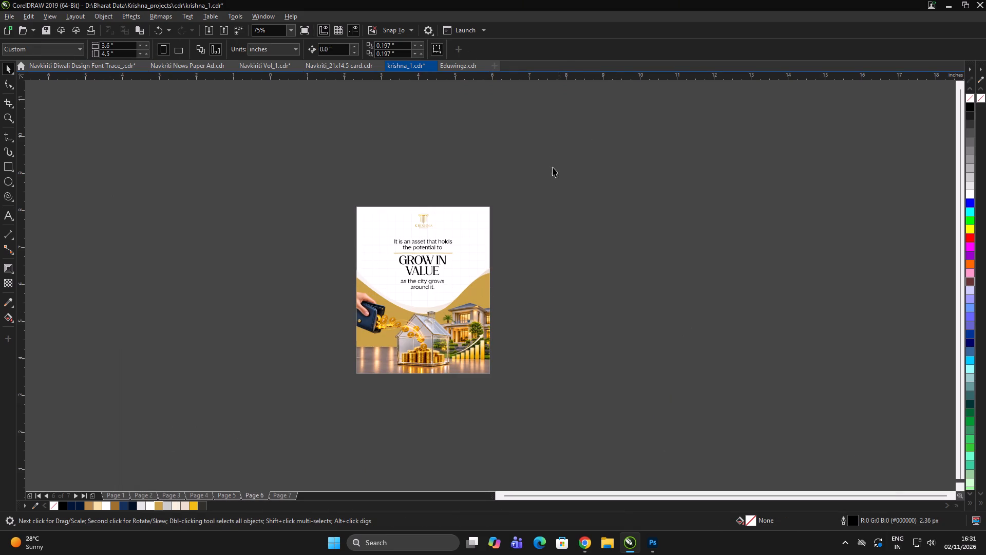
left_click_drag(587, 141, 208, 409)
key("ctrl+g")
Export the page 6 group to the img folder as King's Court_4, an RGB Color (24-bit) JPG, and clear the selection.
key("ctrl+e")
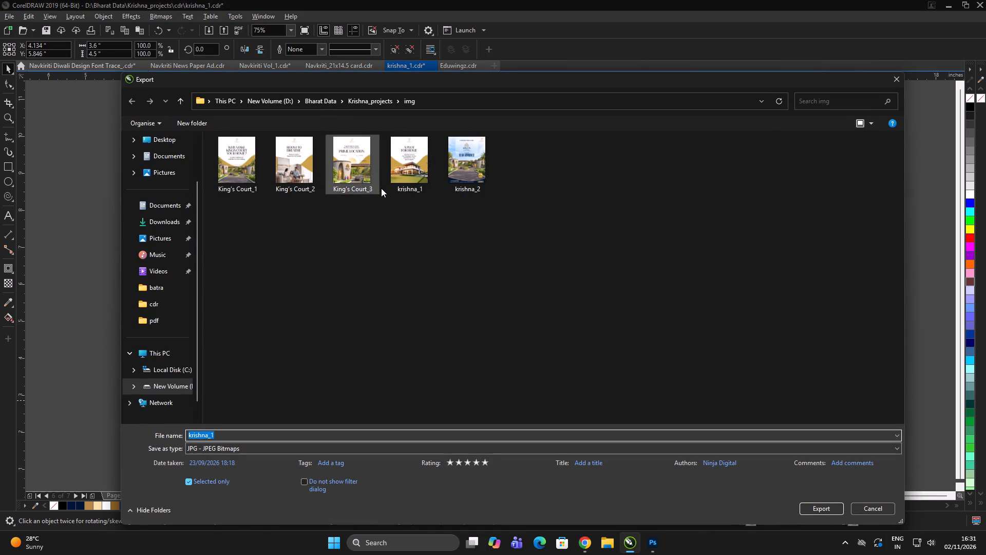
left_click(357, 177)
triple_click(275, 437)
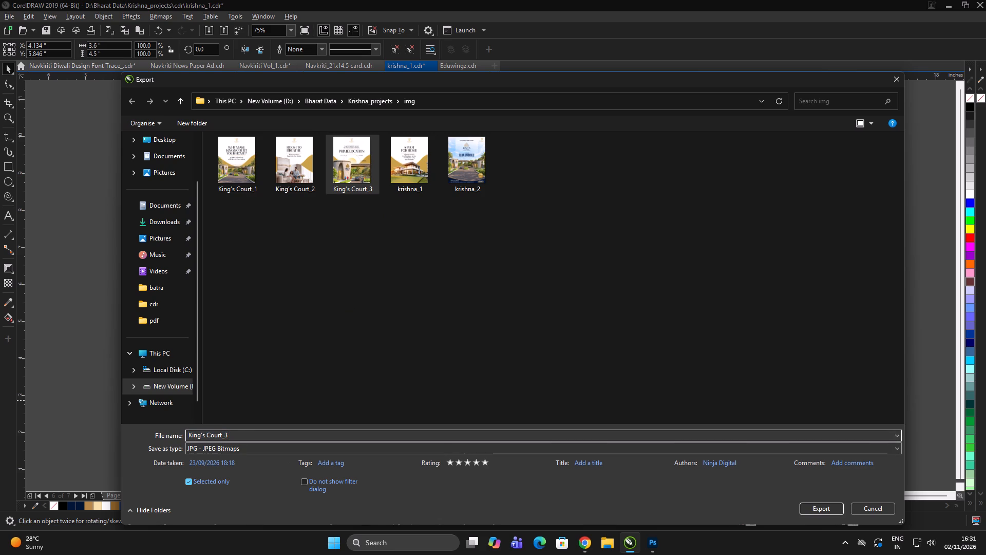
key("BackSpace")
key("4")
key("Return")
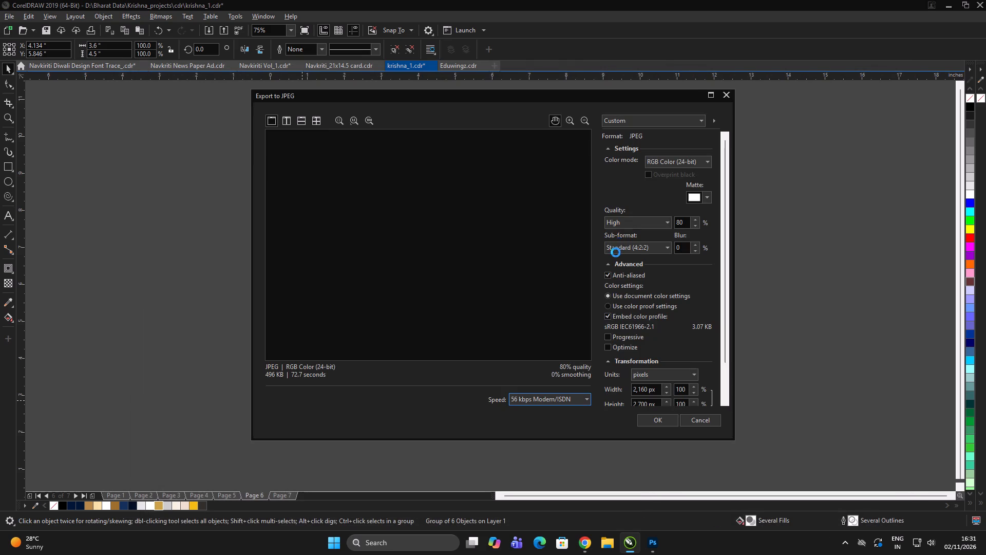
left_click(663, 163)
left_click(657, 179)
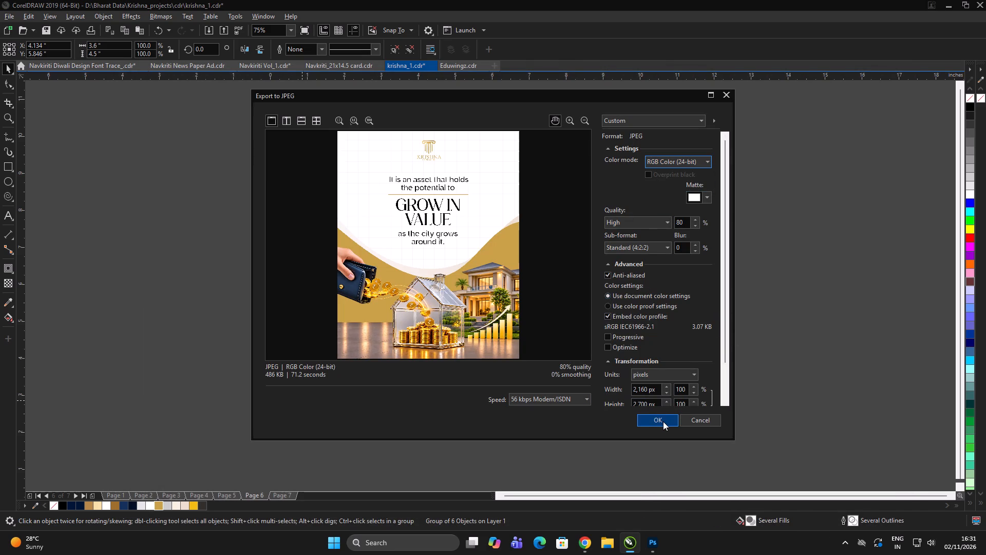
left_click(663, 420)
double_click(726, 331)
double_click(728, 328)
Go to page 7 and group all of its "EXPLORE PREMIUM RESIDENCES AT KING'S COURT" artwork.
key("Page_Down")
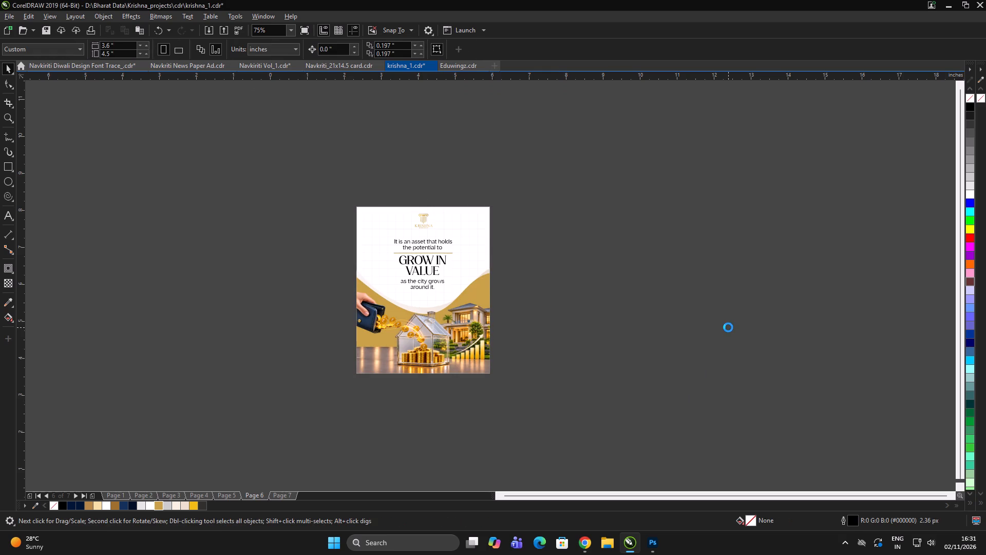
left_click_drag(717, 326, 713, 326)
left_click_drag(623, 151, 203, 402)
key("ctrl+g")
Export the page 7 group to the img folder as King's Court_5, an RGB Color (24-bit) JPG, and clear the selection.
key("ctrl+e")
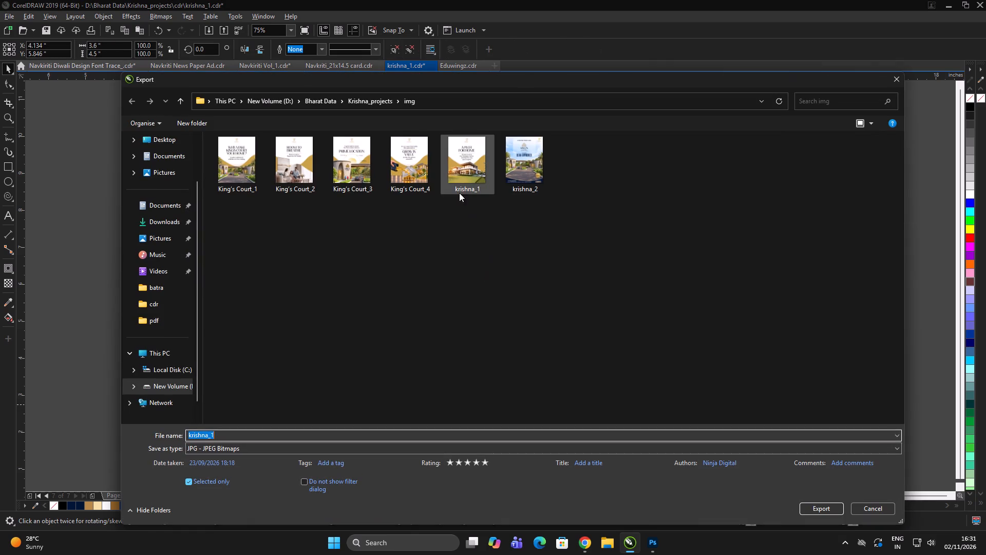
left_click(481, 174)
left_click(414, 171)
left_click(327, 445)
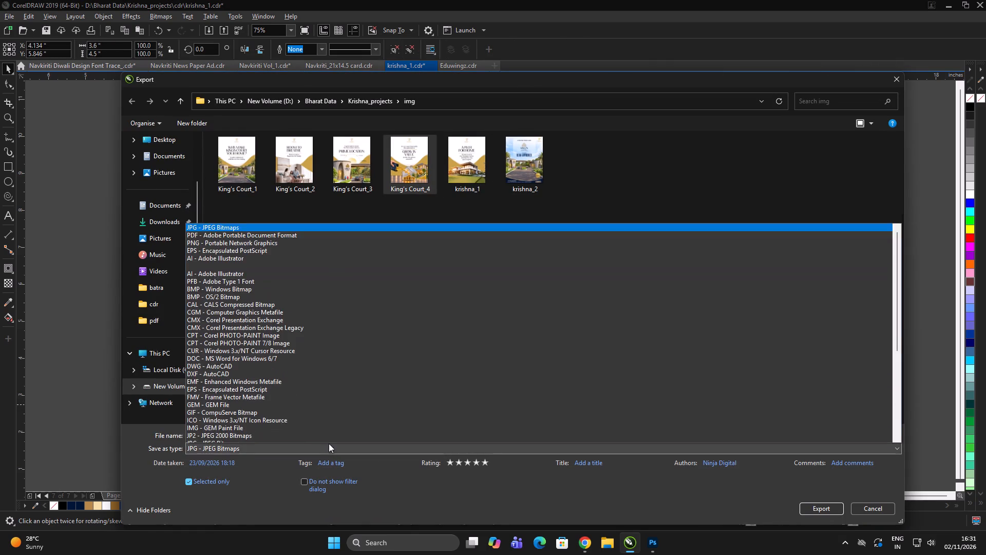
left_click(321, 448)
left_click(412, 156)
double_click(299, 435)
left_click(302, 433)
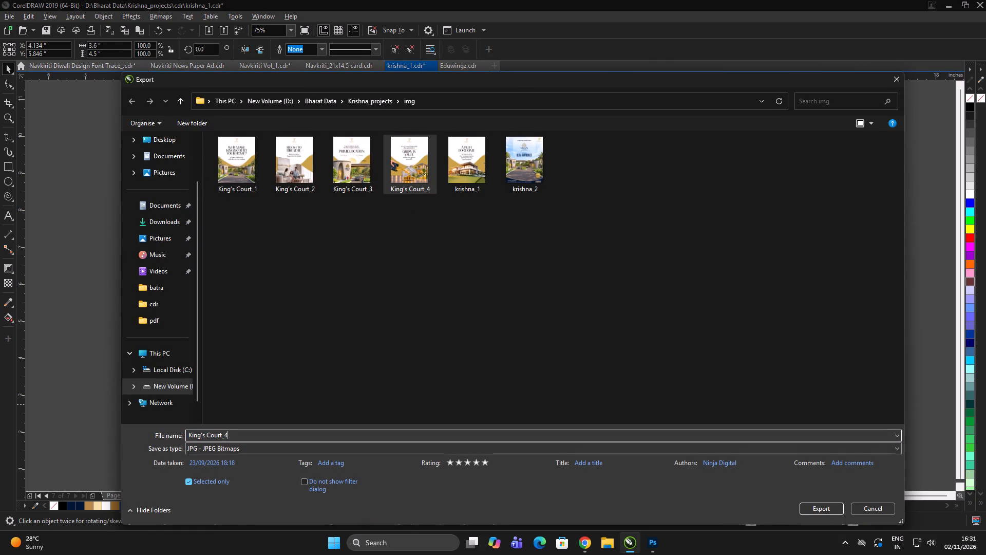
key("BackSpace")
key("5")
key("Return")
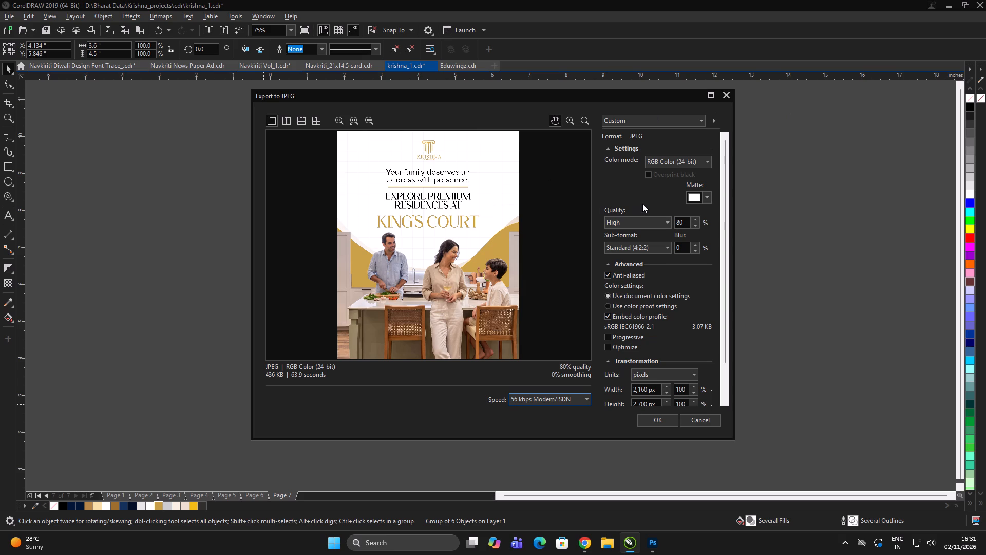
left_click(663, 420)
left_click(685, 341)
left_click(688, 330)
left_click(688, 327)
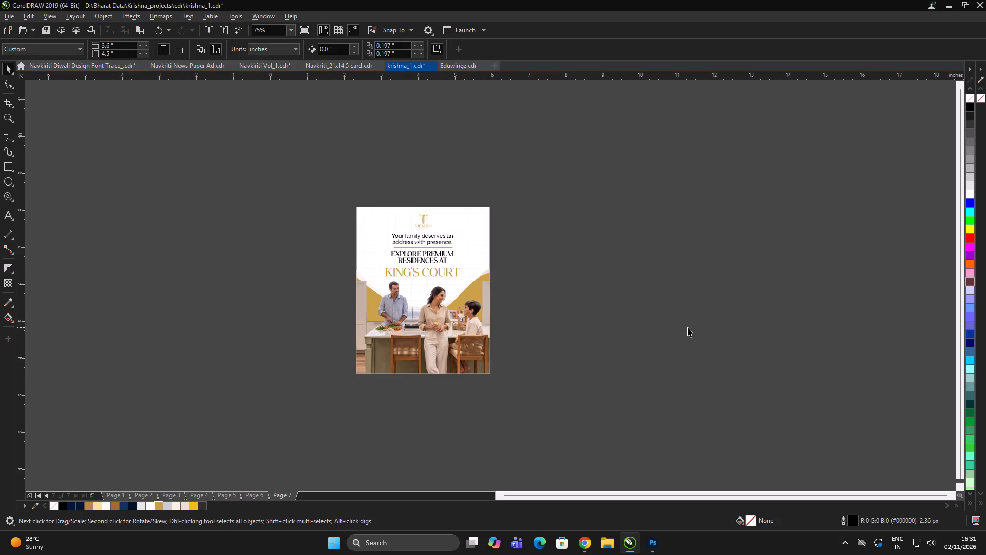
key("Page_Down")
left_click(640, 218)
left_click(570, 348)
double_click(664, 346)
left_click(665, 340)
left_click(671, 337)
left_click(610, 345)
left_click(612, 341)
Check the exported King's Court_1 to King's Court_5 files in the img folder without exporting anything.
key("ctrl+e")
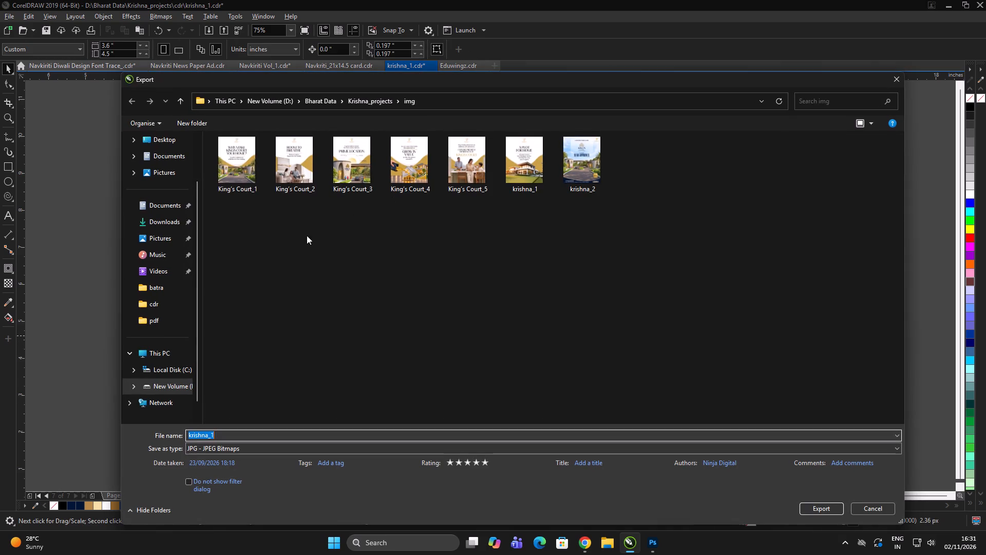
left_click(242, 181)
left_click(290, 169)
left_click(354, 164)
left_click(419, 158)
left_click(463, 157)
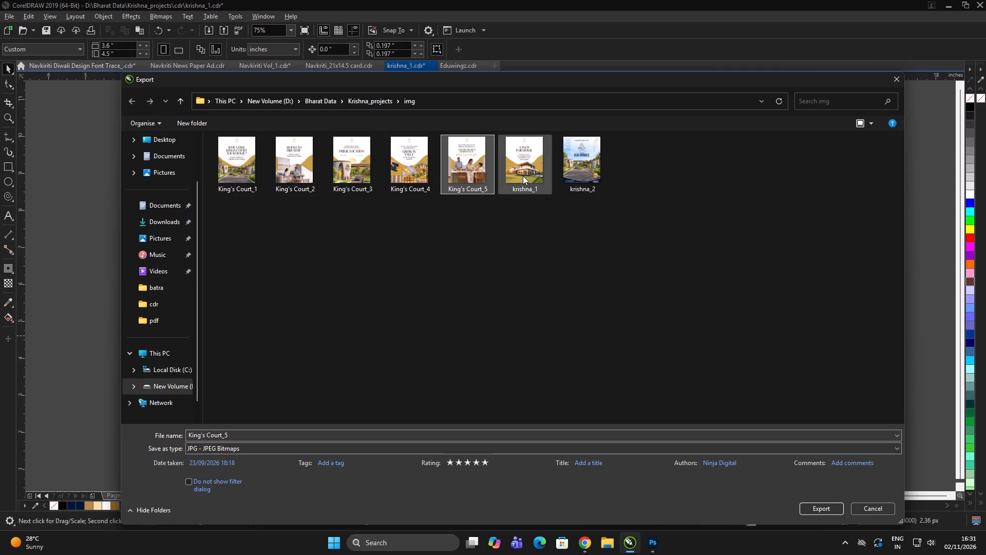
left_click(878, 506)
left_click(597, 323)
left_click_drag(604, 319, 591, 334)
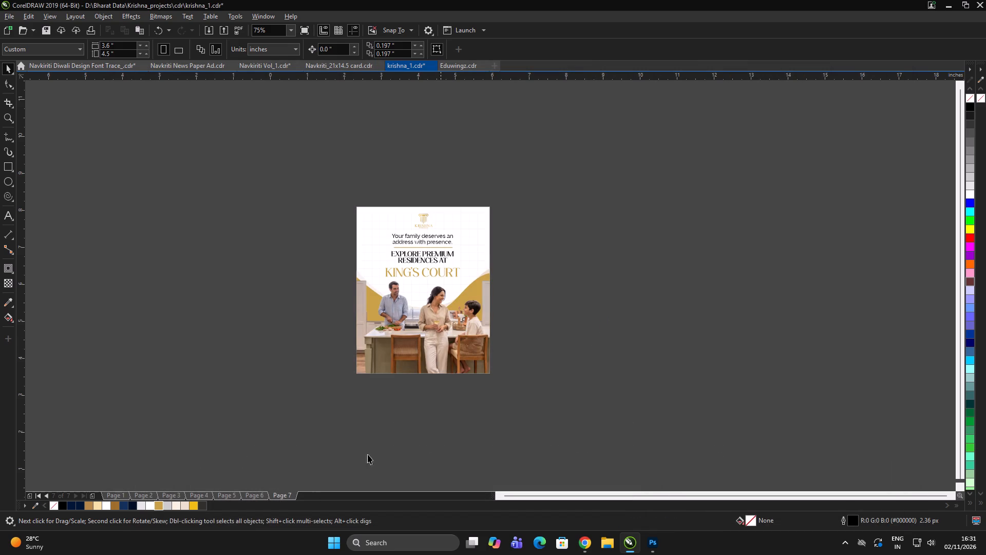
Review the document's pages one by one, from page 1 through page 7, to compare them with the exported images.
left_click(256, 496)
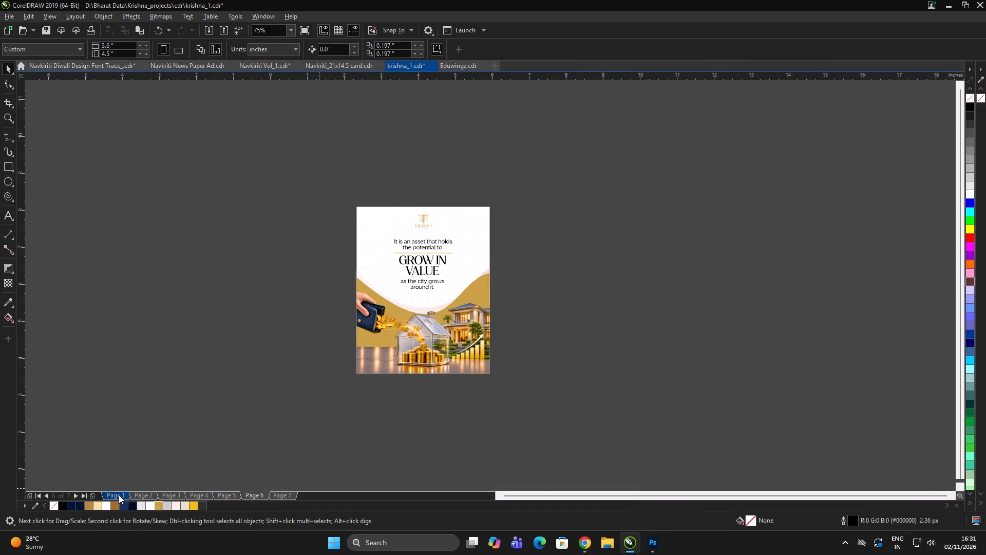
left_click(118, 494)
left_click(146, 493)
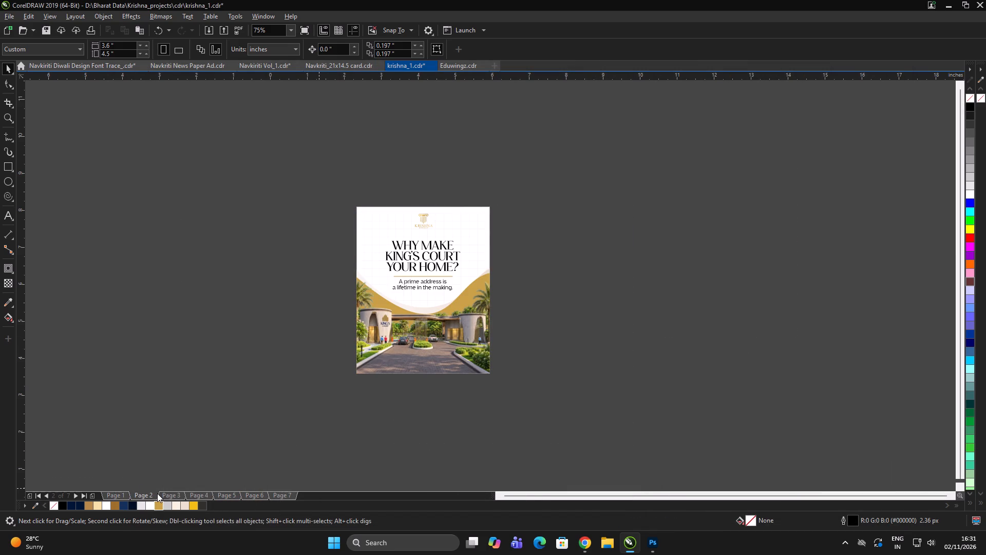
left_click(158, 493)
left_click(164, 493)
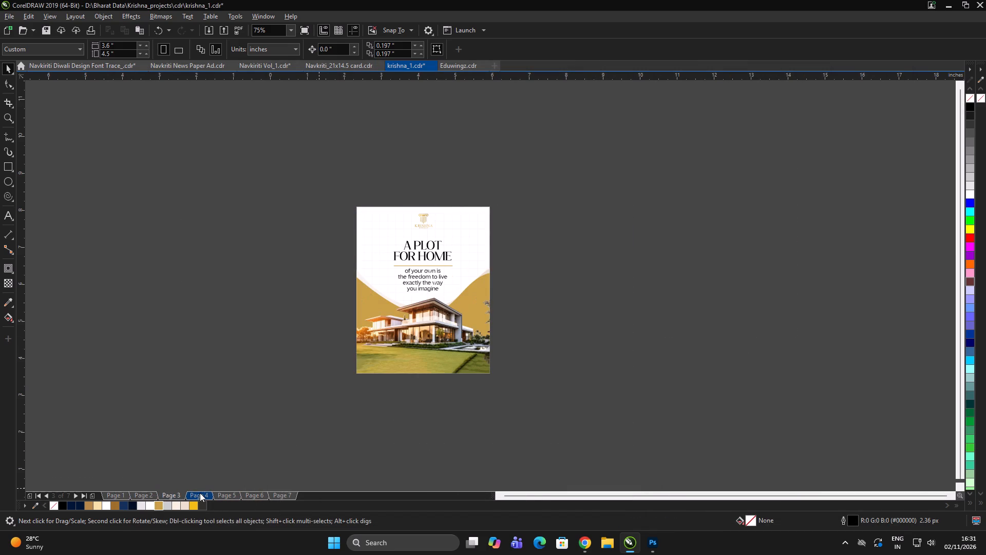
left_click(200, 493)
left_click(226, 497)
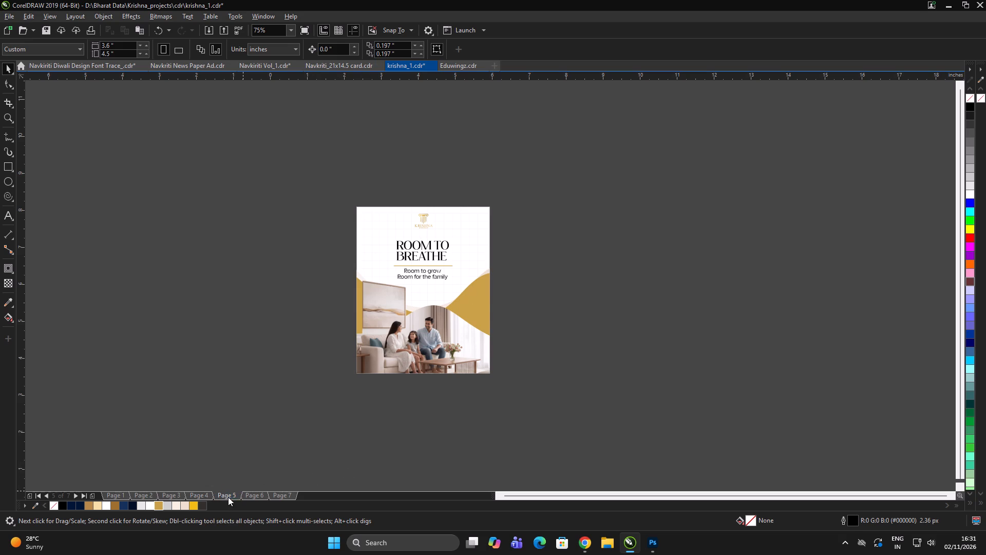
left_click(255, 494)
left_click(285, 493)
left_click(497, 455)
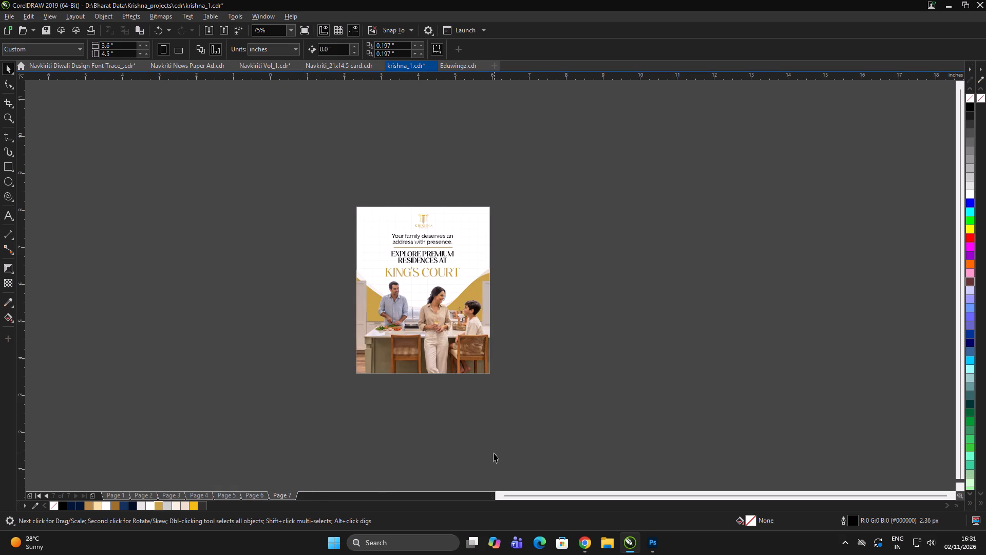
Bring up the img folder's export listing again to examine the exported King's Court files.
key("ctrl+e")
double_click(414, 271)
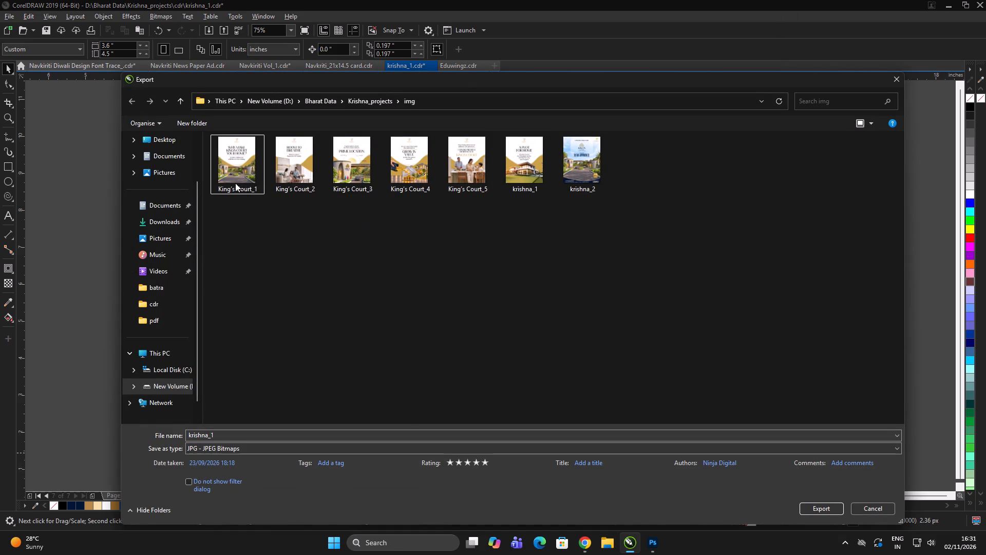
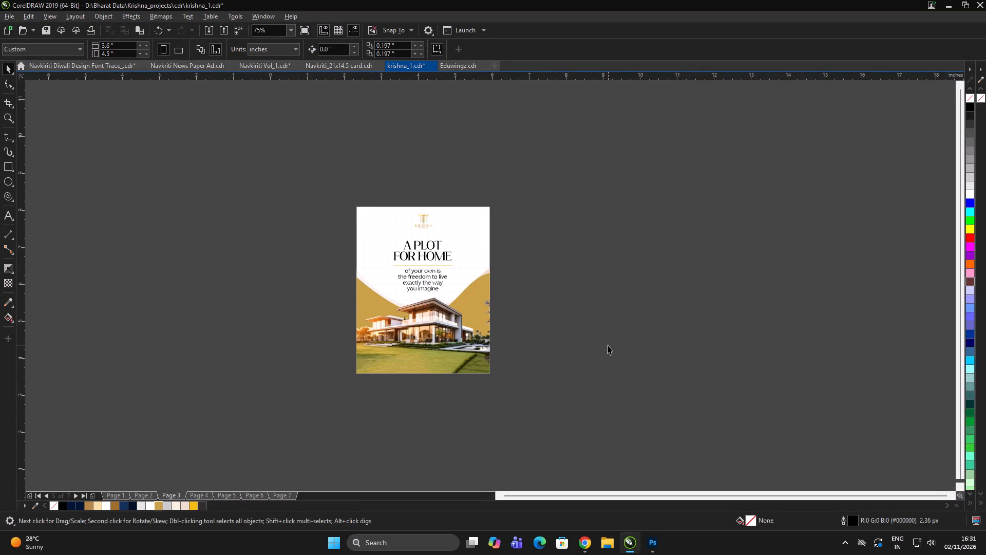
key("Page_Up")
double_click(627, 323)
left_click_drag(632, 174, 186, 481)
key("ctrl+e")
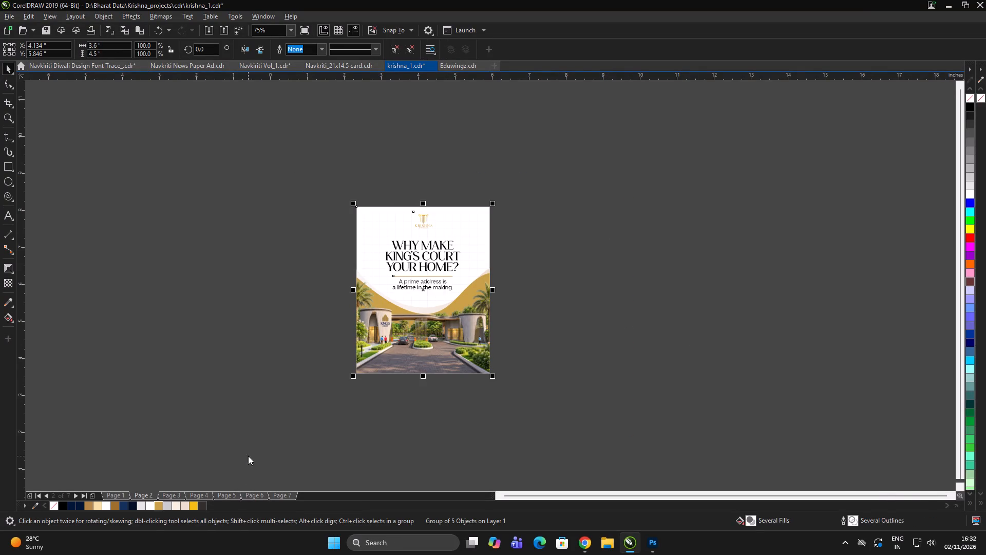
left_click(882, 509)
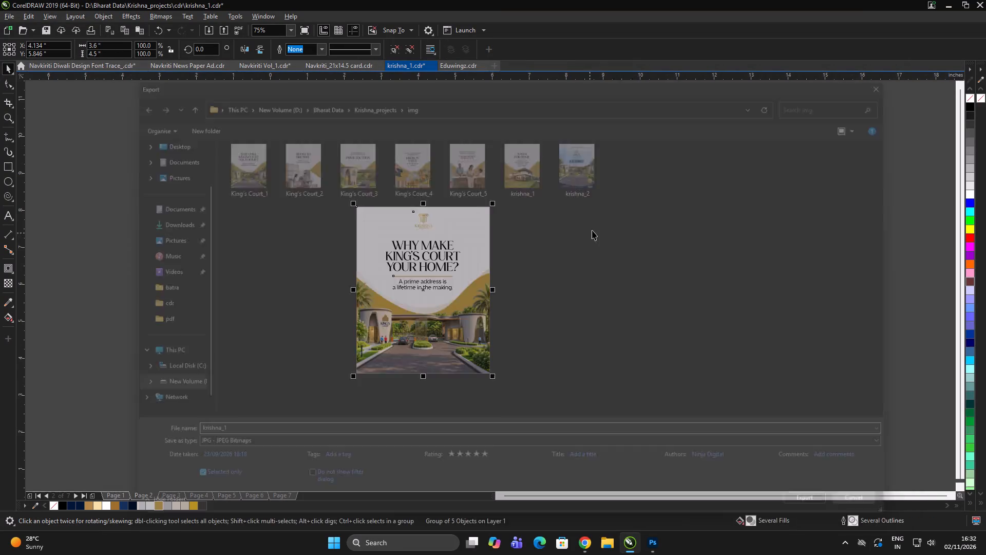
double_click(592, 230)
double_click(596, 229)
Export the page 3 "A Plot for Home" group over King's Court_2 as an RGB Color (24-bit) JPG and clear the selection.
key("Page_Down")
left_click(596, 263)
left_click_drag(596, 152, 273, 436)
key("ctrl+e")
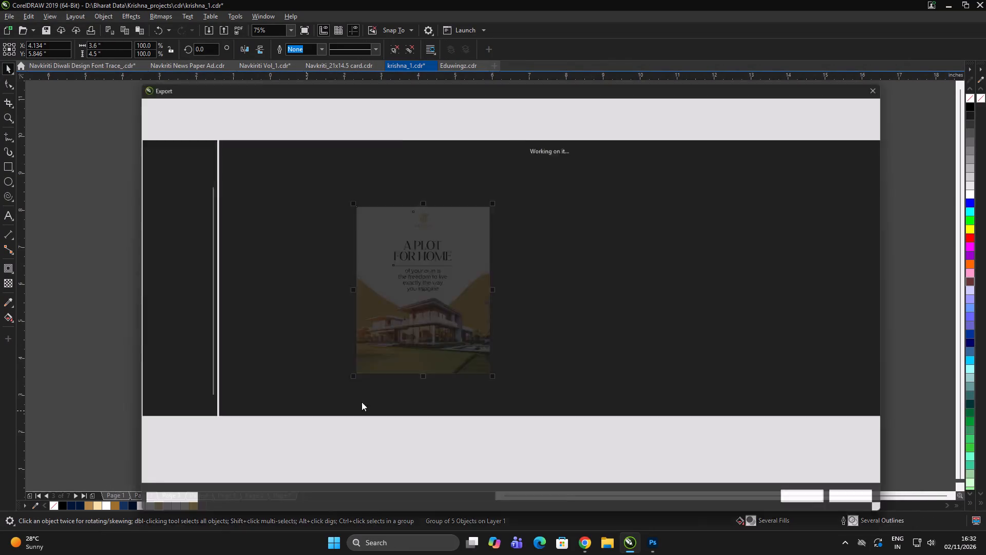
left_click(288, 157)
left_click(829, 508)
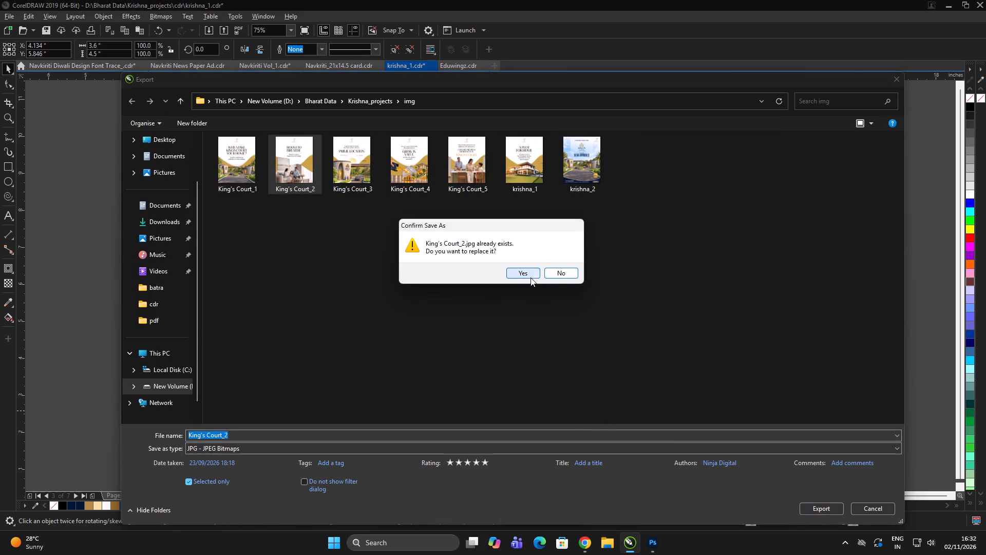
left_click(530, 277)
left_click(675, 160)
left_click(671, 181)
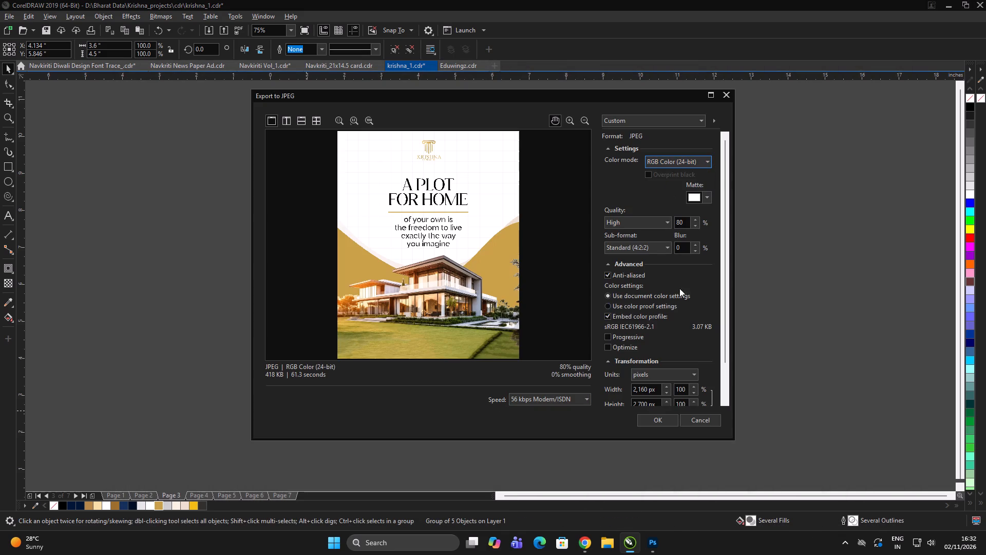
left_click(658, 417)
triple_click(692, 296)
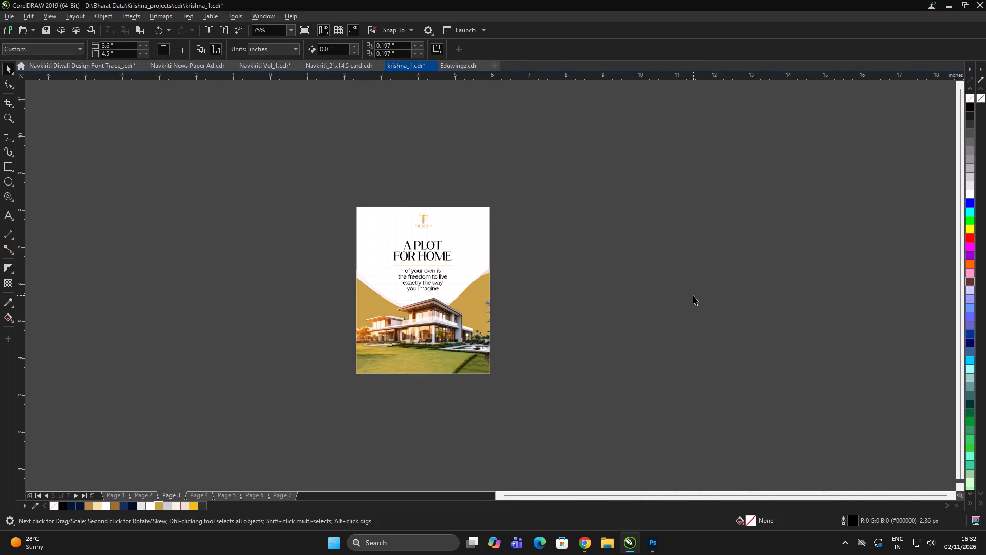
double_click(694, 293)
left_click(695, 290)
Export the grouped page 4 "Room to Breathe" artwork over King's Court_3 as an RGB Color (24-bit) JPG and clear the selection.
key("Page_Down")
left_click_drag(646, 160, 141, 502)
key("ctrl+g")
key("ctrl+e")
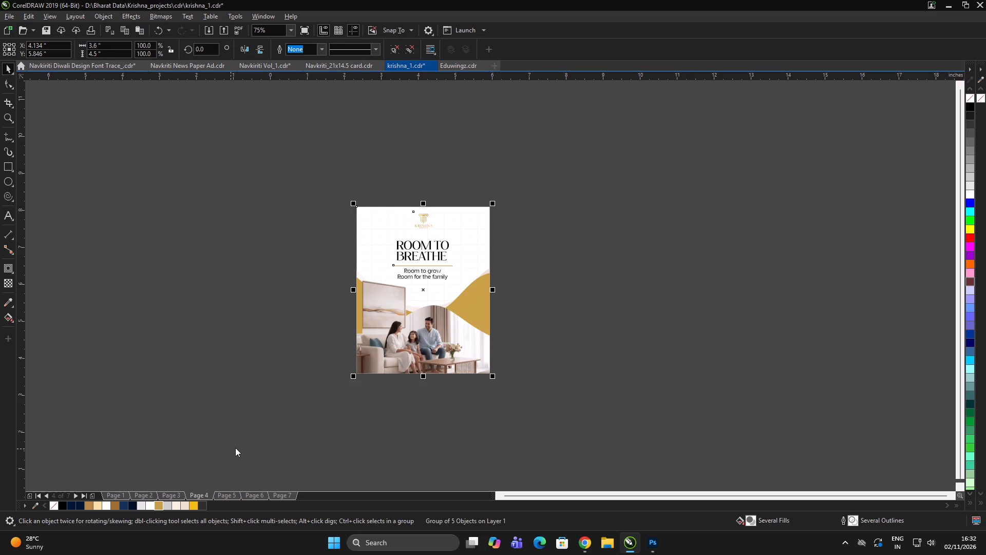
left_click(355, 176)
left_click(823, 504)
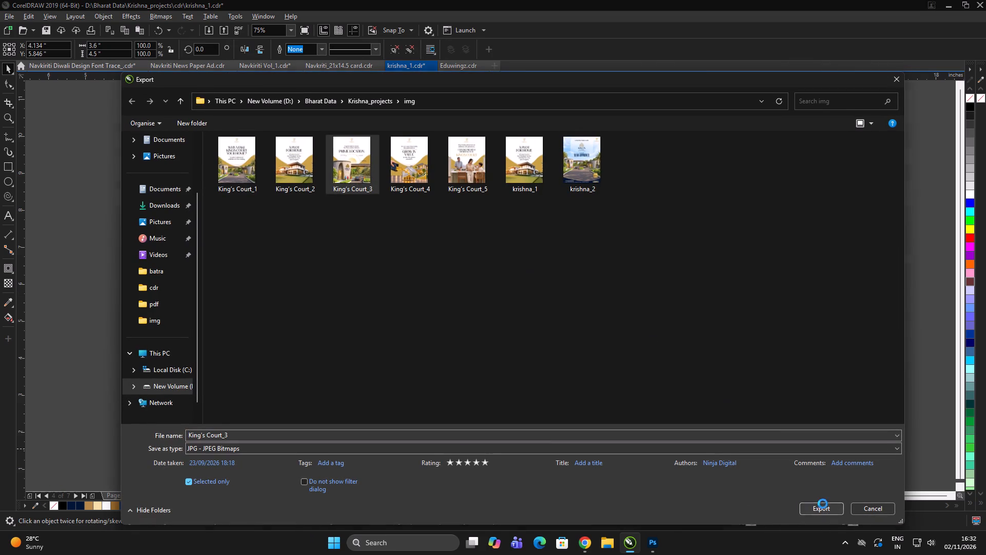
left_click(514, 270)
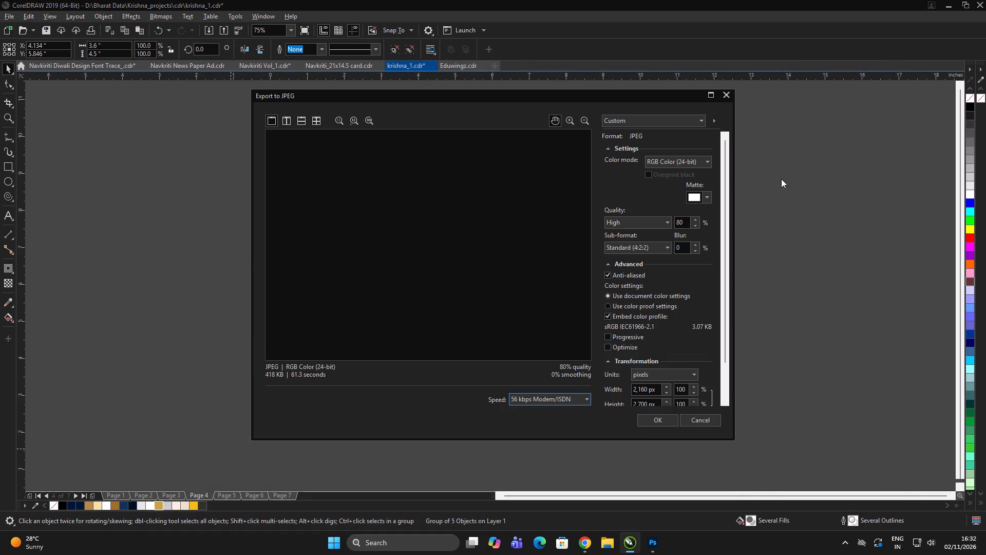
left_click(682, 164)
left_click(673, 181)
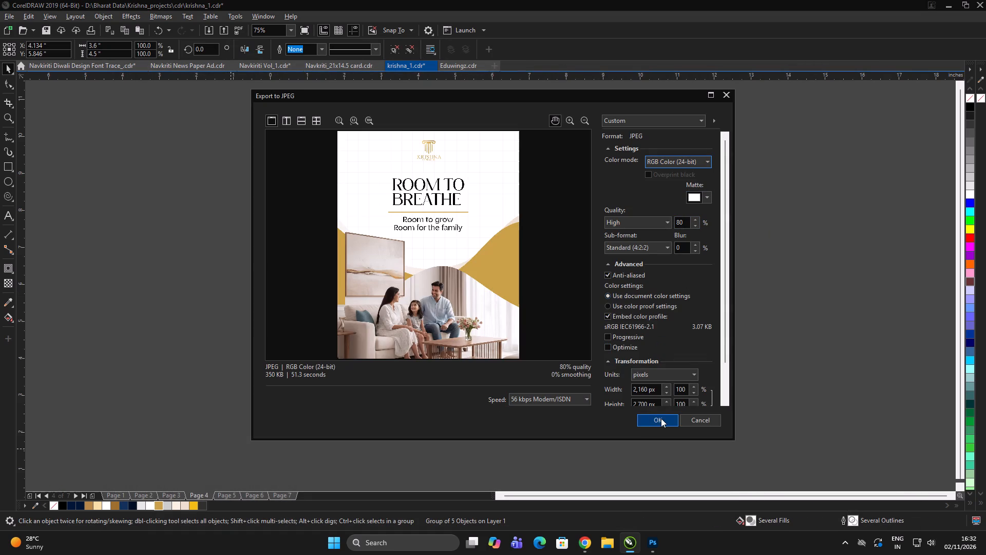
left_click(658, 421)
double_click(694, 331)
double_click(697, 328)
Select all the "Prime Location" artwork on page 5 and group it.
key("Page_Down")
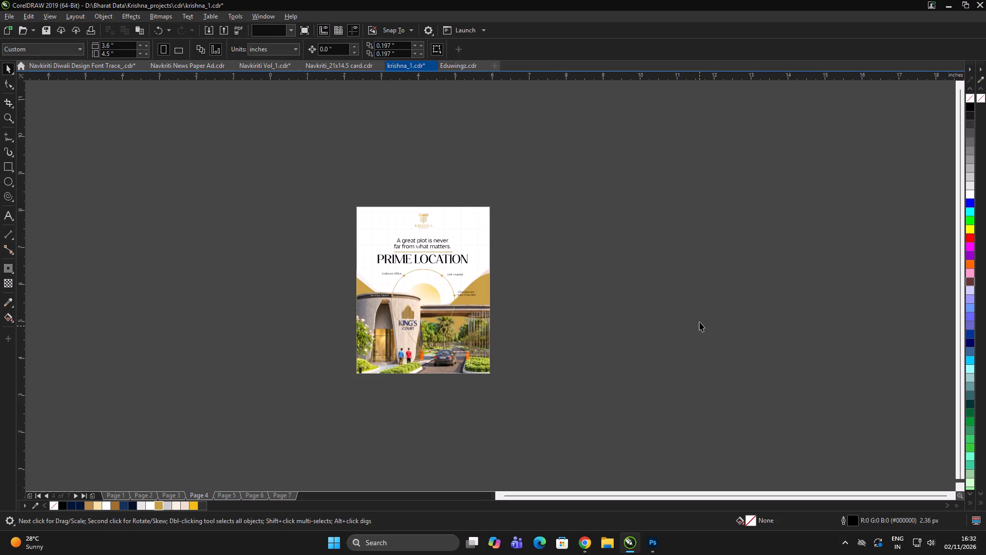
left_click(698, 320)
left_click_drag(637, 140, 196, 406)
key("ctrl+g")
Examine the King's Court files in the img folder's export listing without exporting anything.
key("ctrl+e")
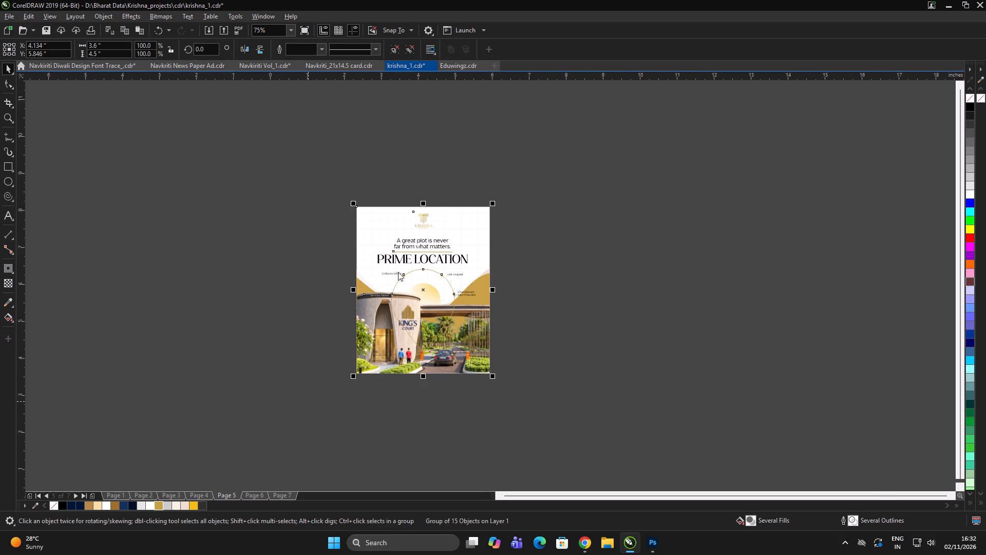
left_click(282, 170)
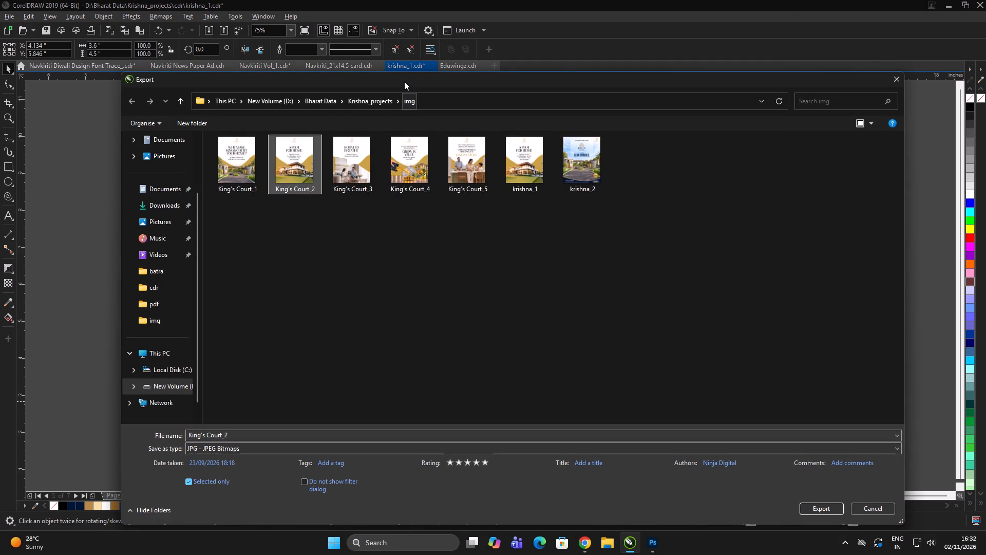
left_click_drag(404, 81, 505, 185)
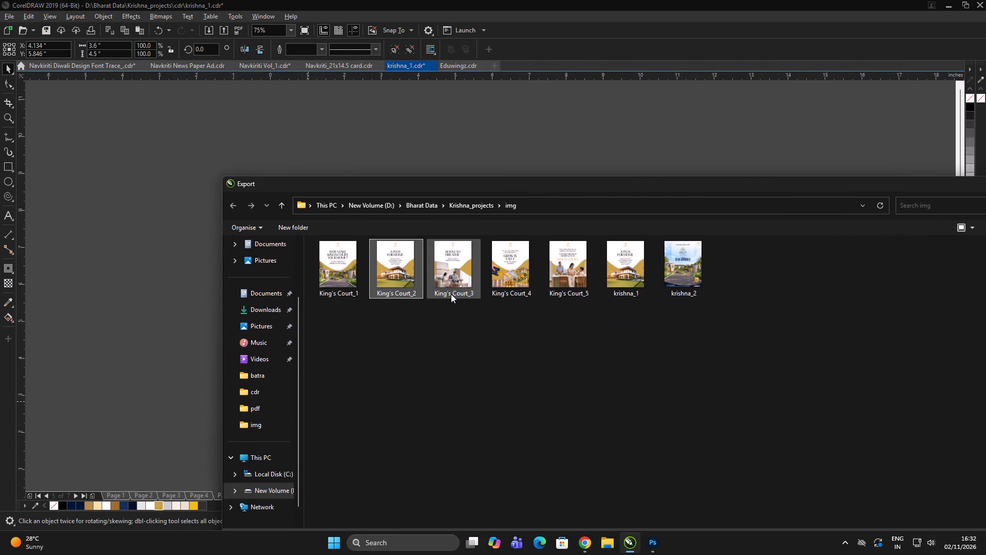
left_click(456, 286)
left_click(505, 278)
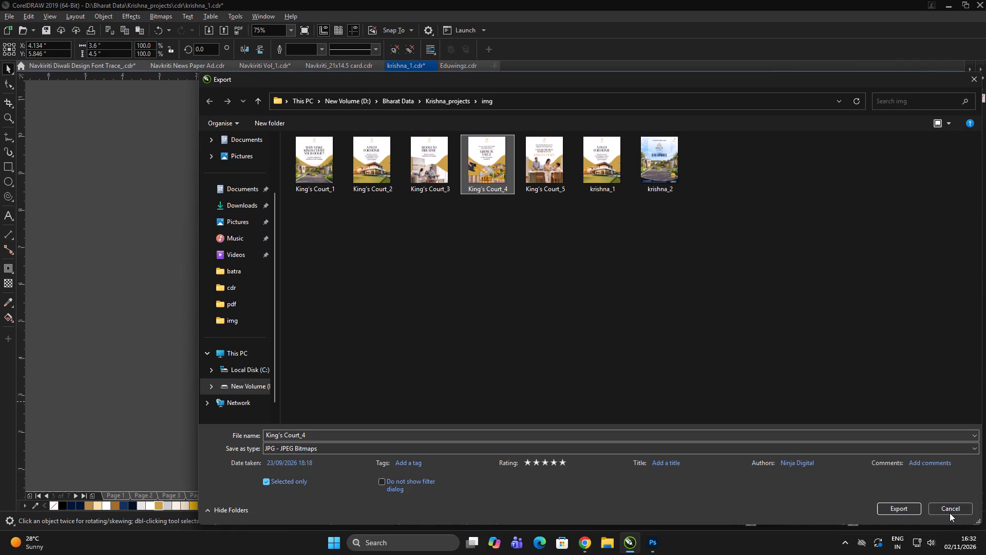
left_click(950, 513)
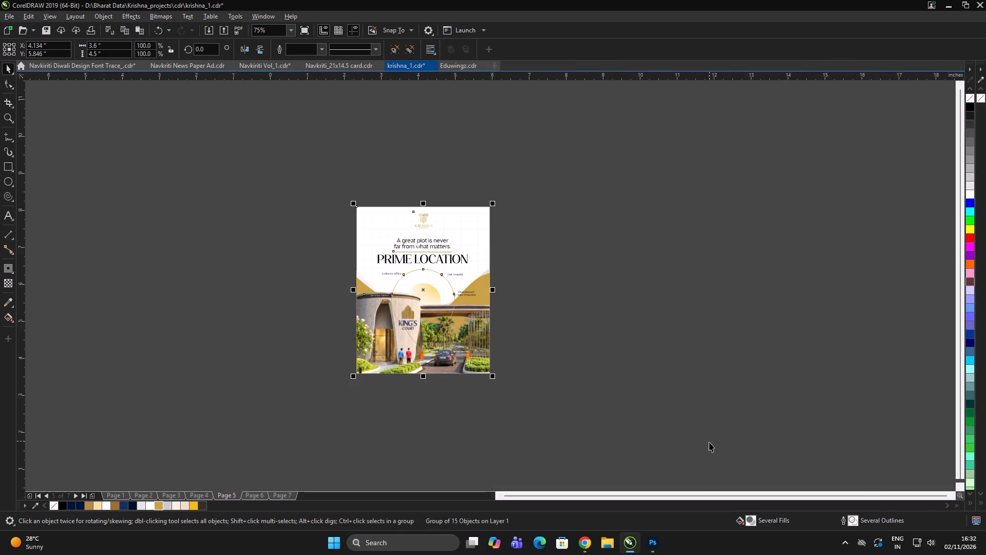
Export the page 5 "Prime Location" group to the img folder as King's Court_6, an RGB Color (24-bit) JPG, and clear the selection.
key("ctrl+e")
left_click(564, 165)
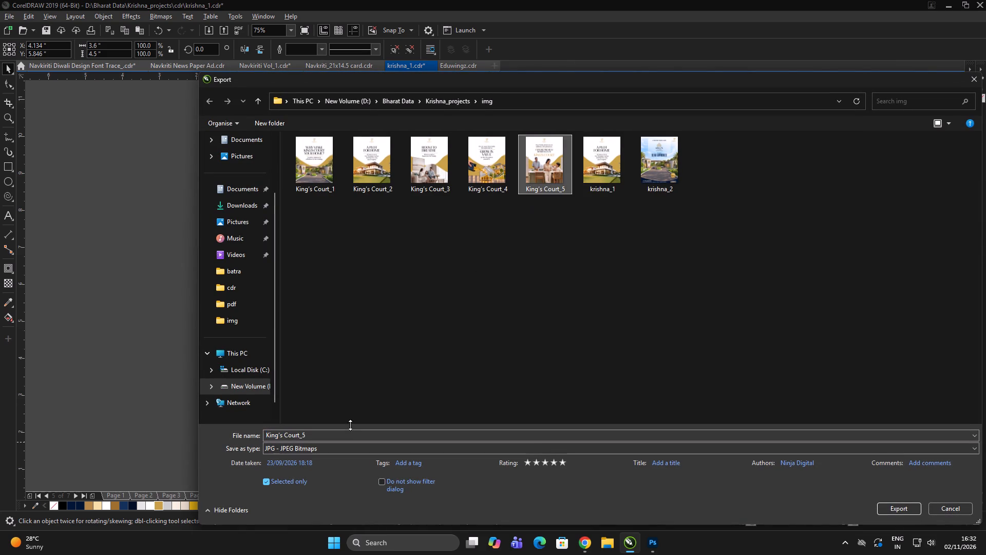
triple_click(345, 435)
key("BackSpace")
key("6")
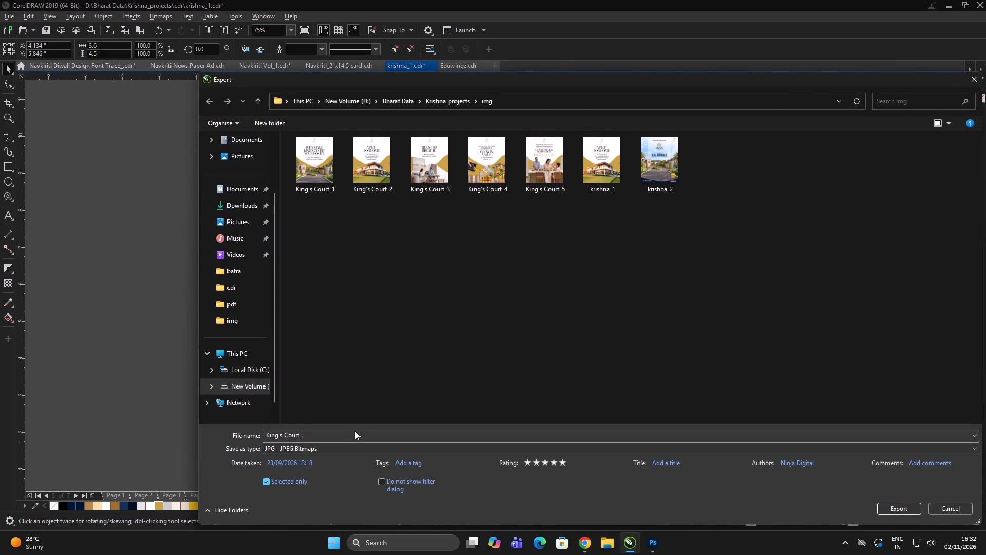
key("Return")
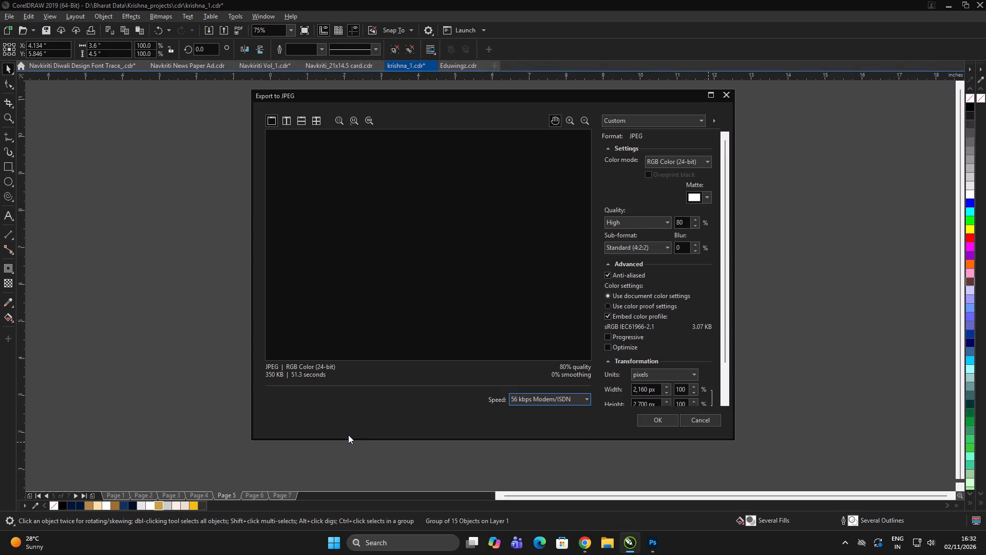
left_click(668, 158)
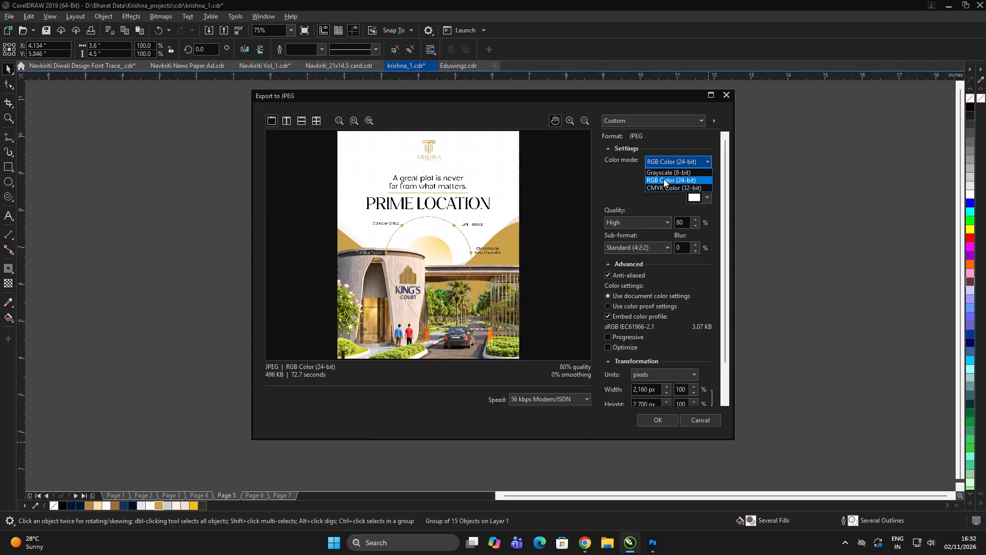
left_click(663, 179)
left_click(658, 420)
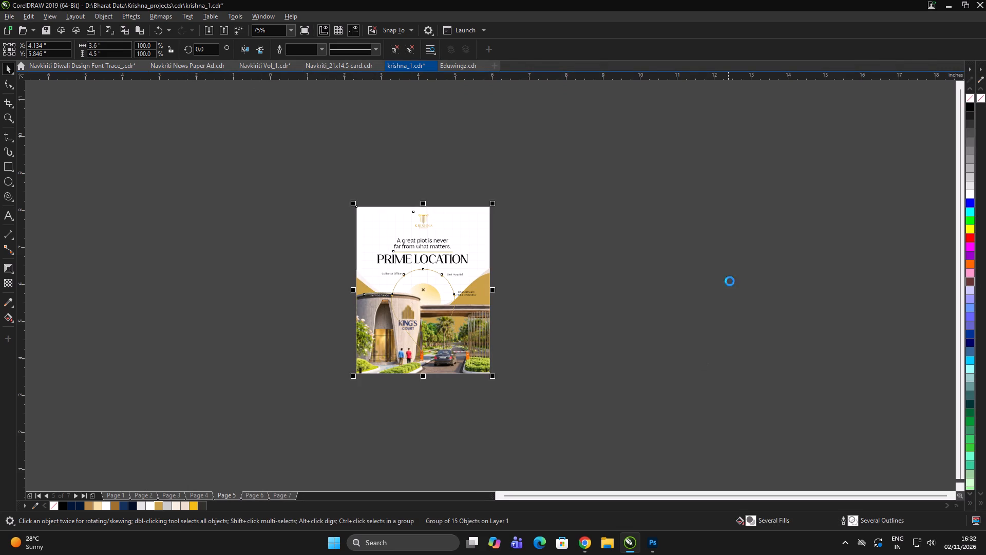
double_click(730, 281)
double_click(729, 275)
Save the krishna_1.cdr document.
key("ctrl+s")
double_click(725, 270)
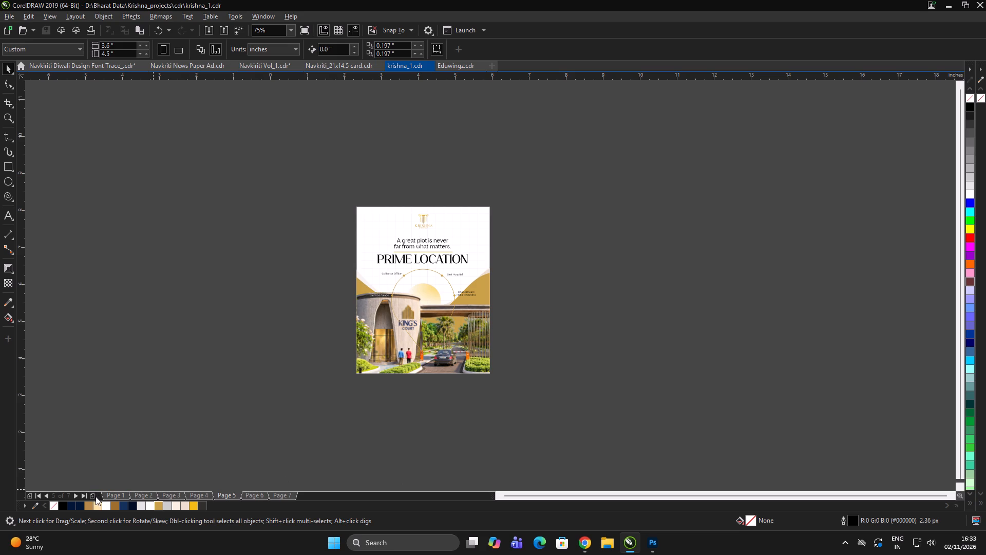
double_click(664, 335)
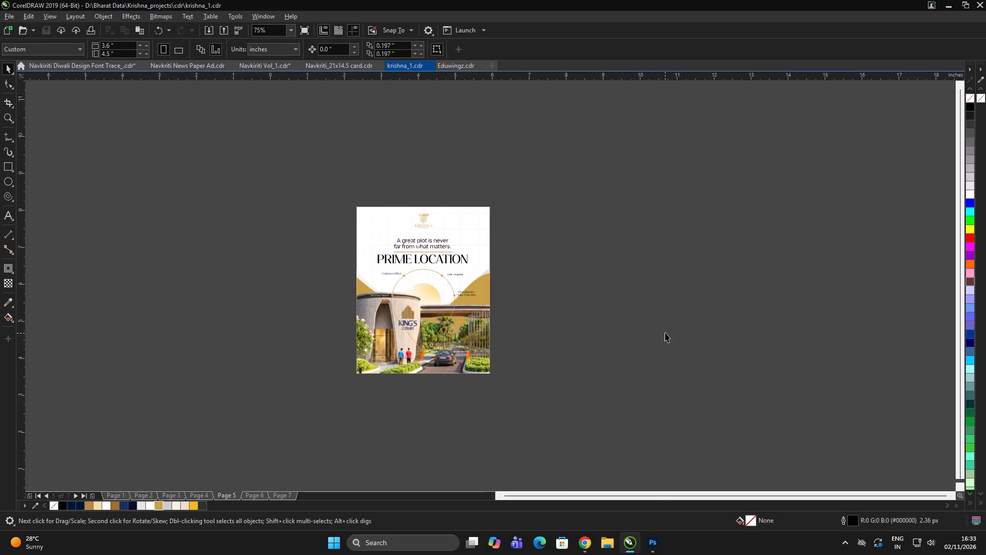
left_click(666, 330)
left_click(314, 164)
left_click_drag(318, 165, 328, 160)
Switch to the Eduwingz.cdr document to look over its BAMS Admissions designs.
left_click(462, 67)
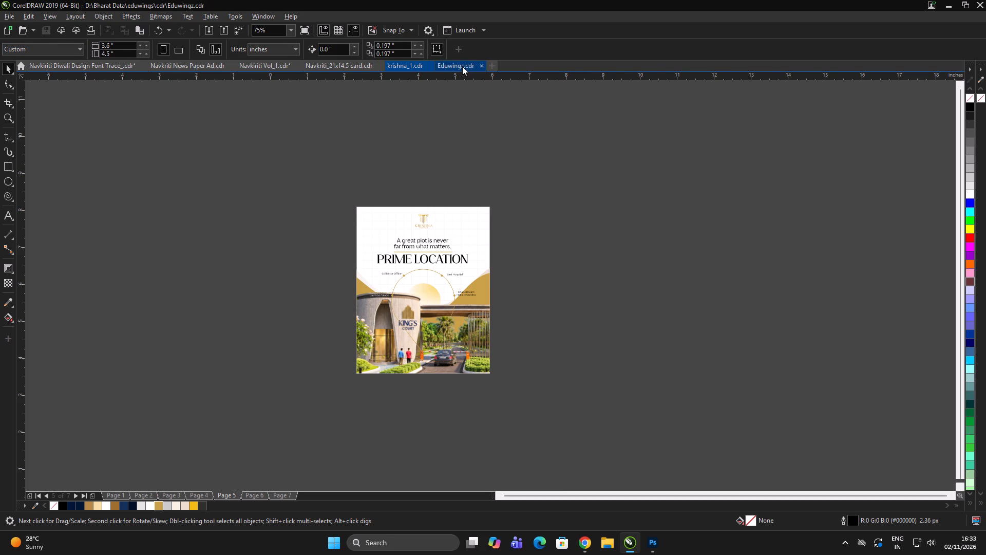
left_click(658, 210)
left_click(504, 430)
left_click(510, 427)
double_click(513, 423)
double_click(516, 416)
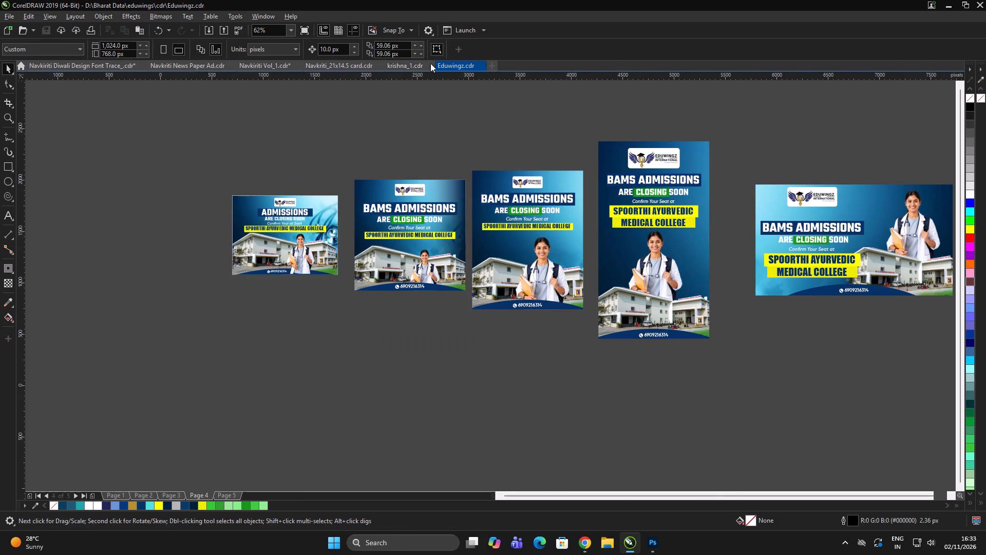
Look over the Navkiriti_21x14.5 card document and close it.
left_click(337, 61)
left_click_drag(648, 165, 196, 365)
double_click(356, 334)
left_click(361, 333)
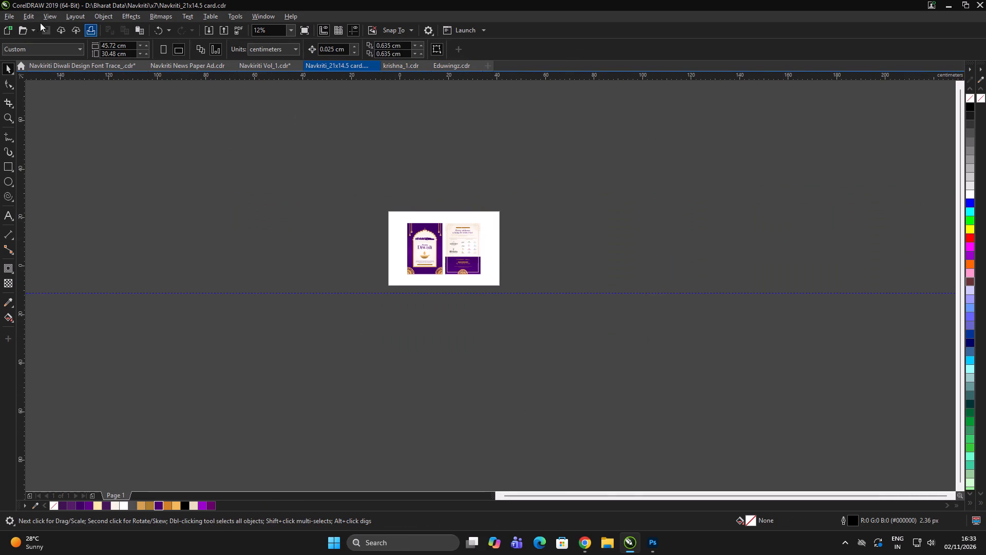
left_click(373, 66)
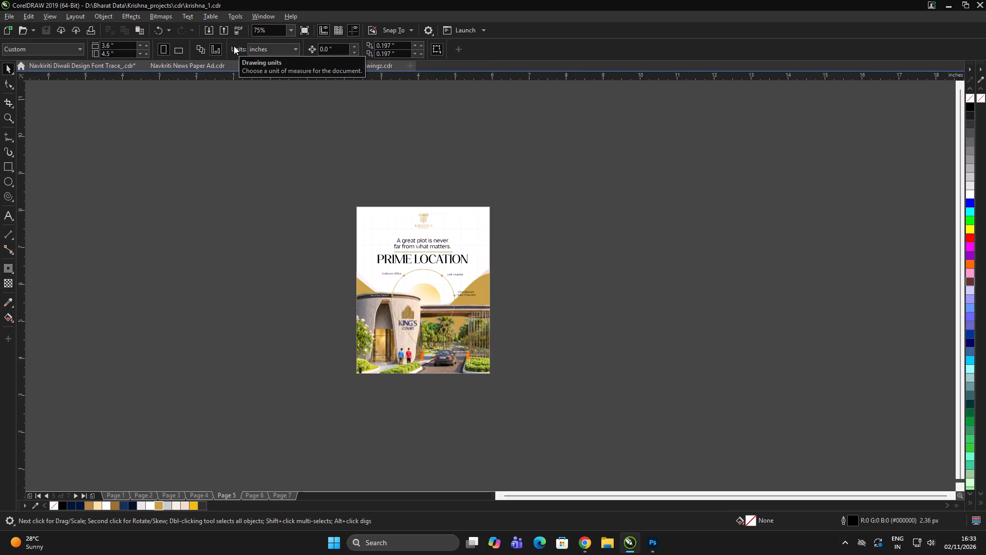
double_click(645, 227)
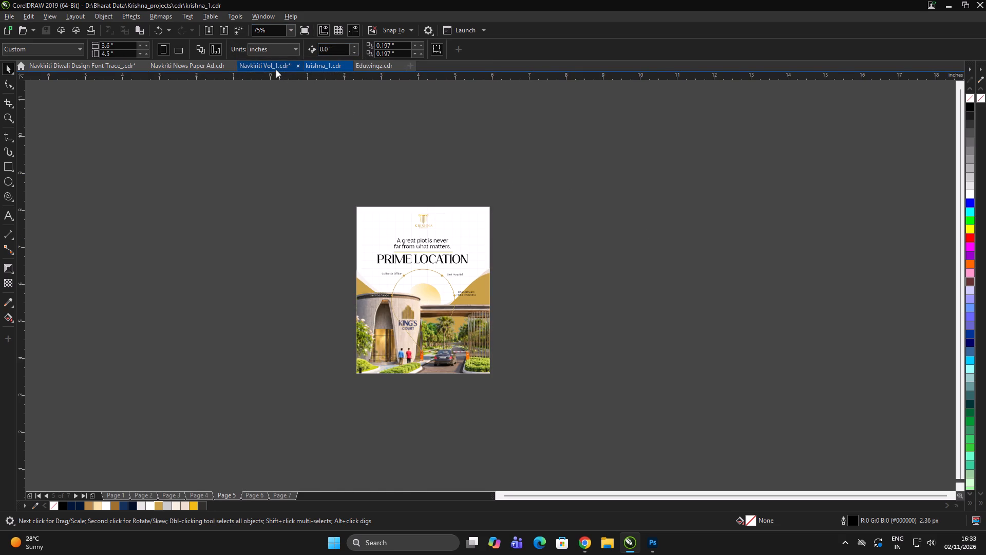
Check the last page of Navkiriti Vol_1.cdr and close the document.
left_click(276, 68)
left_click_drag(187, 142, 459, 302)
double_click(451, 287)
left_click_drag(452, 285, 440, 312)
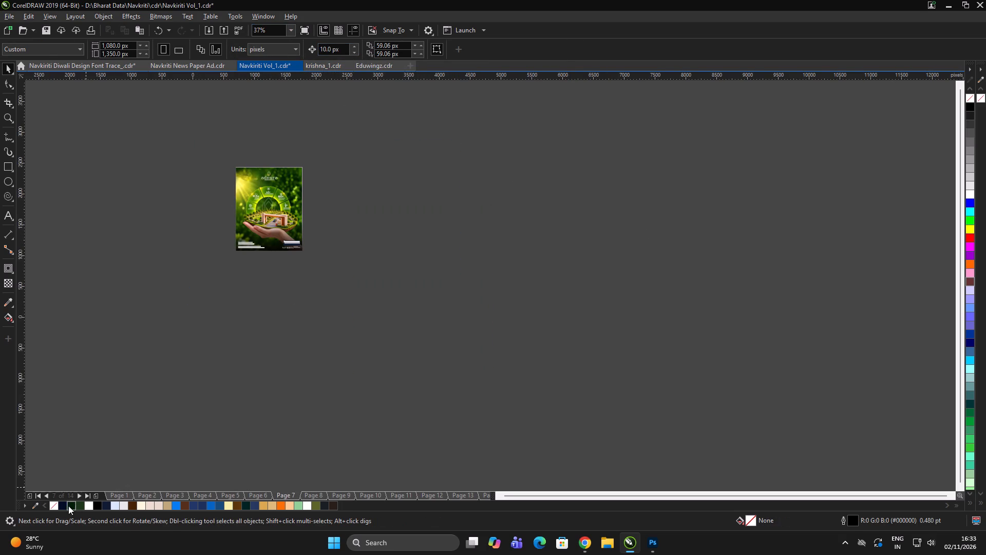
left_click(88, 496)
double_click(218, 373)
left_click(225, 368)
left_click(230, 365)
double_click(233, 365)
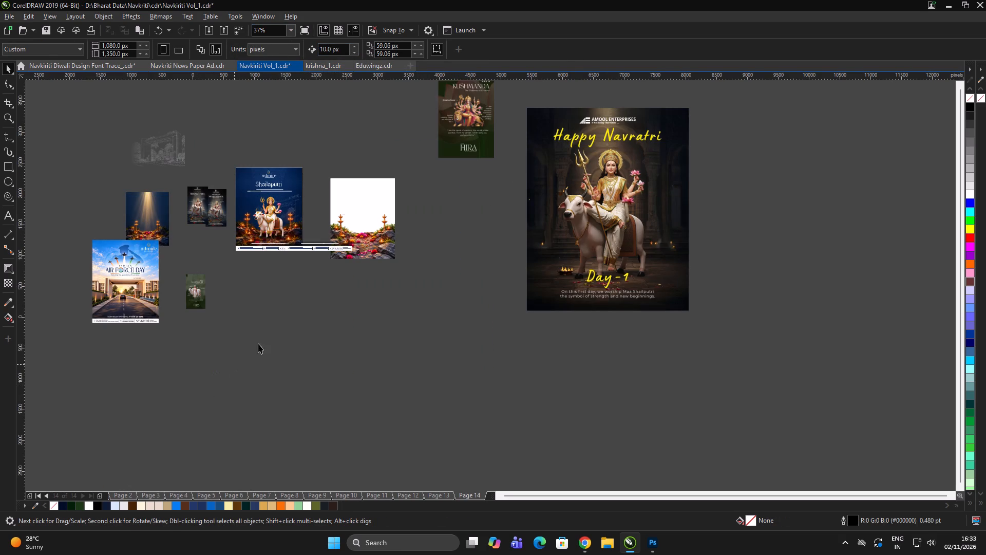
left_click(297, 66)
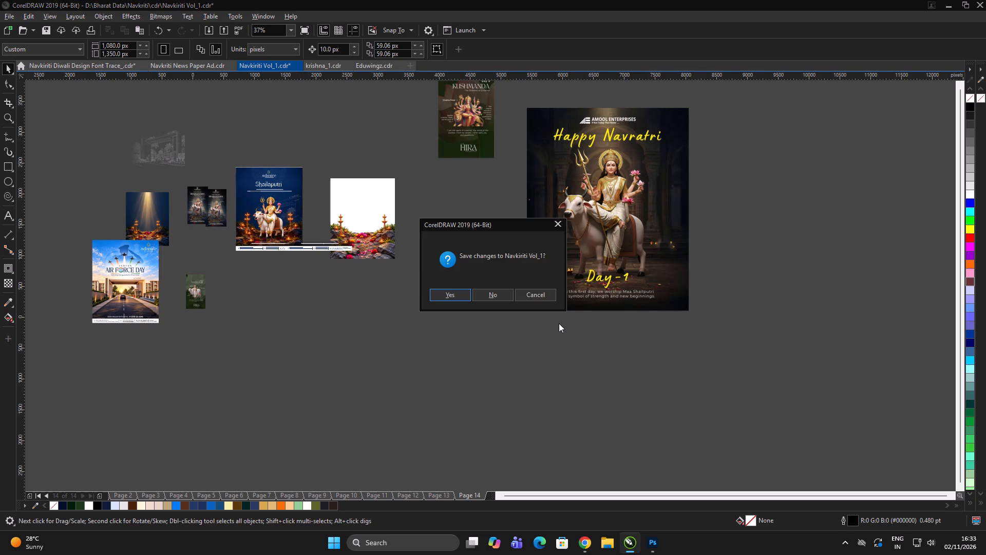
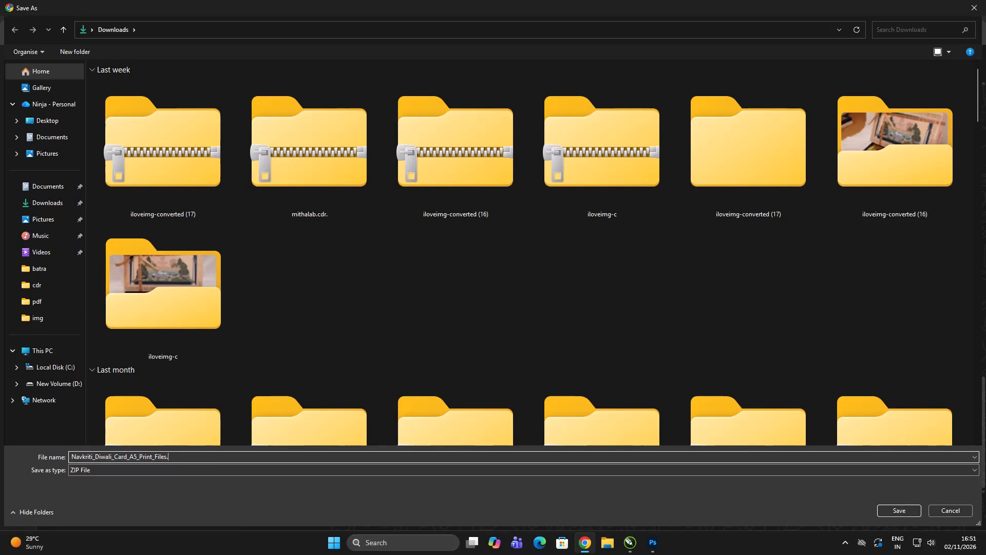
Begin adding an extension starting with "c" to the Navkriti_Diwali_Card_A5_Print_Files download's file name.
key("c")
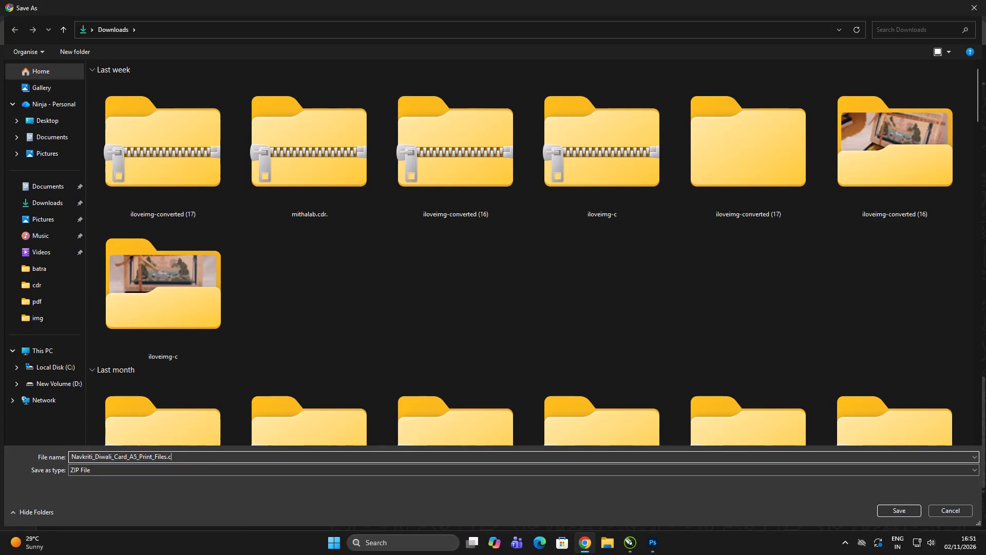